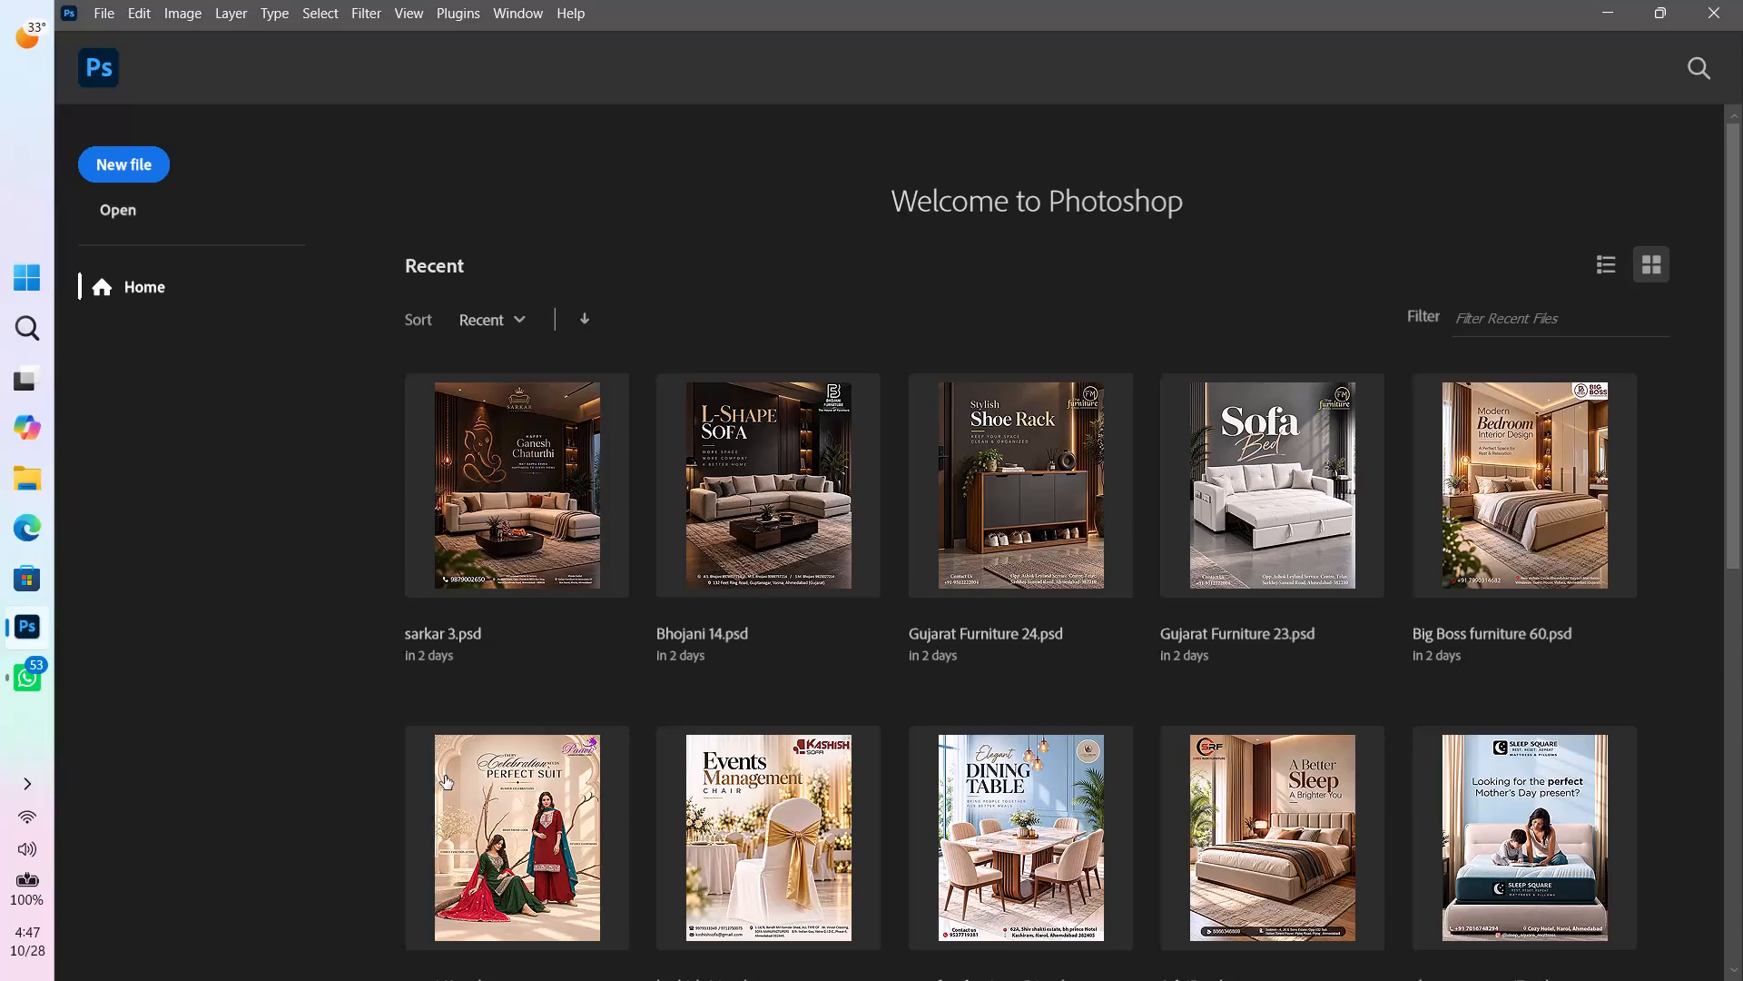
Create a new blank document from the recent custom preset of 1080 x 1350 px at 300 ppi.
{"action": "left_click", "coordinate": [162, 169]}
{"action": "left_click", "coordinate": [717, 322]}
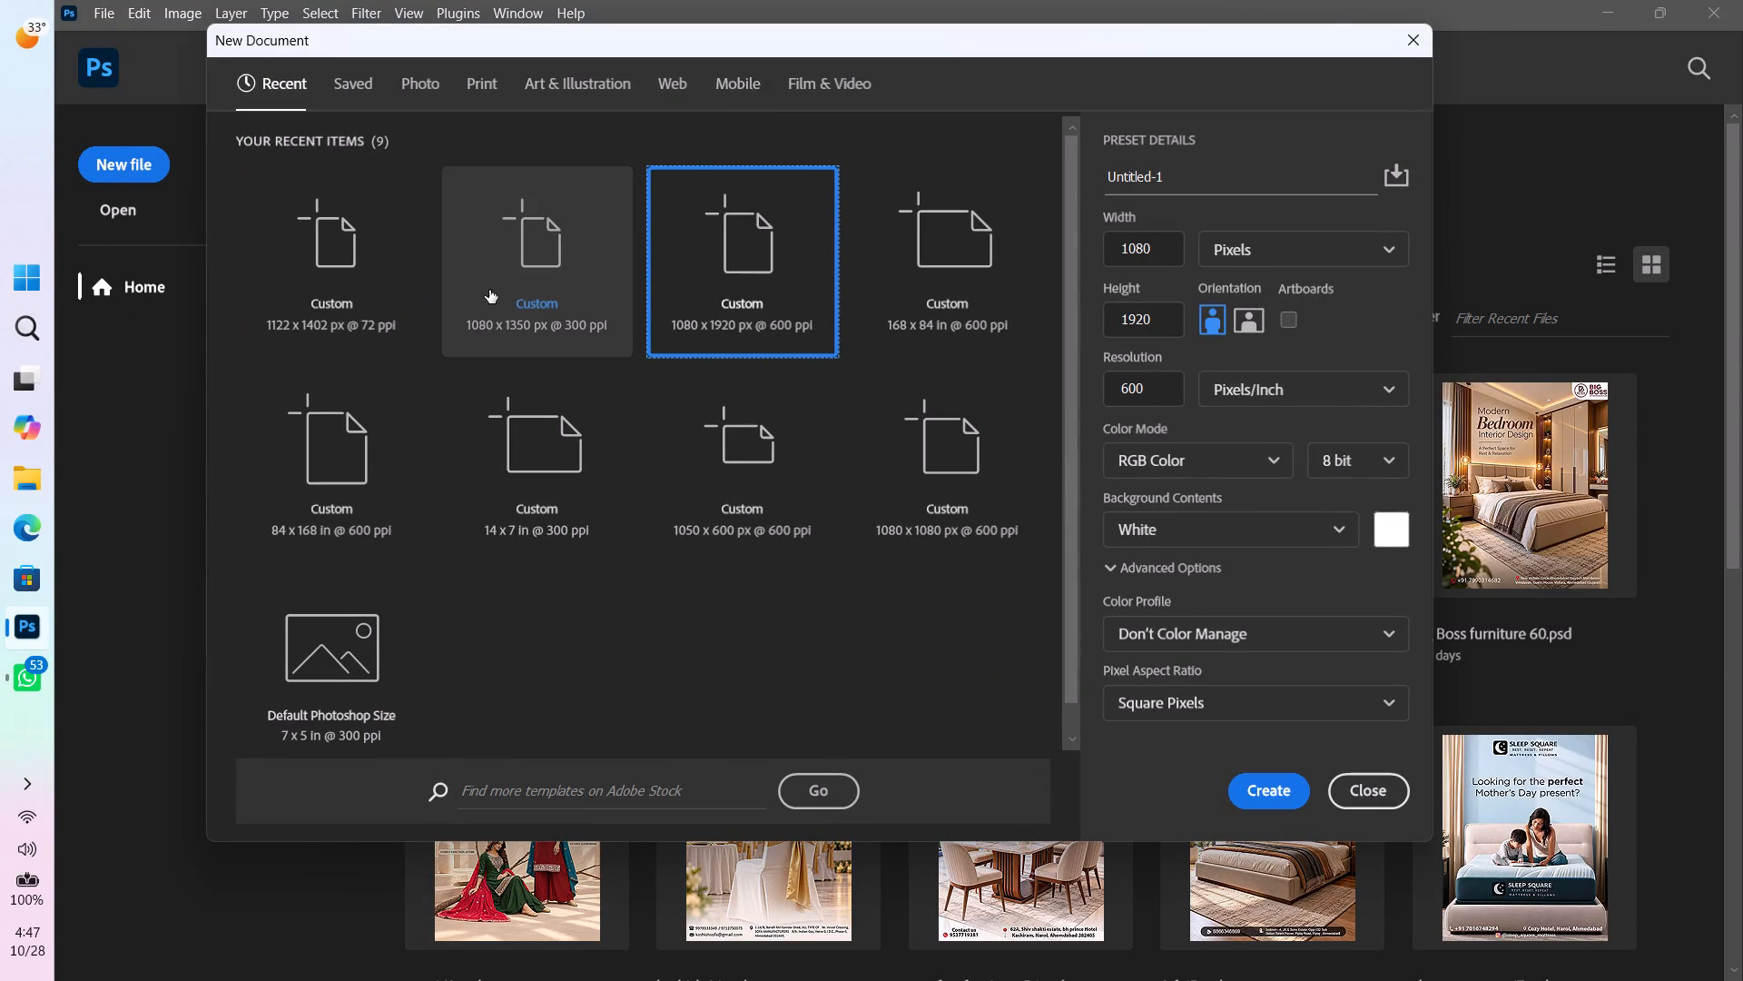
{"action": "left_click", "coordinate": [490, 290]}
{"action": "left_click", "coordinate": [1287, 781]}
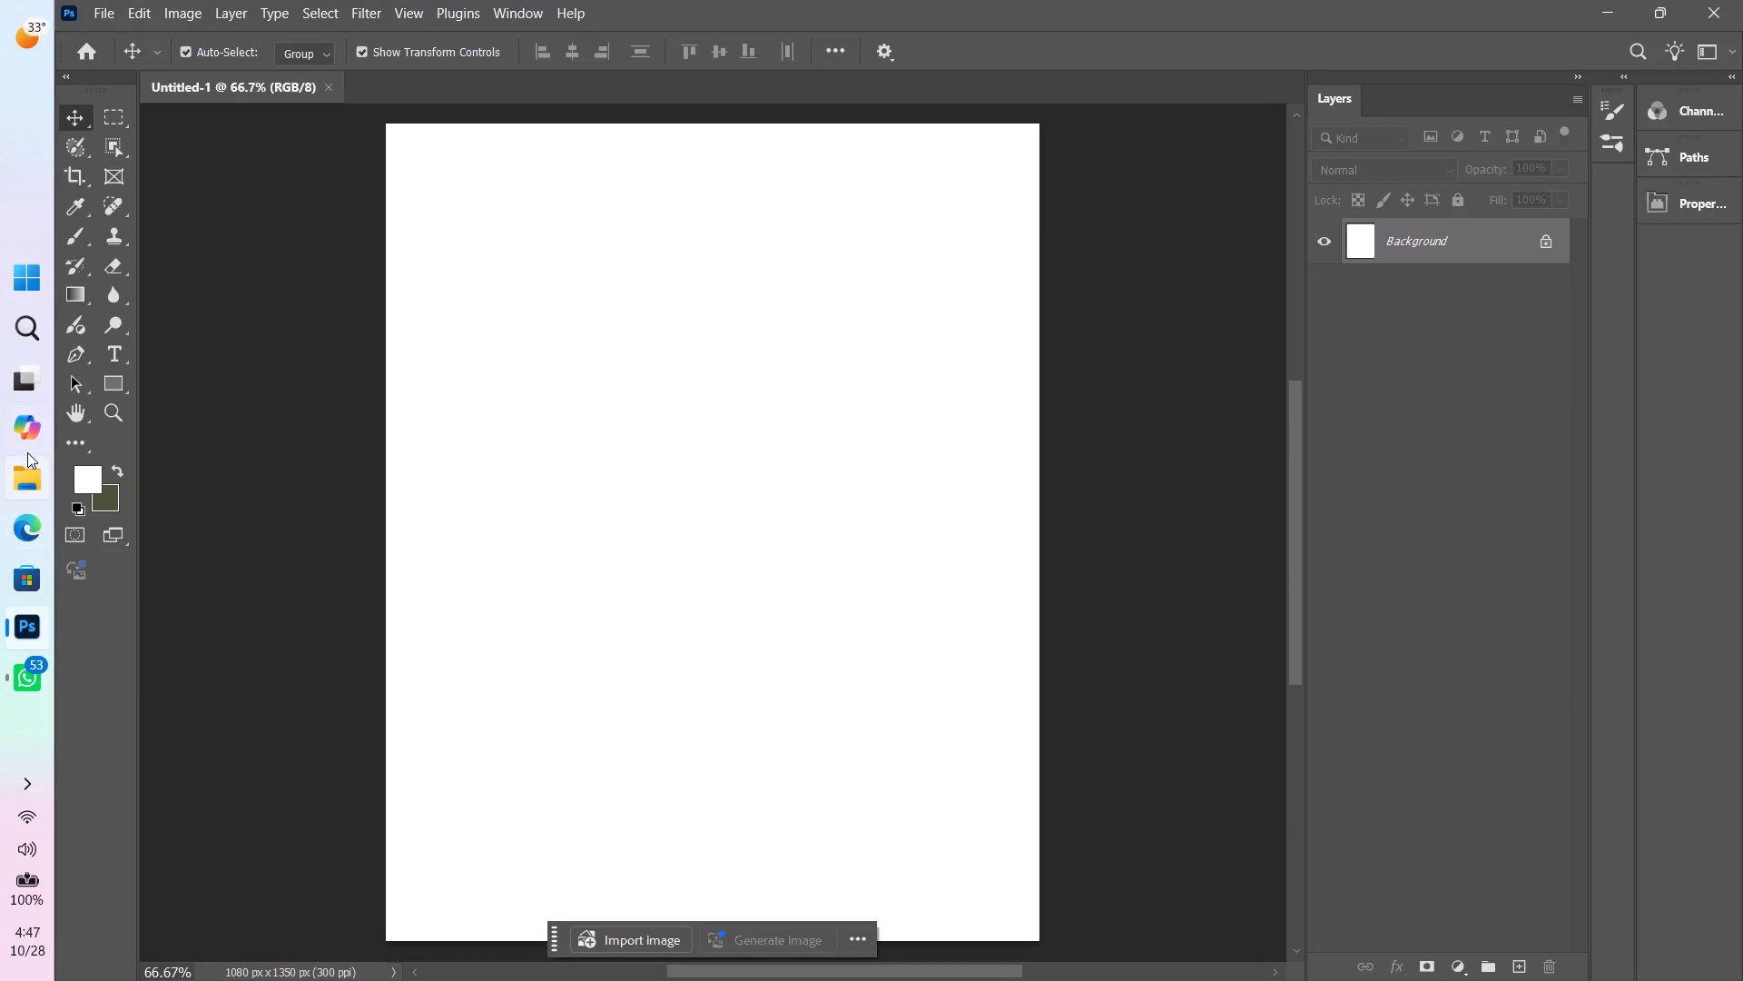
Switch to File Explorer to browse the local files.
{"action": "left_click", "coordinate": [34, 473]}
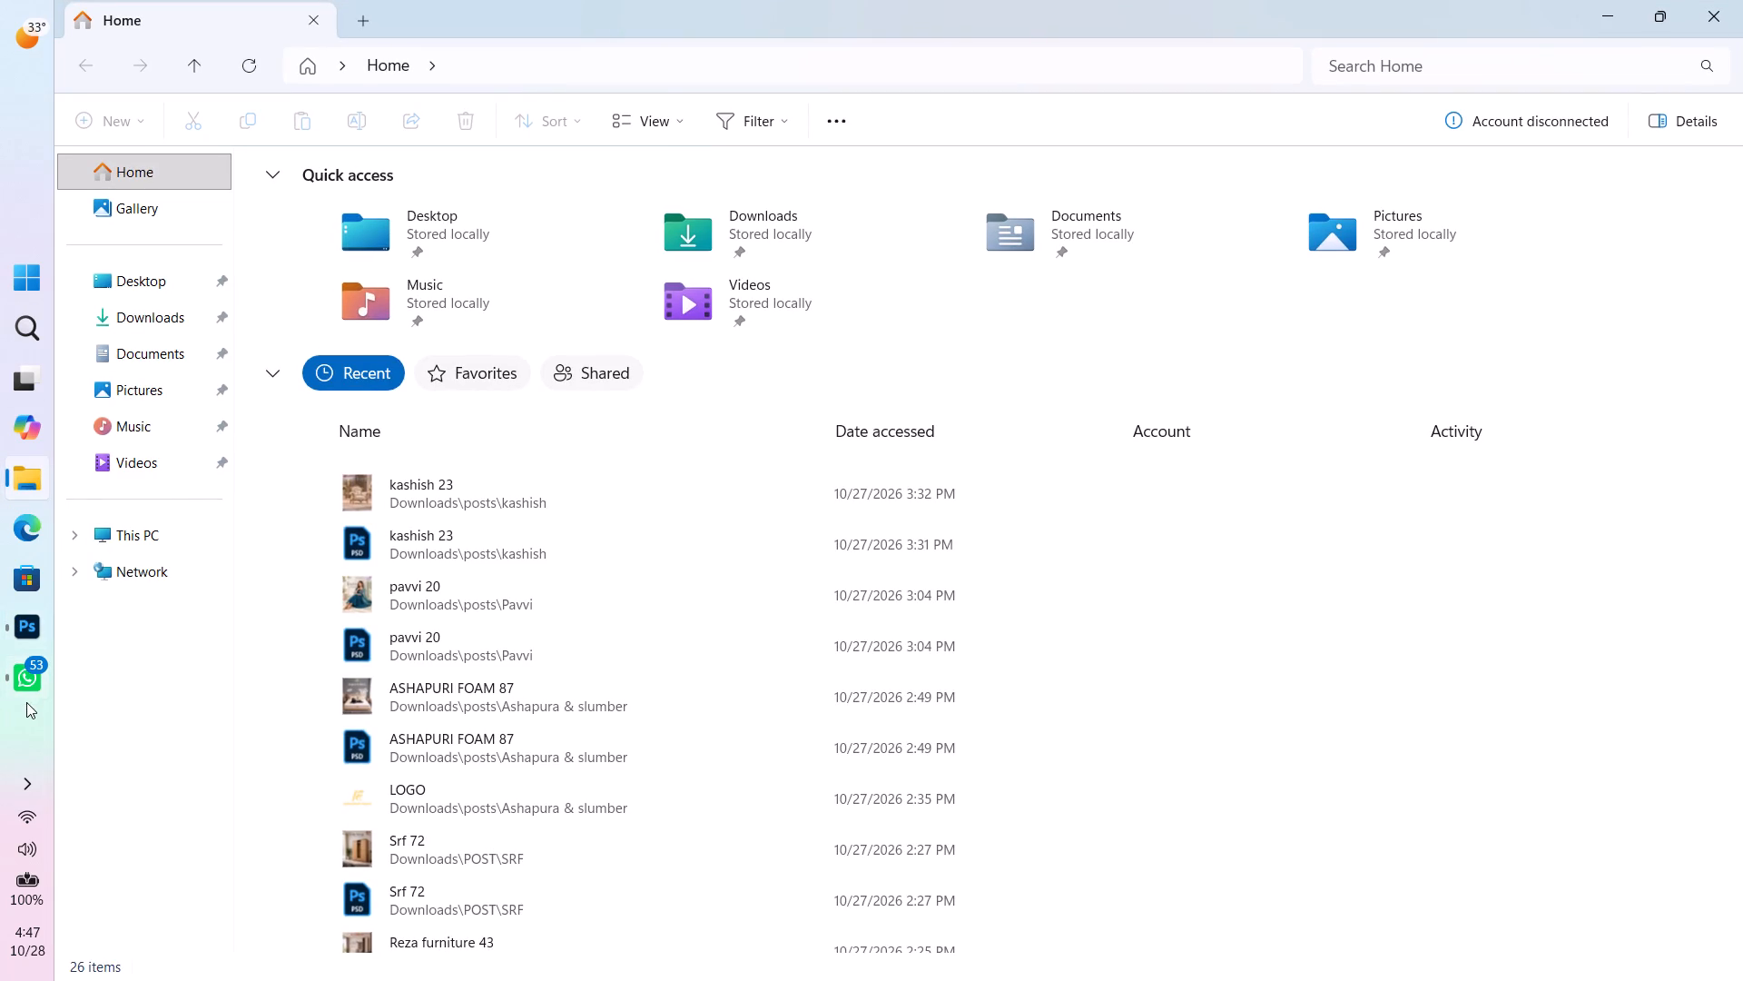
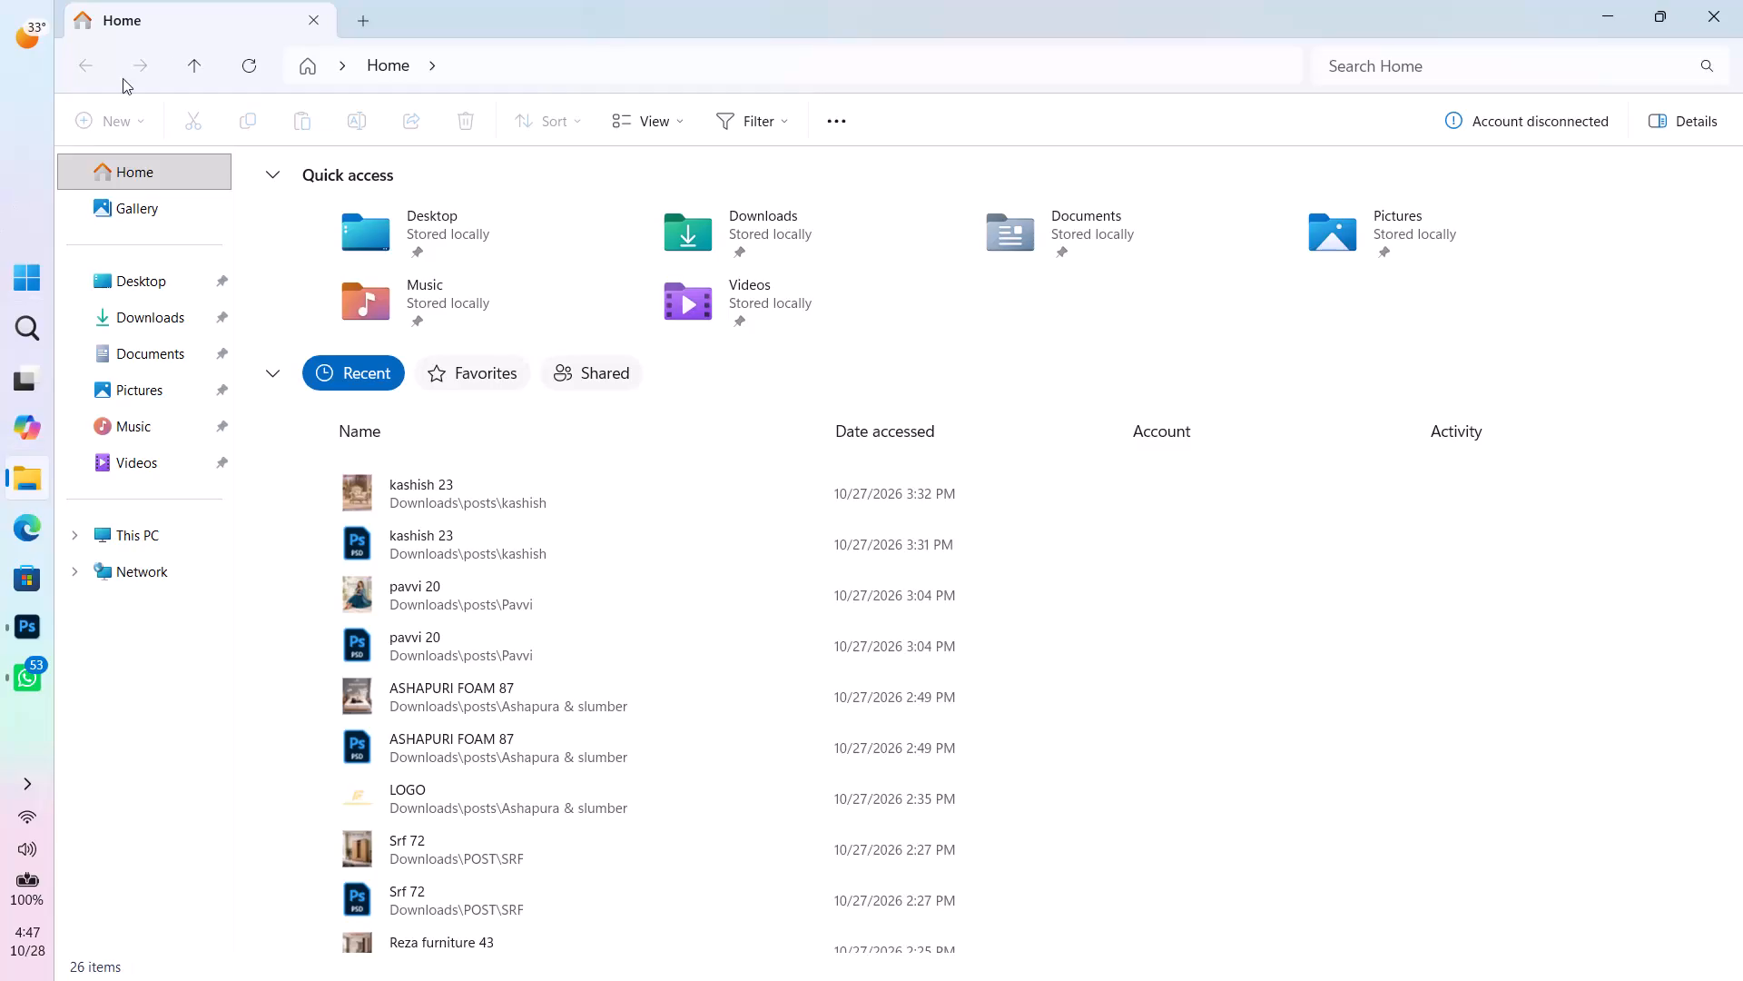
Open the Mahadev Furniture 67 PSD from the Mahadev Furniture folder inside posts in Downloads.
{"action": "left_click", "coordinate": [166, 316]}
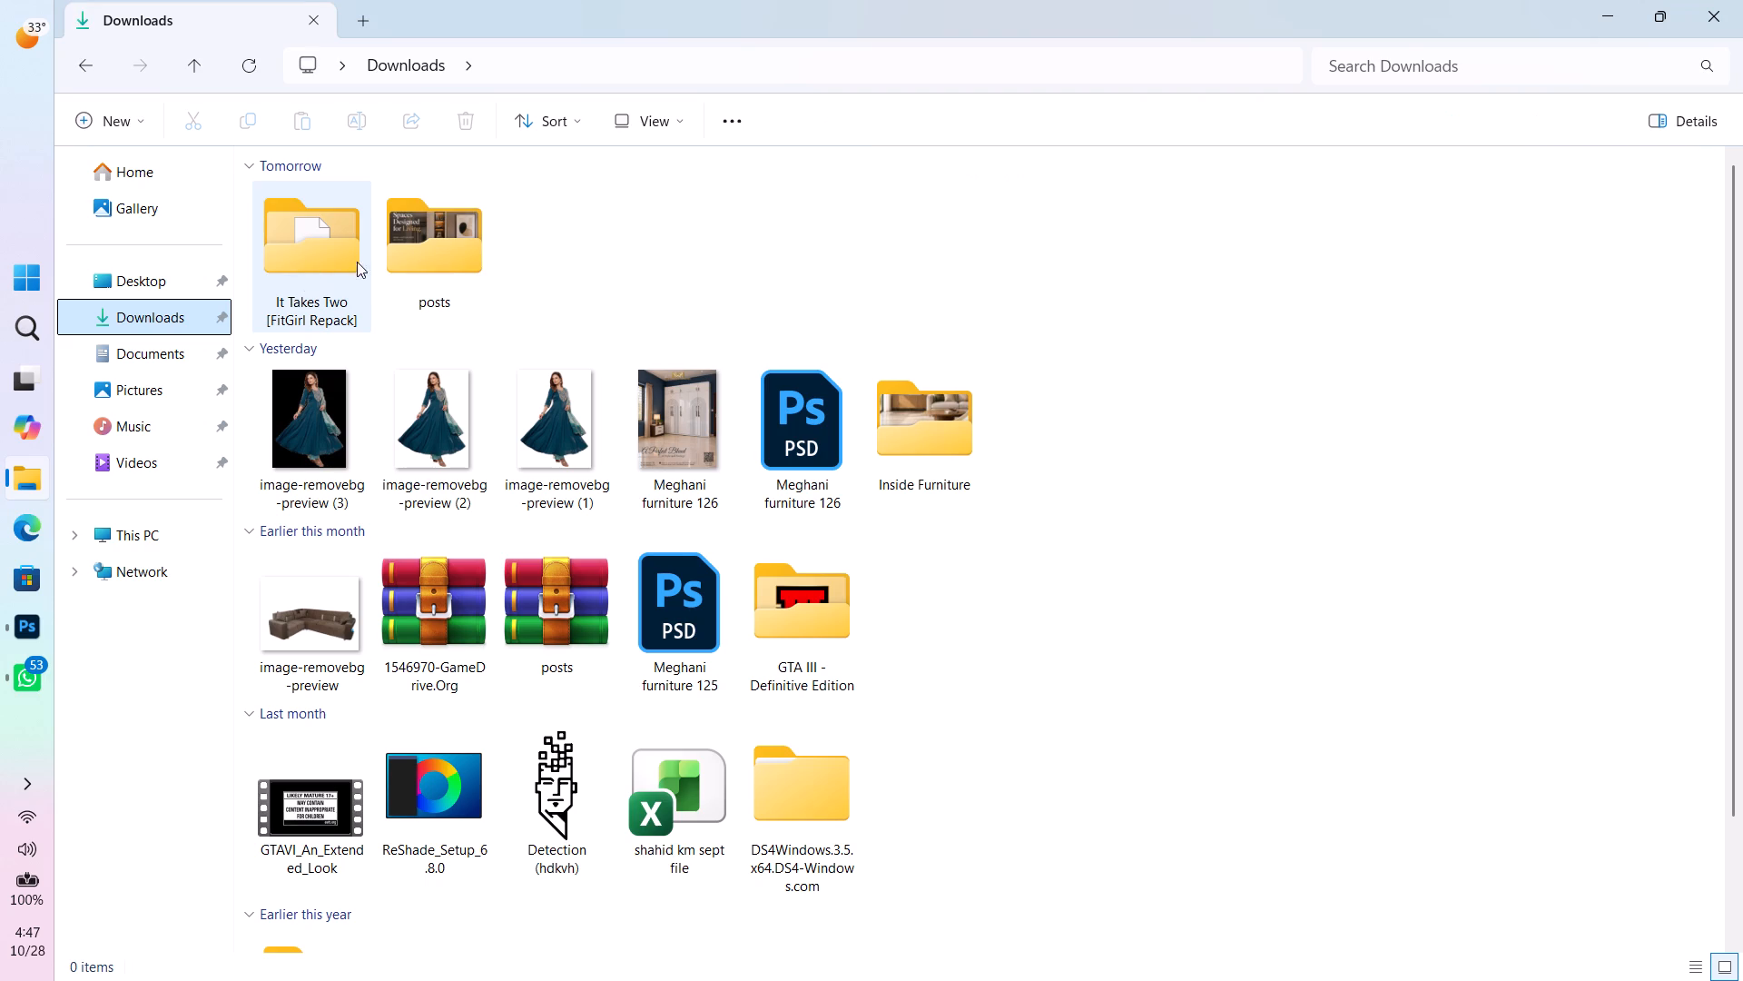
{"action": "double_click", "coordinate": [404, 271]}
{"action": "key", "text": "m"}
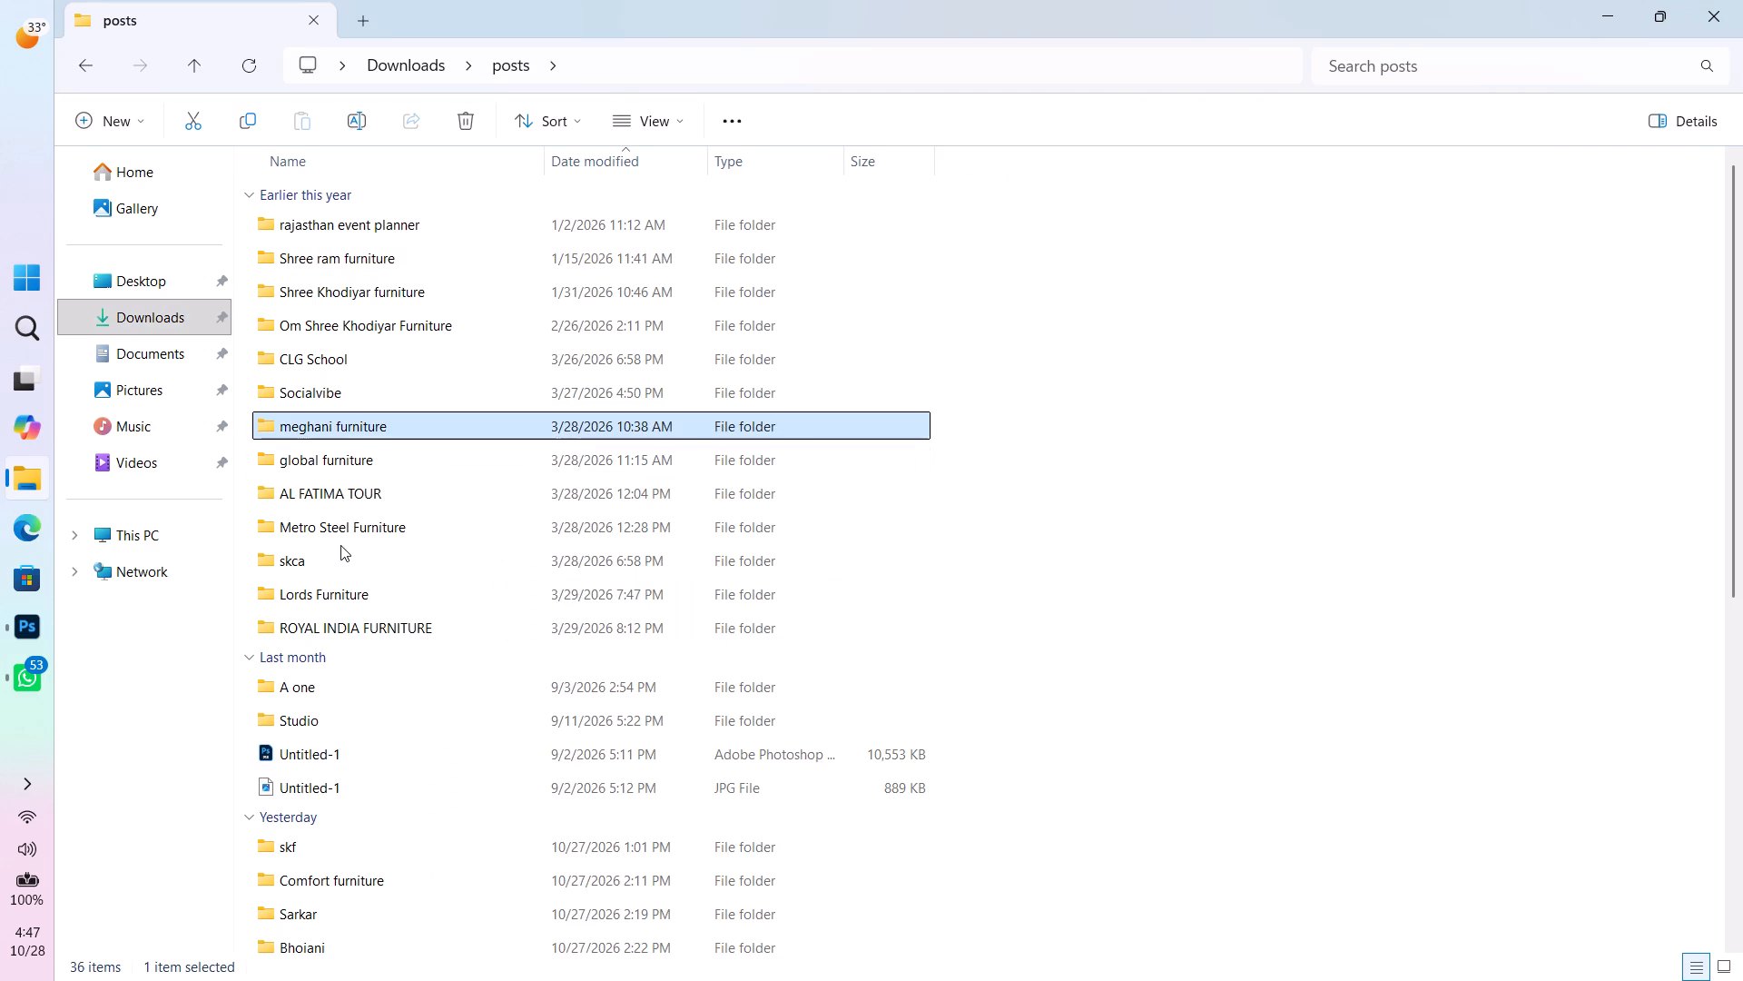
{"action": "key", "text": "m"}
{"action": "key", "text": "m"}
{"action": "key", "text": "m"}
{"action": "type", "text": "mmmm"}
{"action": "key", "text": "Return"}
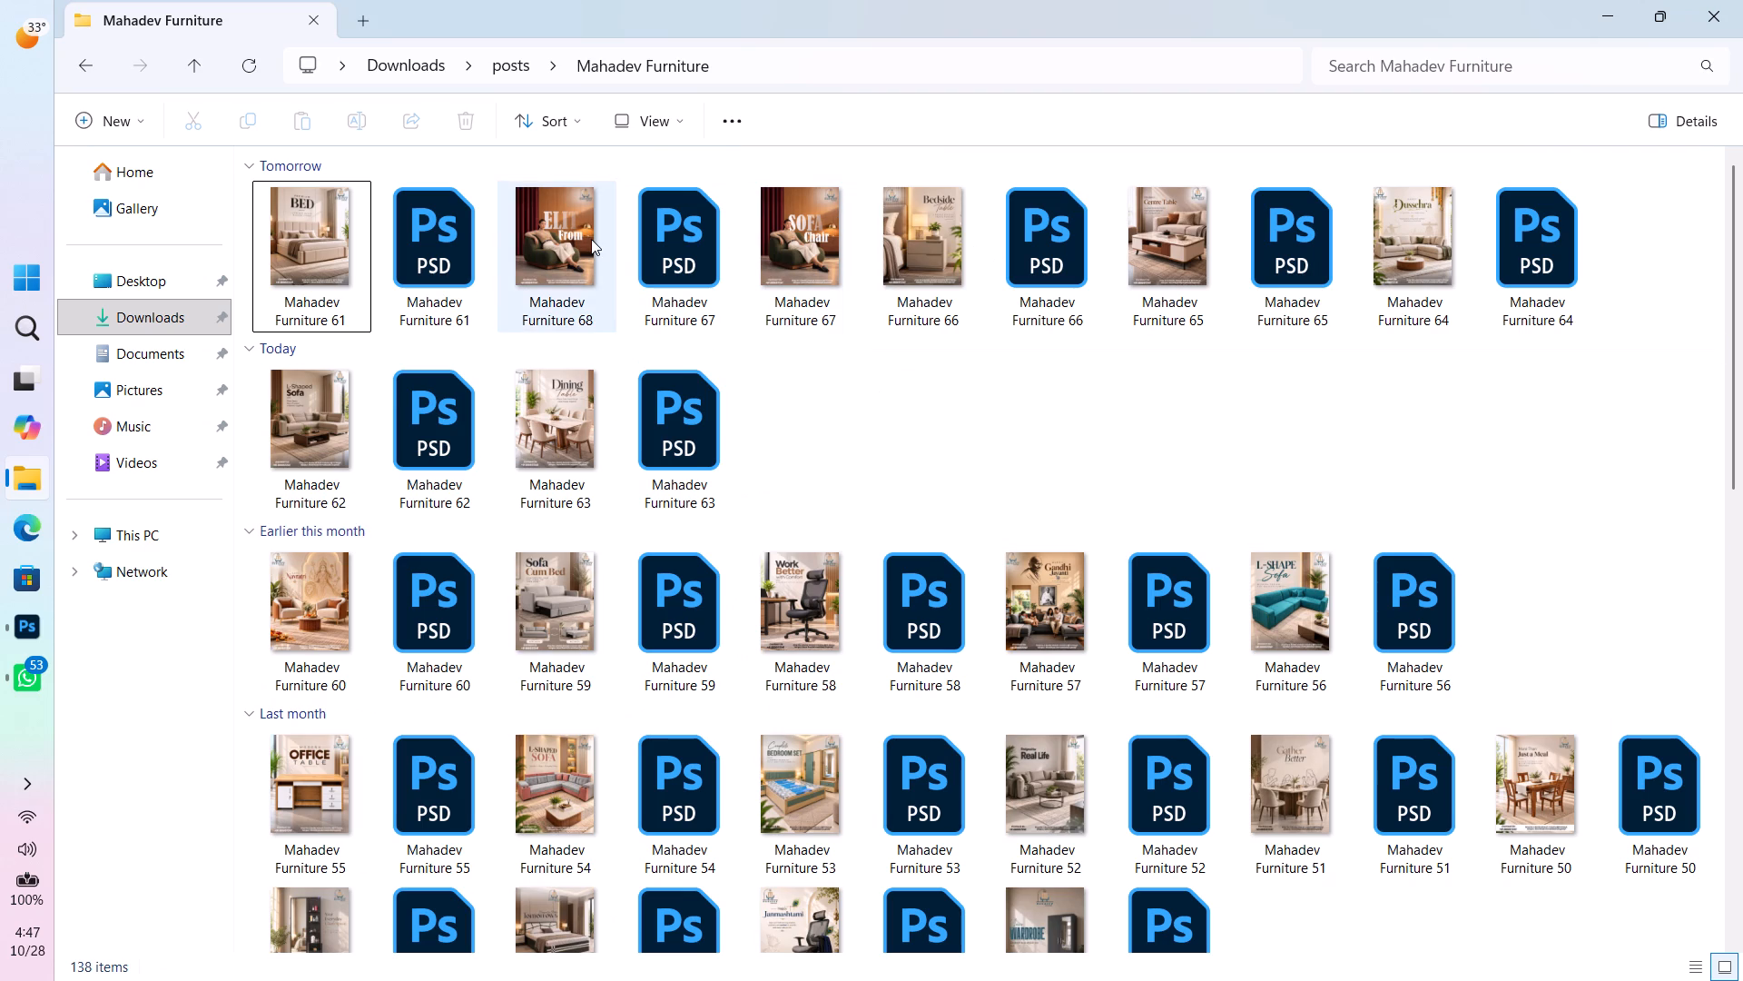
{"action": "double_click", "coordinate": [648, 247]}
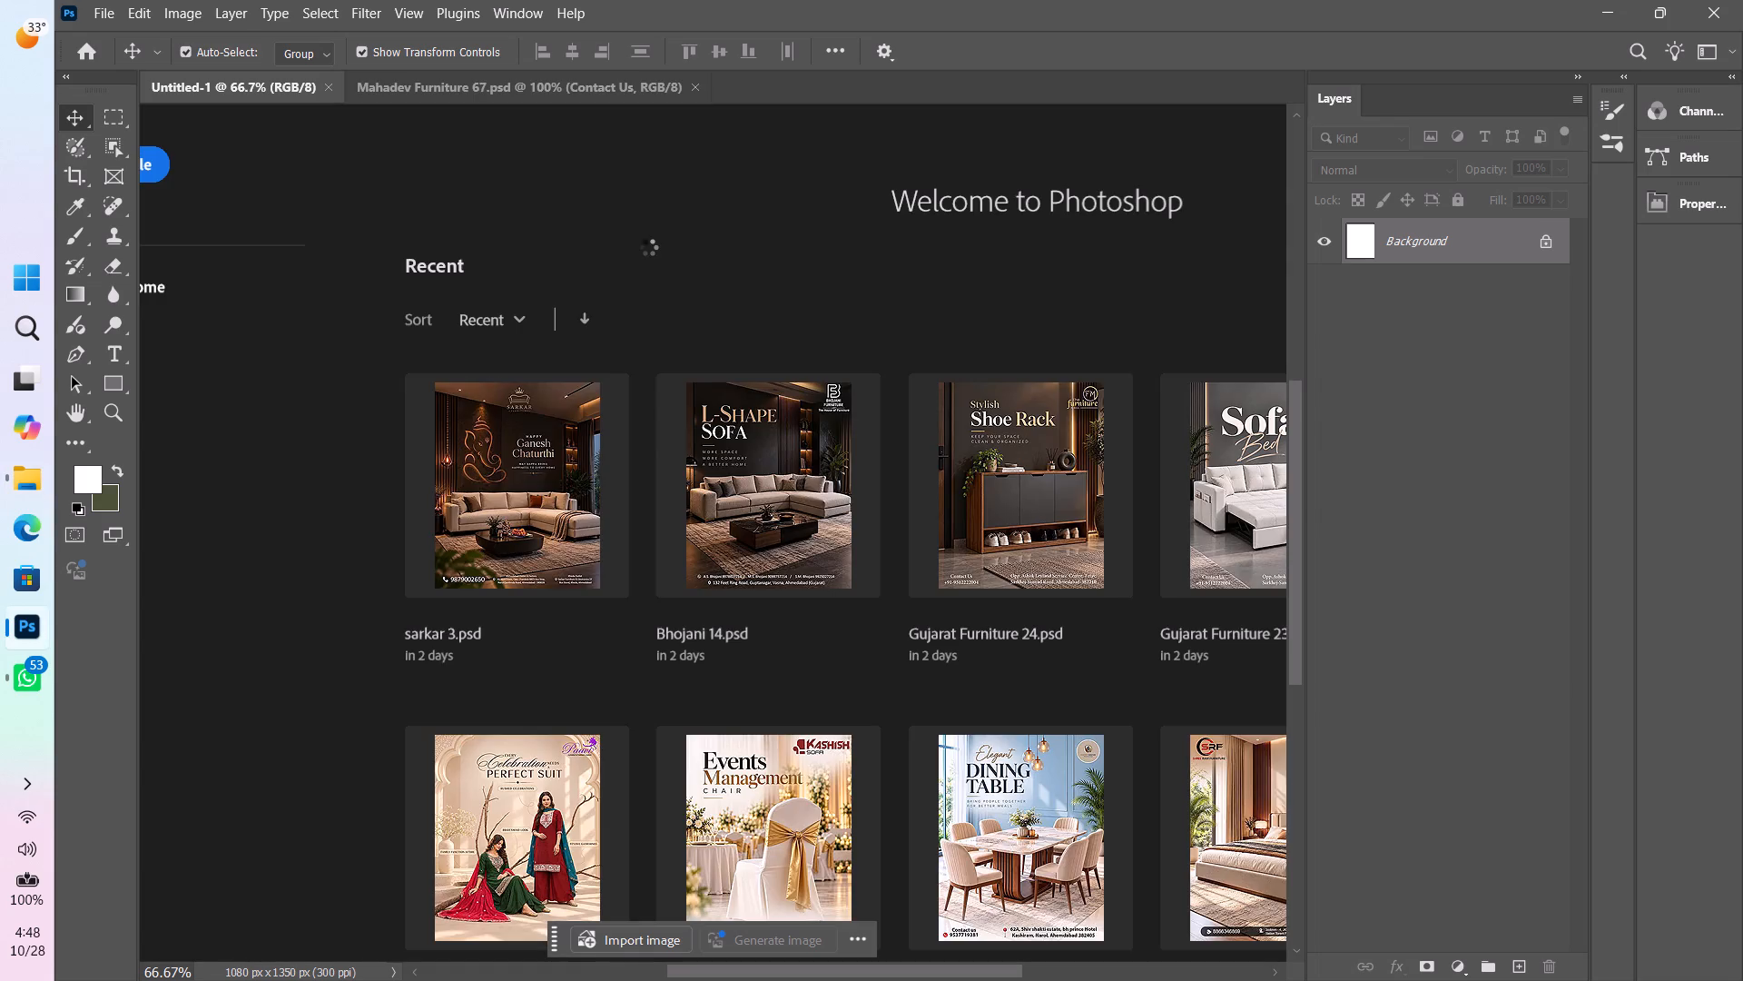
Paste the copied office-chair image into the blank Untitled-1 document.
{"action": "left_click", "coordinate": [260, 95]}
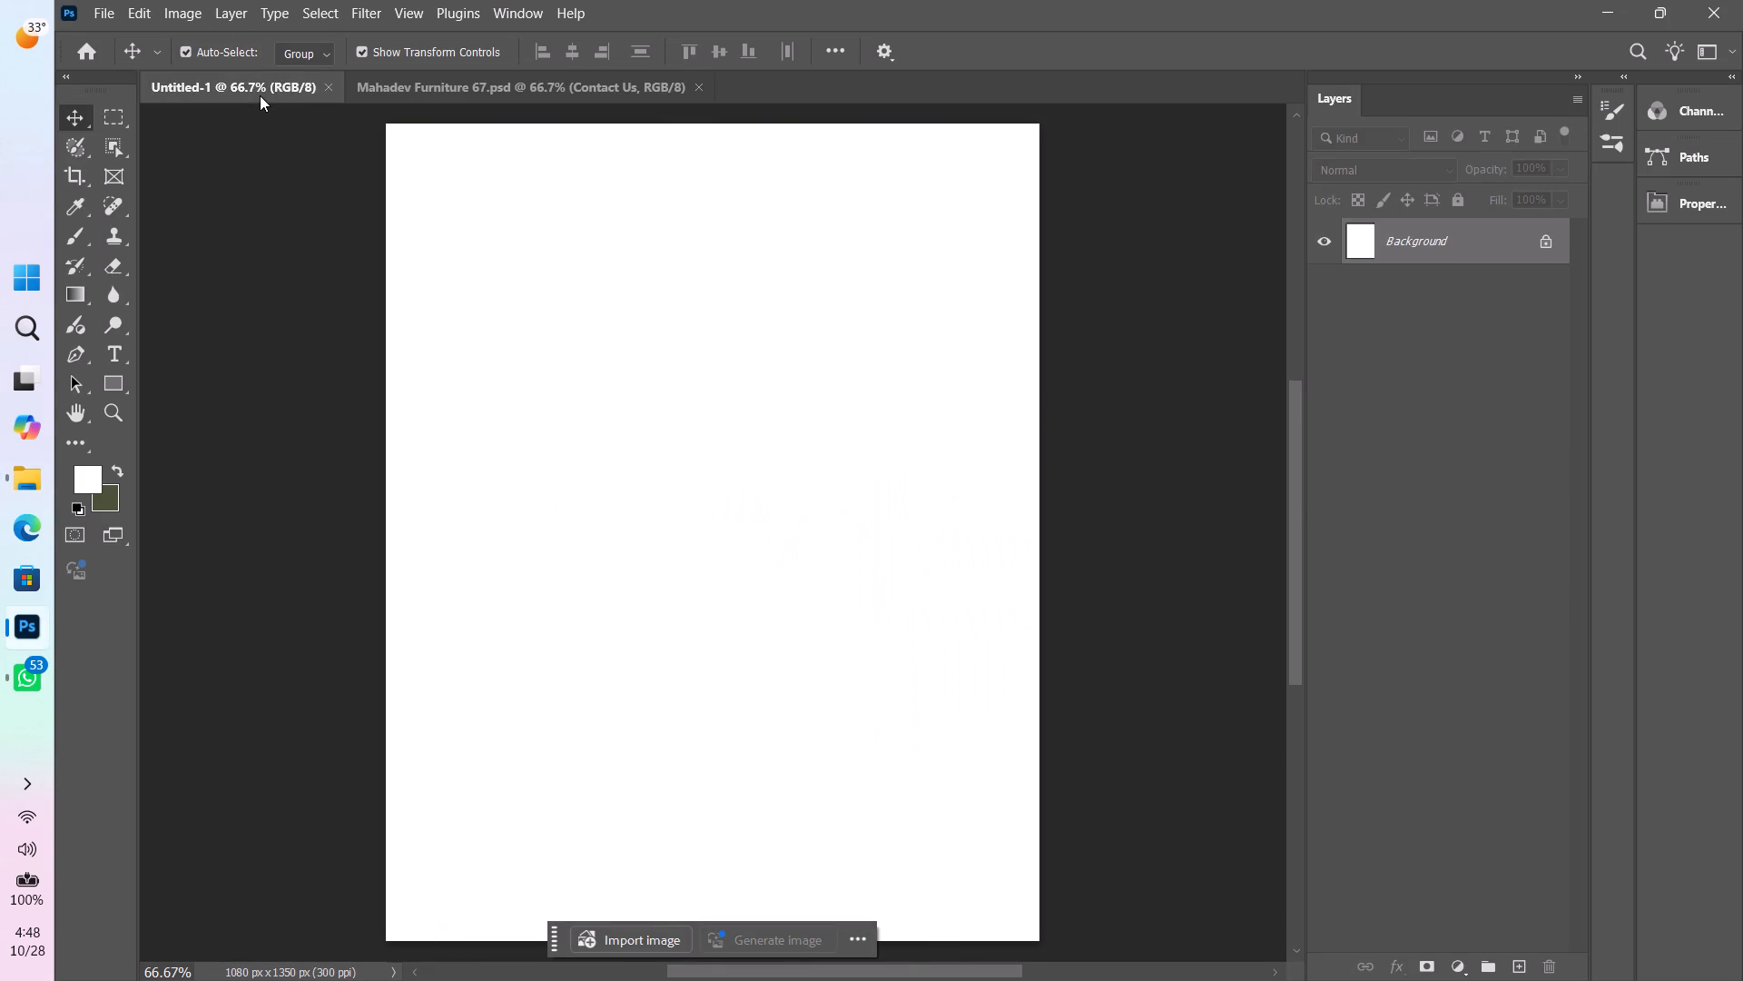
{"action": "key", "text": "ctrl+v"}
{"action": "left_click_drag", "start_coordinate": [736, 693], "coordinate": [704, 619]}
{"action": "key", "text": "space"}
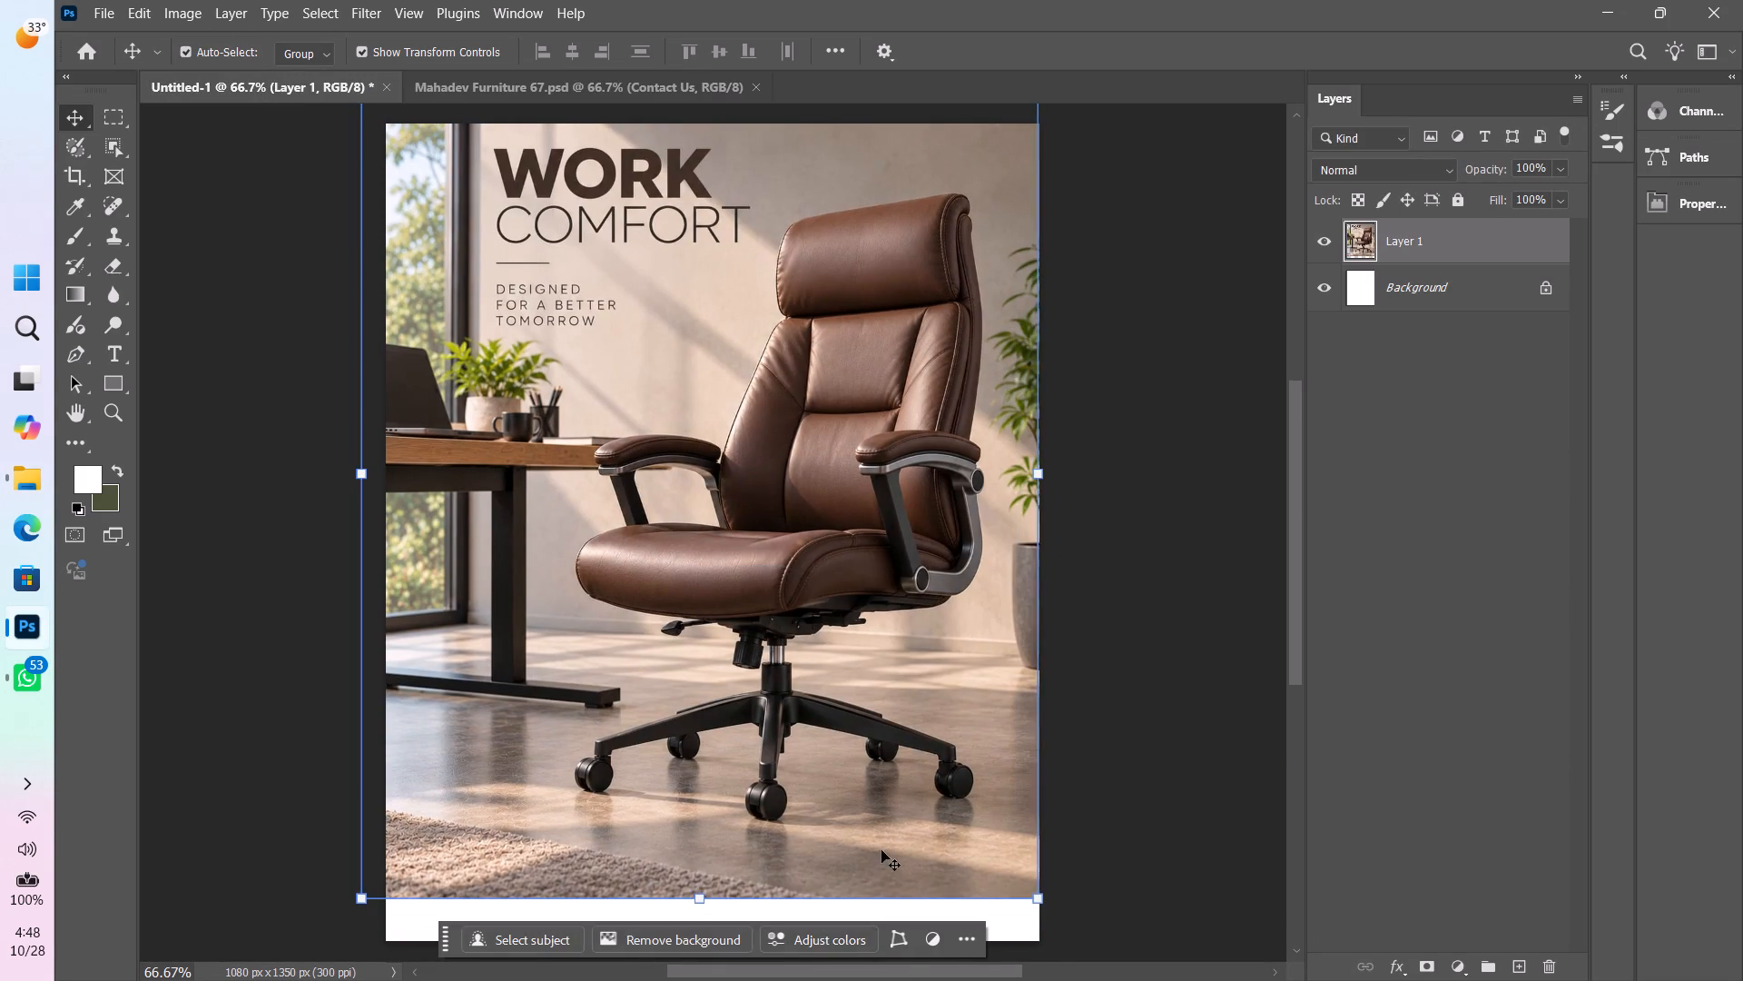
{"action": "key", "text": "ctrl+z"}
Scale the pasted office-chair image to about 96.4% so its edges fit the canvas.
{"action": "key", "text": "space"}
{"action": "key", "text": "space"}
{"action": "left_click_drag", "start_coordinate": [814, 869], "coordinate": [803, 816]}
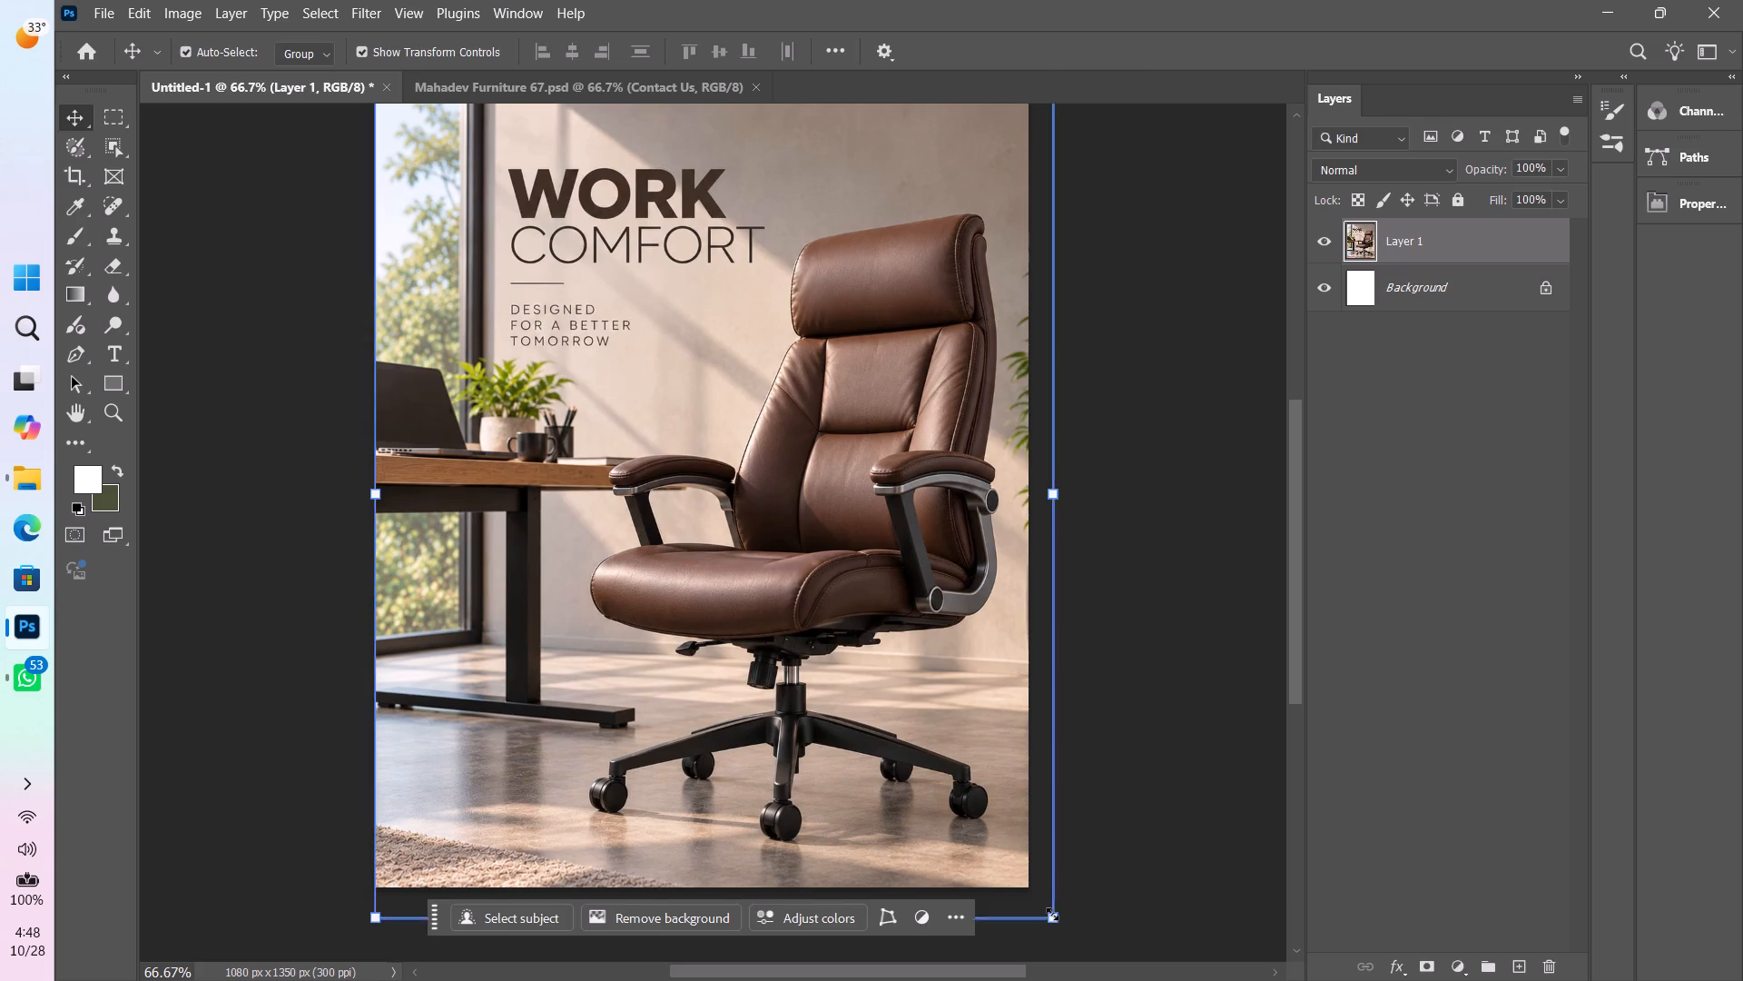
{"action": "left_click_drag", "start_coordinate": [1052, 914], "coordinate": [1026, 885]}
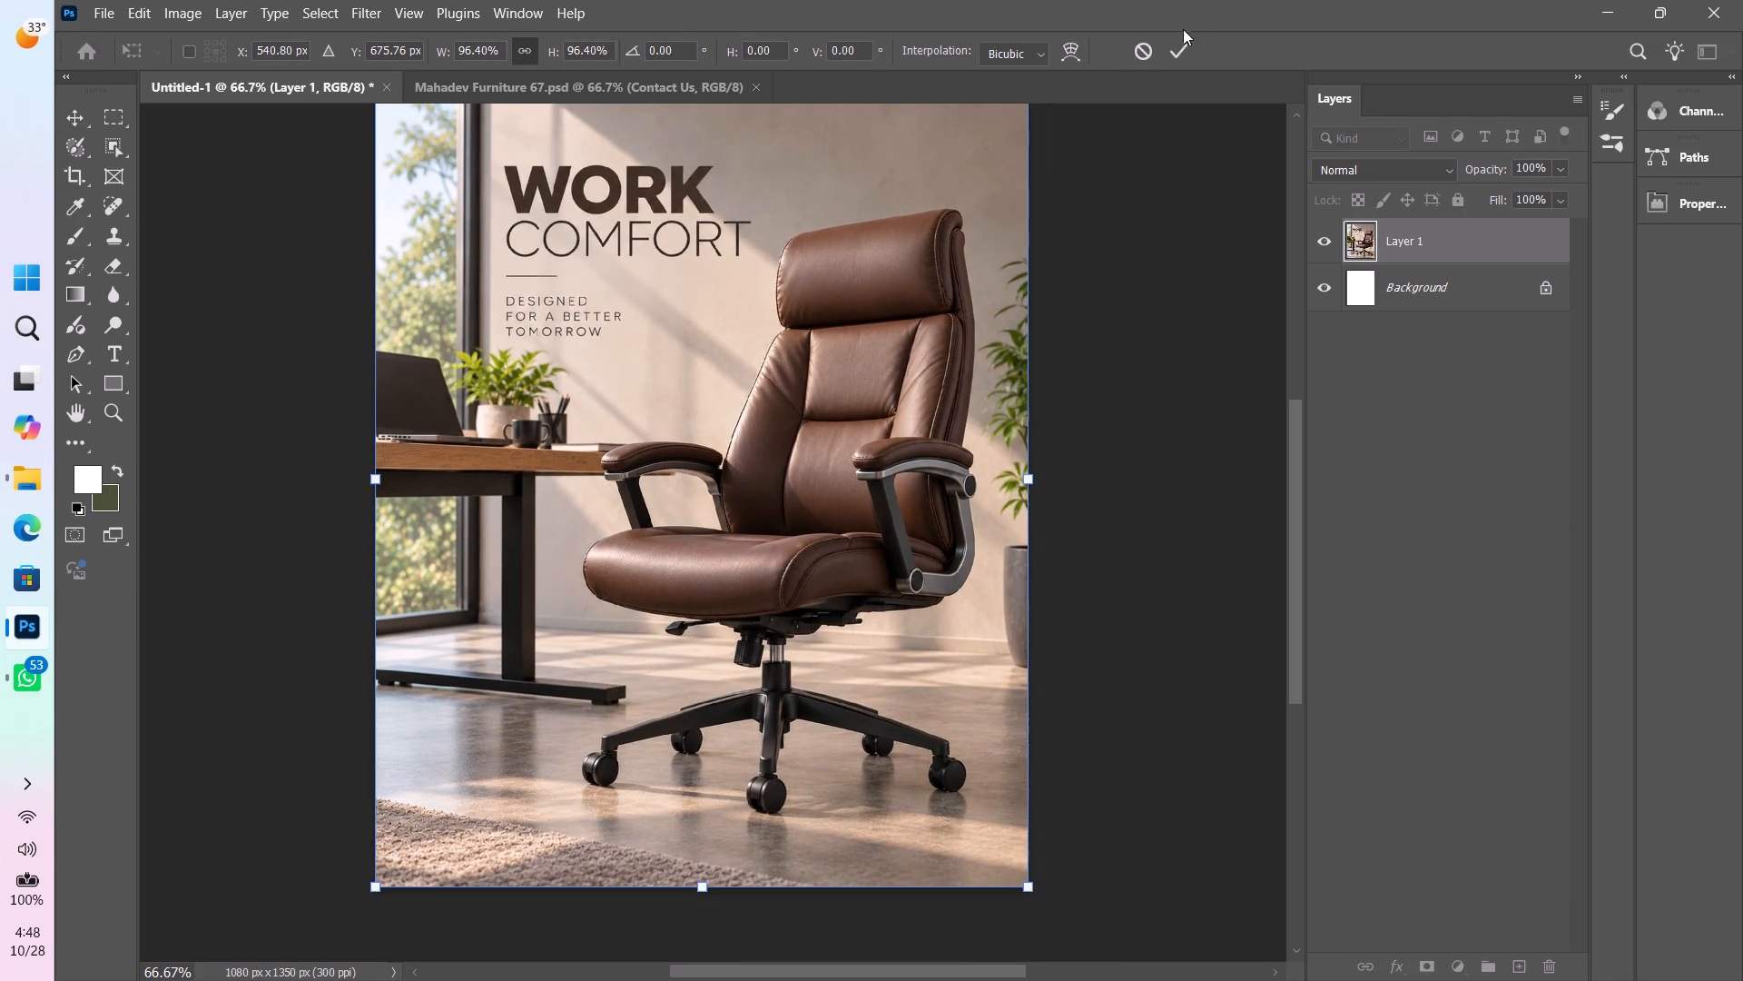
{"action": "left_click", "coordinate": [1174, 58]}
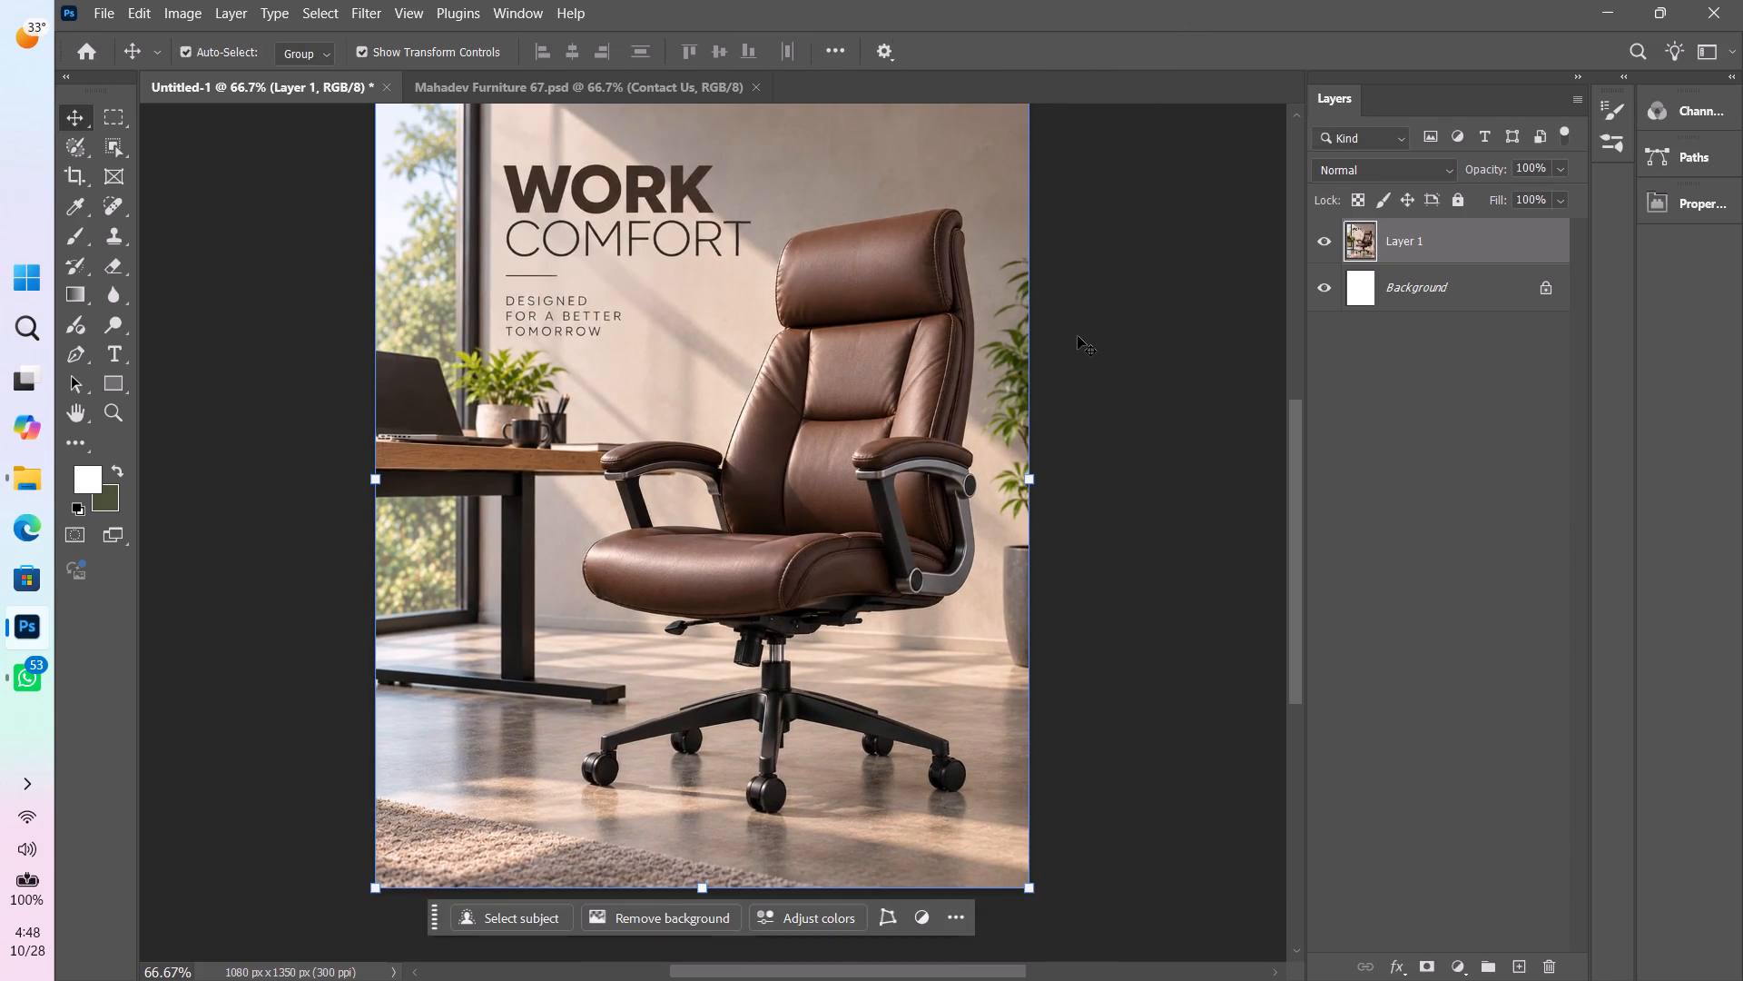
{"action": "left_click", "coordinate": [1230, 445]}
{"action": "key", "text": "ctrl+0"}
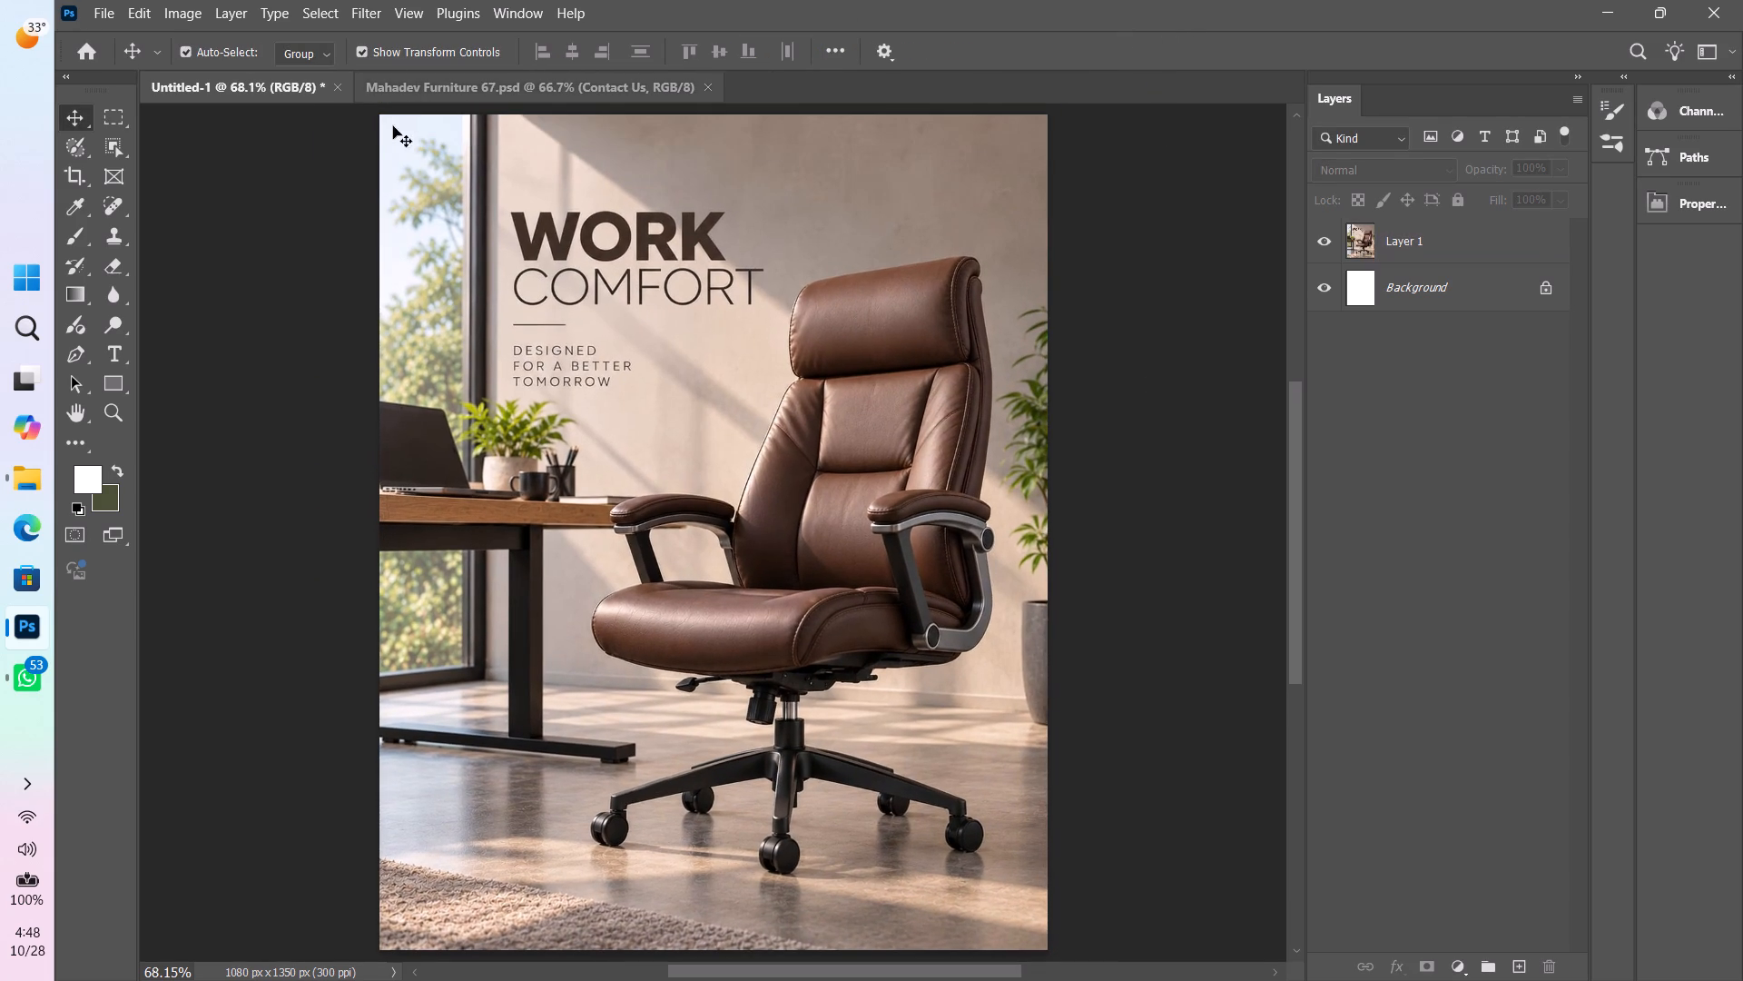
Copy the Contact Us and Mahadev Furniture logo layers from Mahadev Furniture 67 into the Untitled-1 document.
{"action": "left_click", "coordinate": [587, 93]}
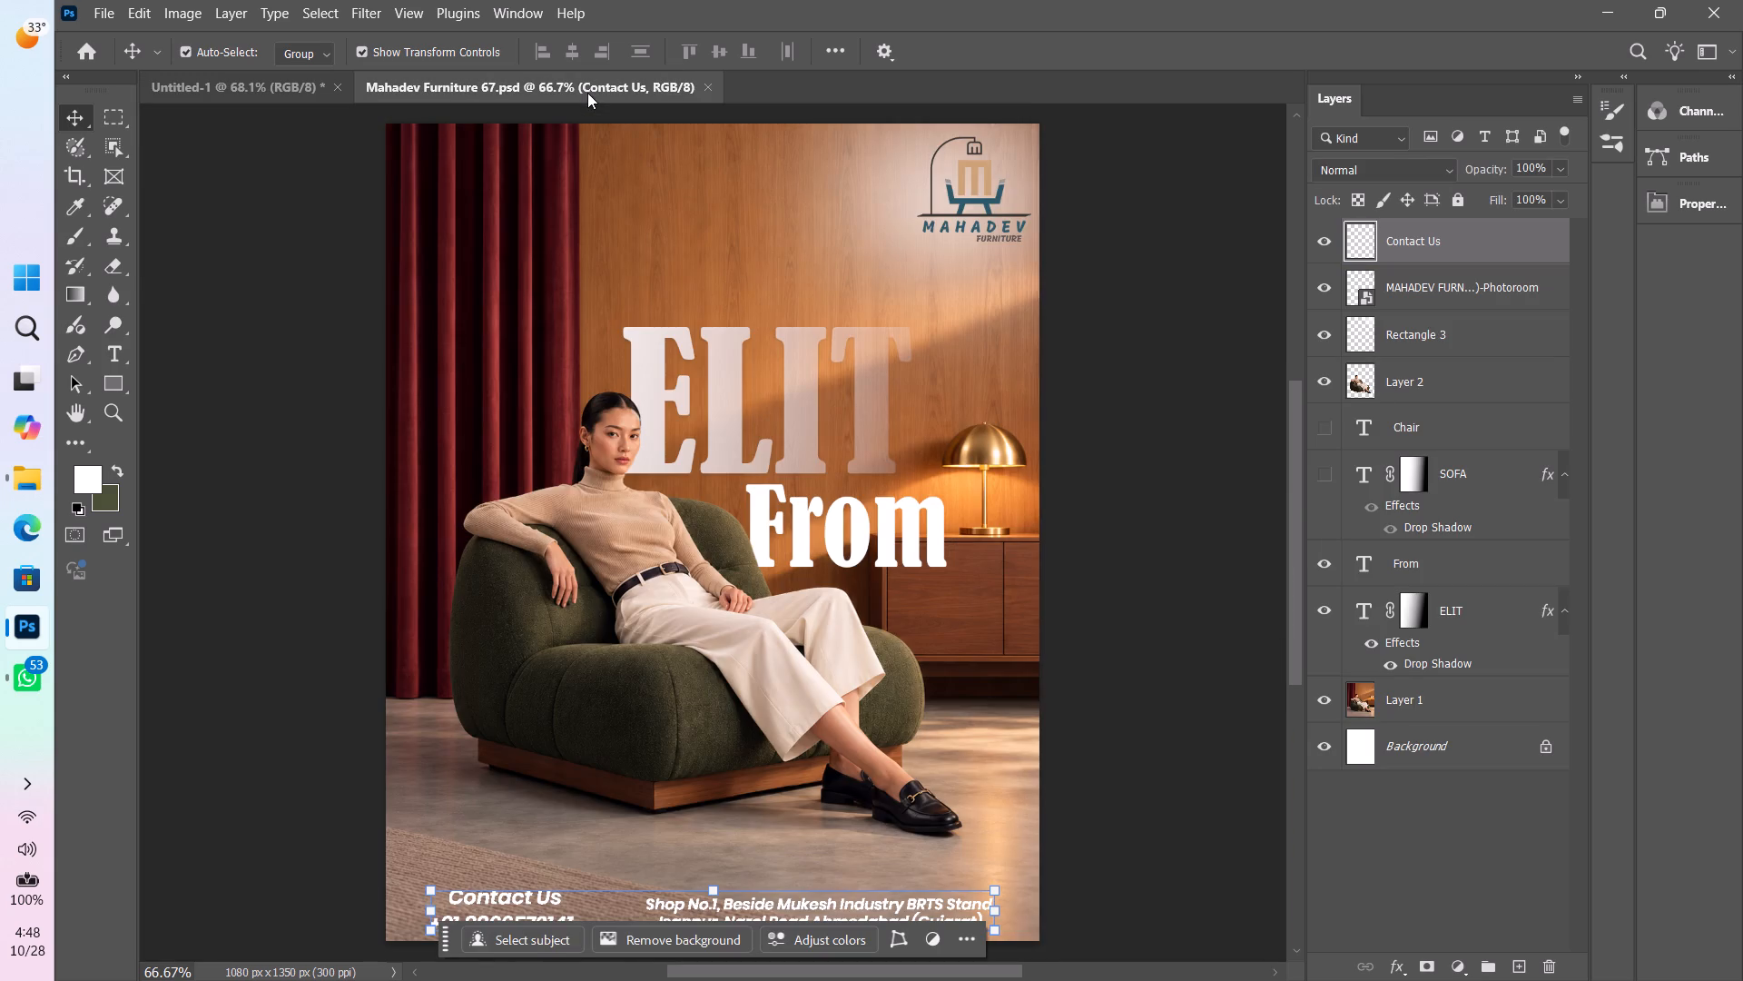
{"action": "left_click", "coordinate": [1426, 601]}
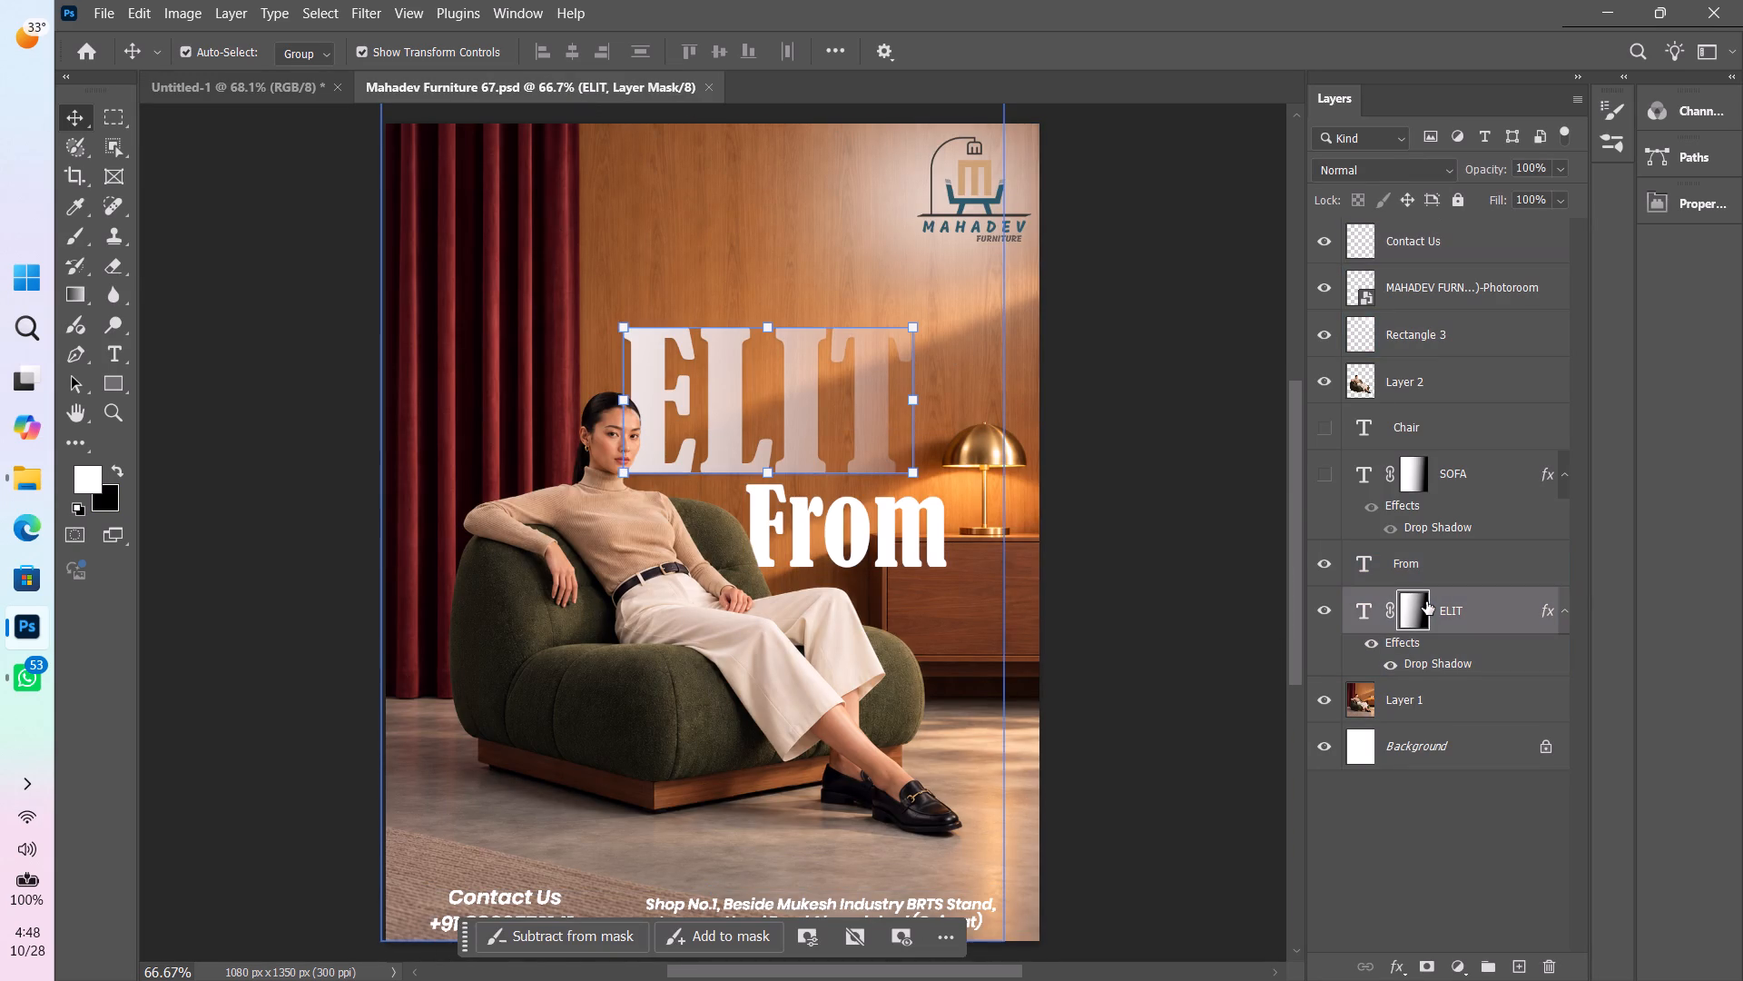
{"action": "left_click", "coordinate": [1476, 342]}
{"action": "left_click", "coordinate": [1471, 266]}
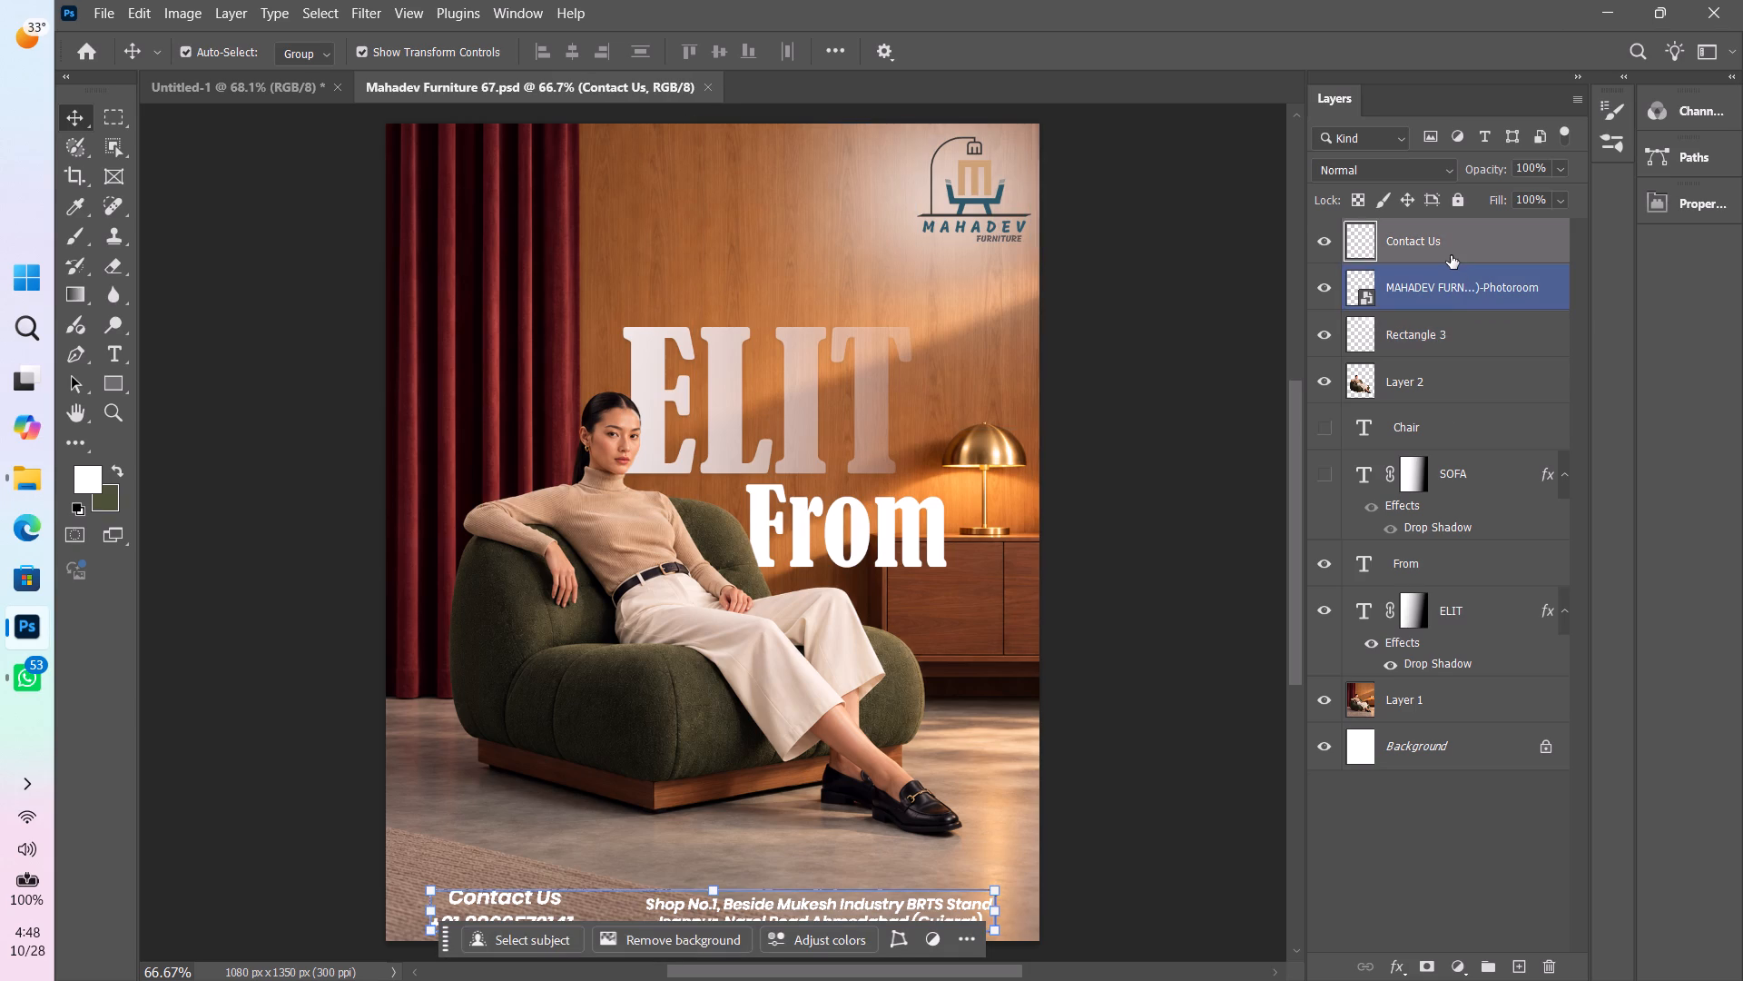
{"action": "left_click", "coordinate": [1444, 278], "text": "shift"}
{"action": "key", "text": "ctrl+c"}
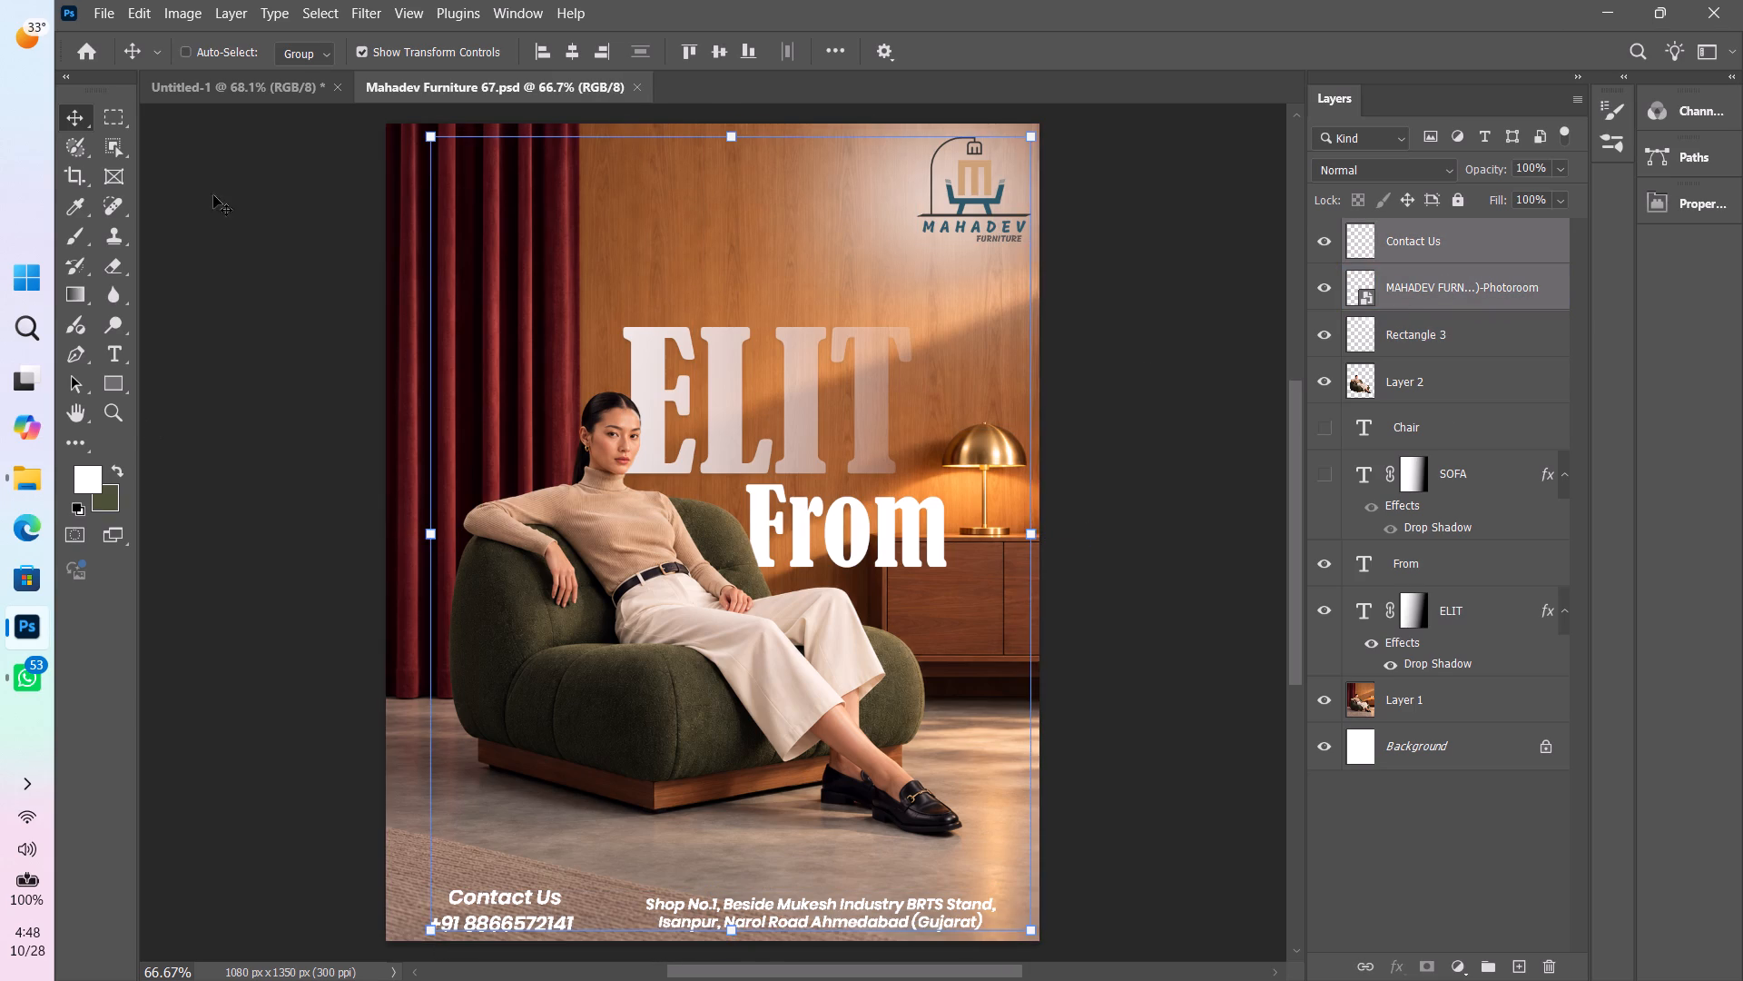
{"action": "left_click", "coordinate": [276, 81], "text": "ctrl"}
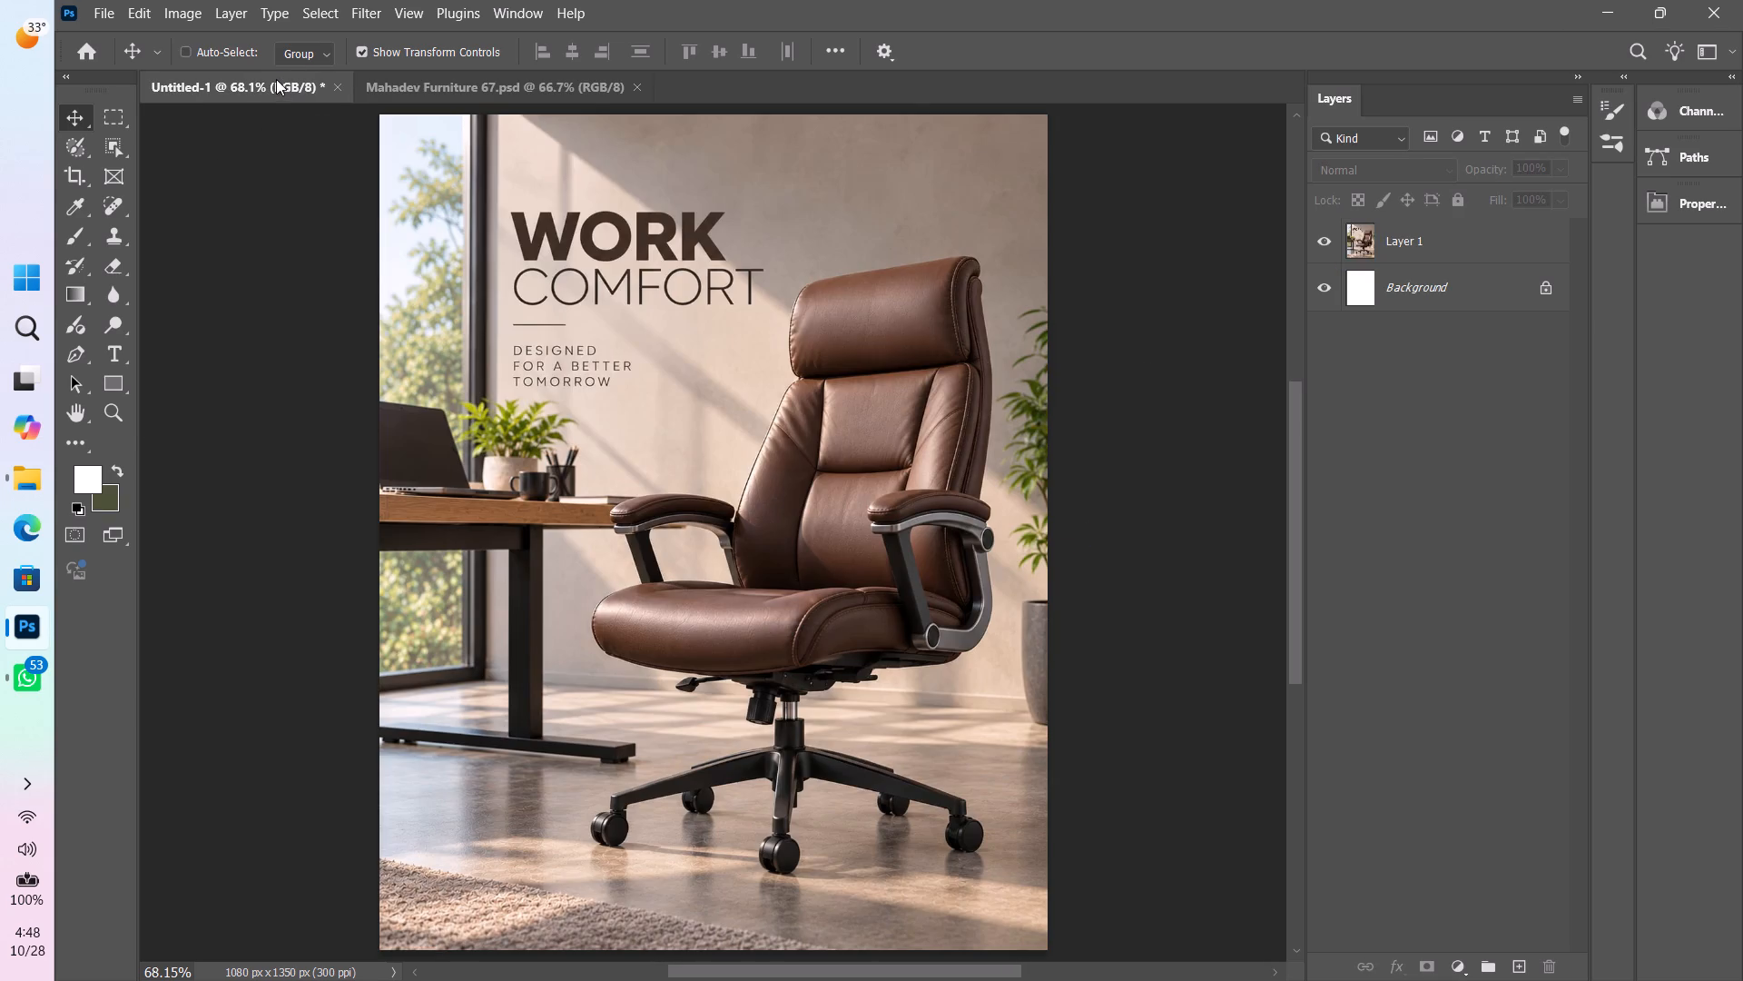
{"action": "key", "text": "ctrl+v"}
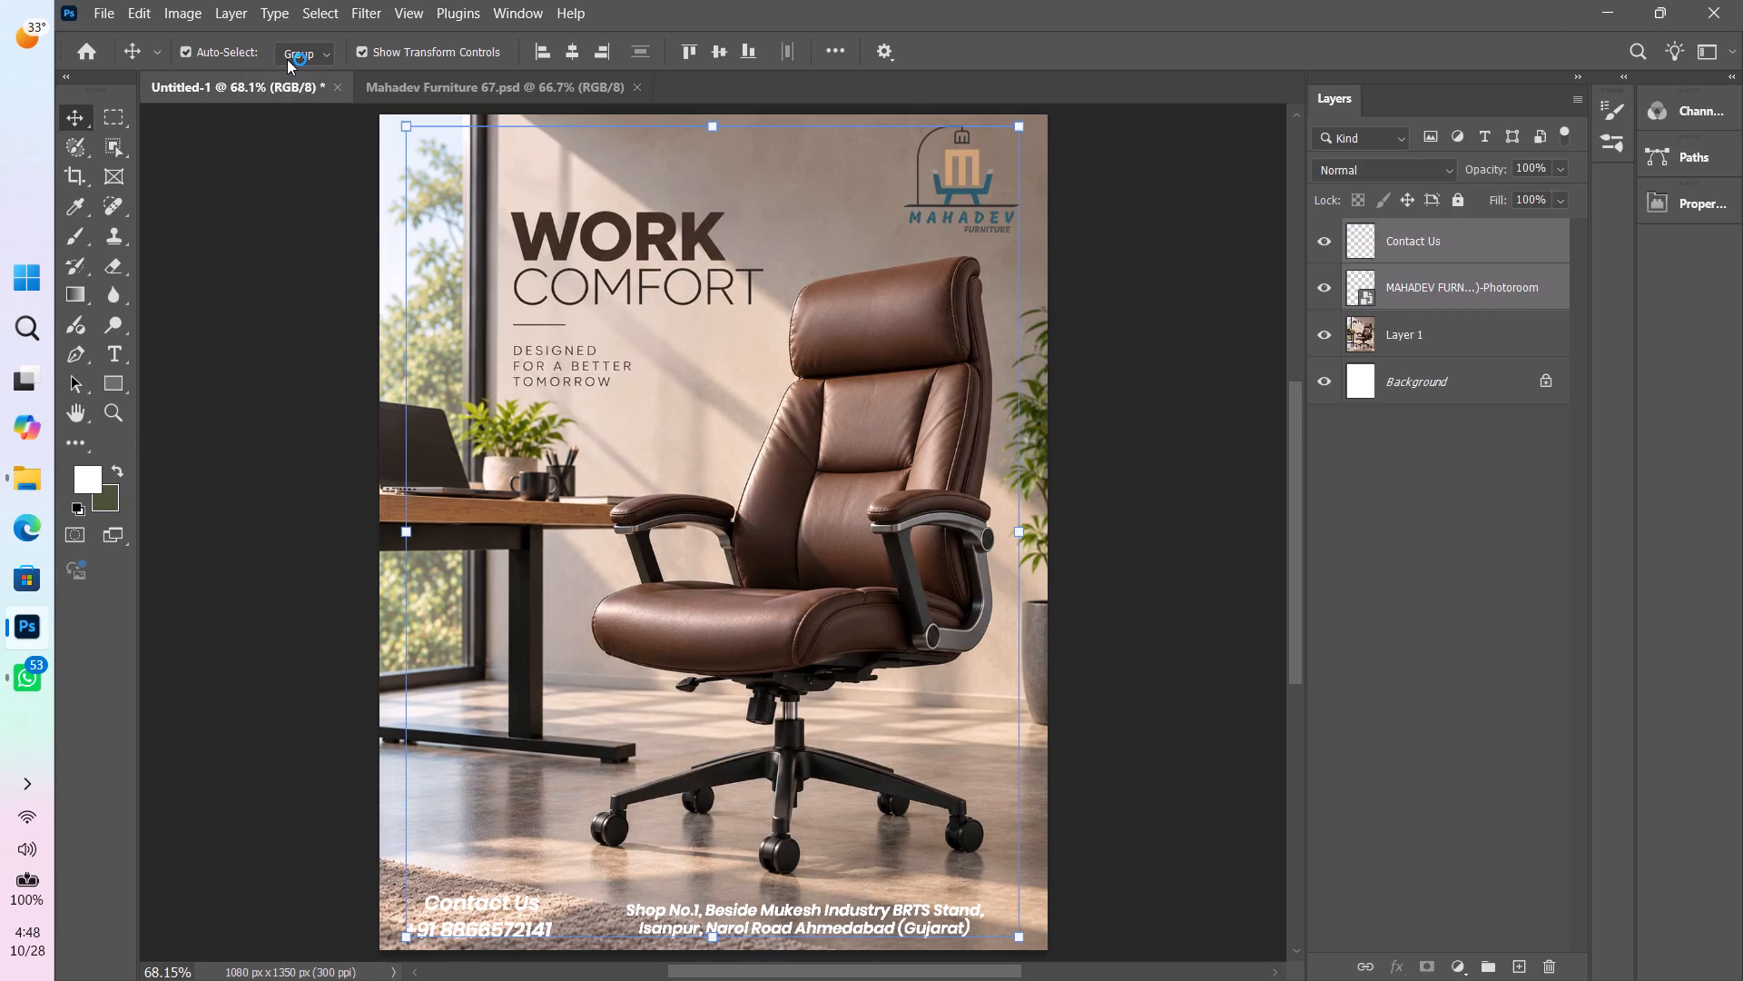
{"action": "key", "text": "shift+Right"}
{"action": "key", "text": "shift+Left"}
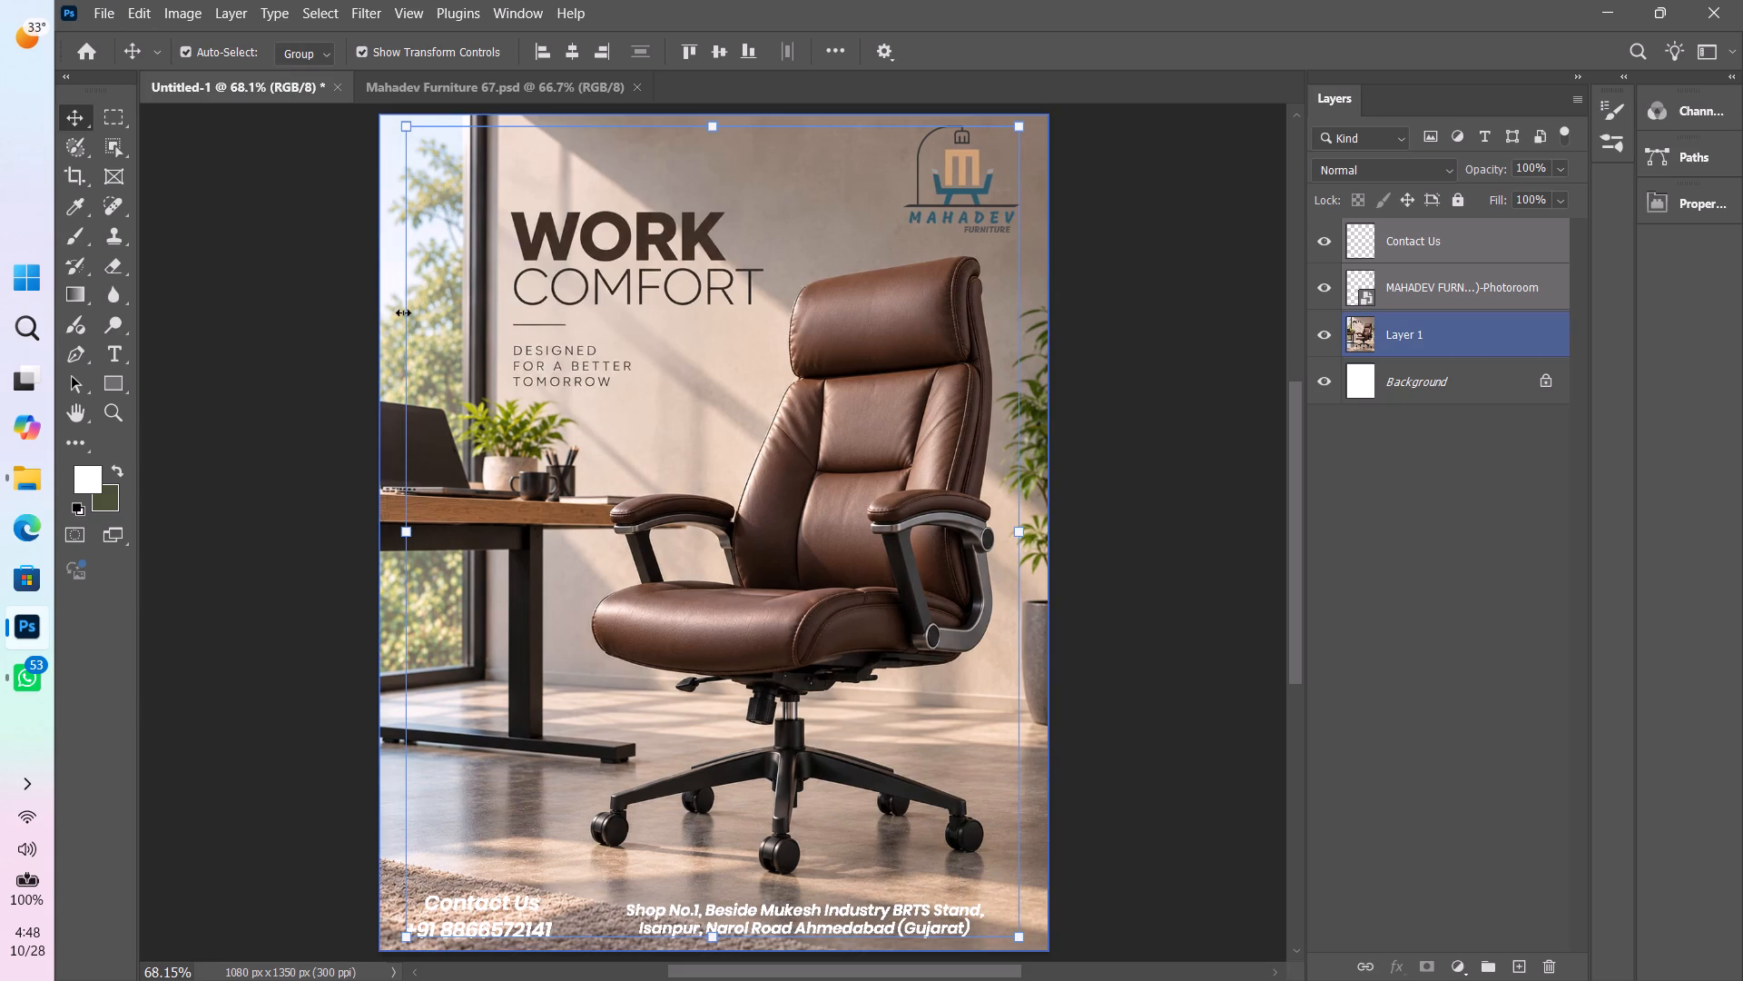
{"action": "left_click", "coordinate": [1240, 304]}
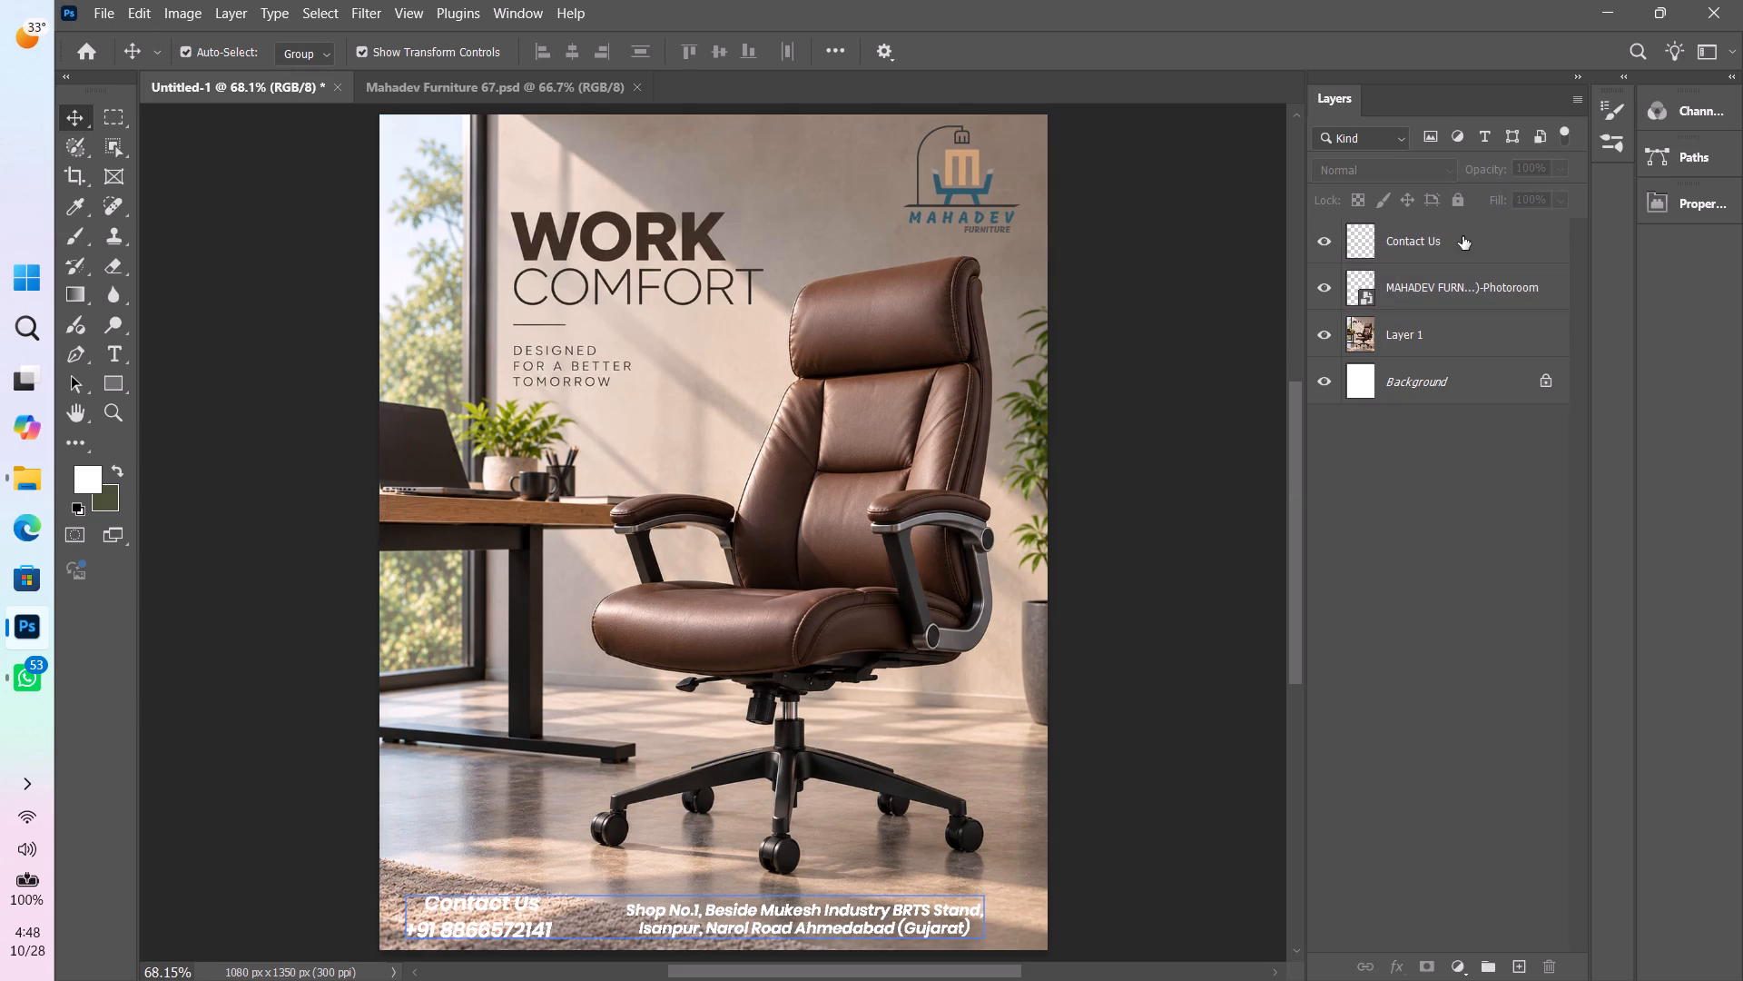
Move the Mahadev Furniture logo closer to the canvas's top-right corner, keeping its size.
{"action": "left_click", "coordinate": [1428, 285]}
{"action": "key", "text": "ctrl+t"}
{"action": "left_click_drag", "start_coordinate": [962, 180], "coordinate": [417, 171]}
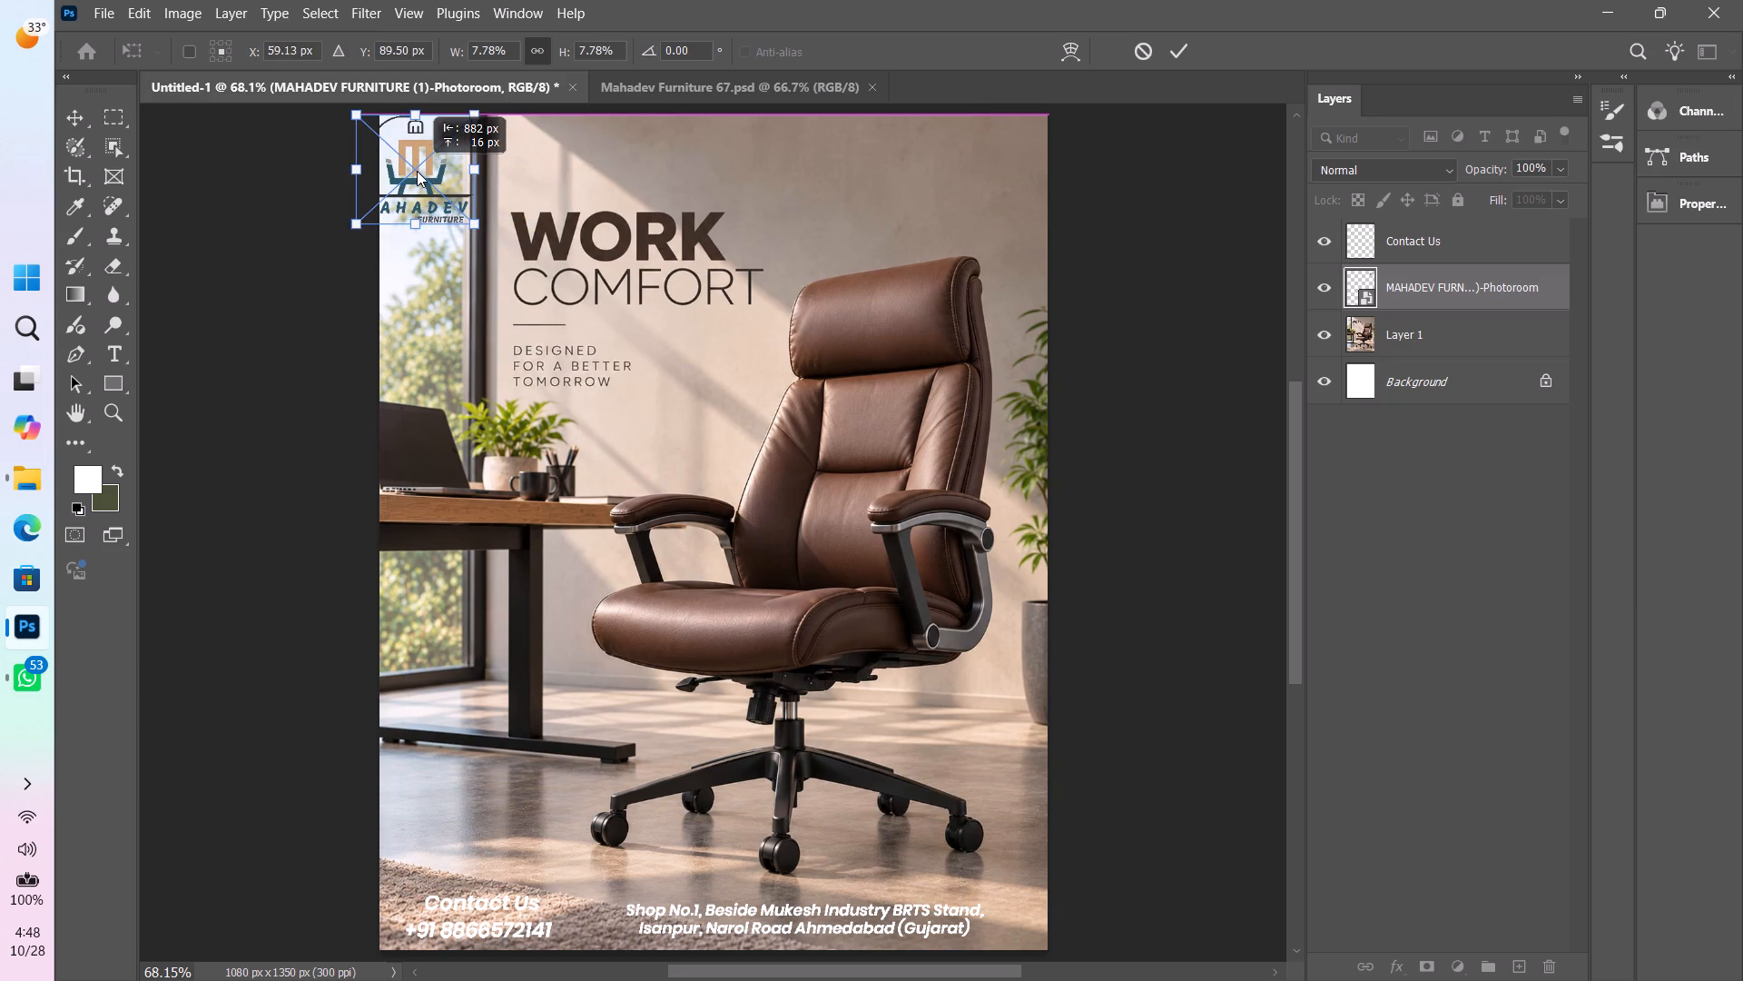
{"action": "left_click_drag", "start_coordinate": [417, 171], "coordinate": [422, 171]}
{"action": "key", "text": "Right"}
{"action": "key", "text": "Right"}
{"action": "key", "text": "Right"}
{"action": "key", "text": "Right"}
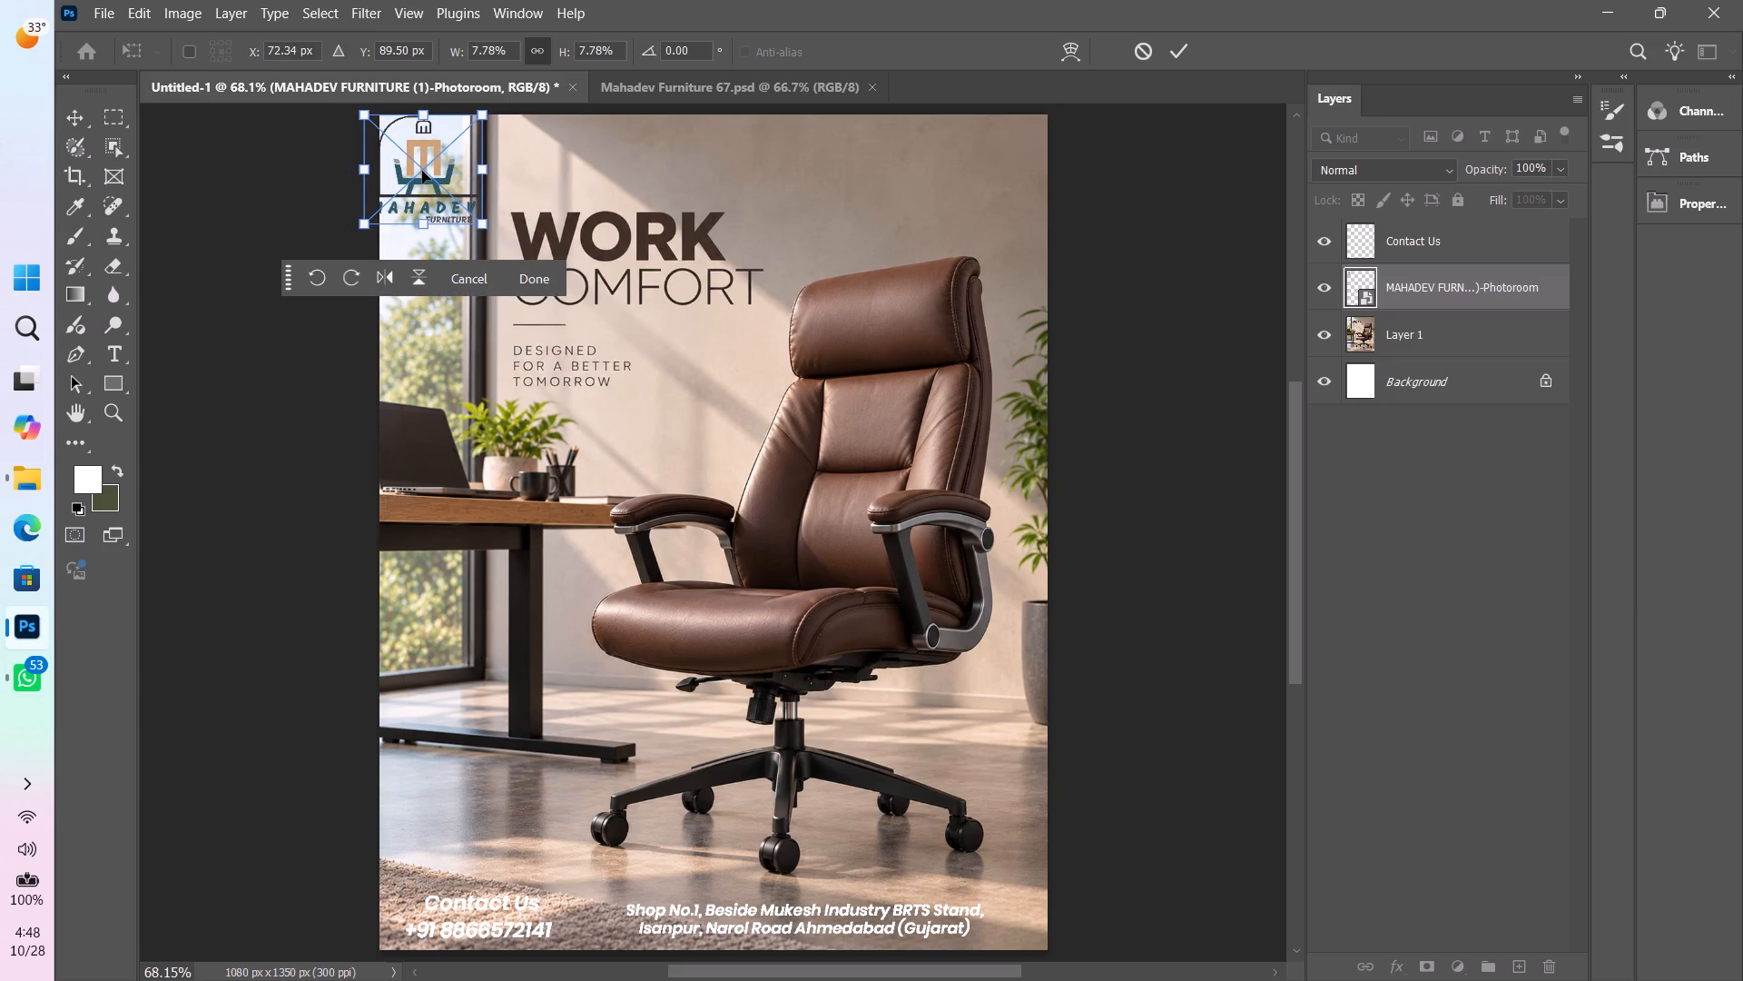
{"action": "key", "text": "Right"}
{"action": "key", "text": "Right"}
{"action": "key", "text": "Right"}
{"action": "left_click_drag", "start_coordinate": [422, 171], "coordinate": [906, 180]}
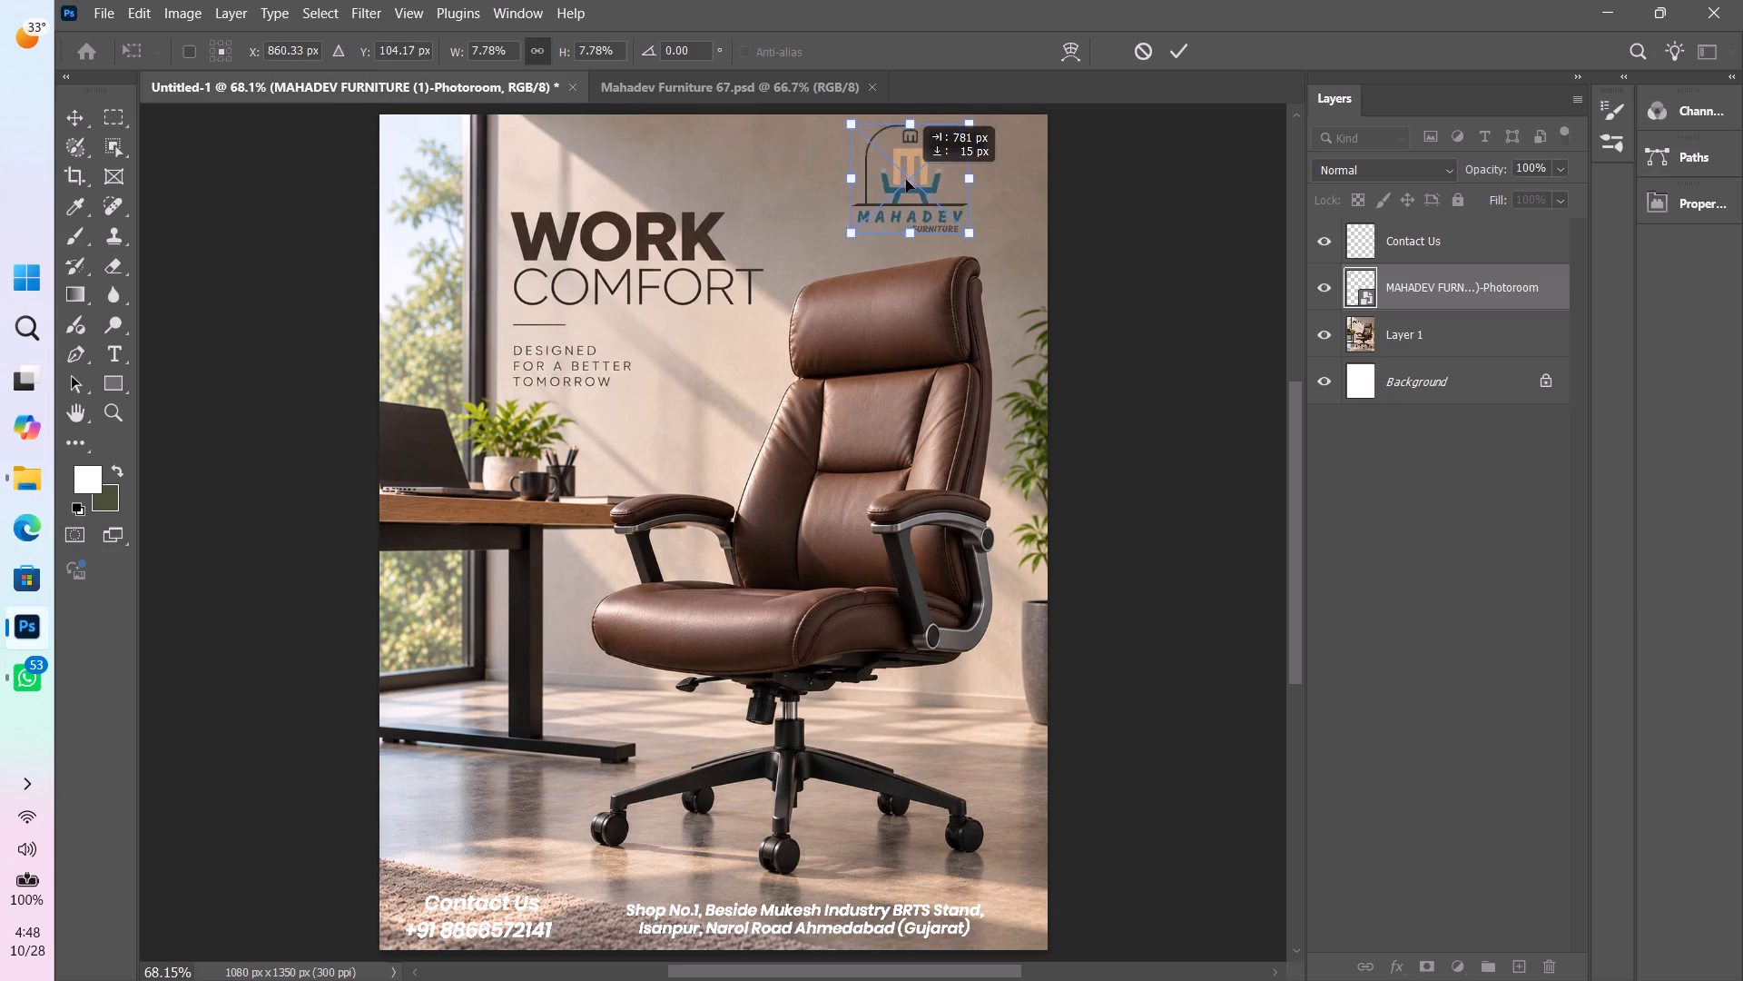
{"action": "left_click_drag", "start_coordinate": [906, 180], "coordinate": [975, 172]}
{"action": "left_click", "coordinate": [1187, 50]}
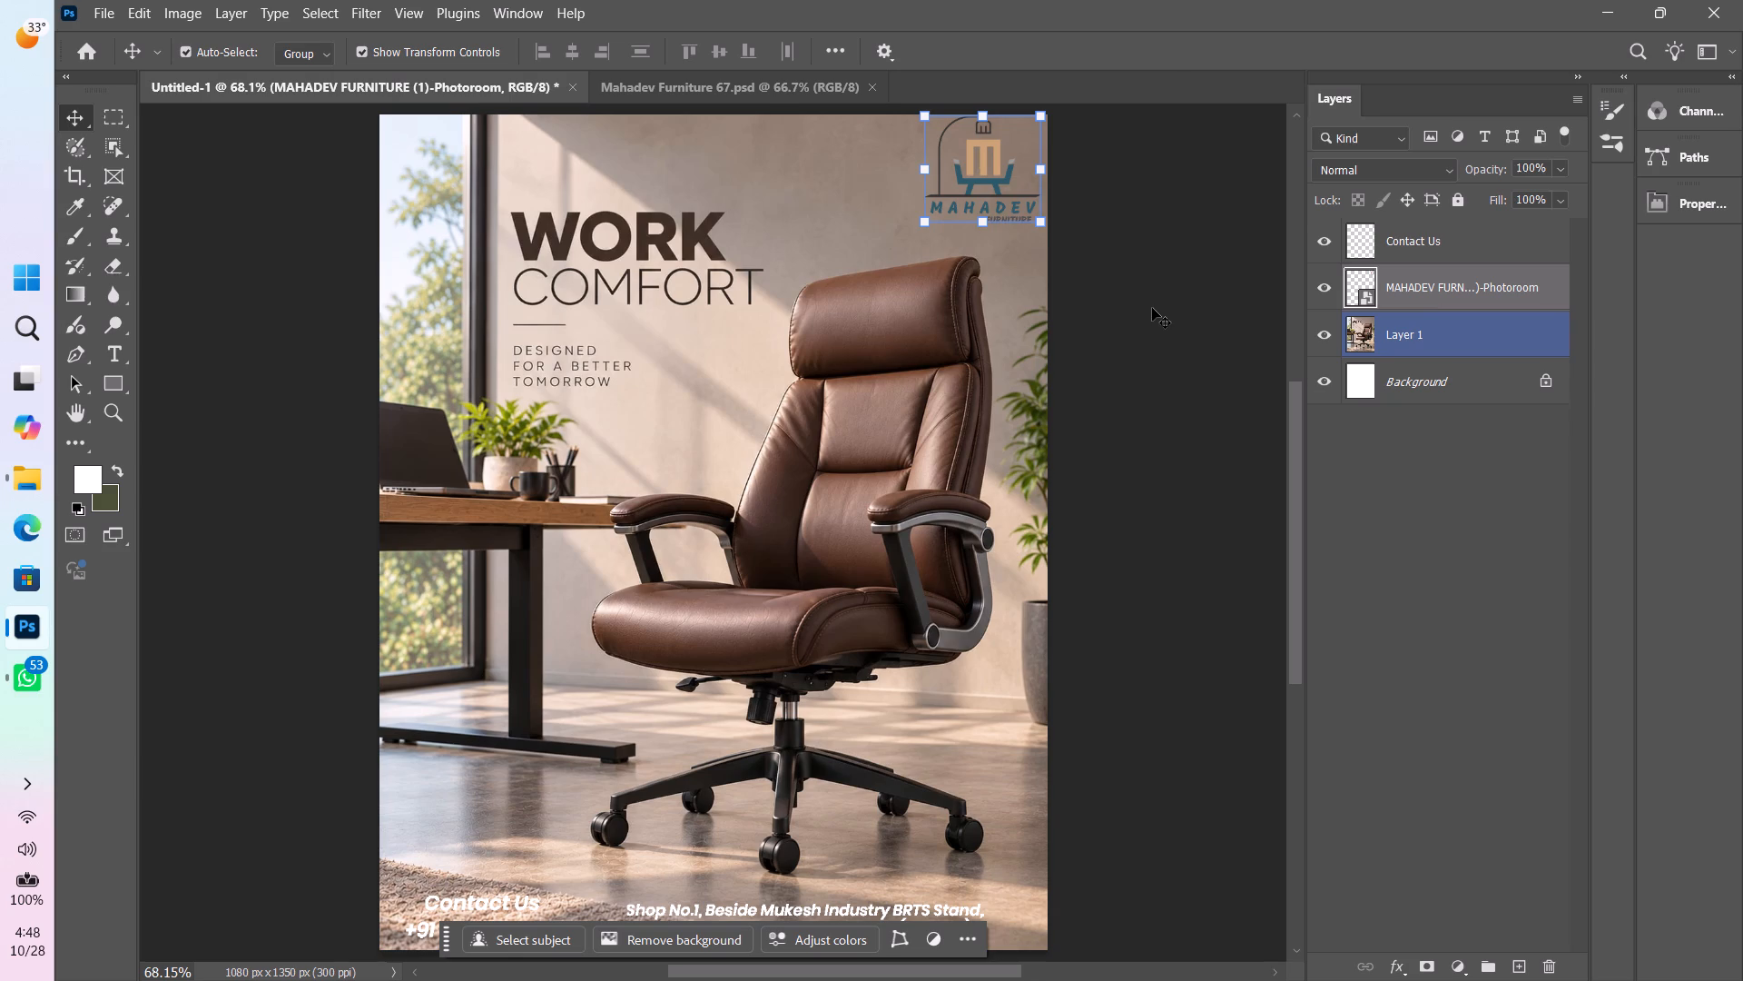
Fine-tune the logo's position in small nudges so it sits just inside the canvas's top and right edges.
{"action": "key", "text": "Right"}
{"action": "key", "text": "Right"}
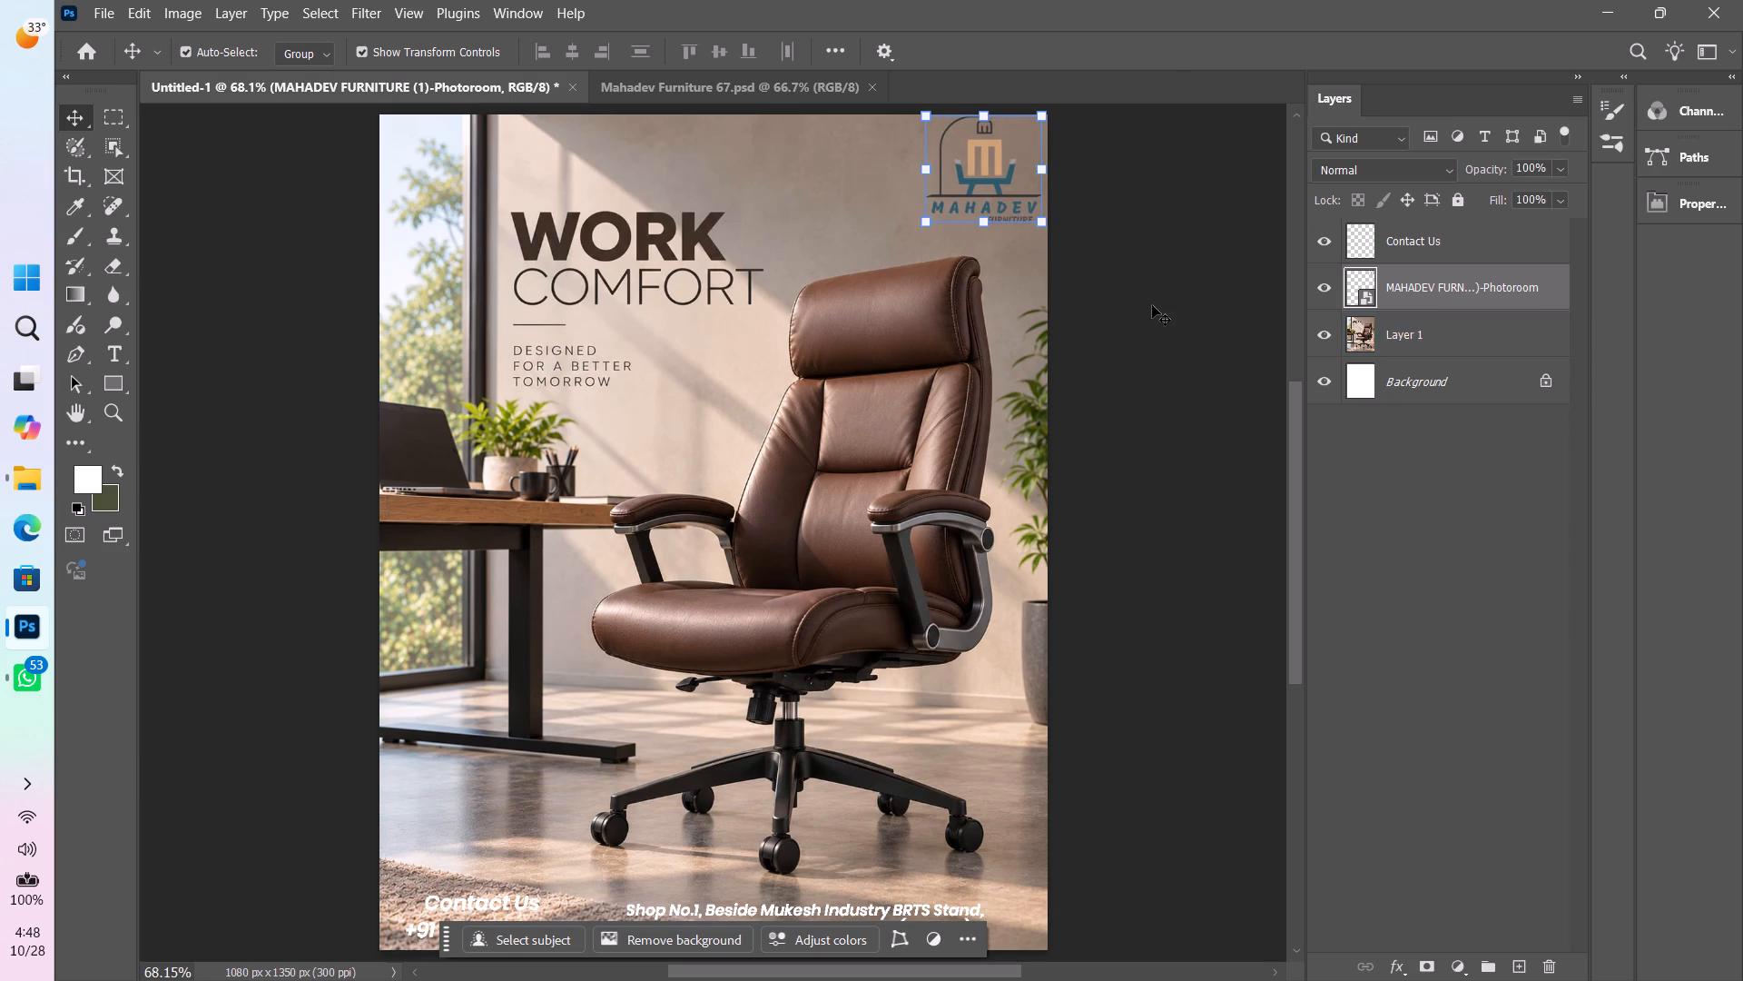
{"action": "key", "text": "Right"}
{"action": "key", "text": "Right"}
{"action": "key", "text": "Right"}
{"action": "key", "text": "Right"}
{"action": "key", "text": "Right"}
{"action": "key", "text": "Right"}
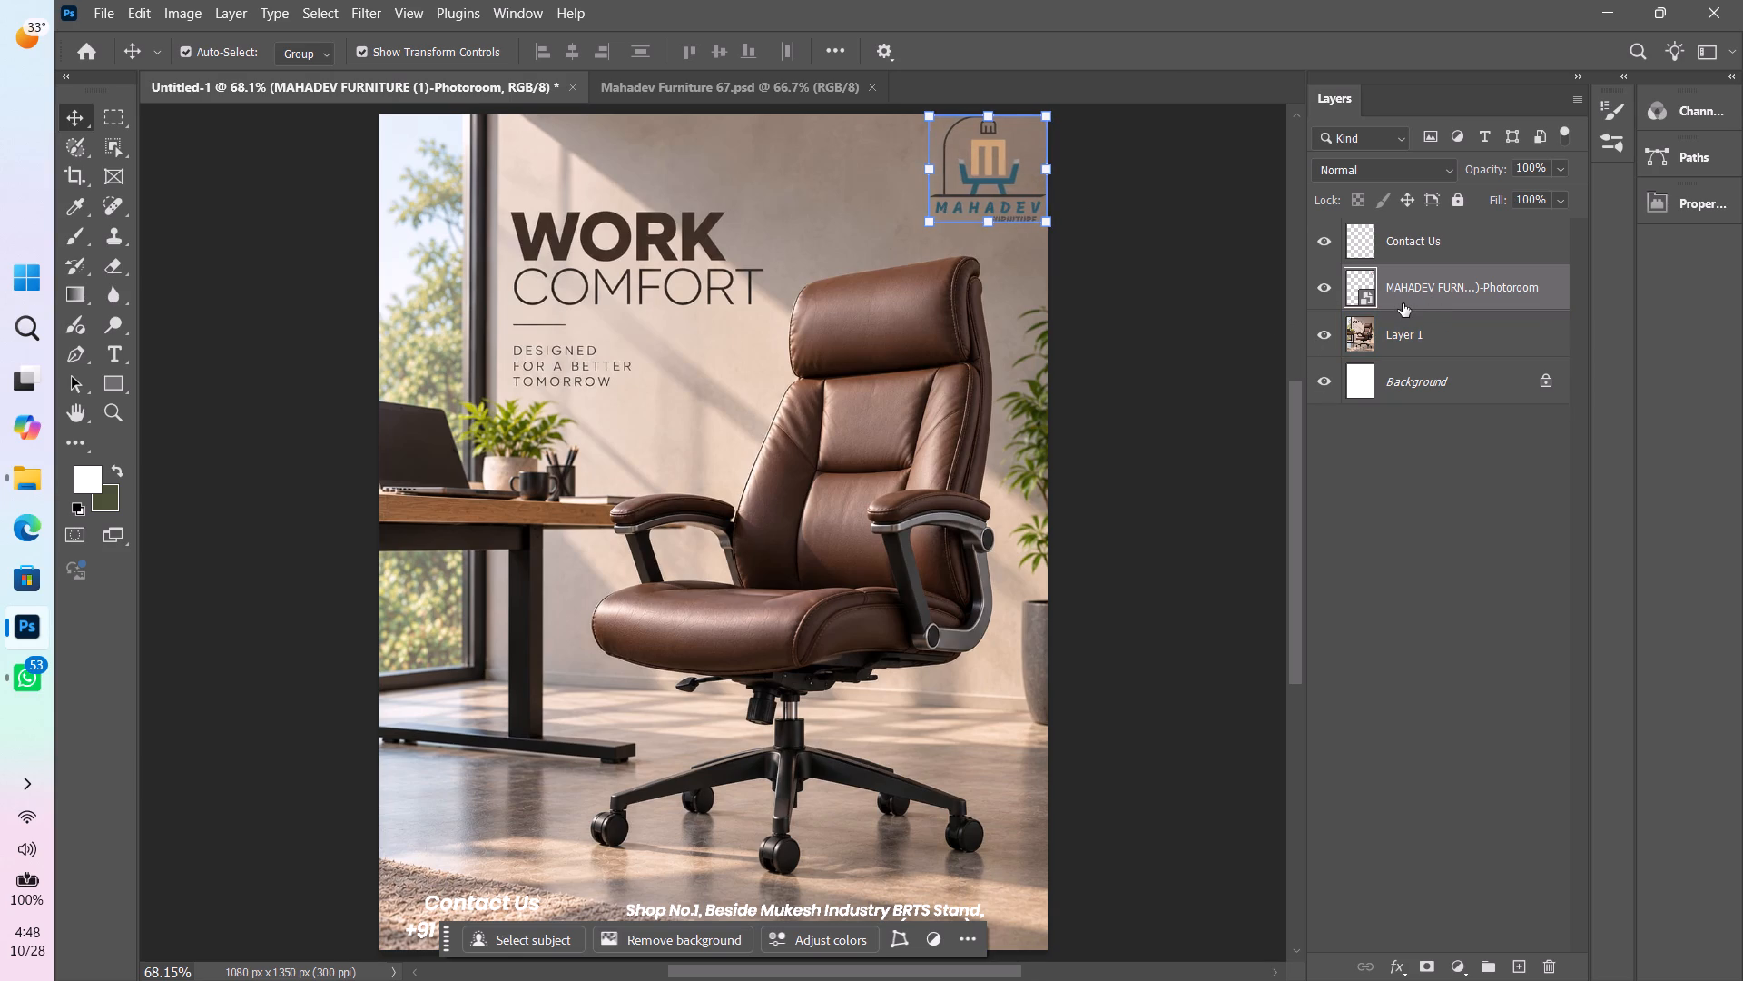
{"action": "key", "text": "Right"}
{"action": "key", "text": "Right"}
{"action": "key", "text": "Right"}
{"action": "key", "text": "Right"}
{"action": "key", "text": "Right"}
{"action": "key", "text": "Right"}
{"action": "key", "text": "Right"}
{"action": "key", "text": "Right"}
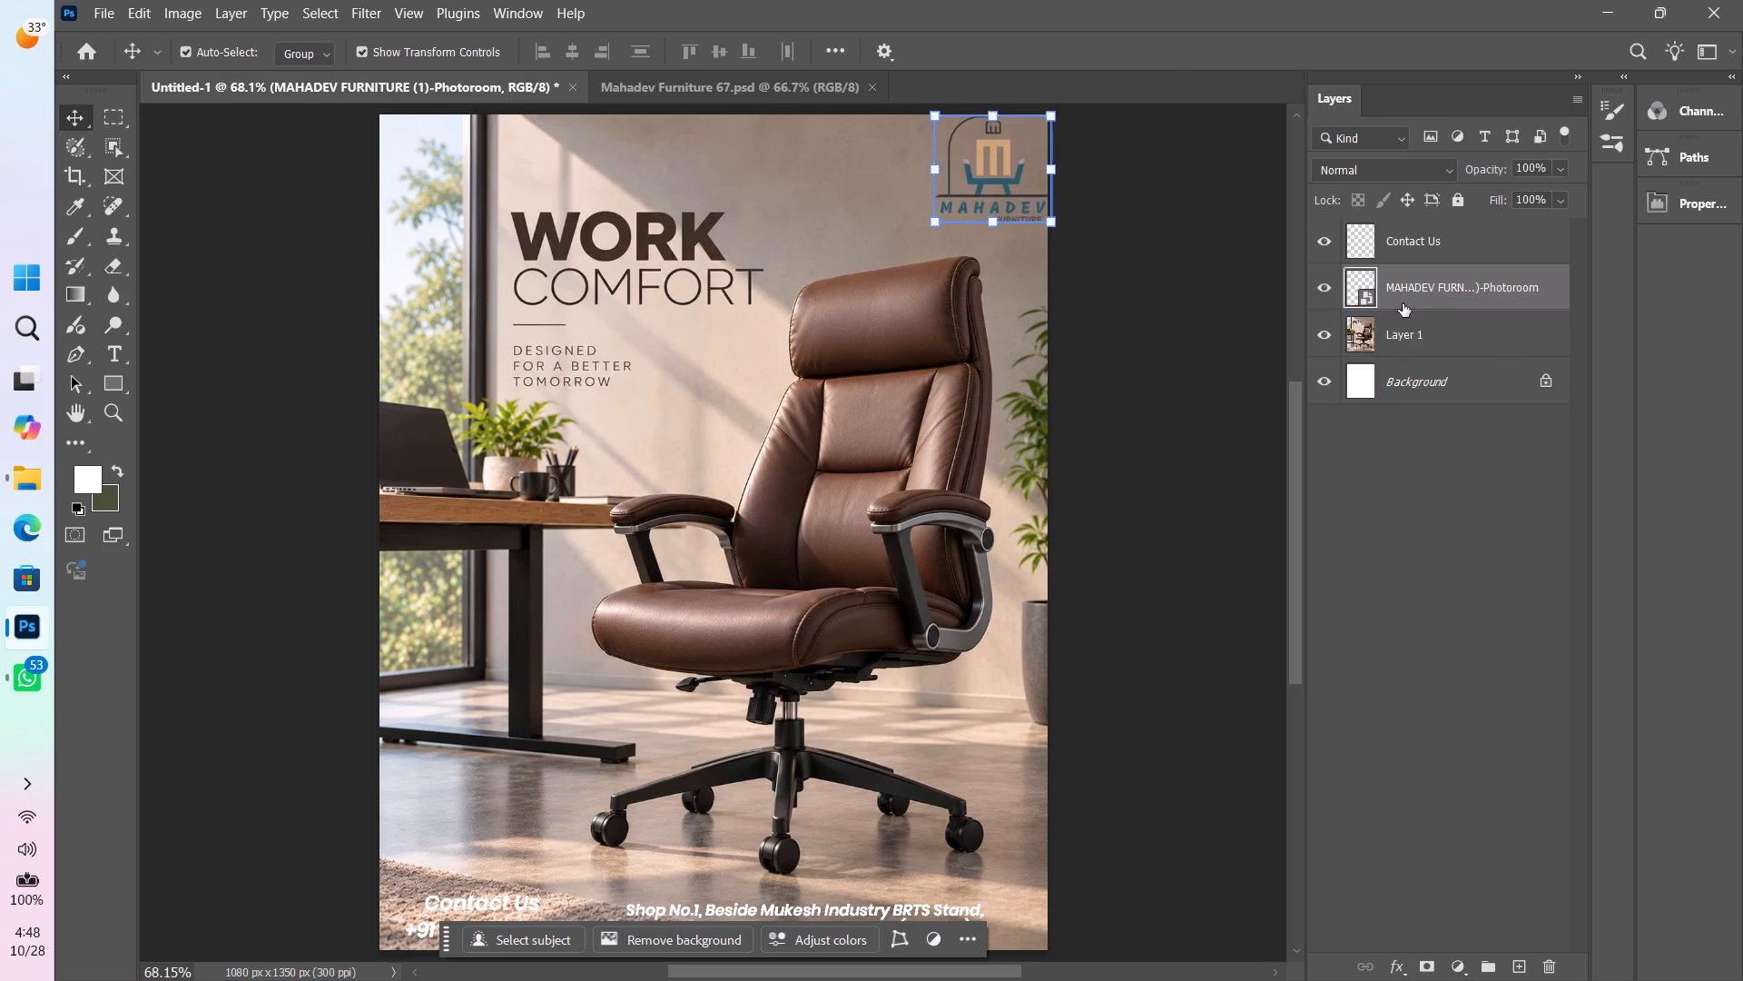
{"action": "key", "text": "Down"}
{"action": "key", "text": "Left"}
{"action": "key", "text": "Left"}
{"action": "key", "text": "Down"}
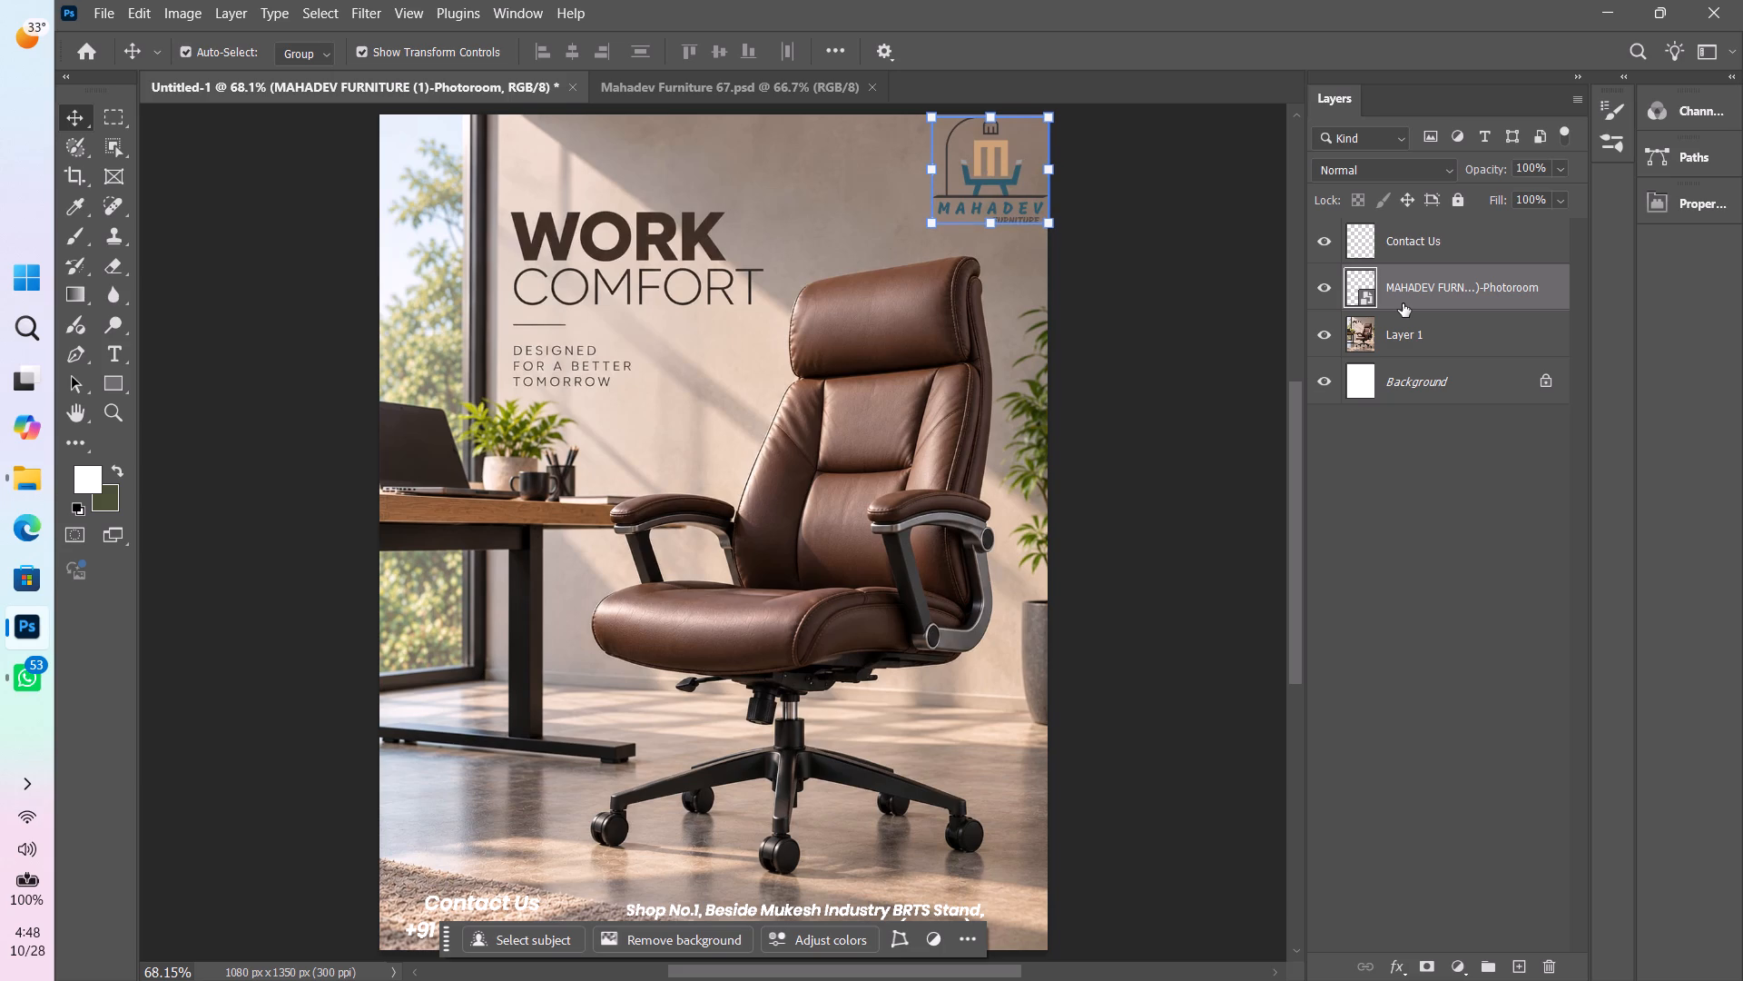
{"action": "key", "text": "Down"}
{"action": "key", "text": "Down"}
{"action": "key", "text": "Down"}
{"action": "key", "text": "Down"}
{"action": "key", "text": "Down"}
{"action": "key", "text": "Down"}
{"action": "key", "text": "Down"}
{"action": "key", "text": "Down"}
{"action": "key", "text": "Down"}
{"action": "key", "text": "Down"}
{"action": "key", "text": "Down"}
{"action": "key", "text": "Left"}
{"action": "key", "text": "Left"}
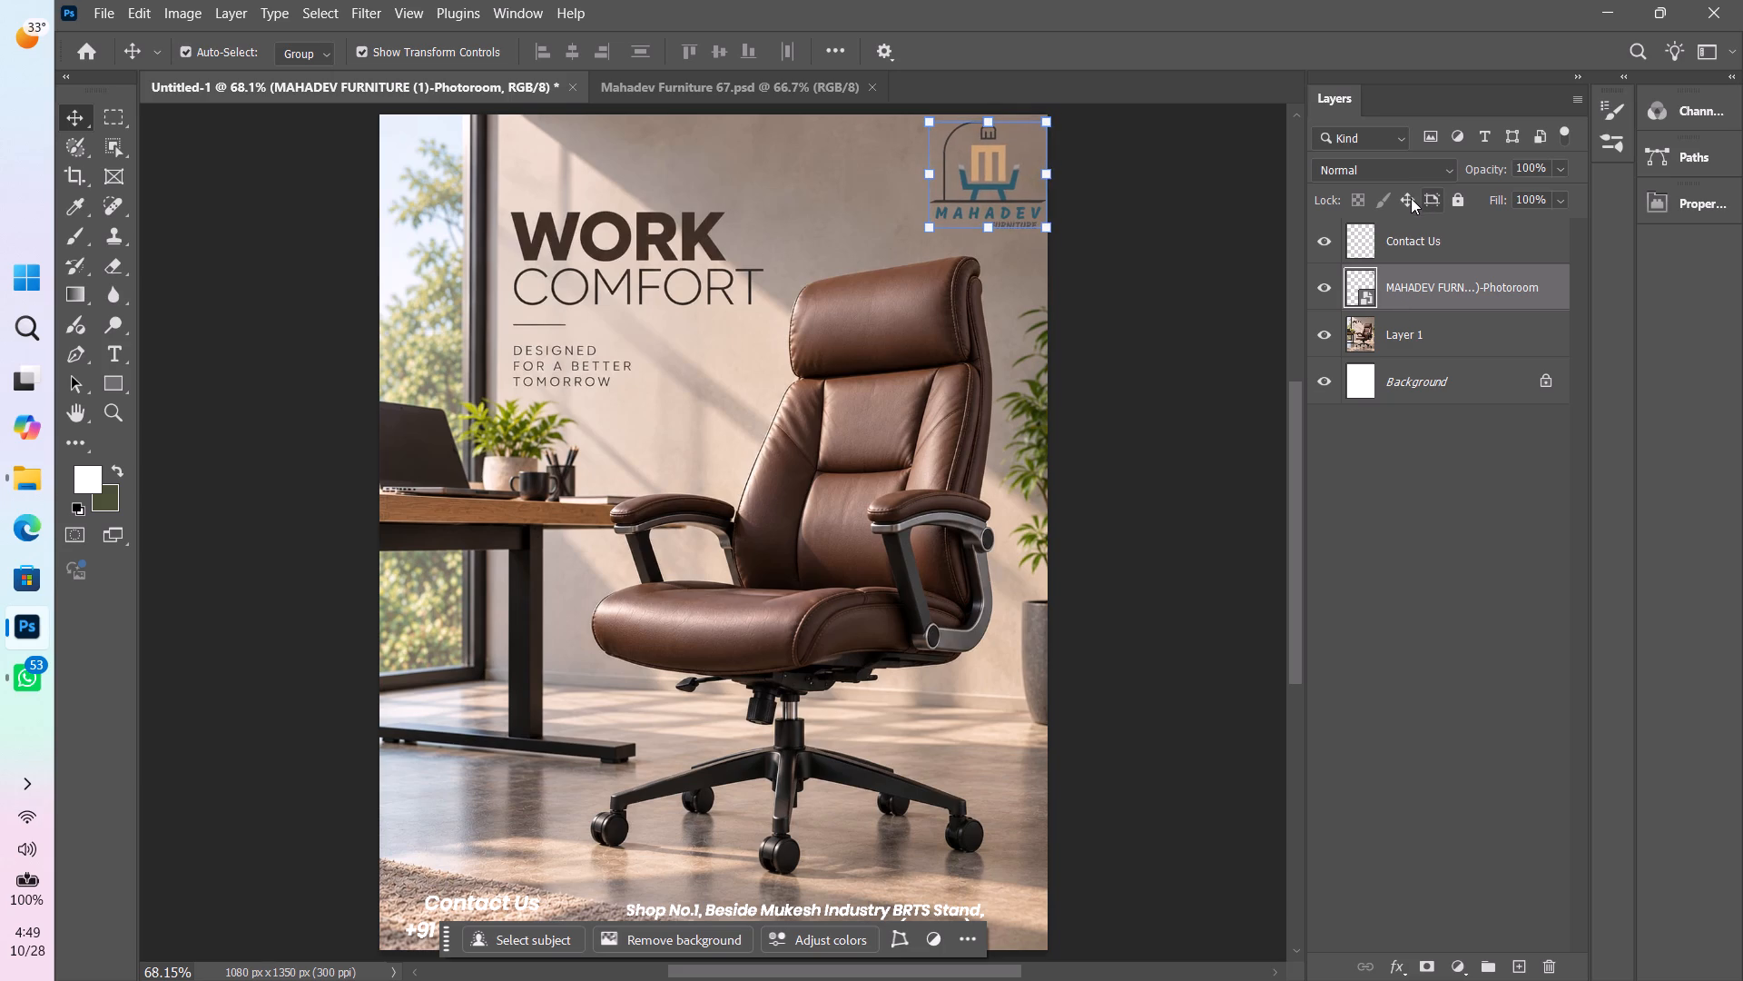
{"action": "key", "text": "Left"}
{"action": "key", "text": "Up"}
{"action": "key", "text": "Left"}
{"action": "key", "text": "Up"}
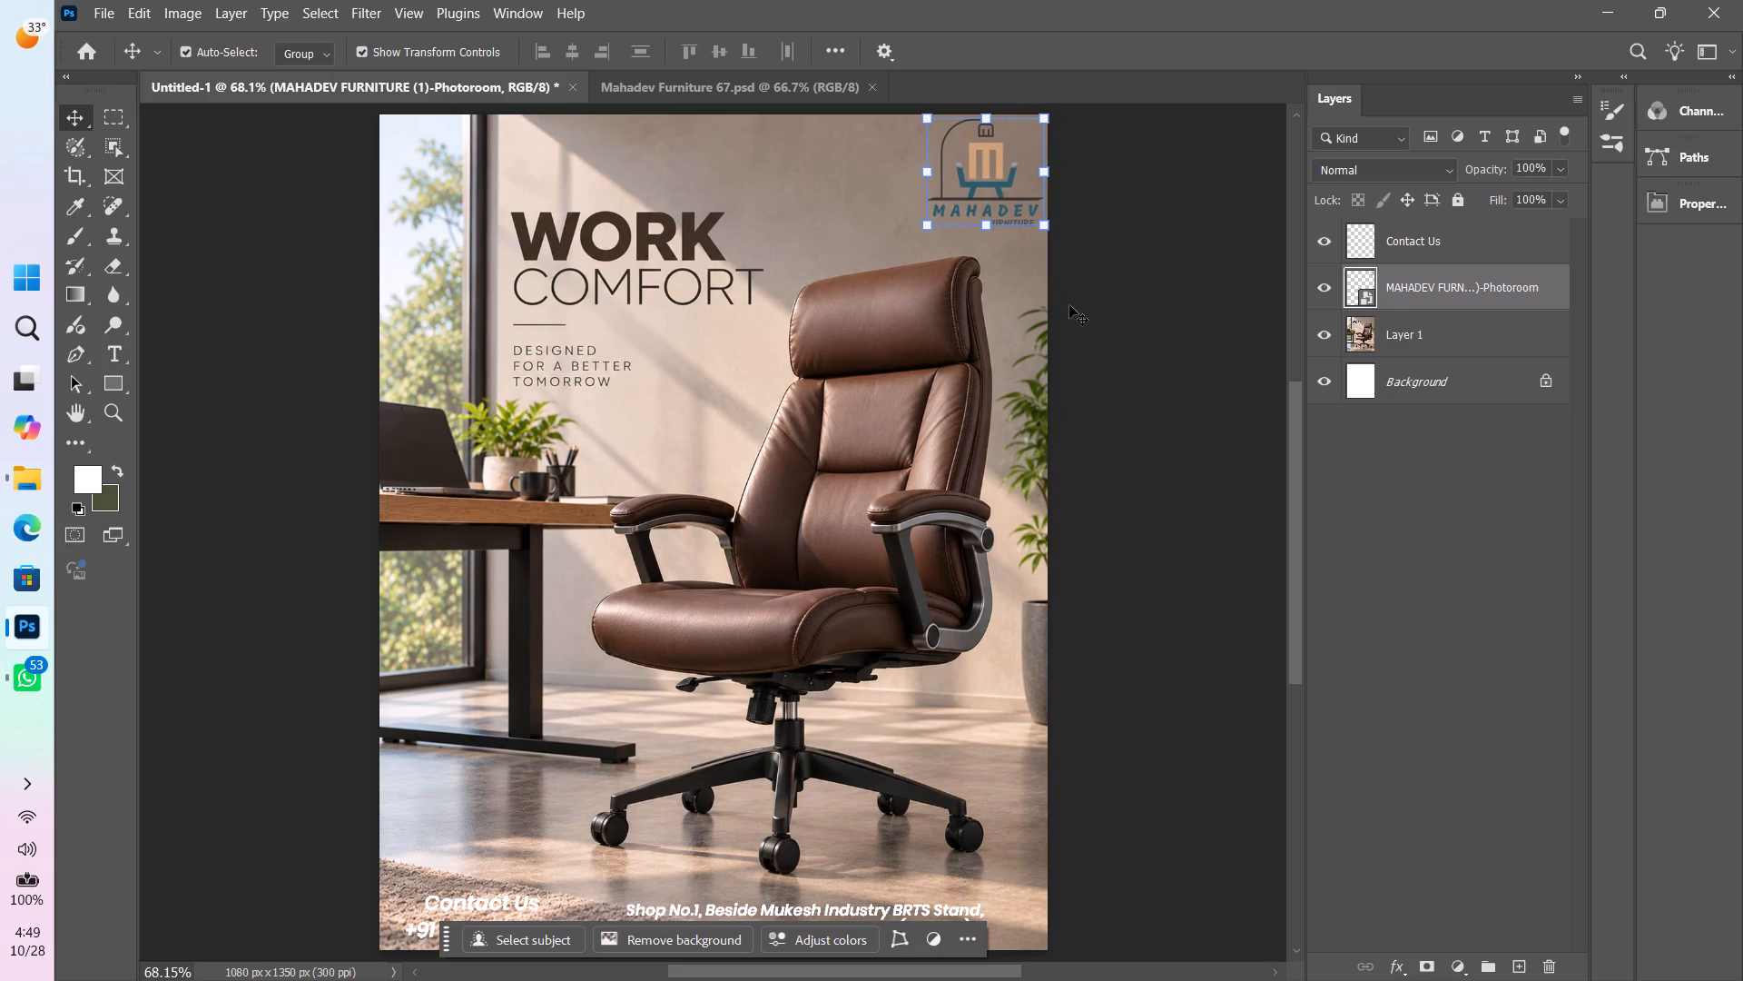
{"action": "left_click", "coordinate": [1101, 305]}
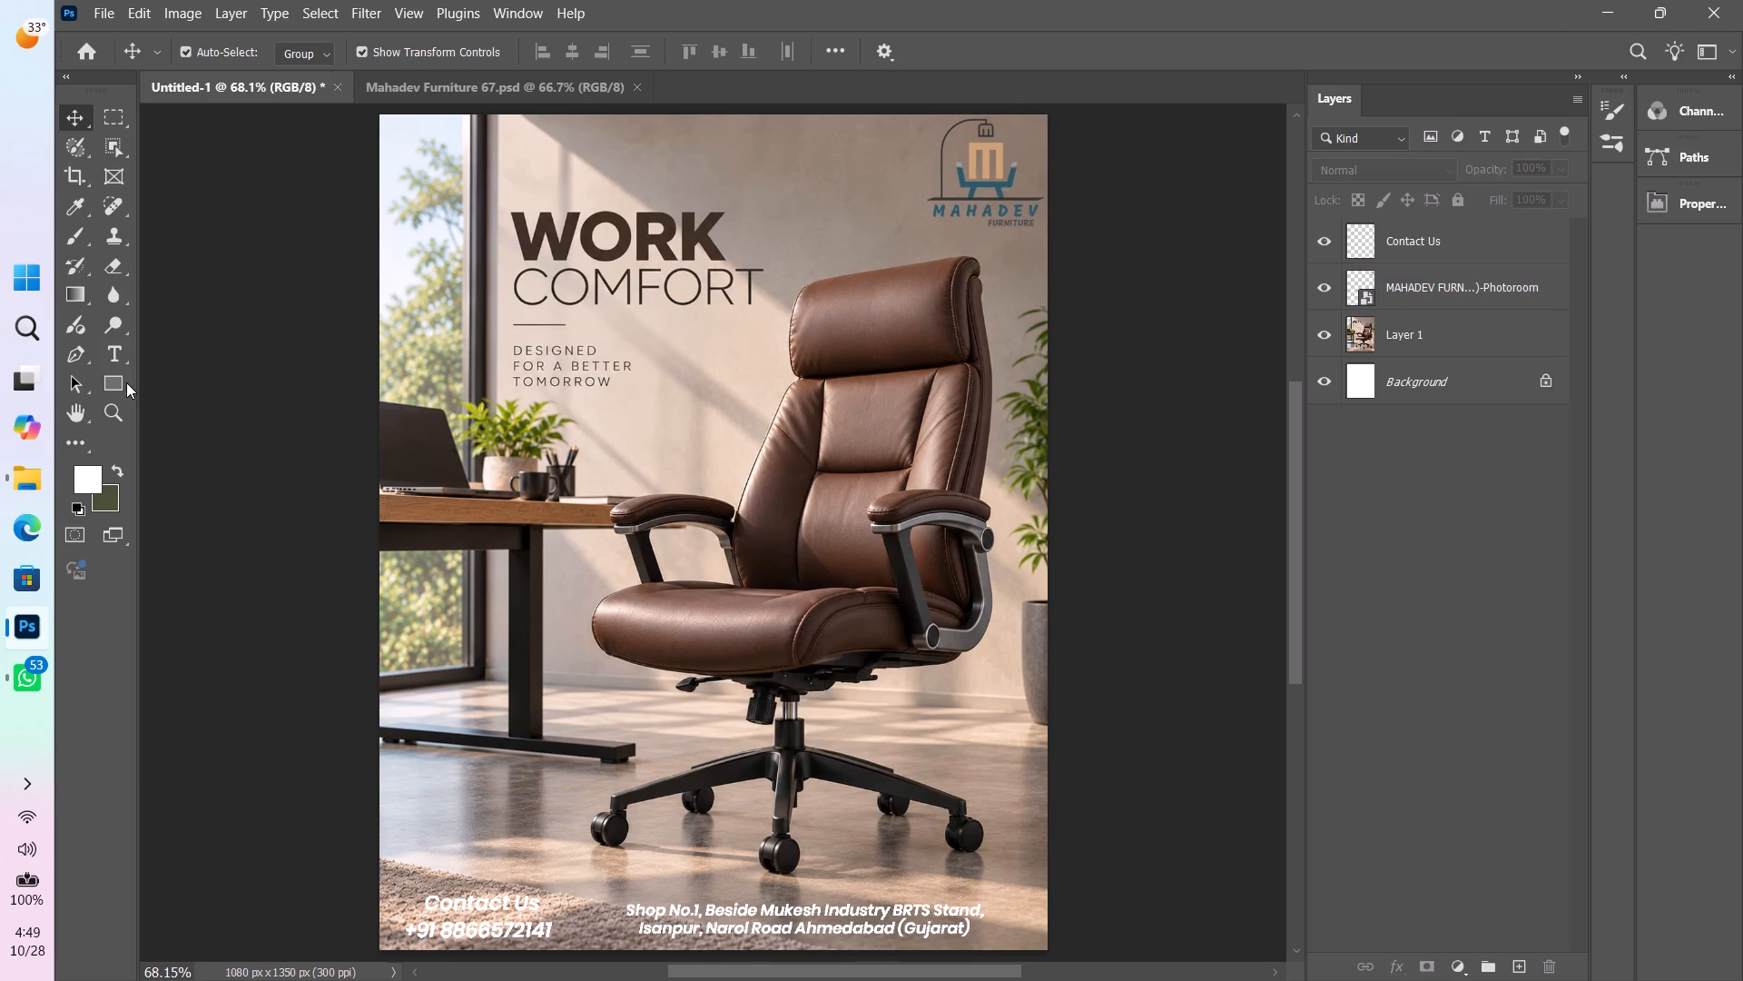
Draw a white rectangle of about 419 x 199 px over the logo area and place its layer beneath the logo.
{"action": "left_click", "coordinate": [125, 382]}
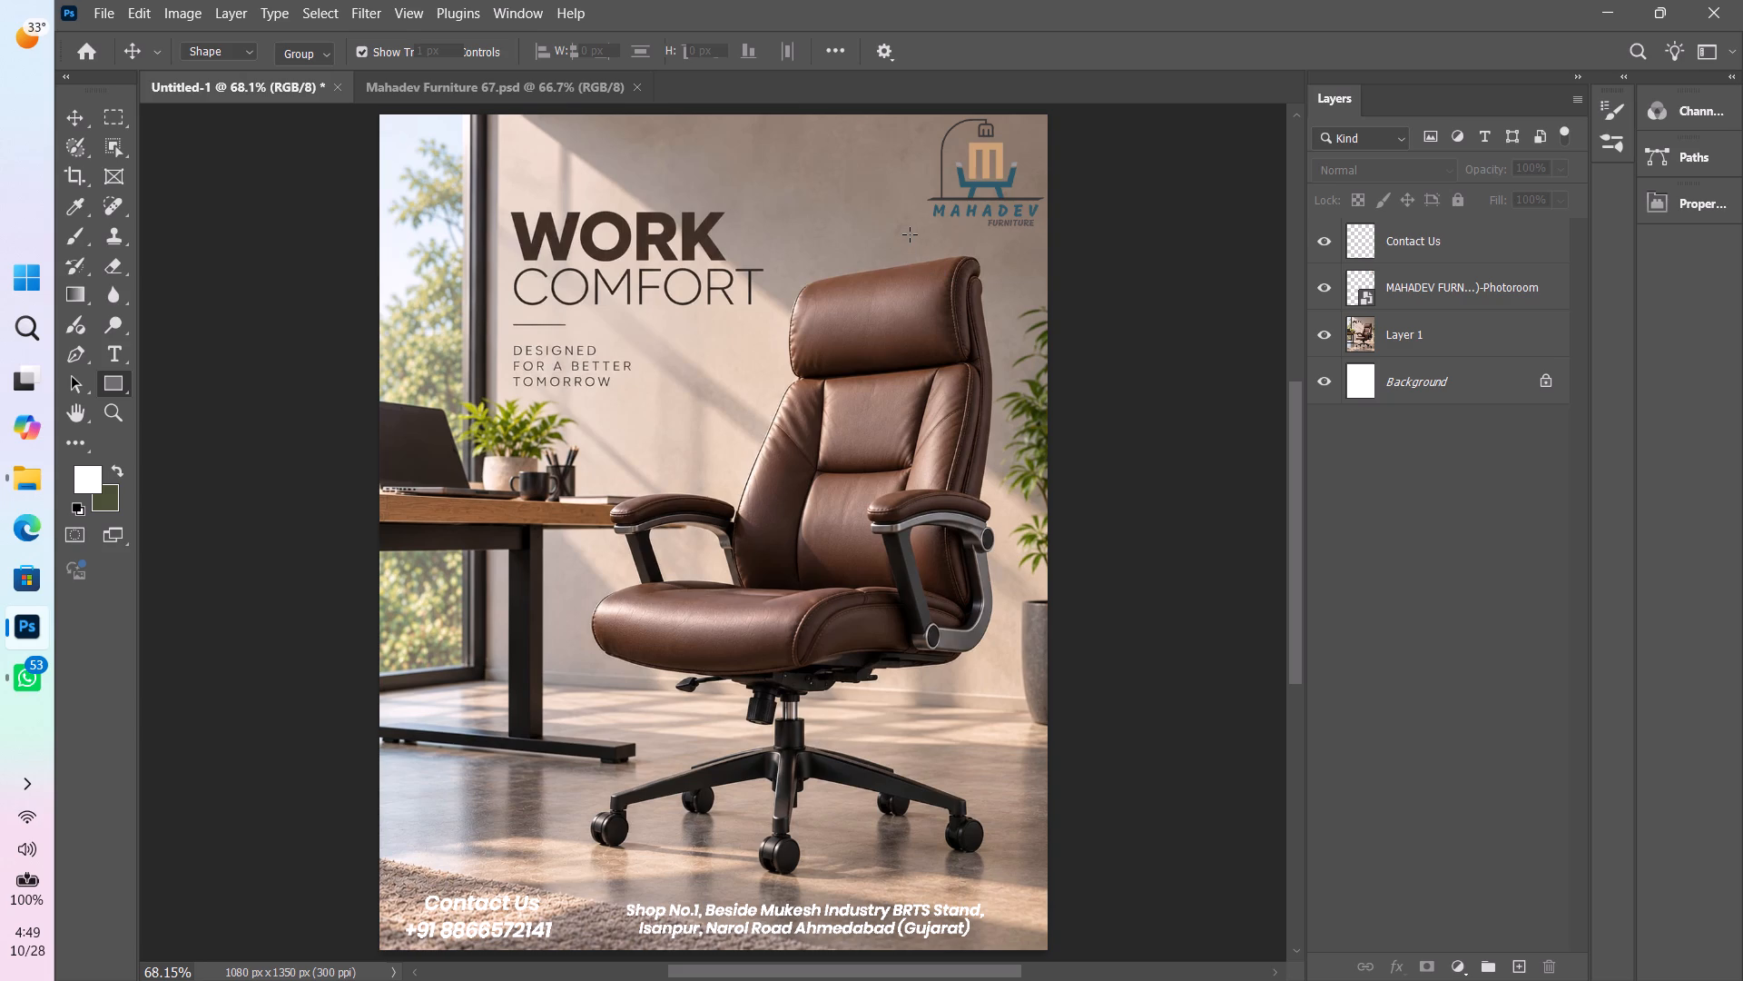
{"action": "left_click_drag", "start_coordinate": [910, 234], "coordinate": [1167, 424]}
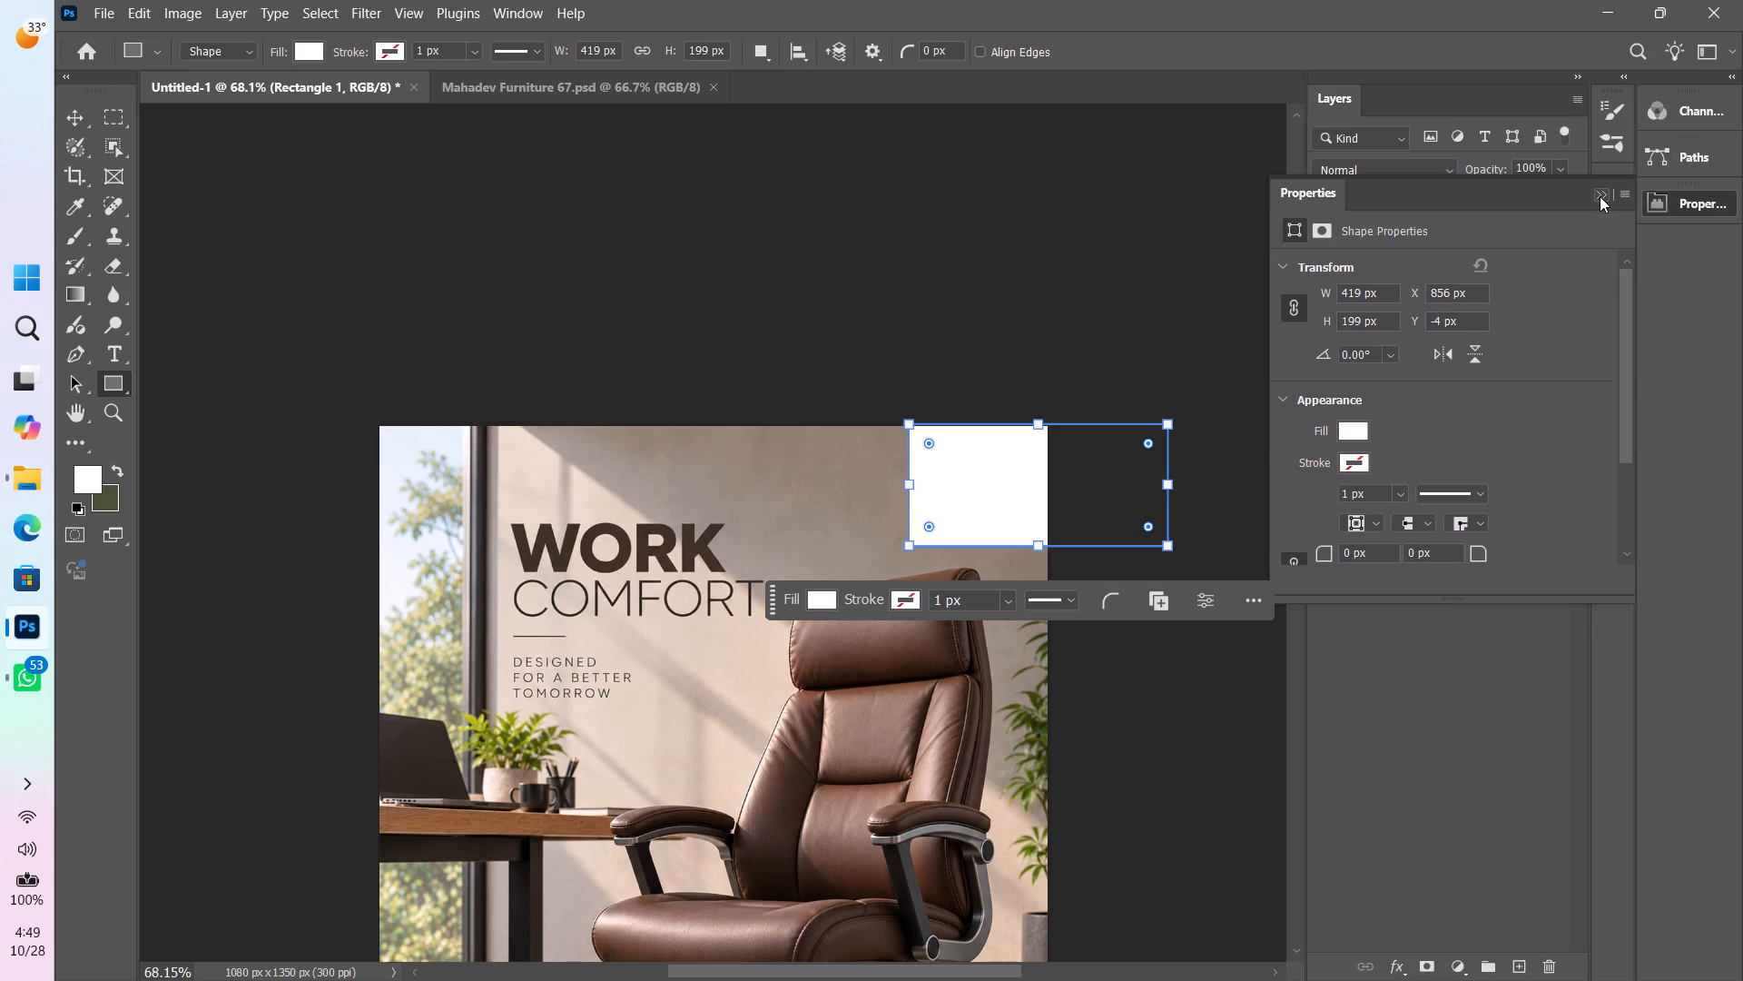
{"action": "left_click", "coordinate": [1600, 196]}
{"action": "left_click_drag", "start_coordinate": [1500, 246], "coordinate": [1487, 357]}
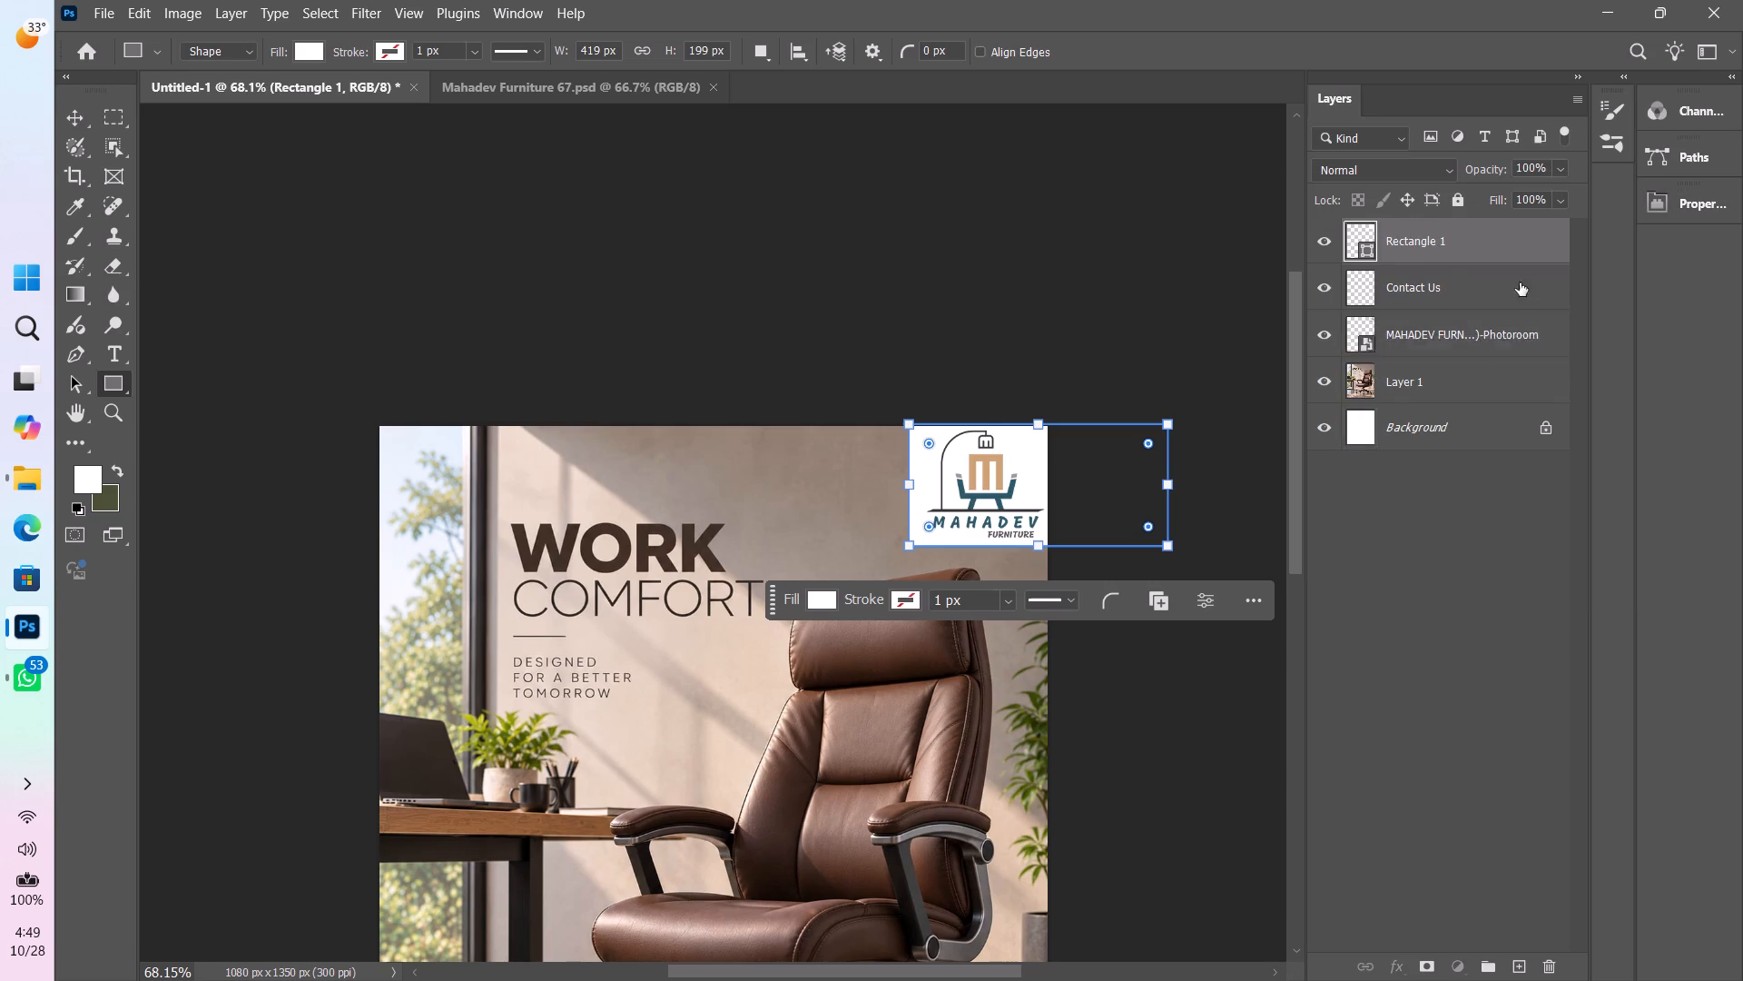
Rasterize the white rectangle behind the logo and apply a Gaussian Blur with an 84.1-pixel radius.
{"action": "left_click", "coordinate": [357, 8]}
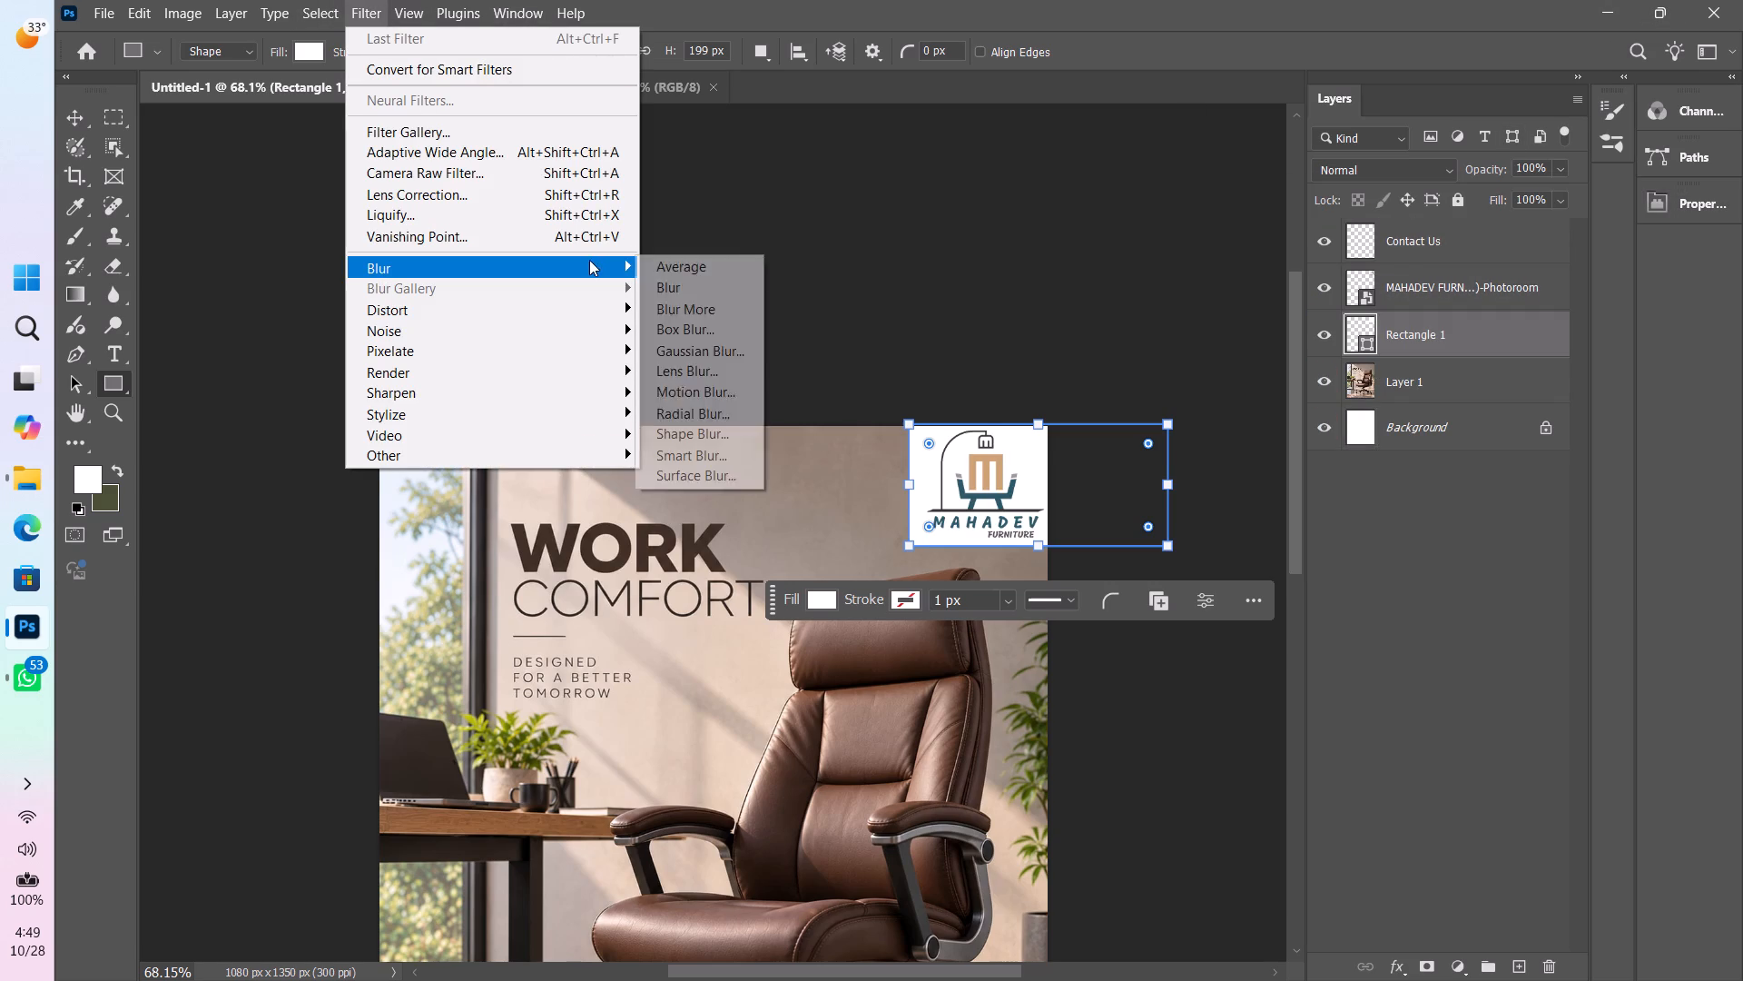
{"action": "left_click", "coordinate": [699, 357]}
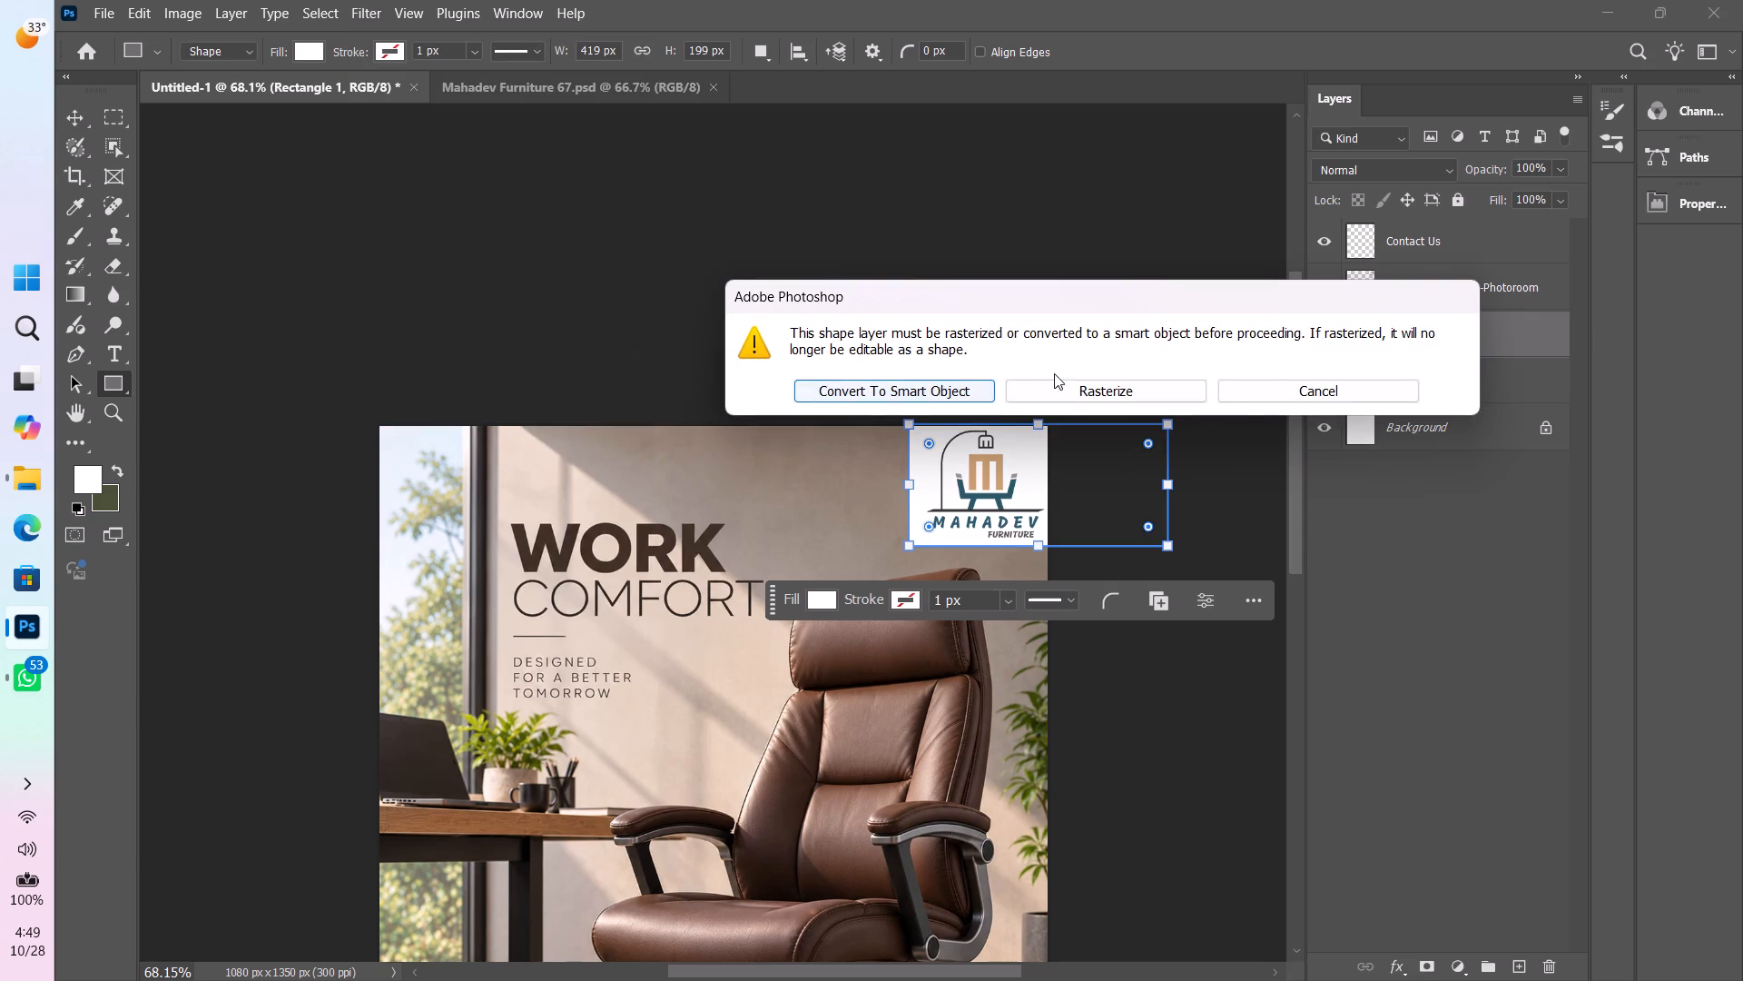
{"action": "left_click", "coordinate": [1081, 391]}
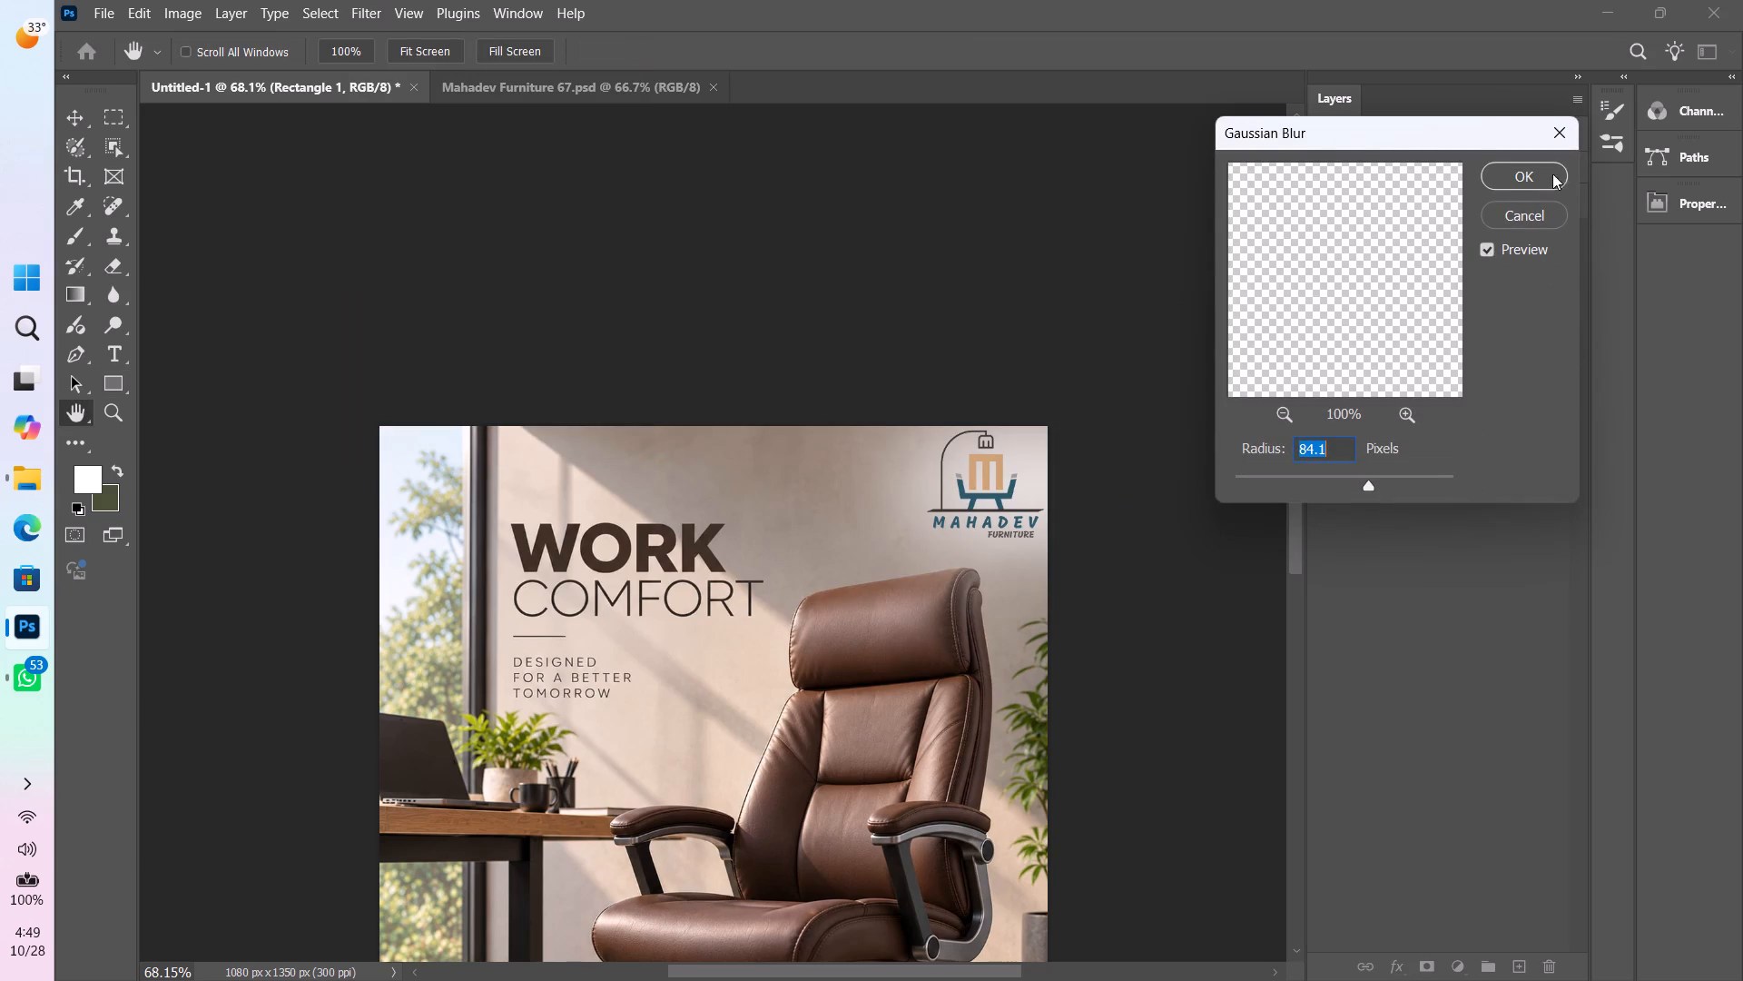
{"action": "left_click", "coordinate": [1506, 178]}
{"action": "key", "text": "v"}
{"action": "left_click", "coordinate": [1117, 380]}
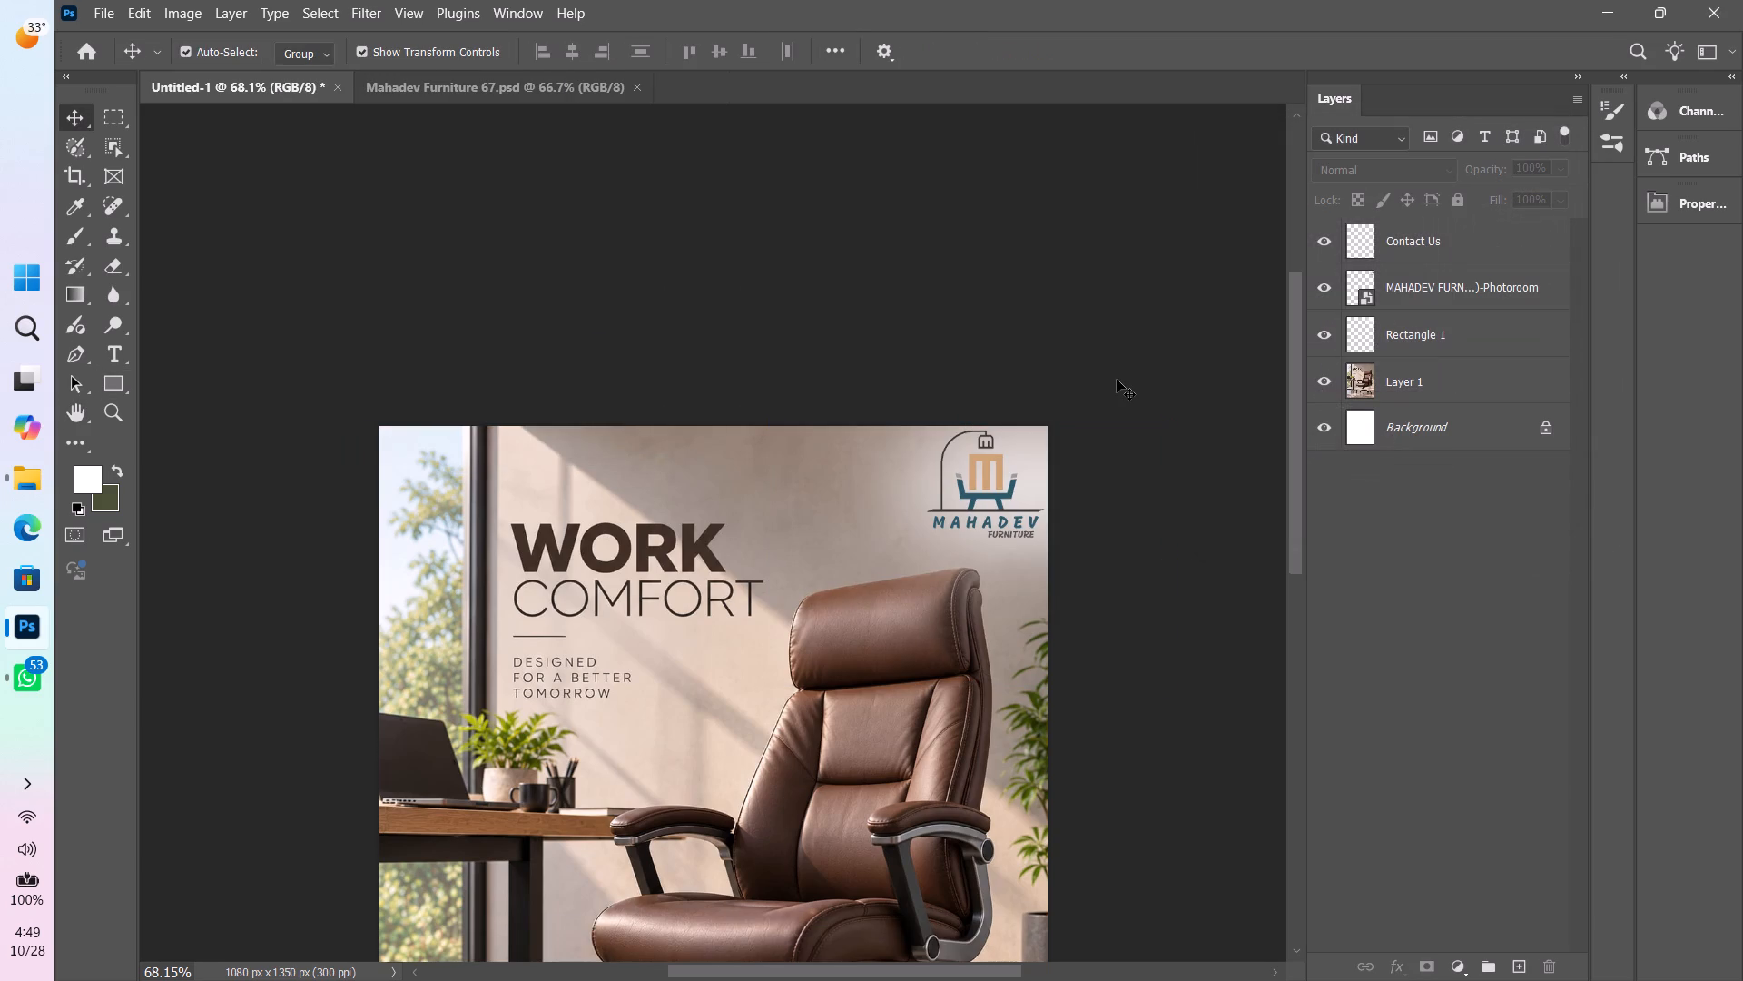
{"action": "key", "text": "ctrl+0"}
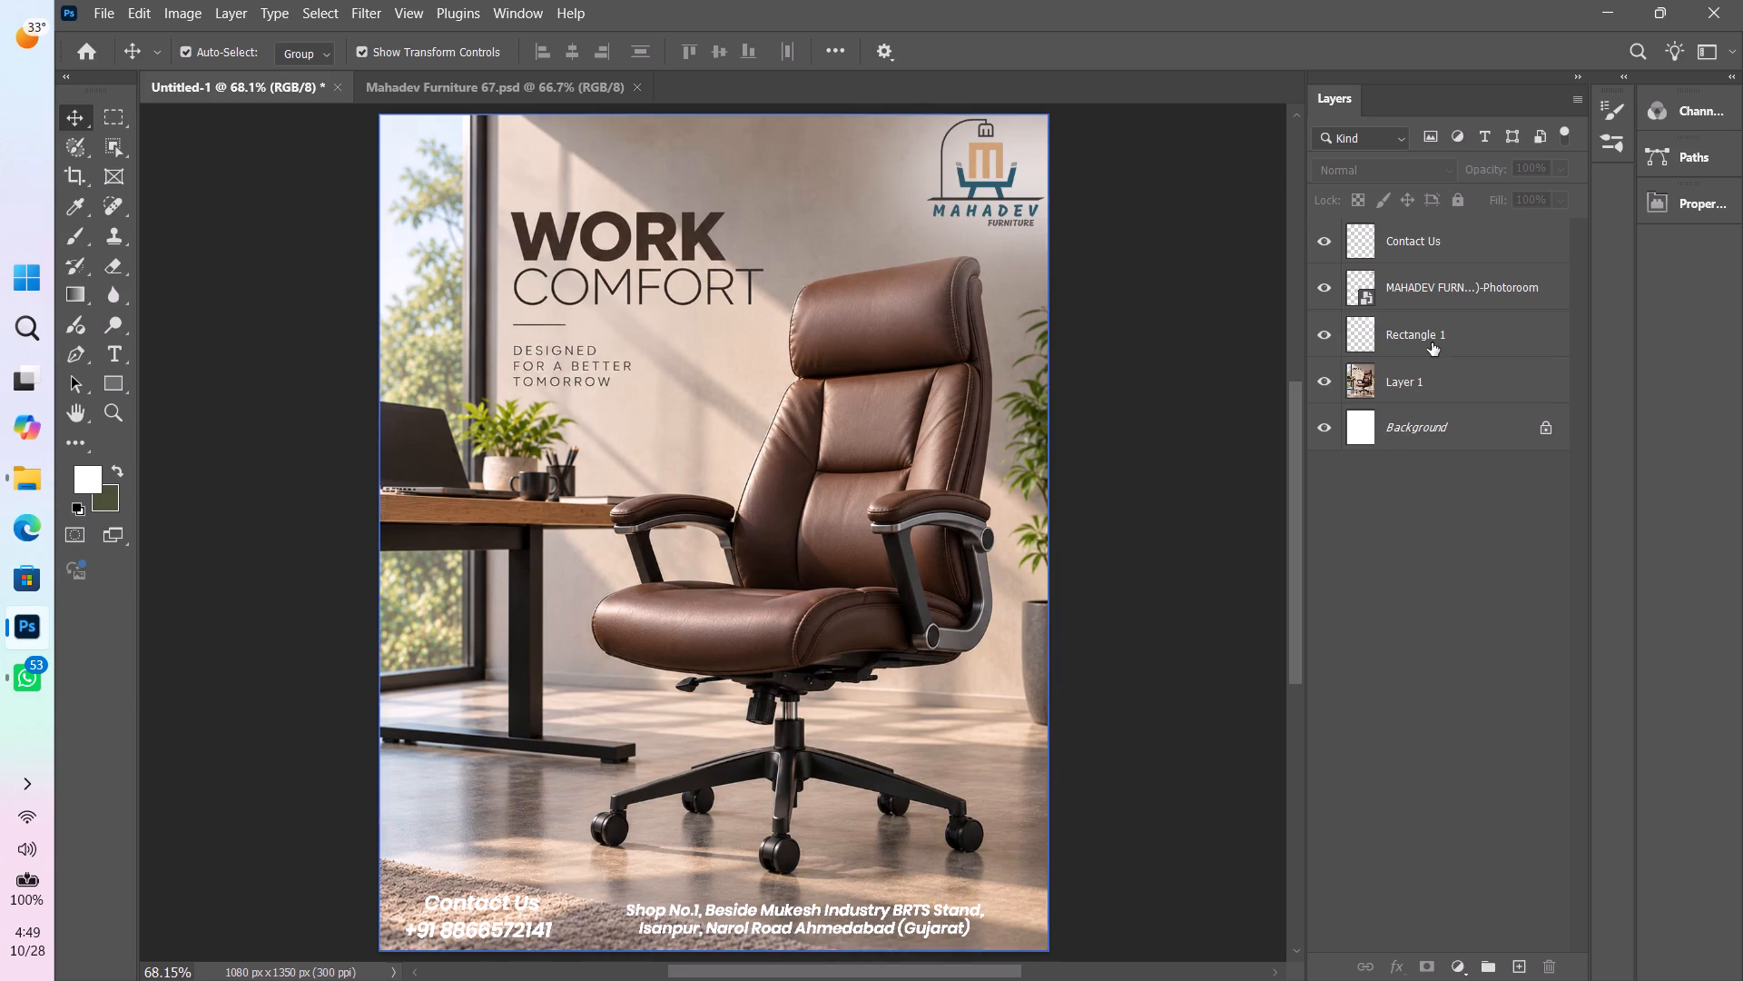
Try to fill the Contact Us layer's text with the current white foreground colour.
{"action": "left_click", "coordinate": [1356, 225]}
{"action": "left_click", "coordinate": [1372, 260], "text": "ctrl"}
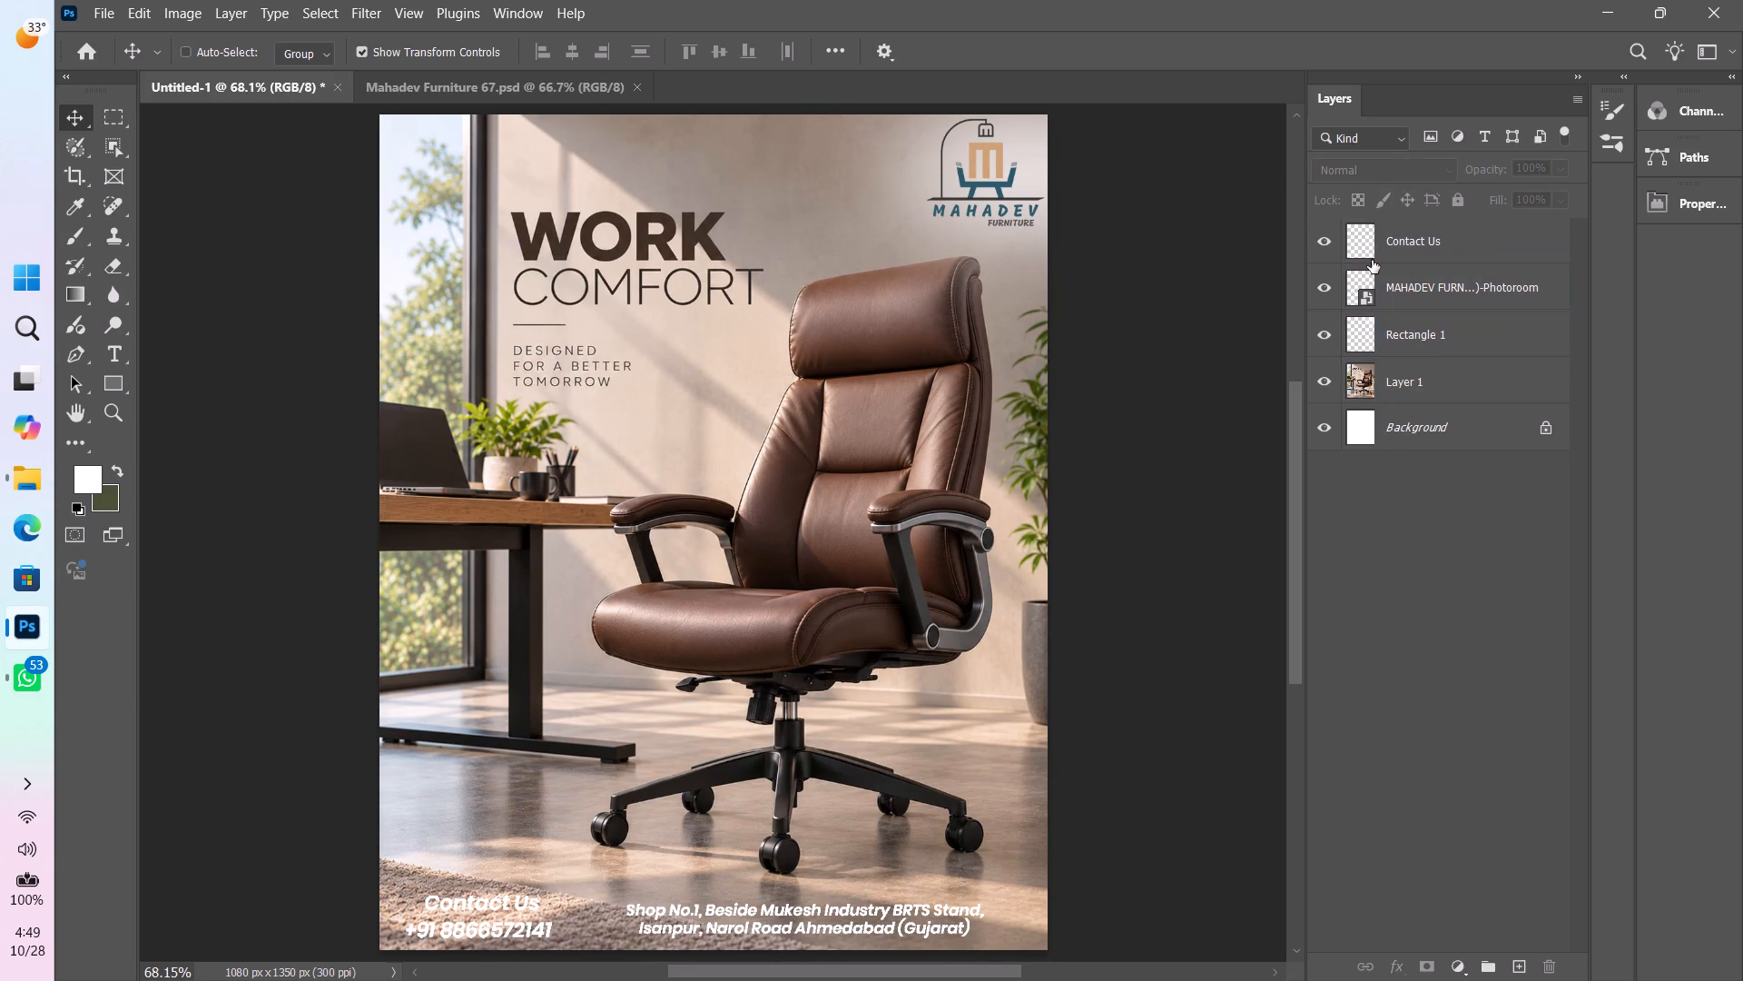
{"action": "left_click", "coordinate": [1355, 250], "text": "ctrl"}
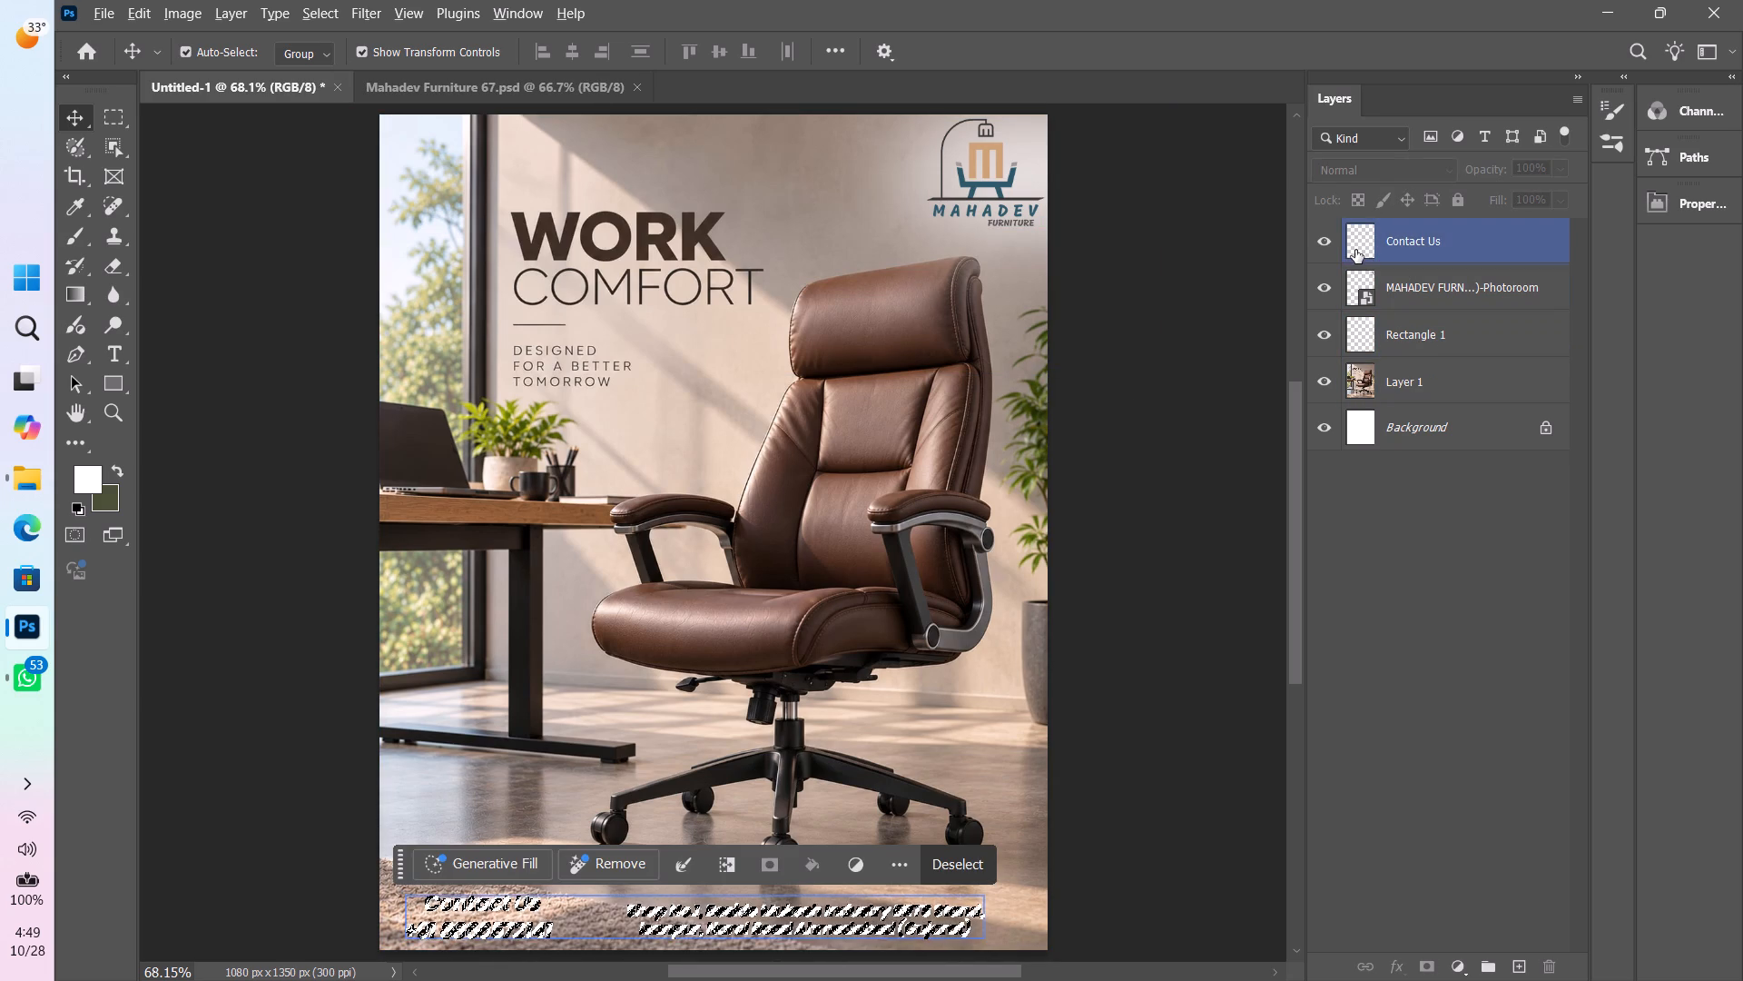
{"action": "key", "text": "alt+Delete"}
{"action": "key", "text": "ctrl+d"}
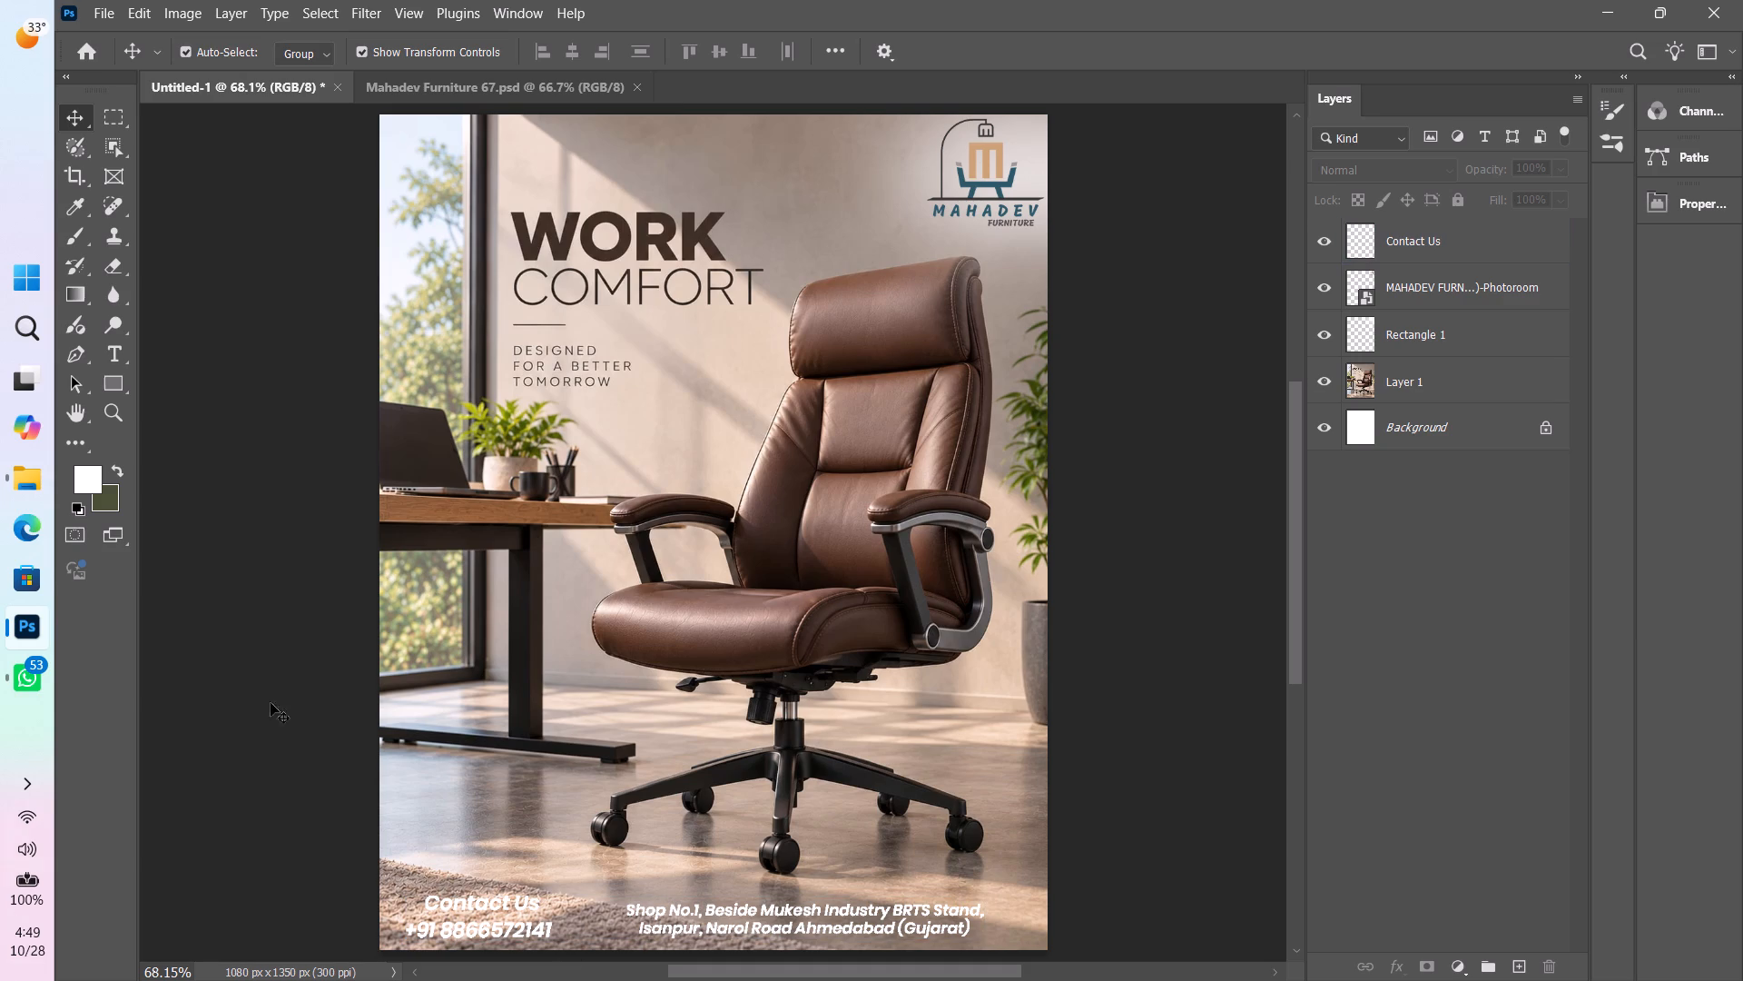
Set the foreground colour to black (#000000).
{"action": "left_click", "coordinate": [88, 475]}
{"action": "left_click_drag", "start_coordinate": [916, 558], "coordinate": [1602, 855]}
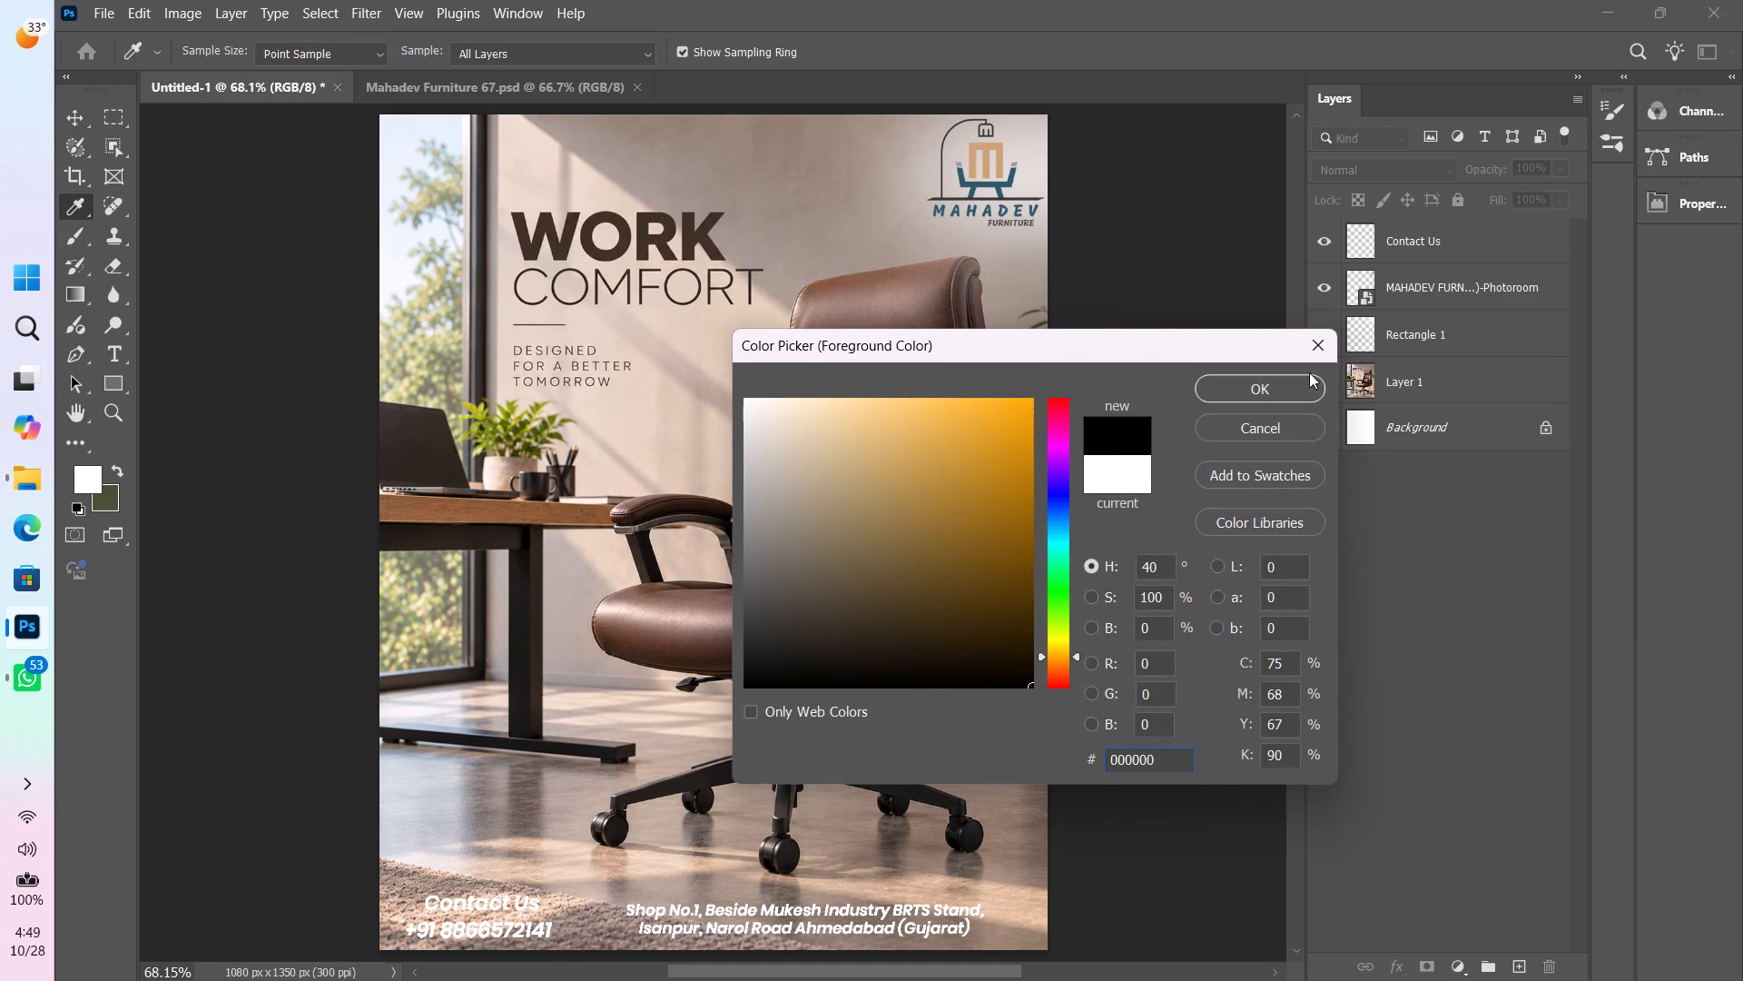
{"action": "left_click", "coordinate": [1313, 401]}
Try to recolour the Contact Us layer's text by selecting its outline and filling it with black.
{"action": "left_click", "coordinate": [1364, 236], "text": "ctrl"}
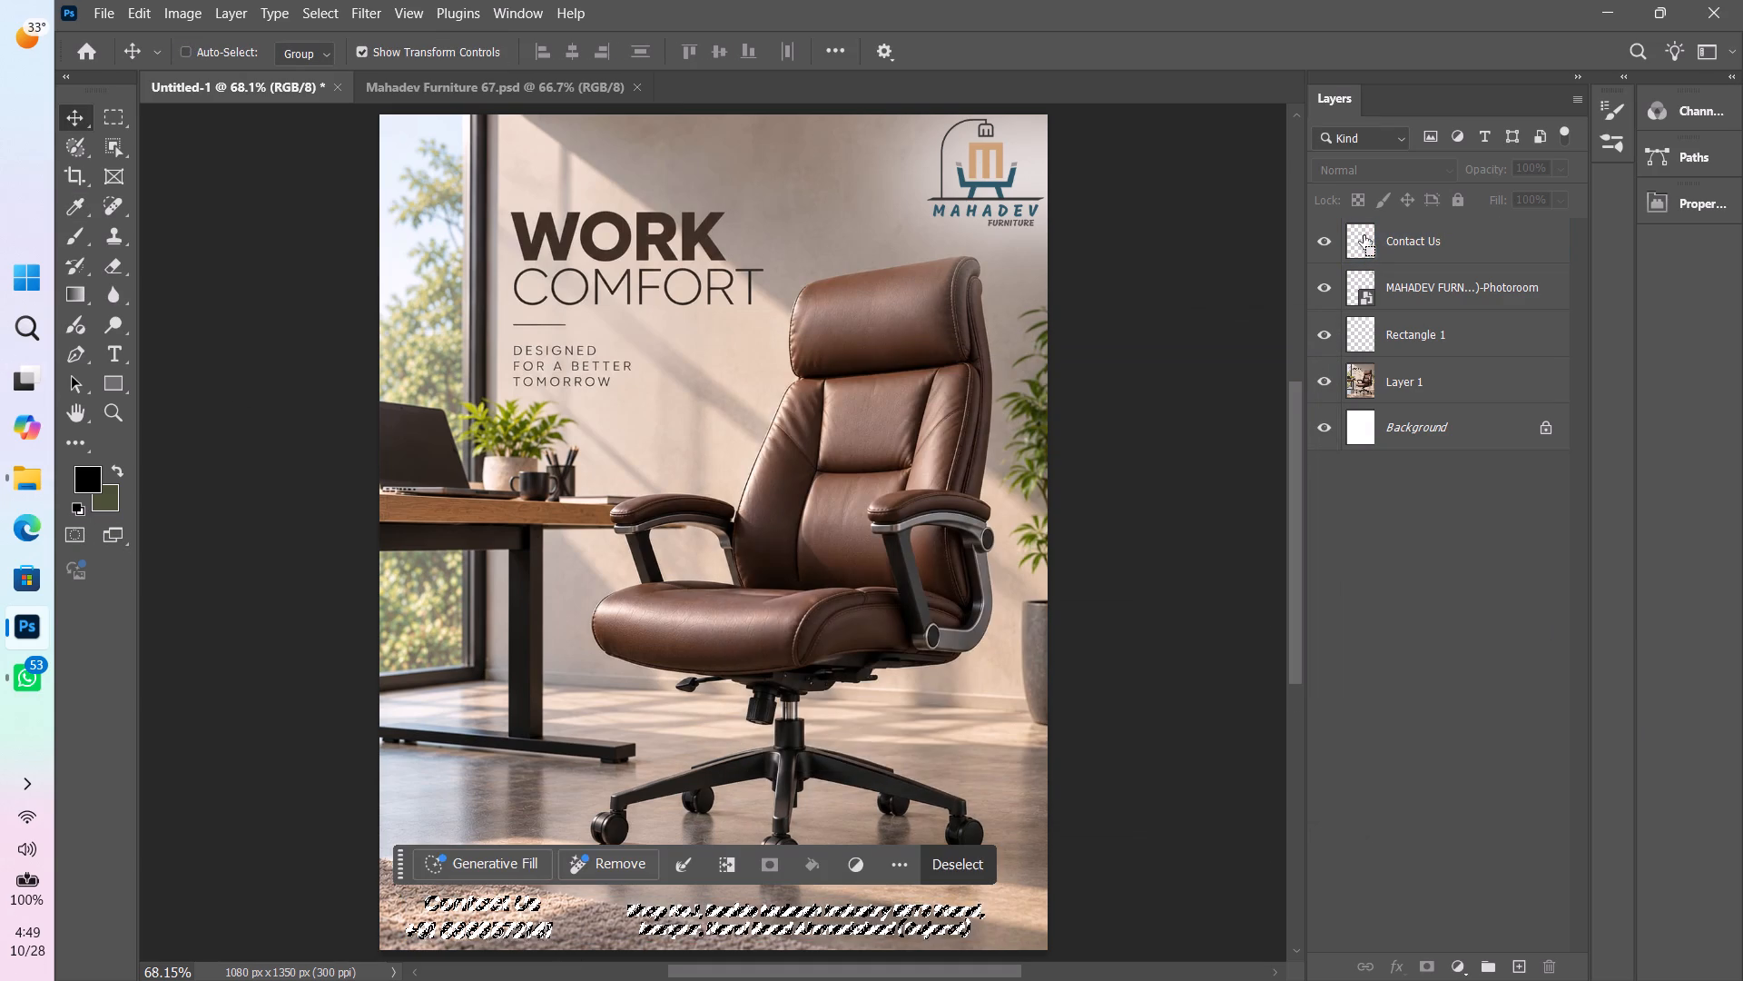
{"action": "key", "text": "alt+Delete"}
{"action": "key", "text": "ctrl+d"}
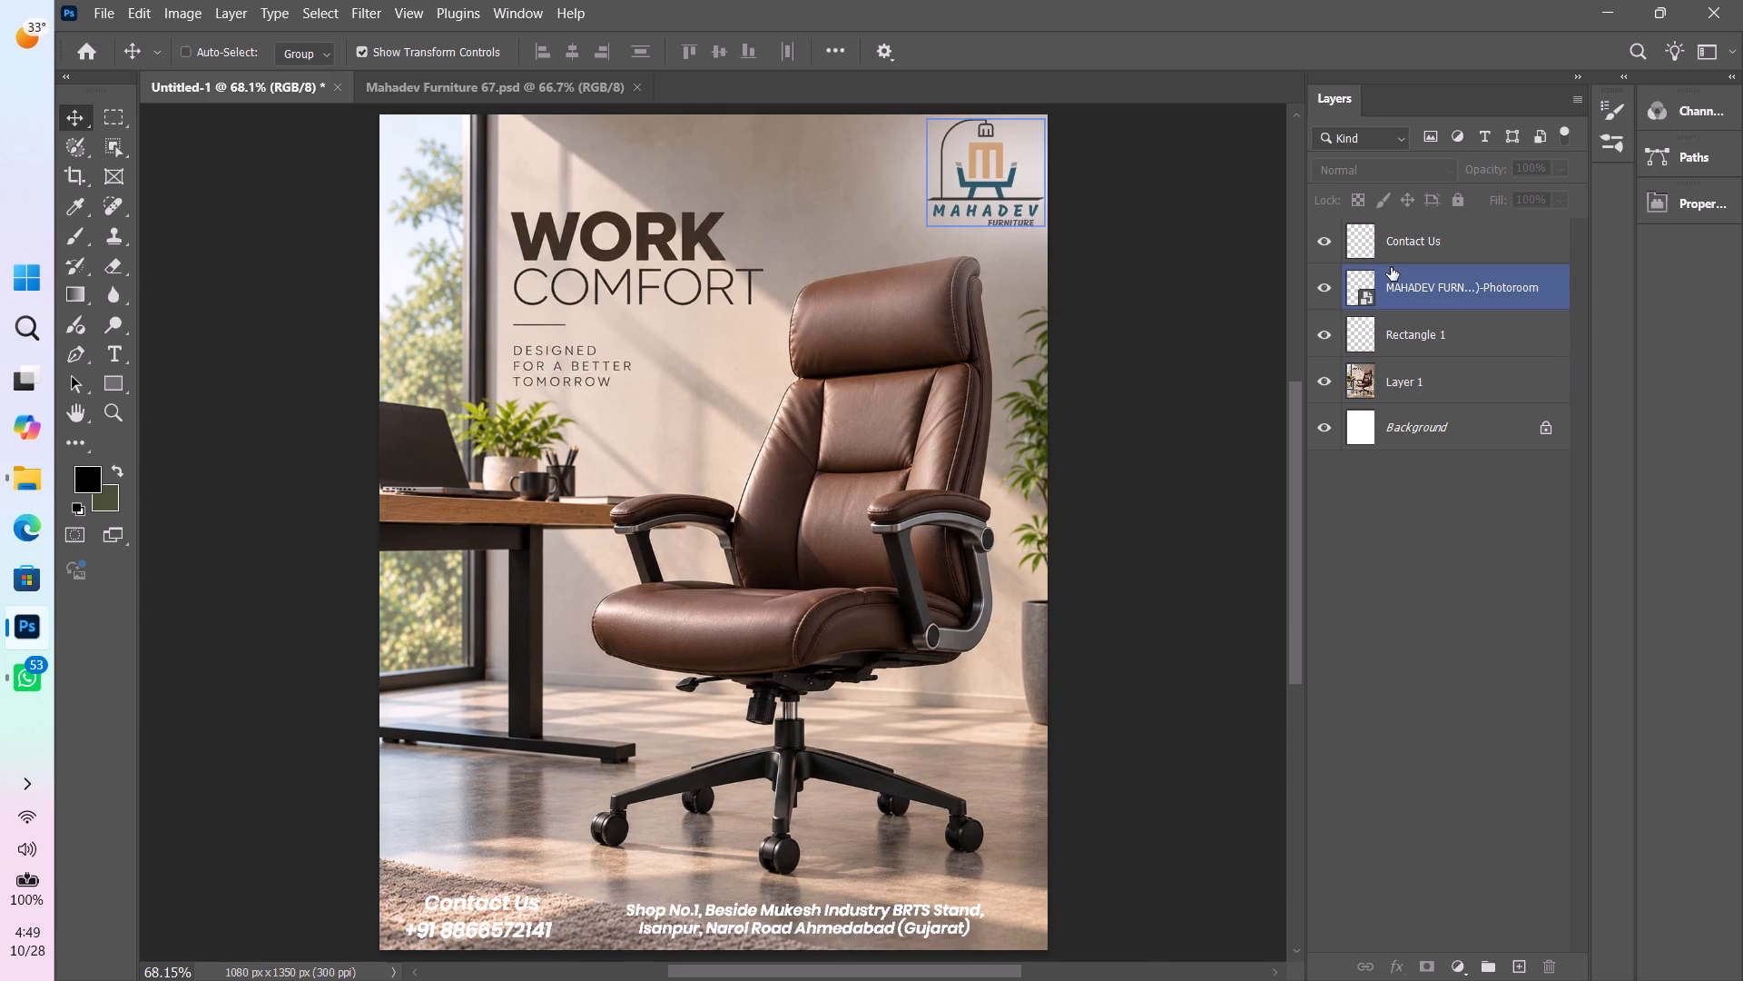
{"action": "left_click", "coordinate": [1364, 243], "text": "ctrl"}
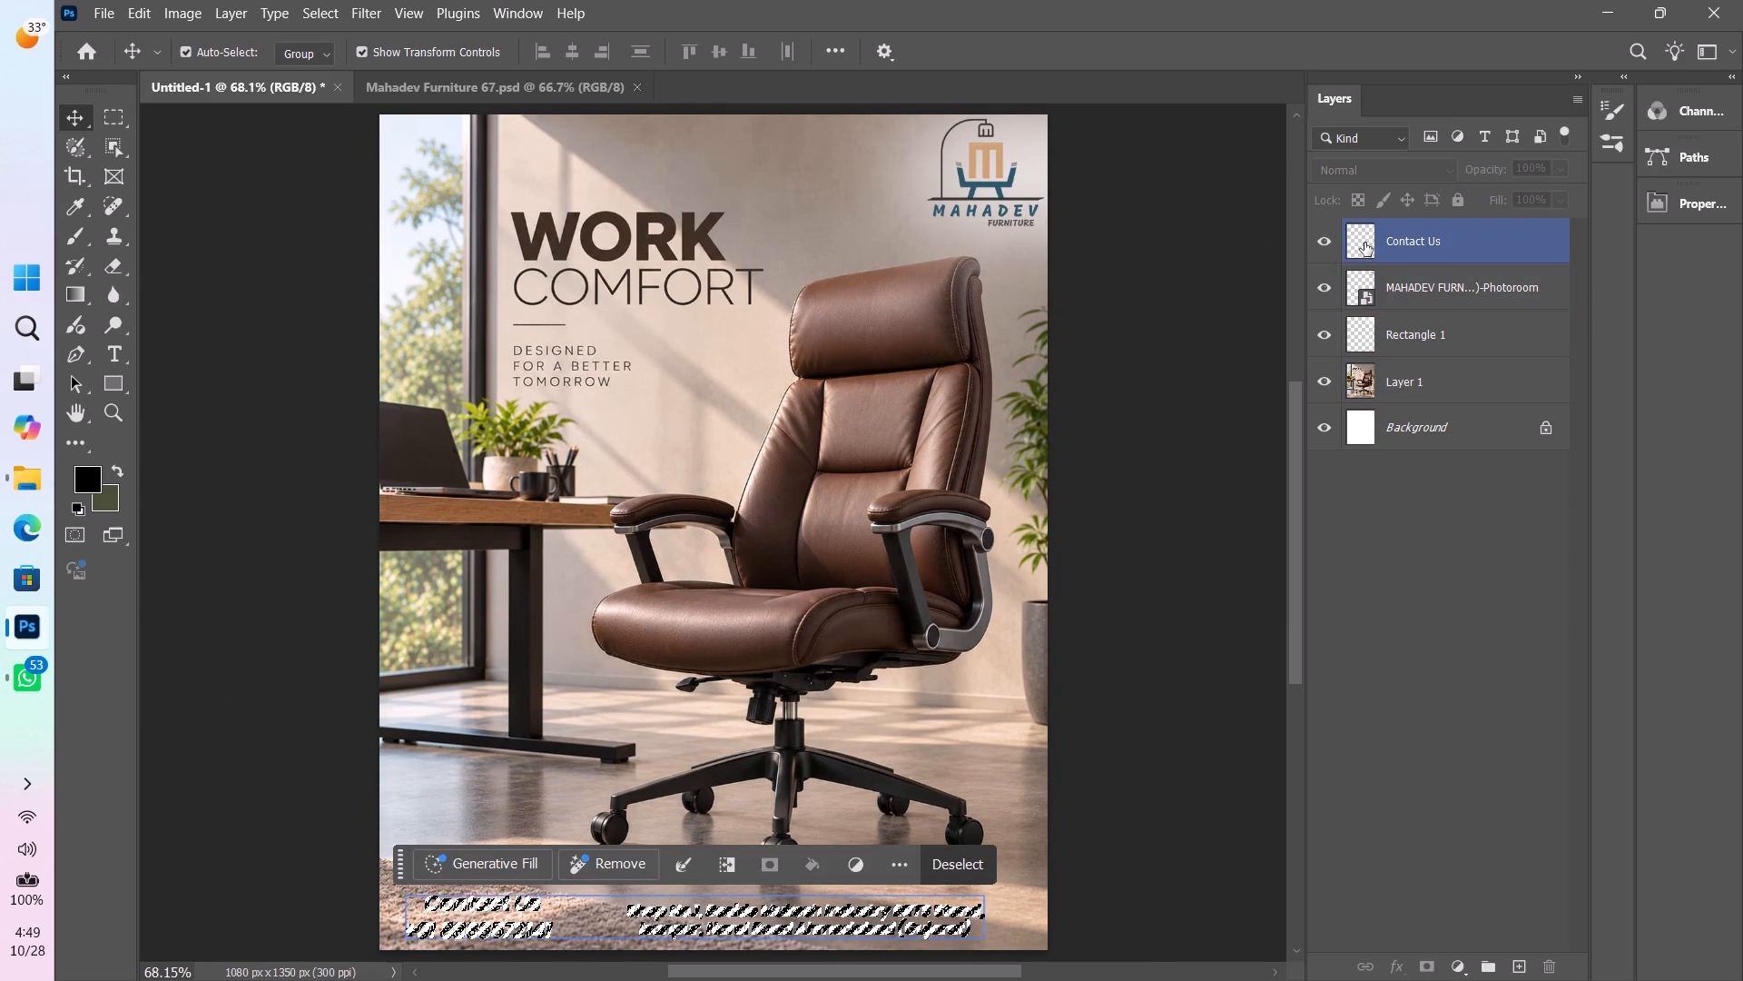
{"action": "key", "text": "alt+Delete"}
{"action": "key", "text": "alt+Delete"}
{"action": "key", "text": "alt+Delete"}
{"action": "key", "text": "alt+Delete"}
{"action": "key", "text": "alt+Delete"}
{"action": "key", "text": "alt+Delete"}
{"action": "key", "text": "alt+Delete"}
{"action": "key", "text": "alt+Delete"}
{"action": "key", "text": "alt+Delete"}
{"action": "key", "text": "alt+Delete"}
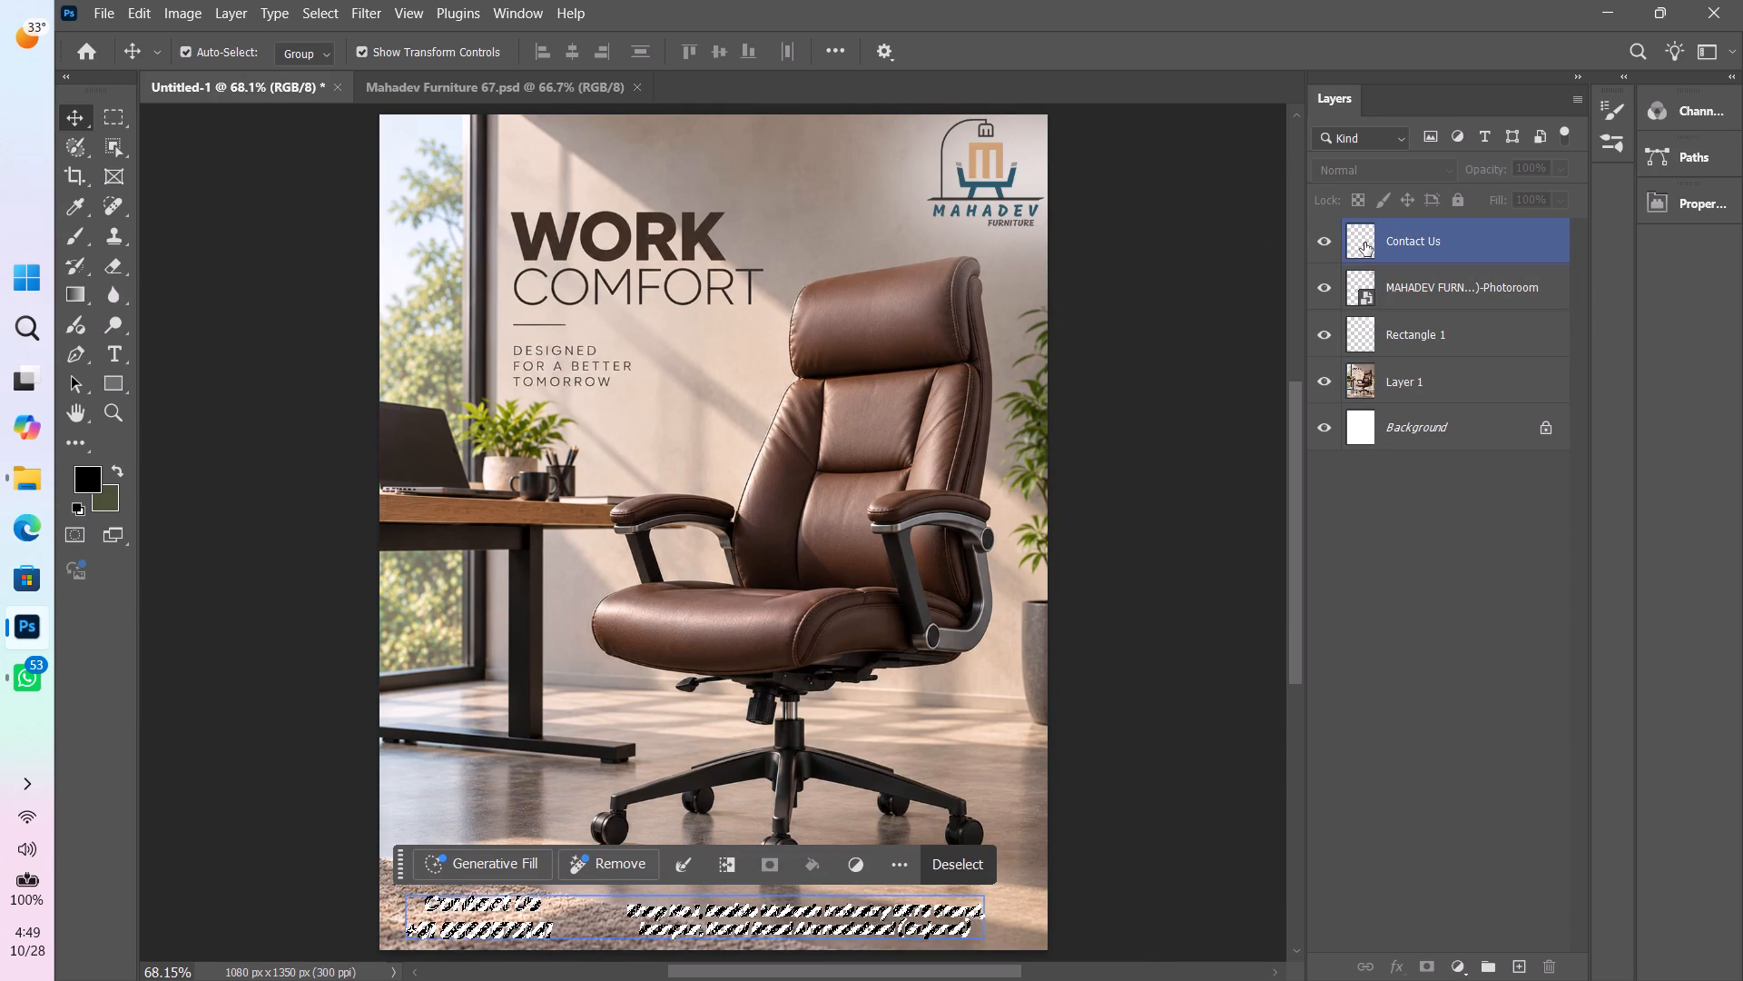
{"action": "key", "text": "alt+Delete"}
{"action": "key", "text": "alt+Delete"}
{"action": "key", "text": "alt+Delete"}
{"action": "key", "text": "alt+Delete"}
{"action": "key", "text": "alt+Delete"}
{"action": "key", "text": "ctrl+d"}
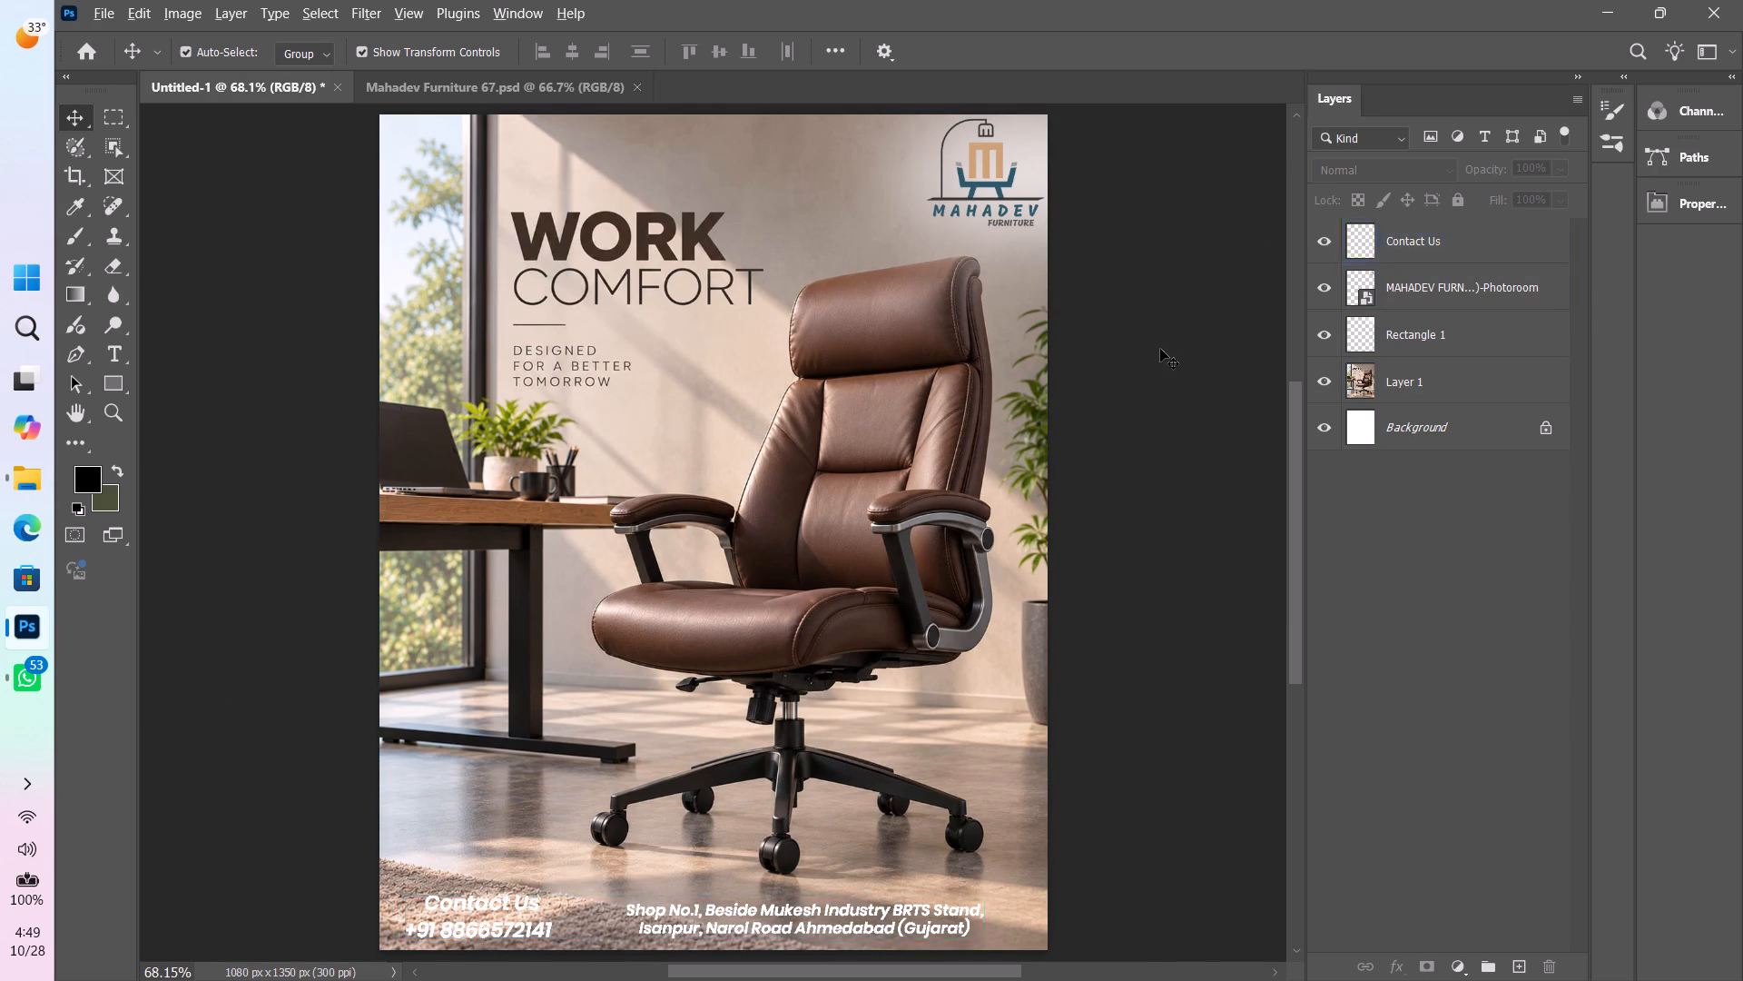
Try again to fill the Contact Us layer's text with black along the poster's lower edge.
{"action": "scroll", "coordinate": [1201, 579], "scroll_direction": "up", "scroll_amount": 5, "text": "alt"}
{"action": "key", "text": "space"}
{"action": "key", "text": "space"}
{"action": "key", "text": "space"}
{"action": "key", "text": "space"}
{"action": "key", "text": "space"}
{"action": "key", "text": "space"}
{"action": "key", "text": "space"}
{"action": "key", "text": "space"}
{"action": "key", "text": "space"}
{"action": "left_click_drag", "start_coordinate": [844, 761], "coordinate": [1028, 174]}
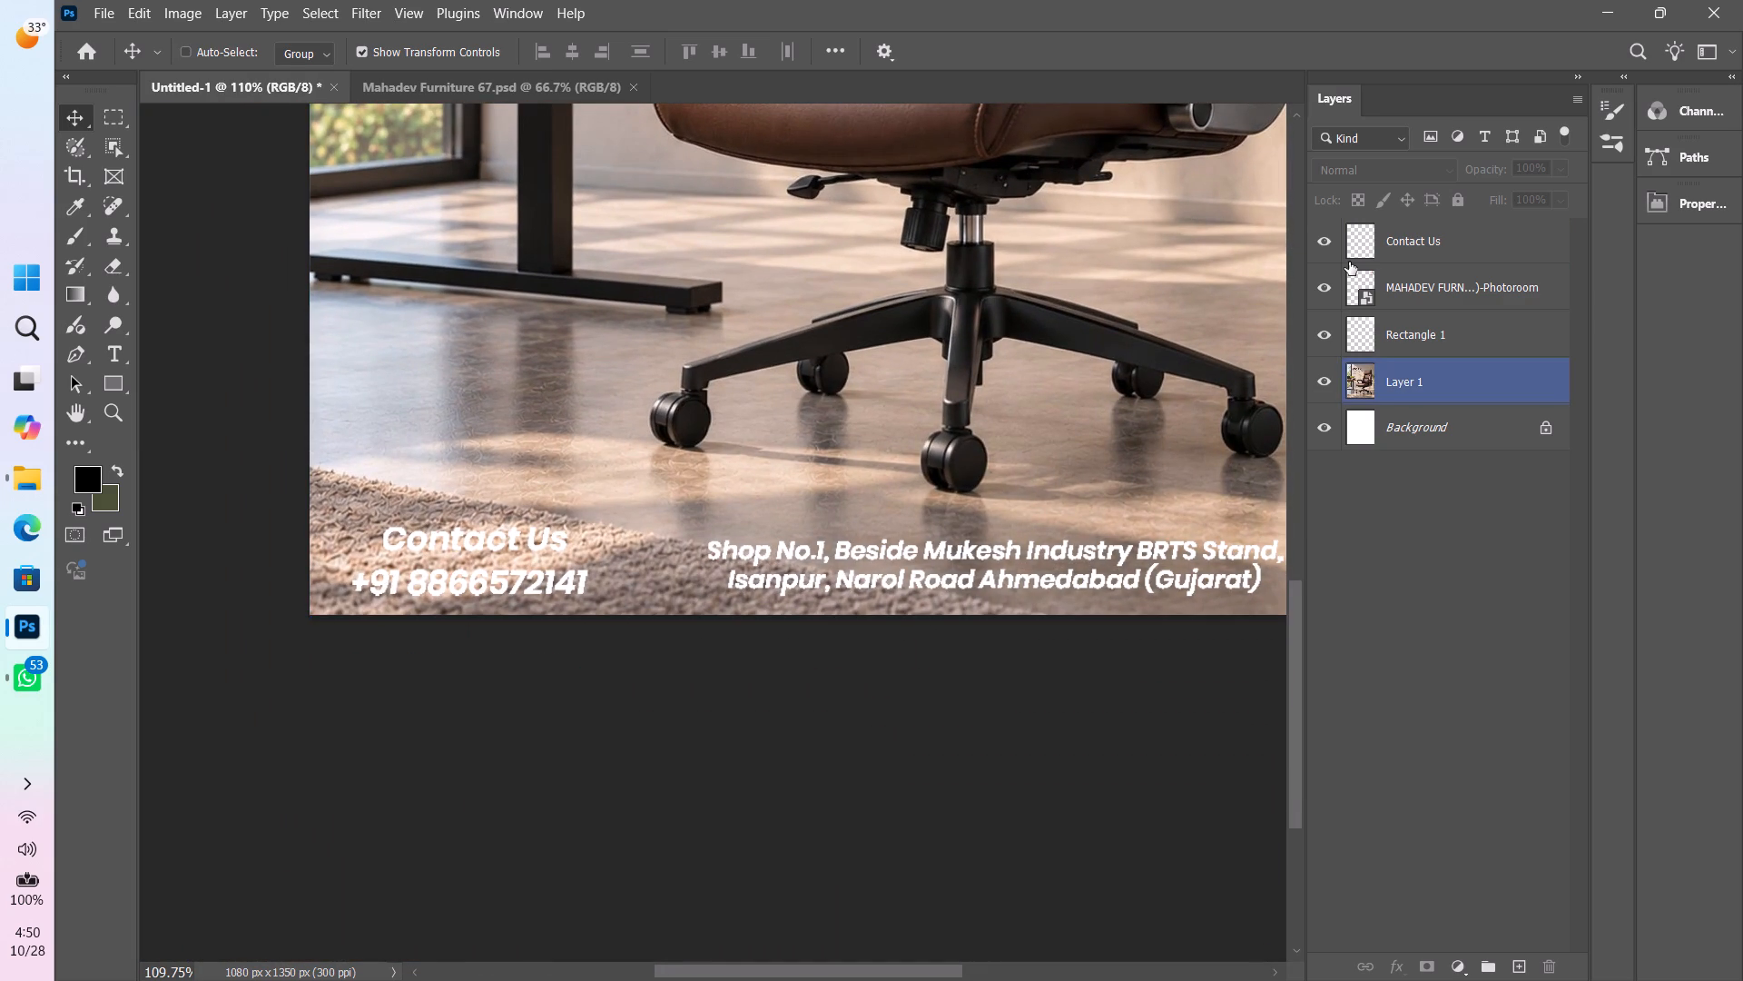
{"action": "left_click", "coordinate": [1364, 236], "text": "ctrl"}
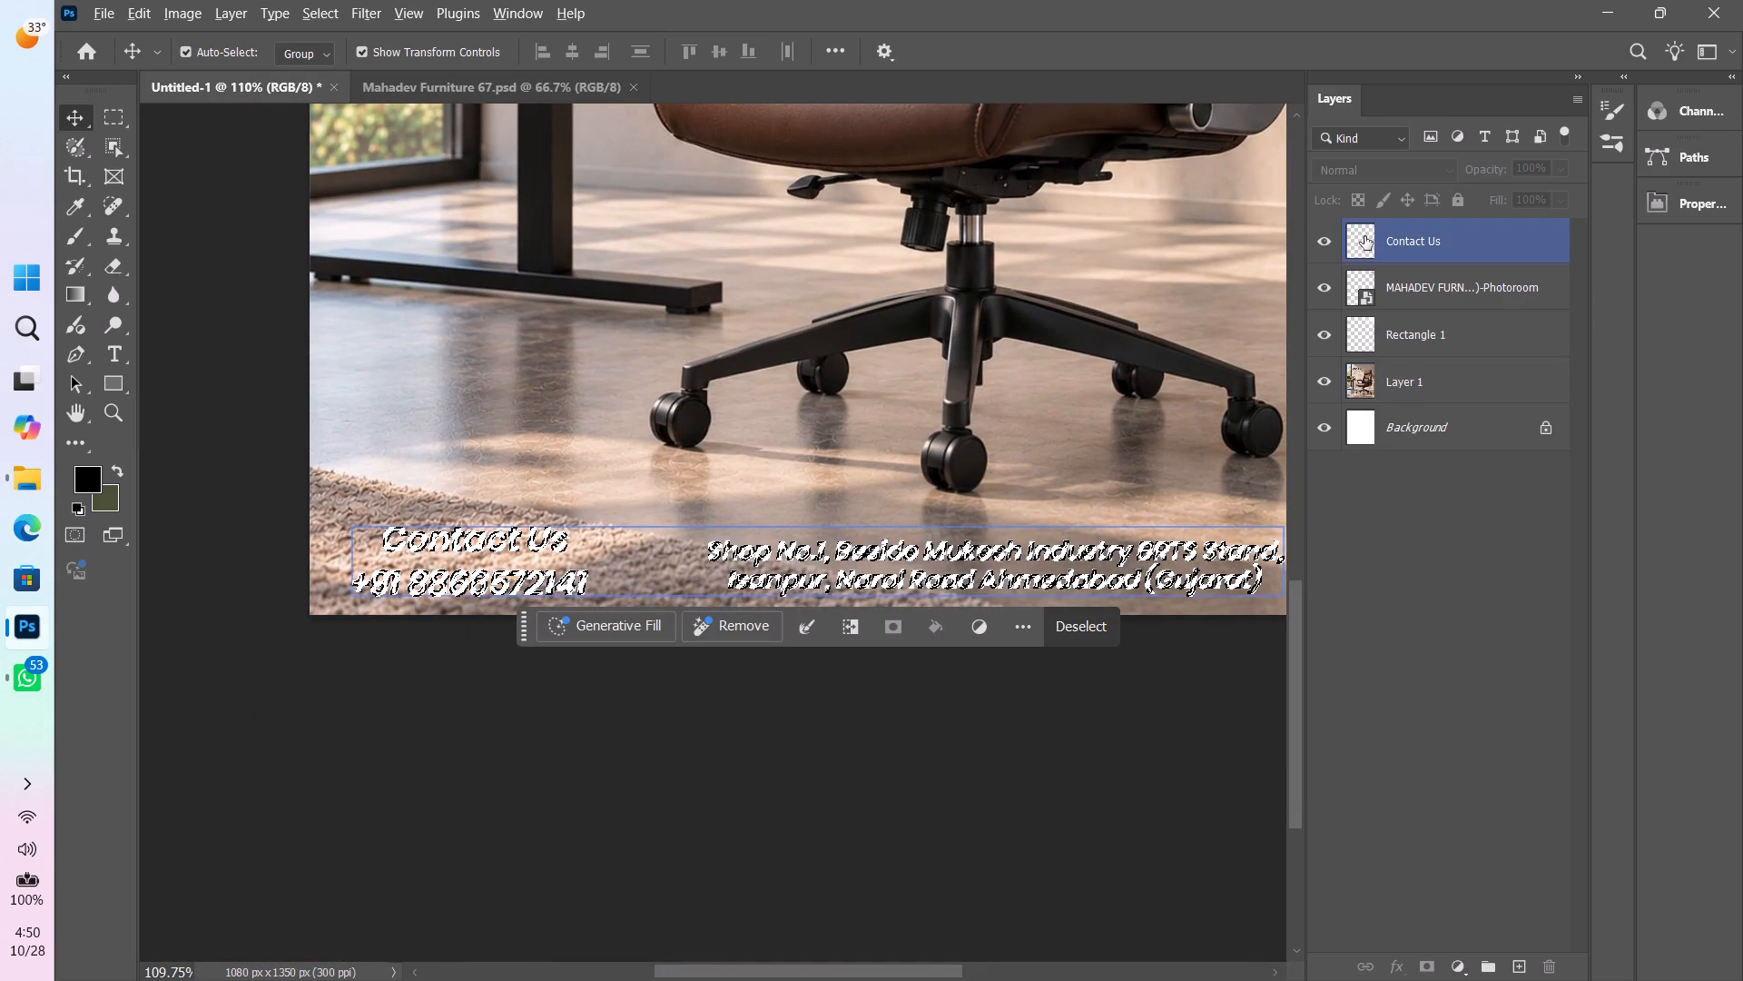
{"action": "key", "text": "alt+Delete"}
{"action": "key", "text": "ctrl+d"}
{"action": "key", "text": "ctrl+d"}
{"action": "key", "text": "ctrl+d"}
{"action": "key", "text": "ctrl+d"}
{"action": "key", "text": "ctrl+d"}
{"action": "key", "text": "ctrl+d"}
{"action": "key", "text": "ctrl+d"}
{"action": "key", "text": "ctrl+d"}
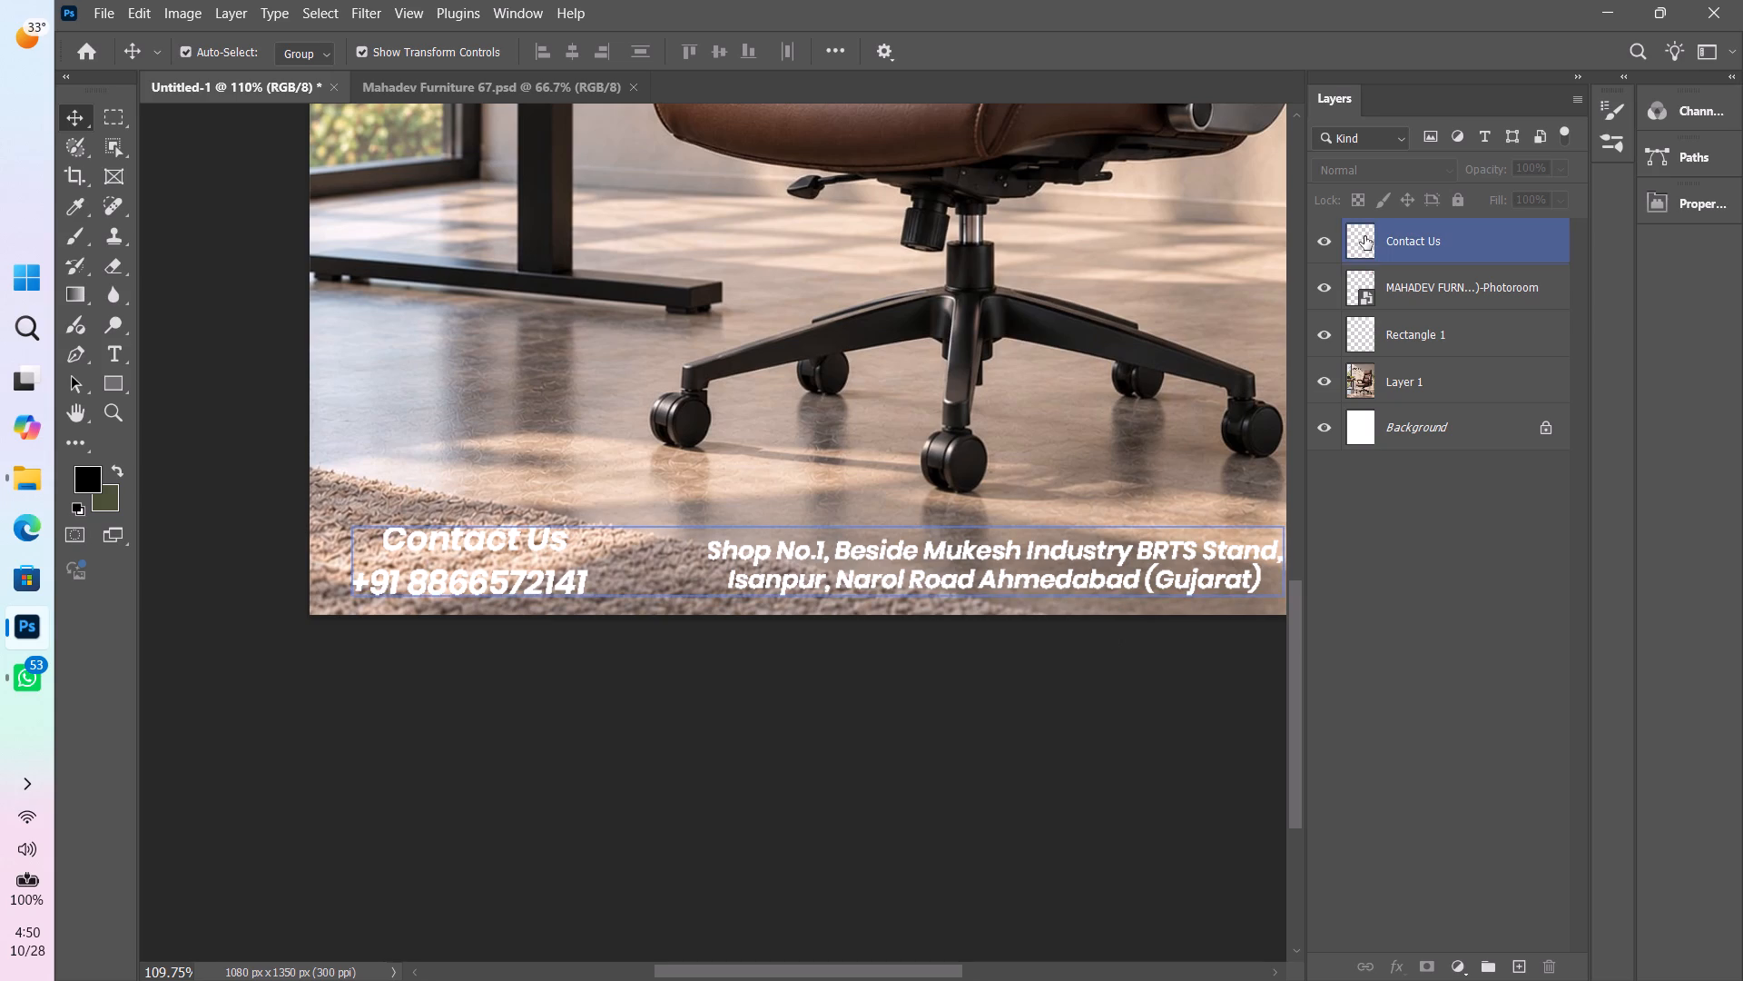
Convert the Contact Us layer to a smart object and rasterize it.
{"action": "left_click", "coordinate": [1364, 236], "text": "ctrl"}
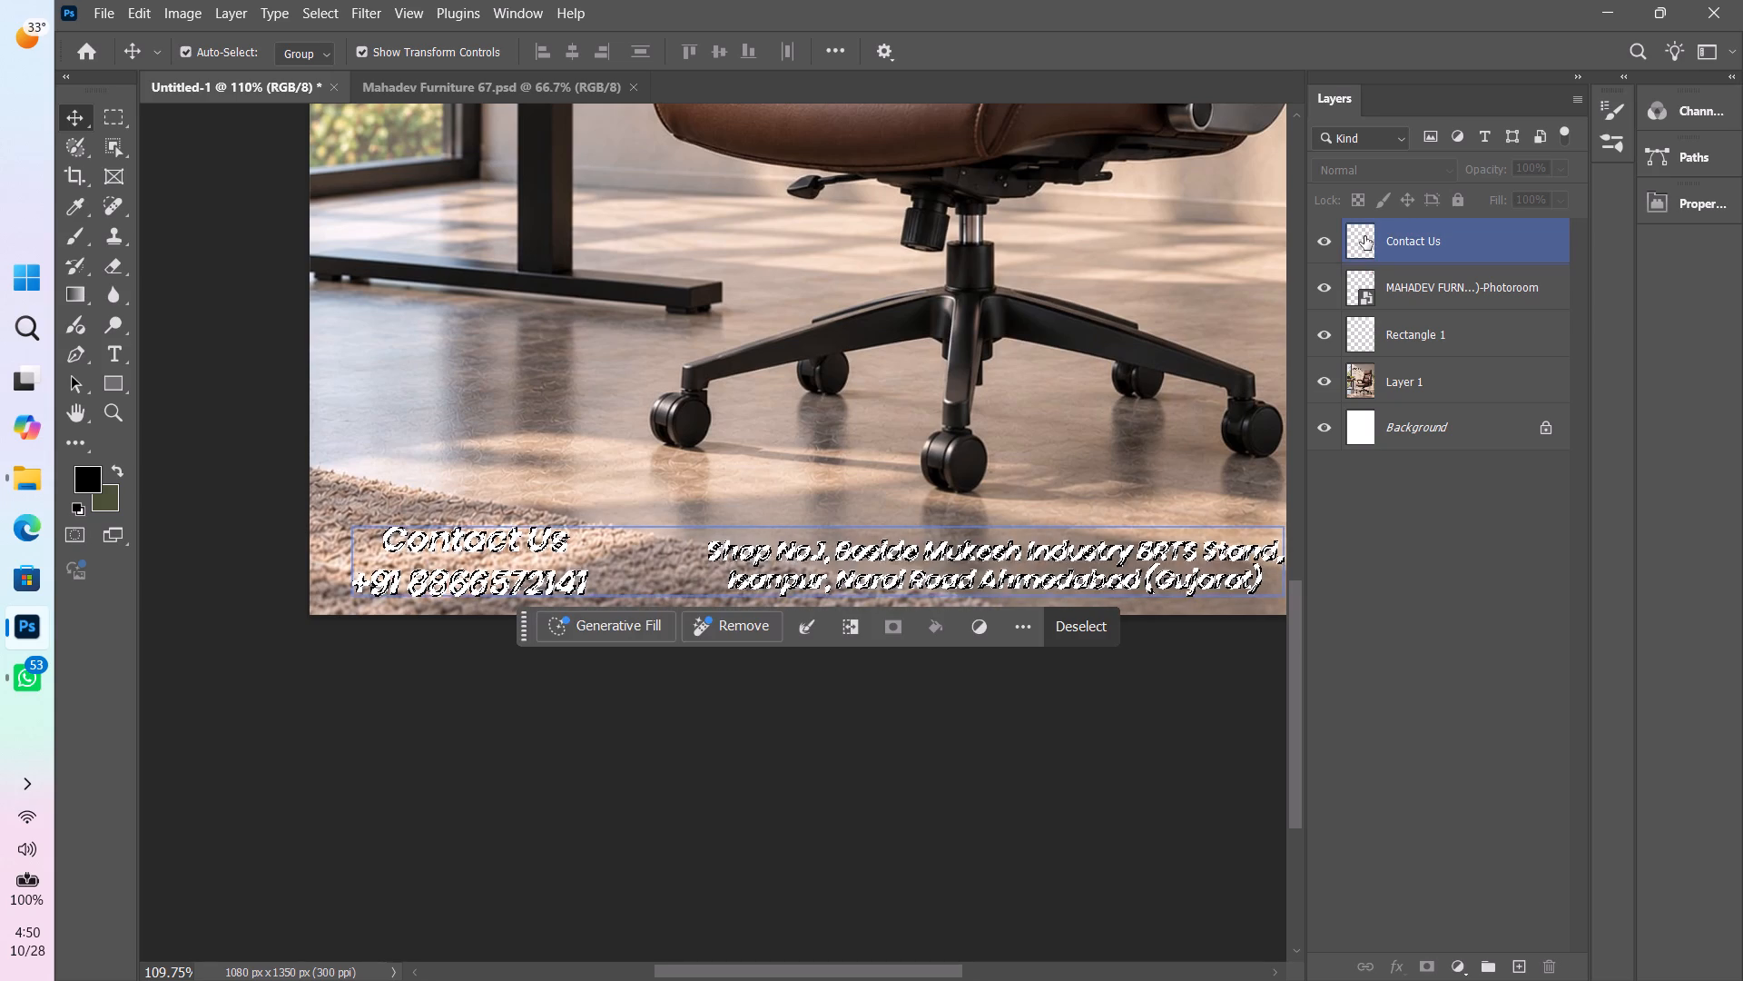
{"action": "right_click", "coordinate": [1476, 267]}
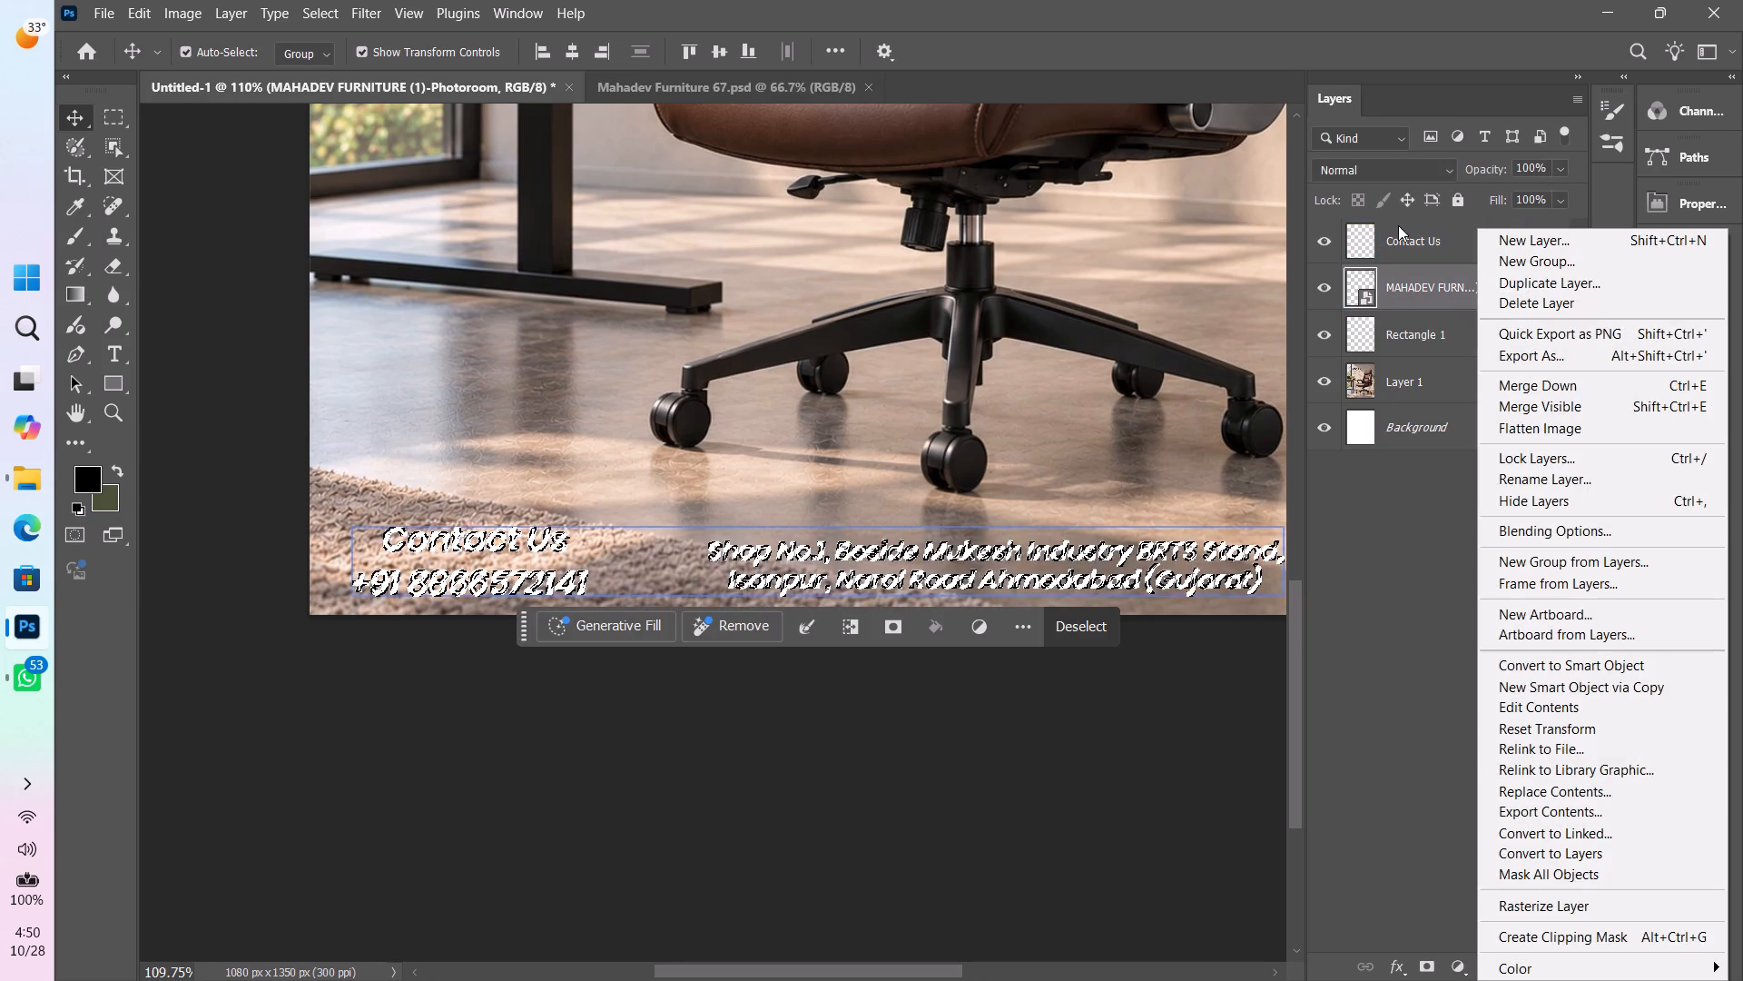
{"action": "right_click", "coordinate": [1426, 244]}
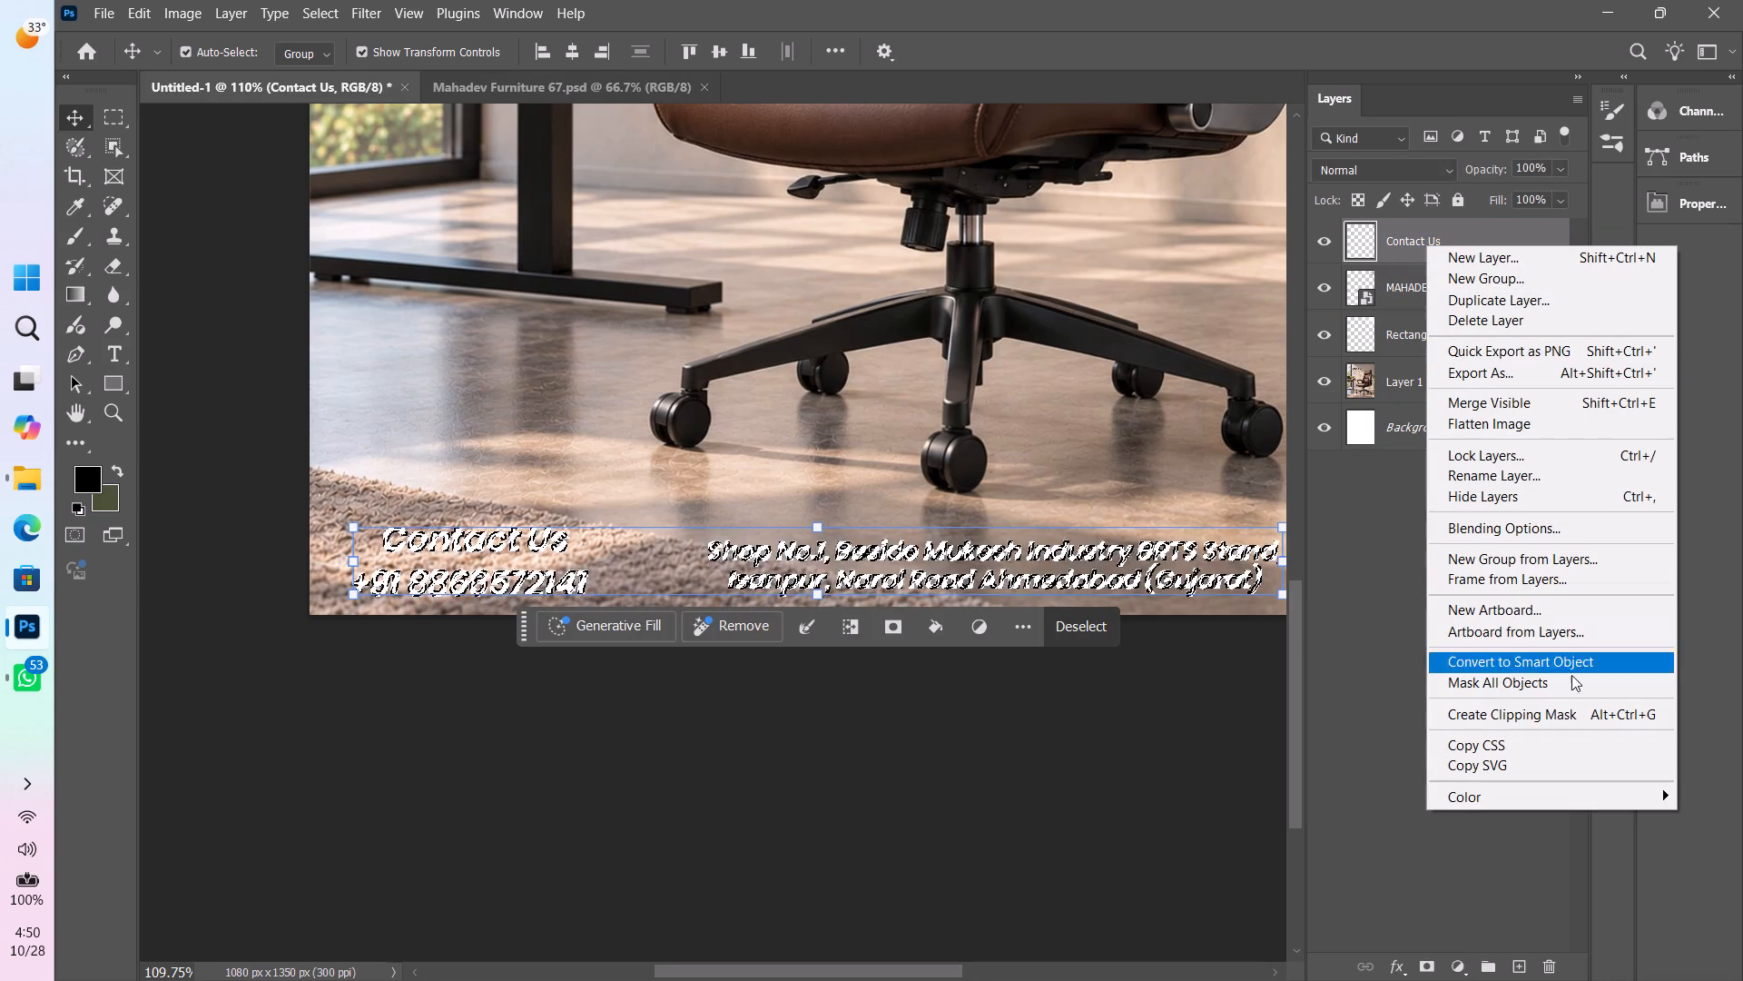
{"action": "left_click", "coordinate": [1594, 659]}
{"action": "right_click", "coordinate": [1429, 241]}
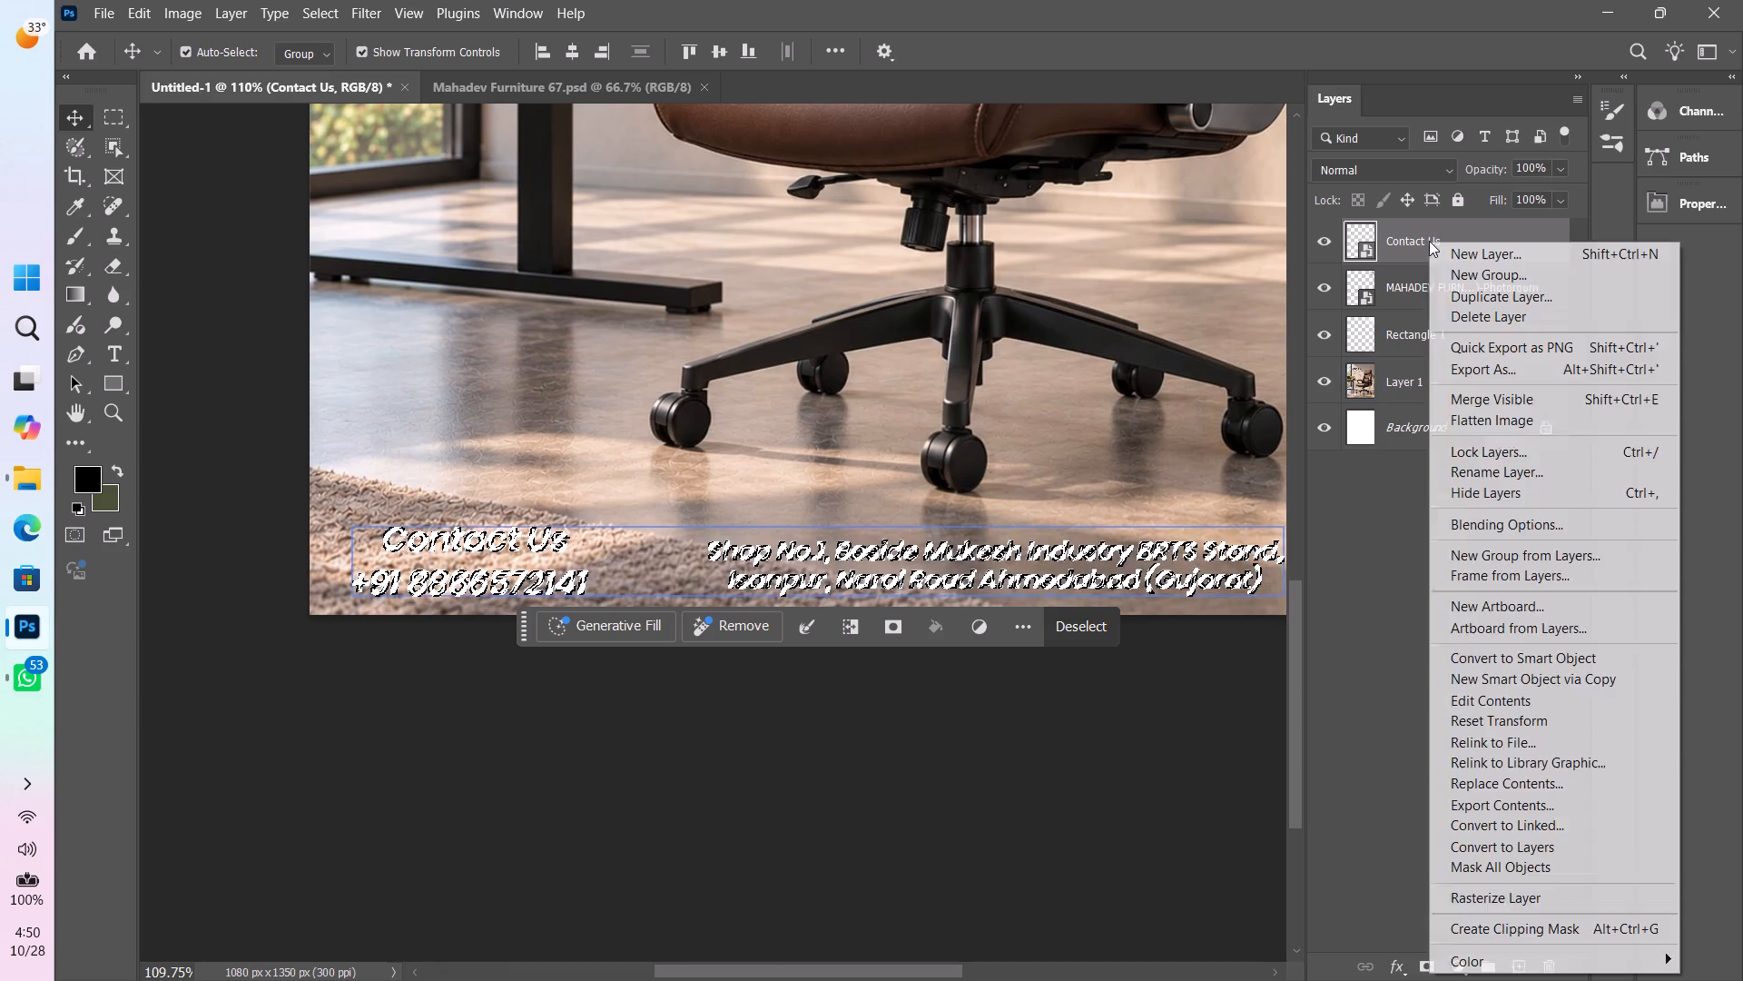
{"action": "left_click", "coordinate": [1484, 902]}
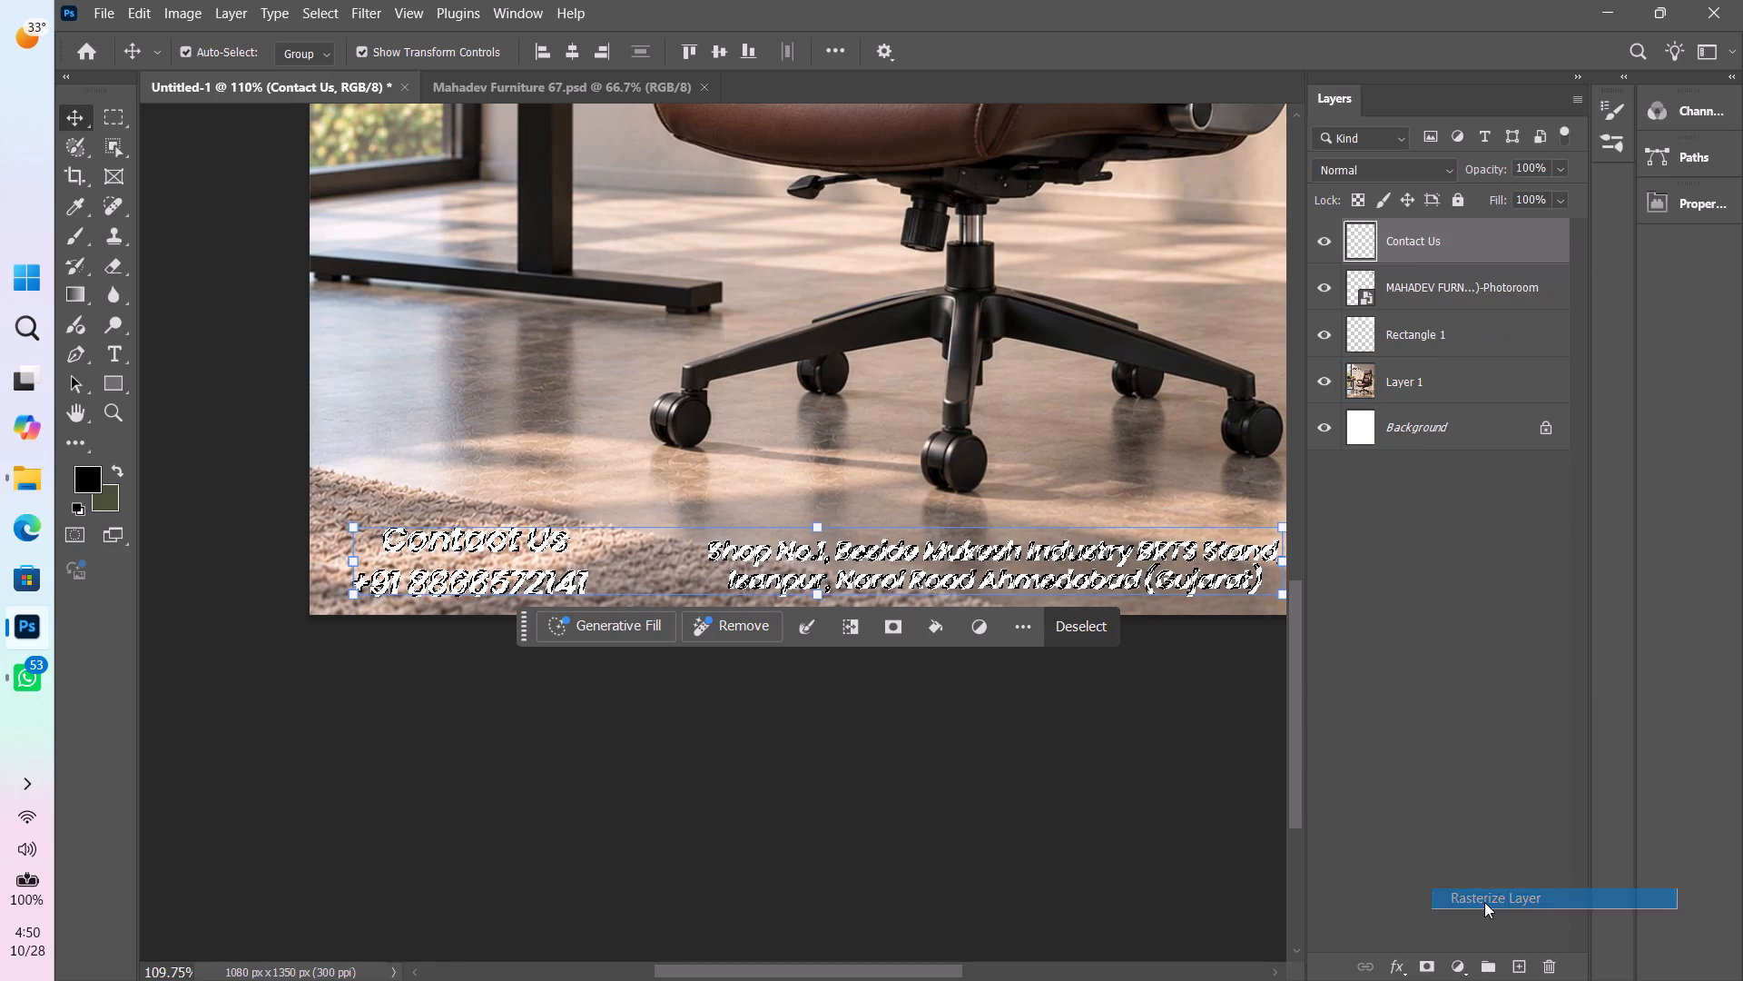
Fill the phone and address text on the rasterized Contact Us layer with black, and clear all selections.
{"action": "left_click", "coordinate": [1358, 243]}
{"action": "left_click", "coordinate": [1458, 263]}
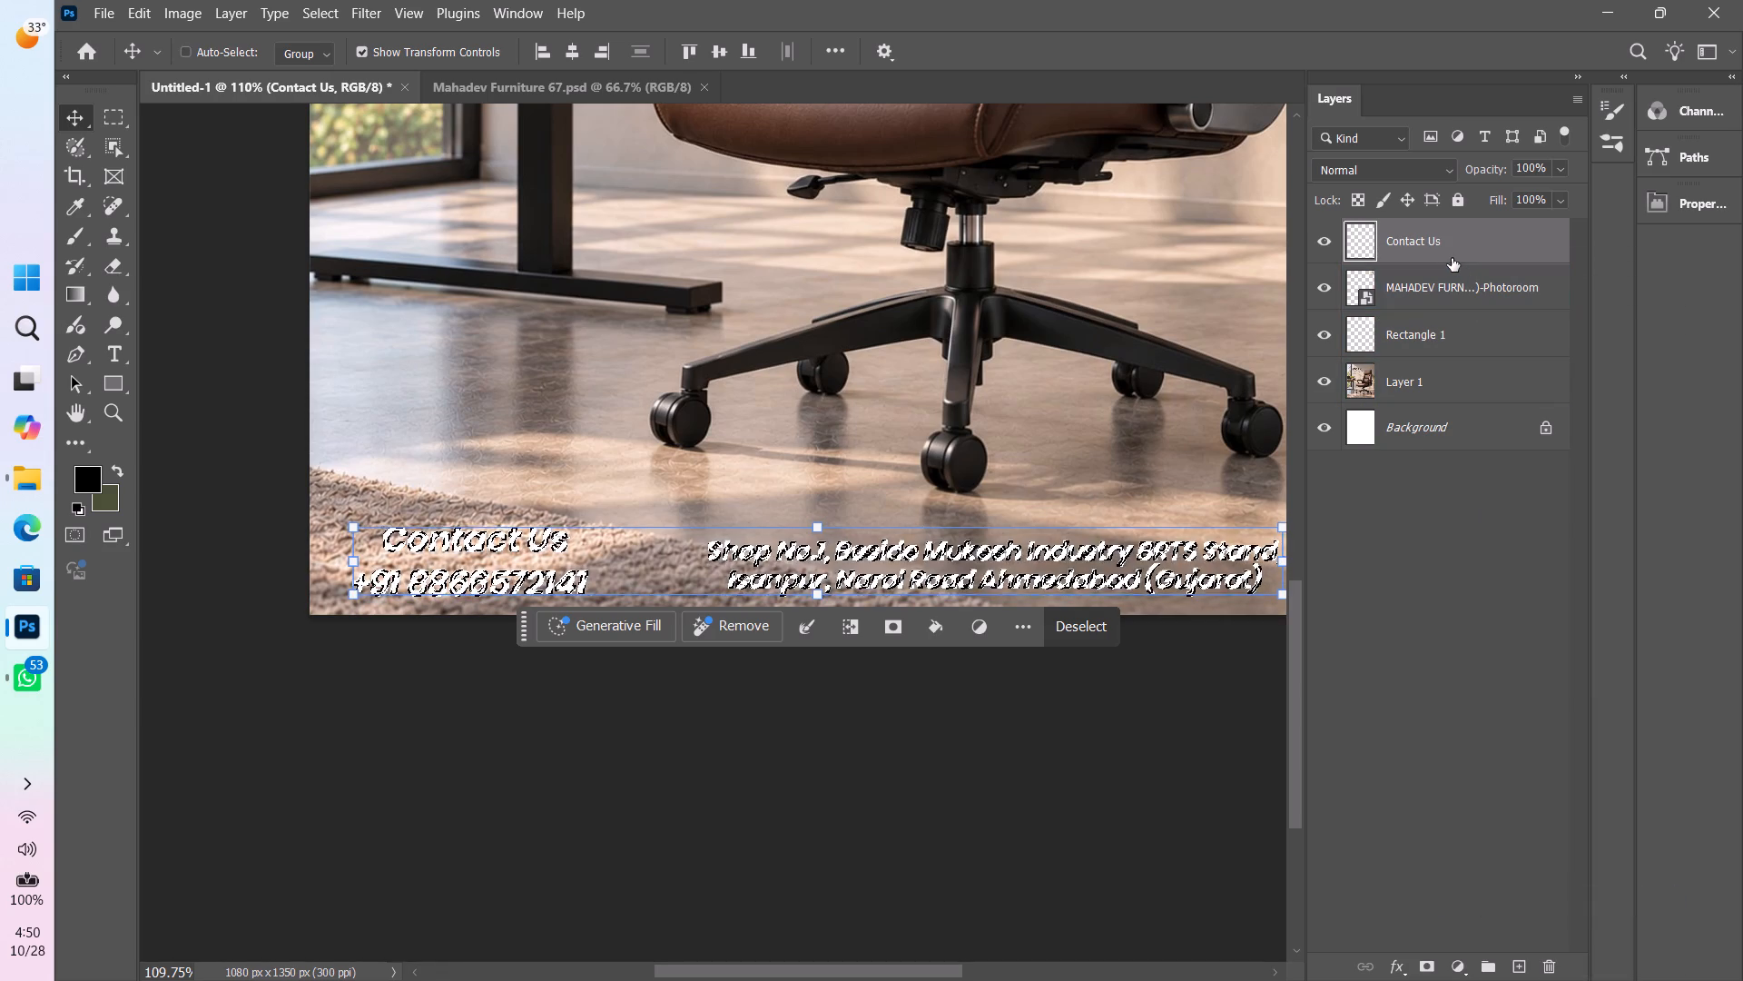
{"action": "key", "text": "ctrl+d"}
{"action": "left_click", "coordinate": [1353, 234], "text": "ctrl"}
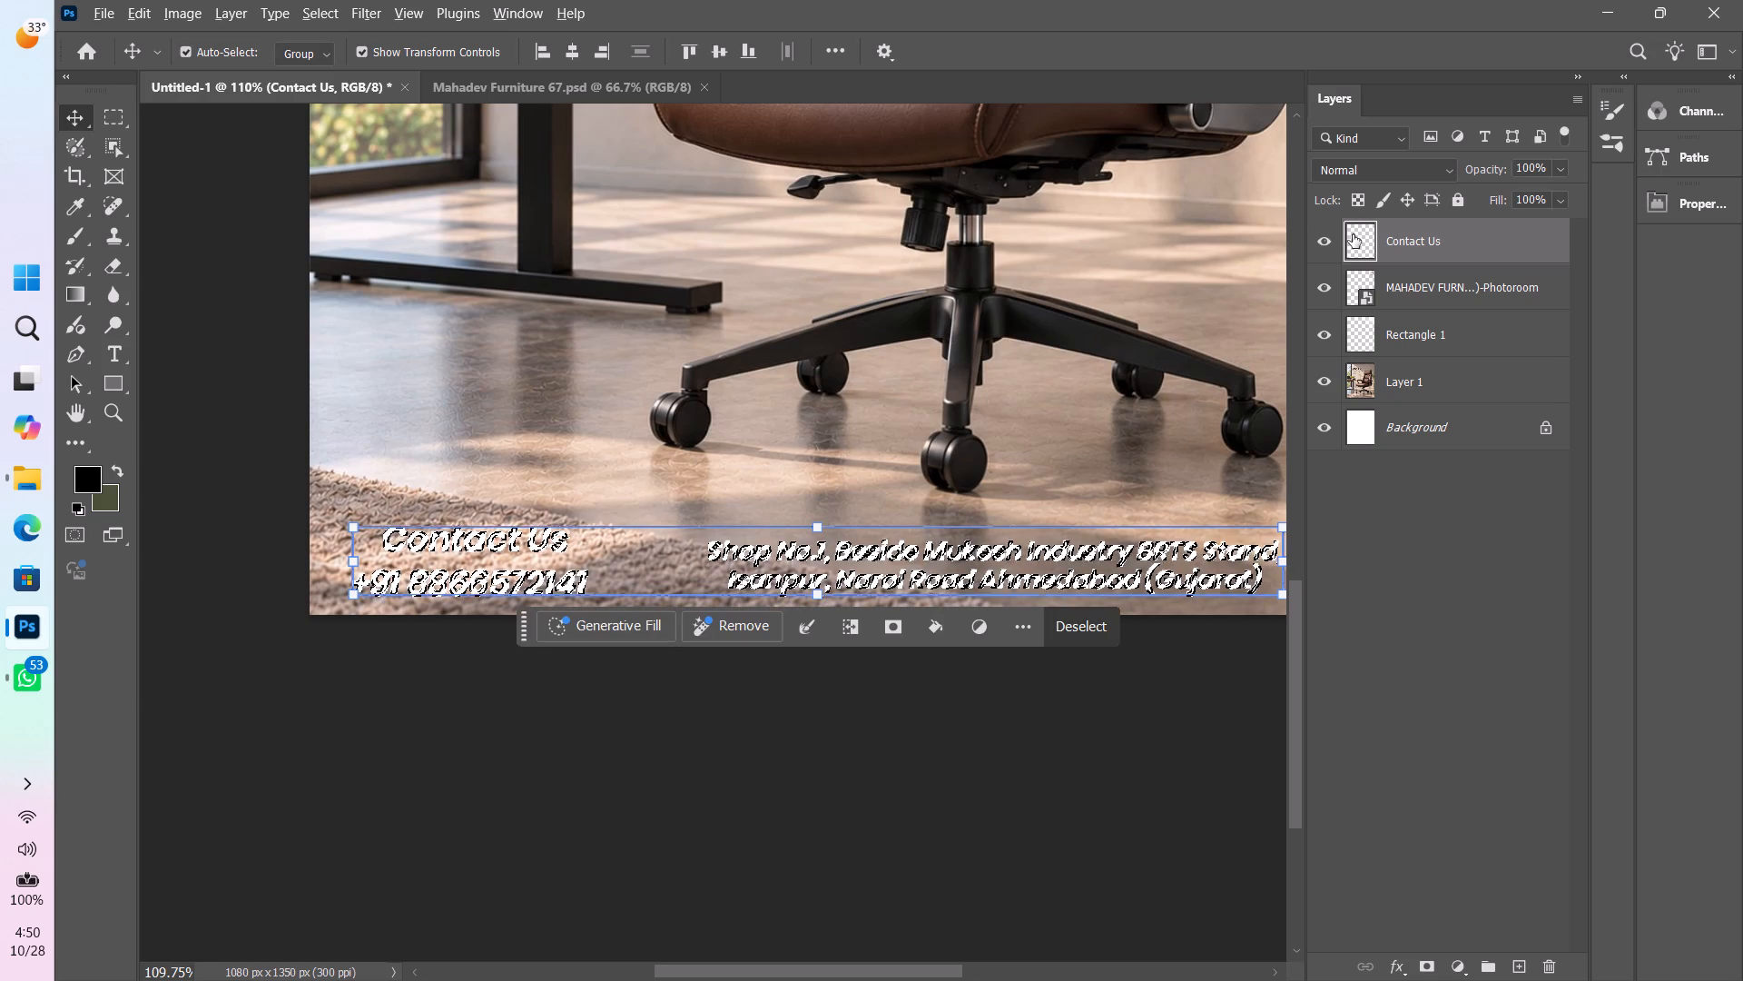
{"action": "key", "text": "alt+Delete"}
{"action": "key", "text": "ctrl+d"}
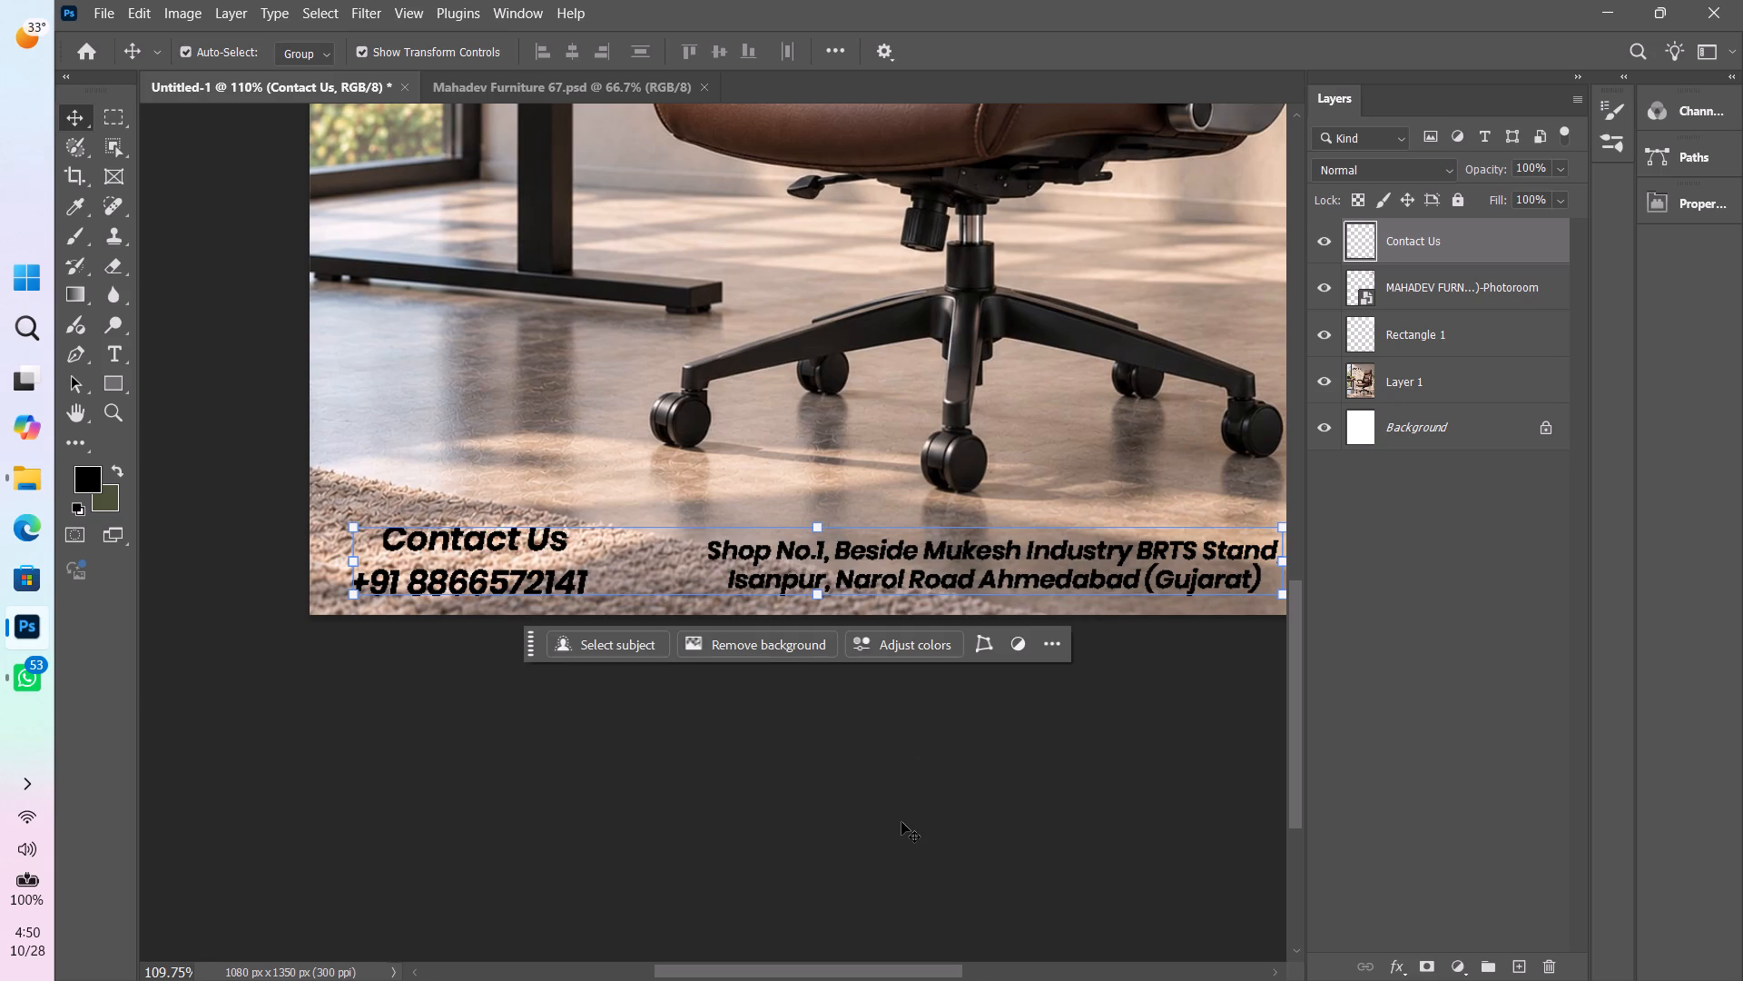
{"action": "key", "text": "v"}
{"action": "left_click_drag", "start_coordinate": [901, 822], "coordinate": [932, 837]}
{"action": "key", "text": "ctrl+0"}
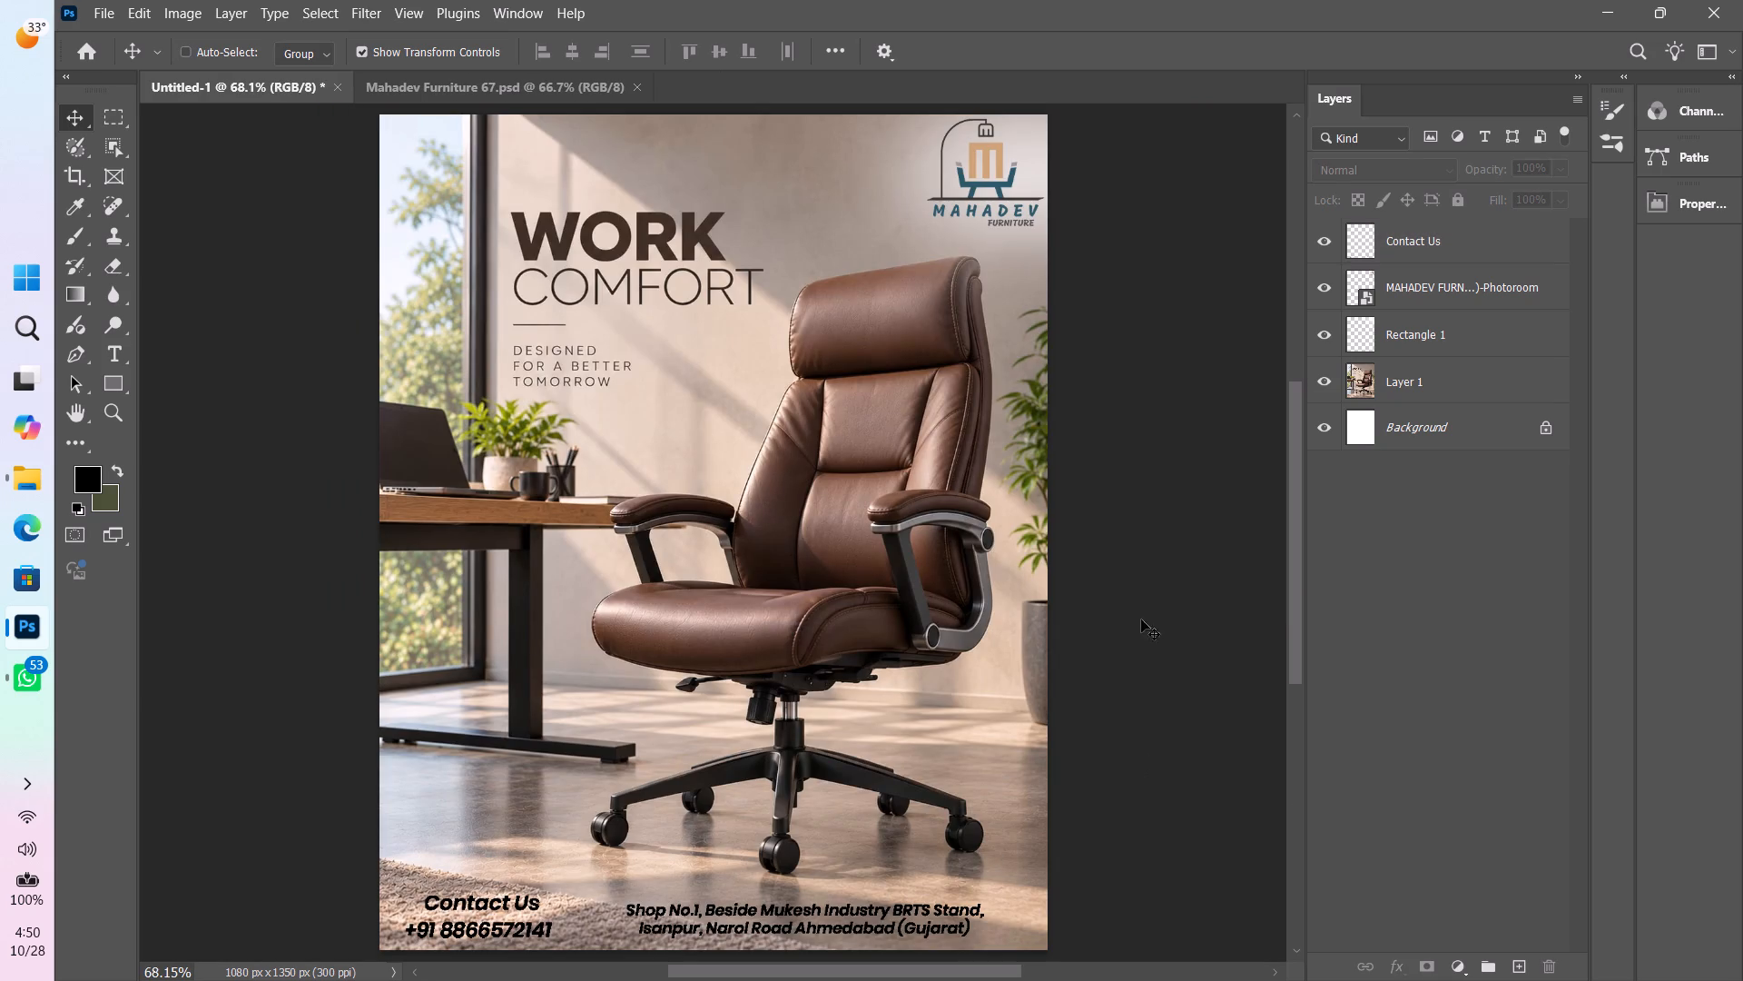
Save the poster as the Photoshop file Mahadev Furniture 68 in the Mahadev Furniture folder under Downloads, posts.
{"action": "key", "text": "ctrl+s"}
{"action": "left_click", "coordinate": [145, 281]}
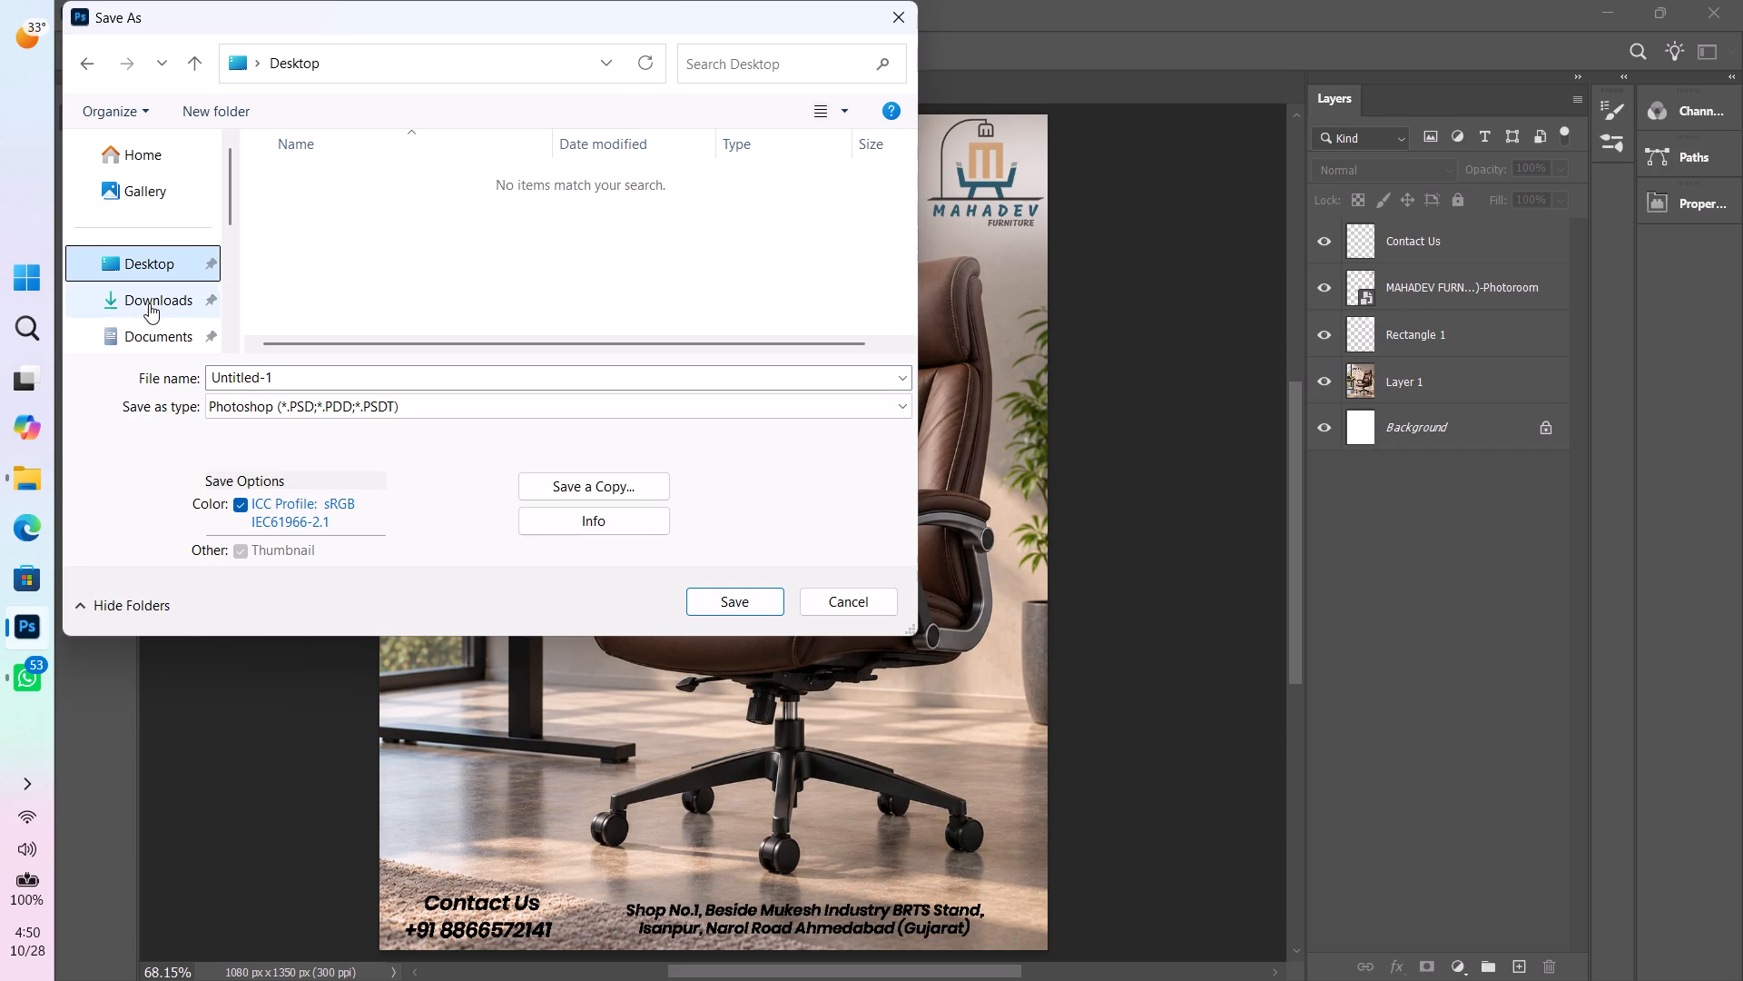
{"action": "left_click", "coordinate": [149, 303]}
{"action": "double_click", "coordinate": [320, 233]}
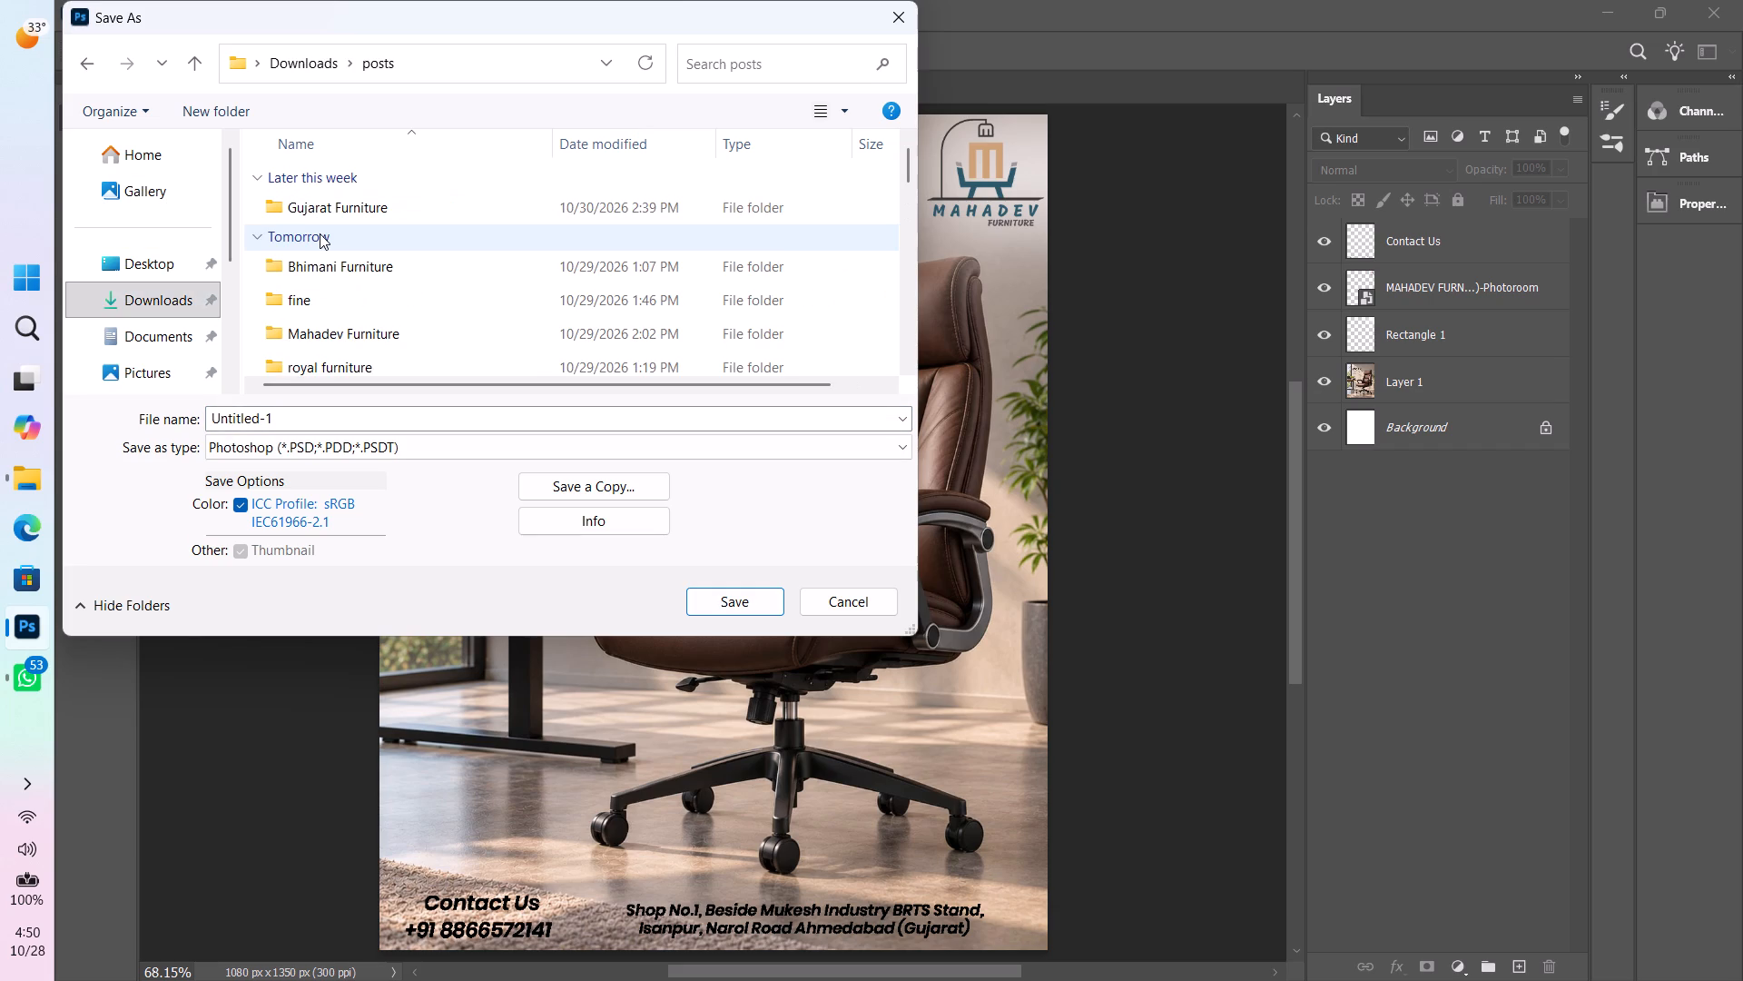
{"action": "type", "text": "mah"}
{"action": "key", "text": "Return"}
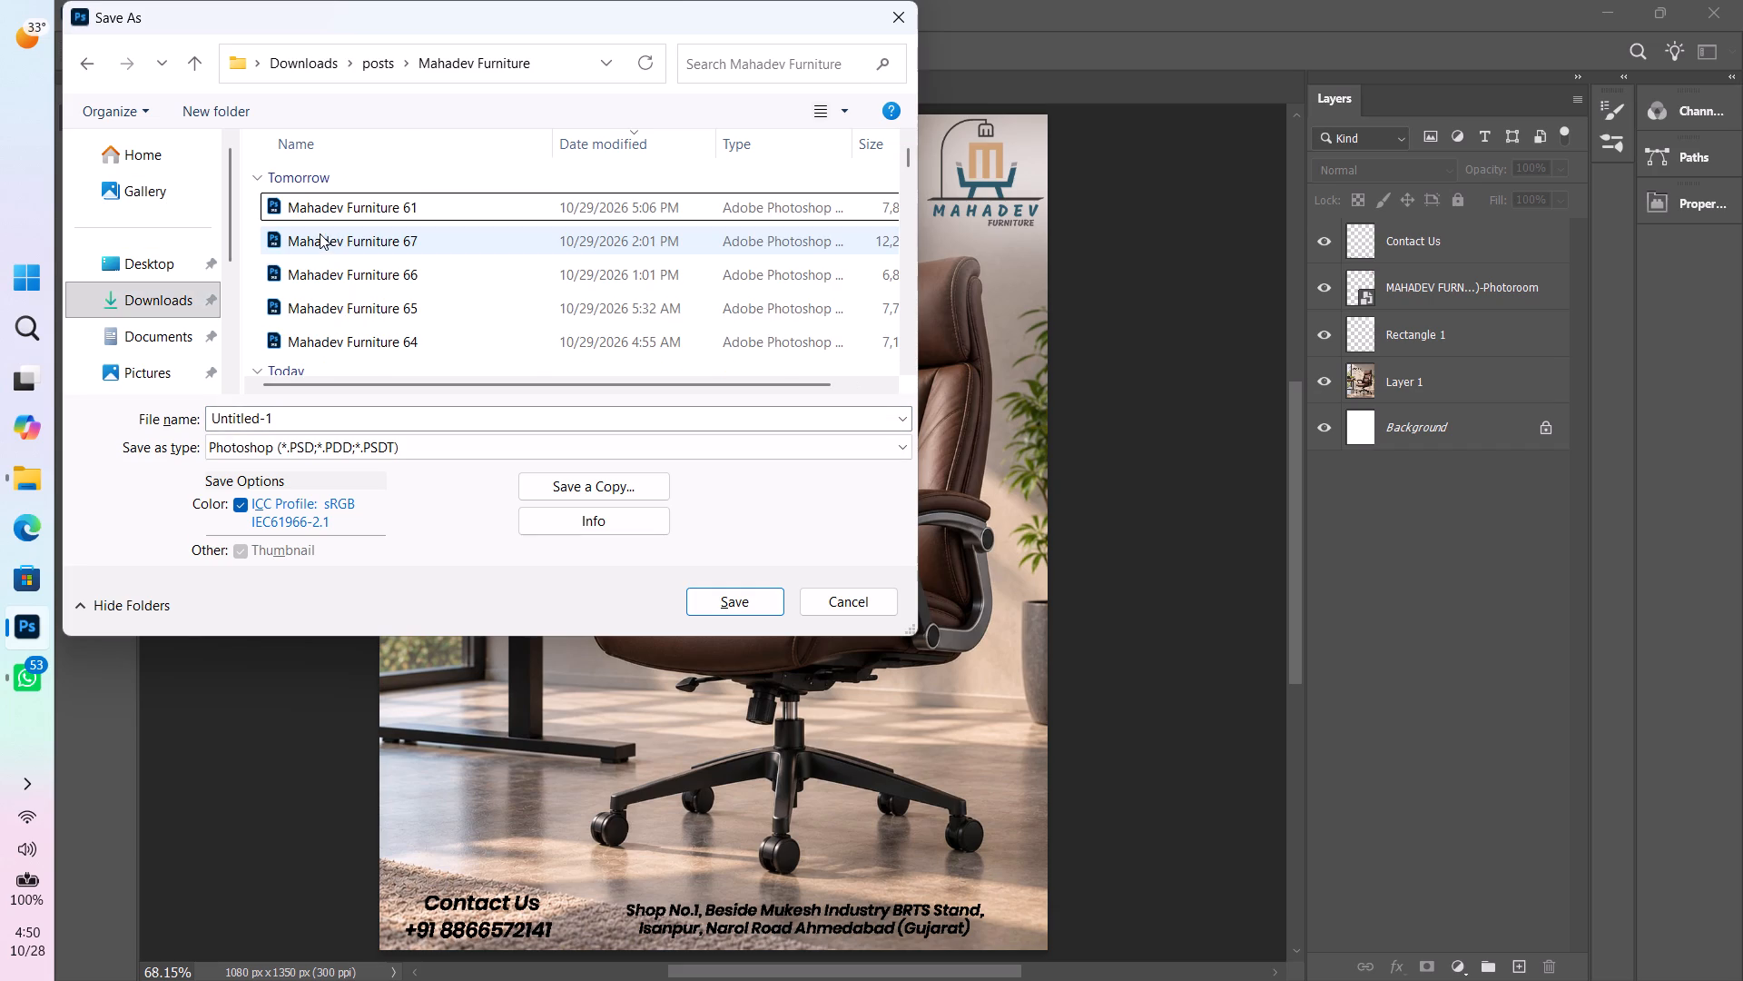
{"action": "left_click", "coordinate": [478, 233]}
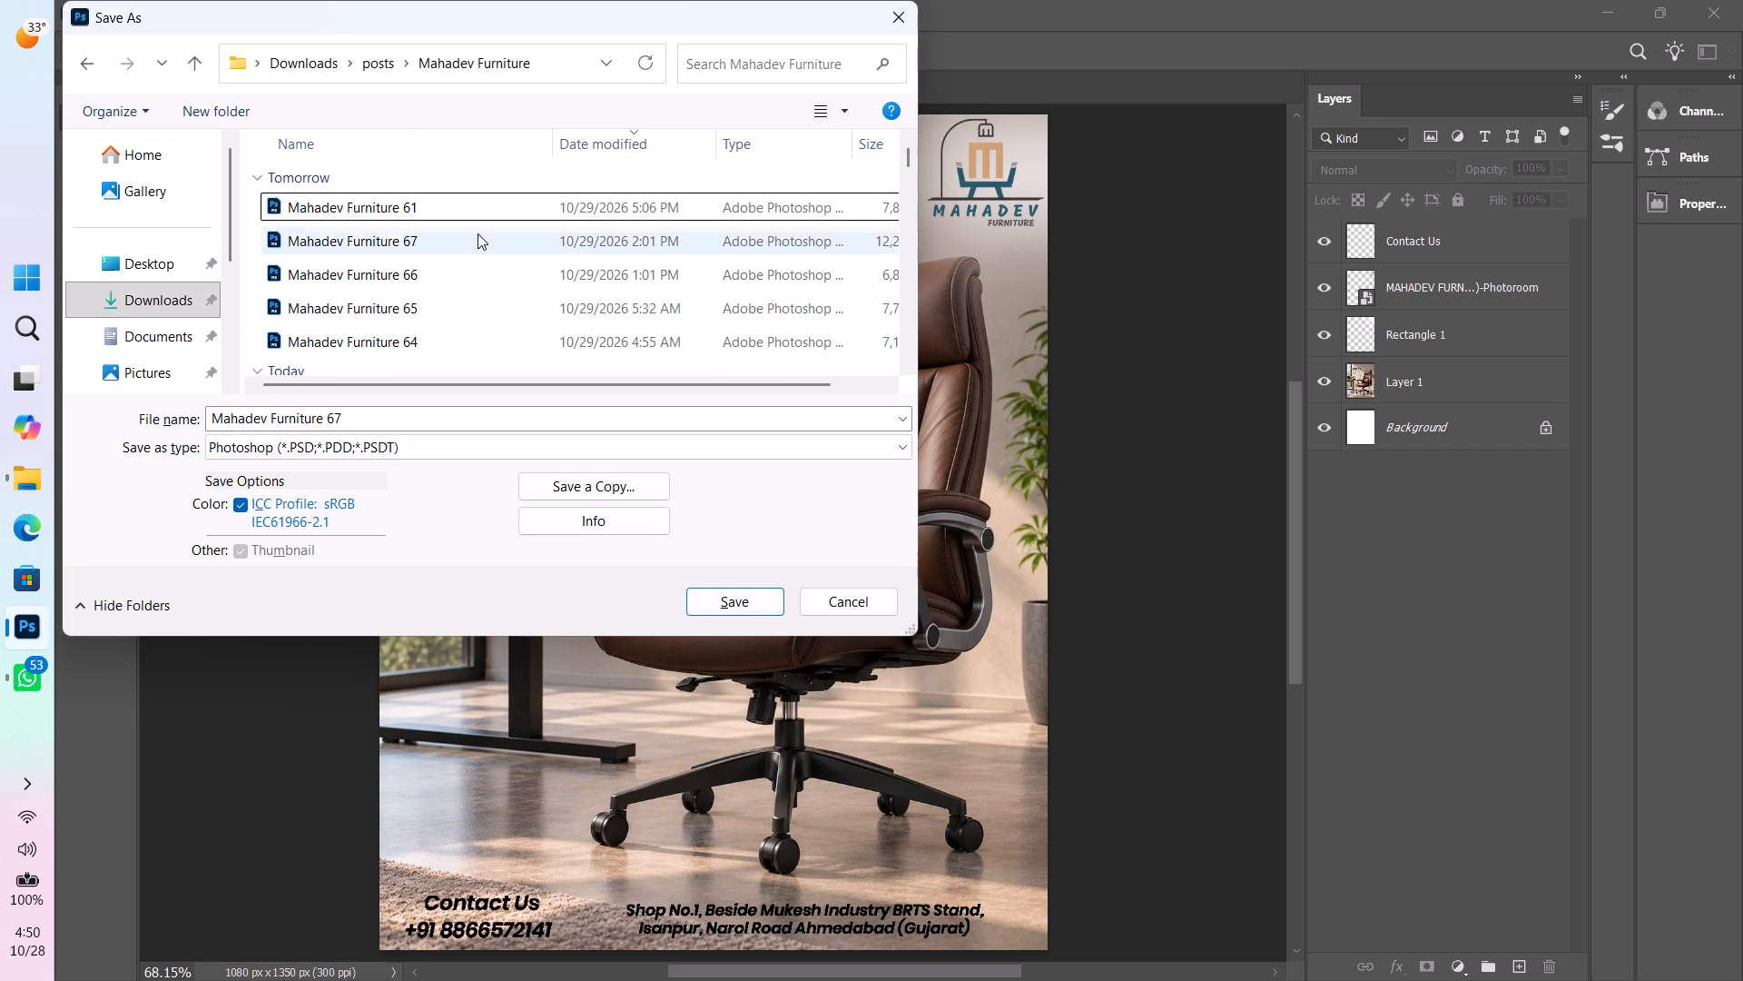
{"action": "triple_click", "coordinate": [407, 428]}
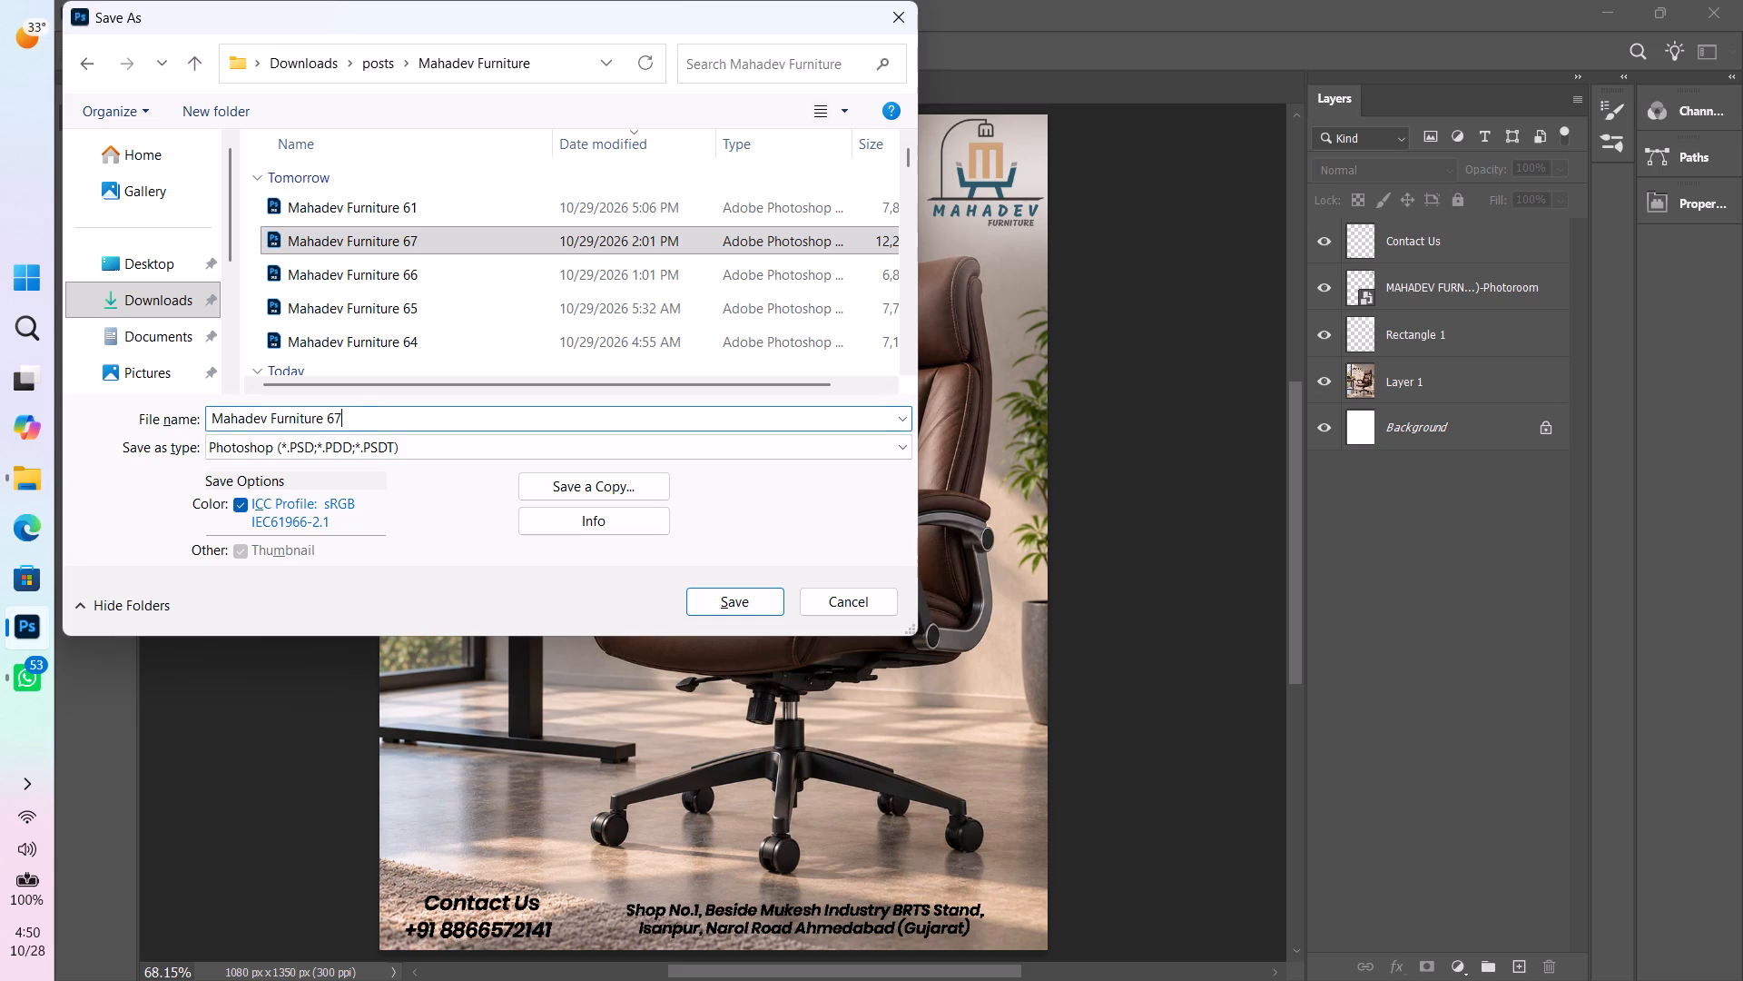
{"action": "key", "text": "BackSpace"}
{"action": "key", "text": "8"}
{"action": "key", "text": "Return"}
{"action": "key", "text": "Return"}
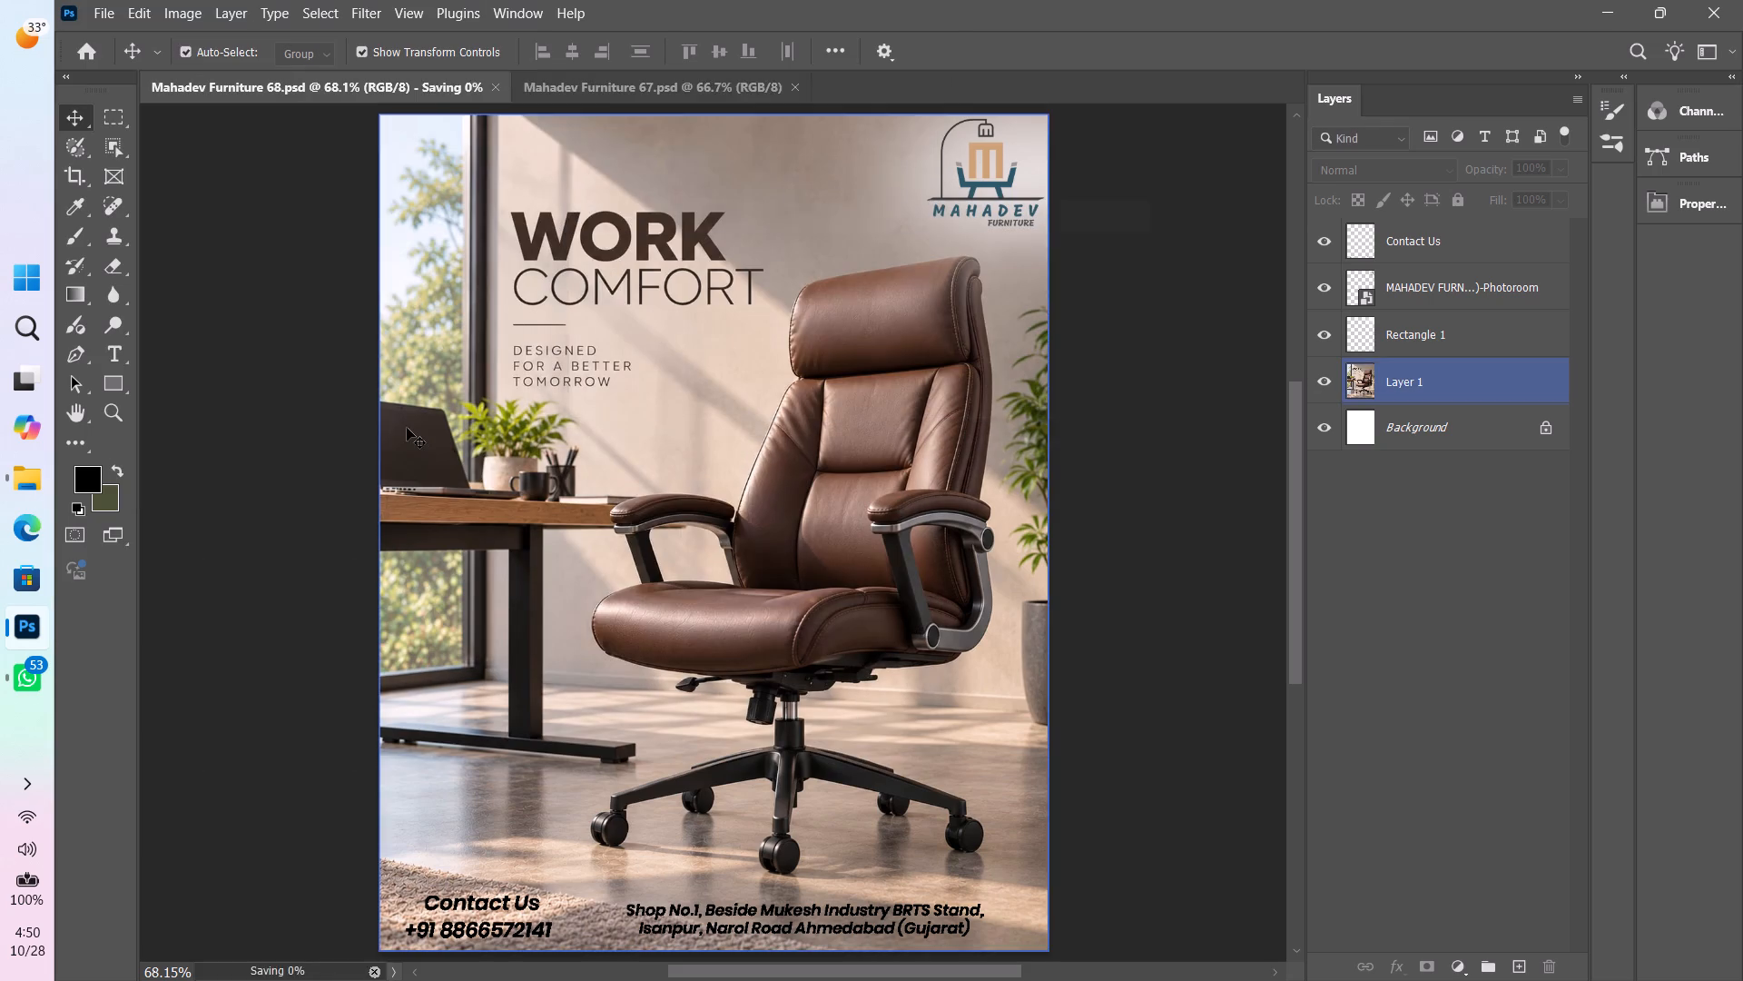
Save a JPEG copy named Mahadev Furniture 68 in the same folder, with maximum quality 12 and Baseline ("Standard") format.
{"action": "key", "text": "ctrl+alt+a"}
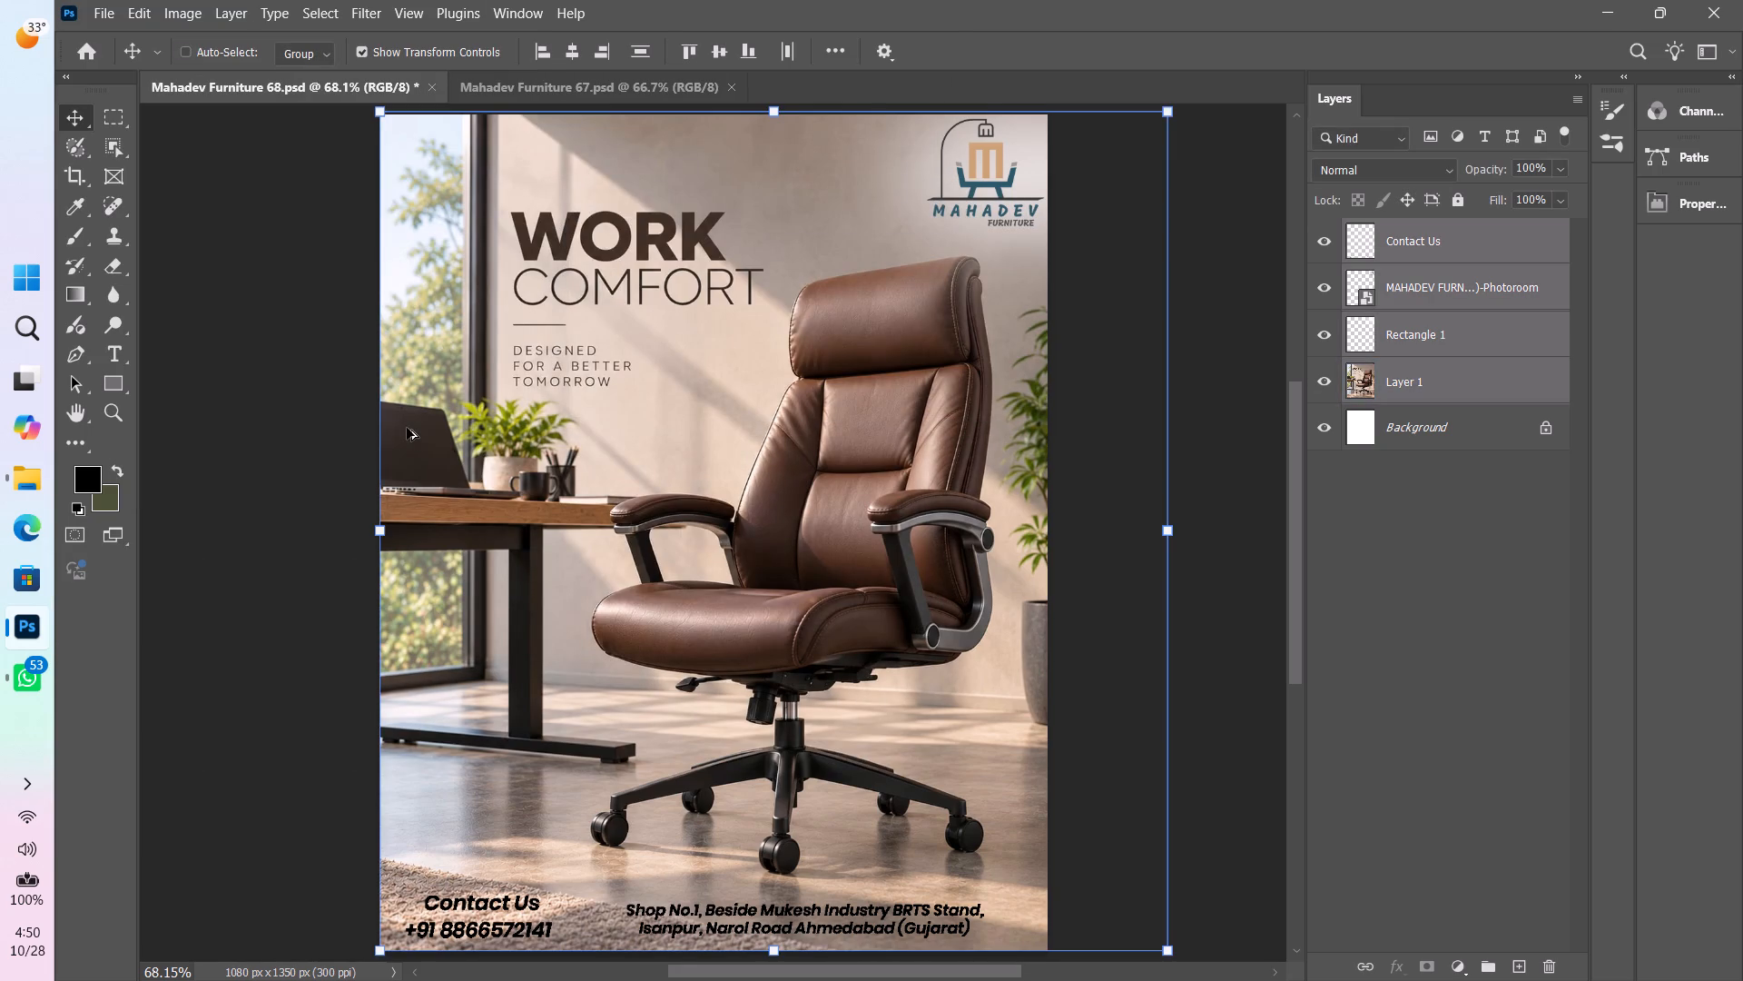
{"action": "key", "text": "ctrl+alt+s"}
{"action": "double_click", "coordinate": [424, 380]}
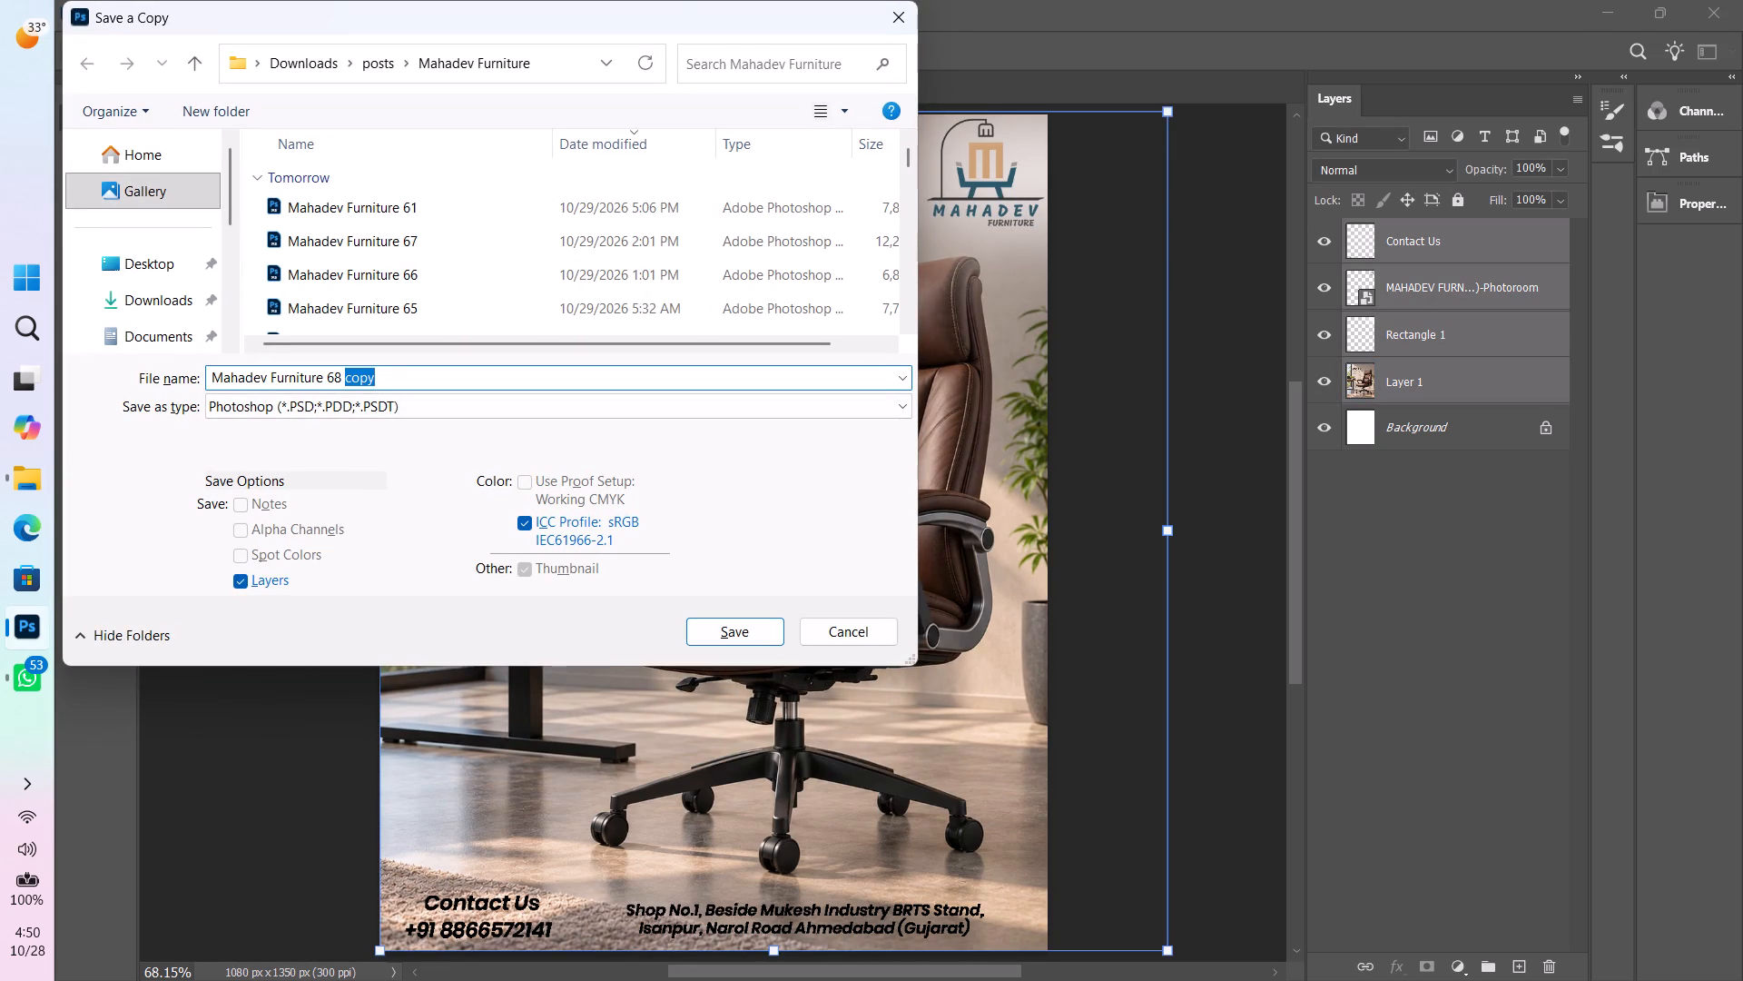
{"action": "key", "text": "BackSpace"}
{"action": "left_click", "coordinate": [422, 403]}
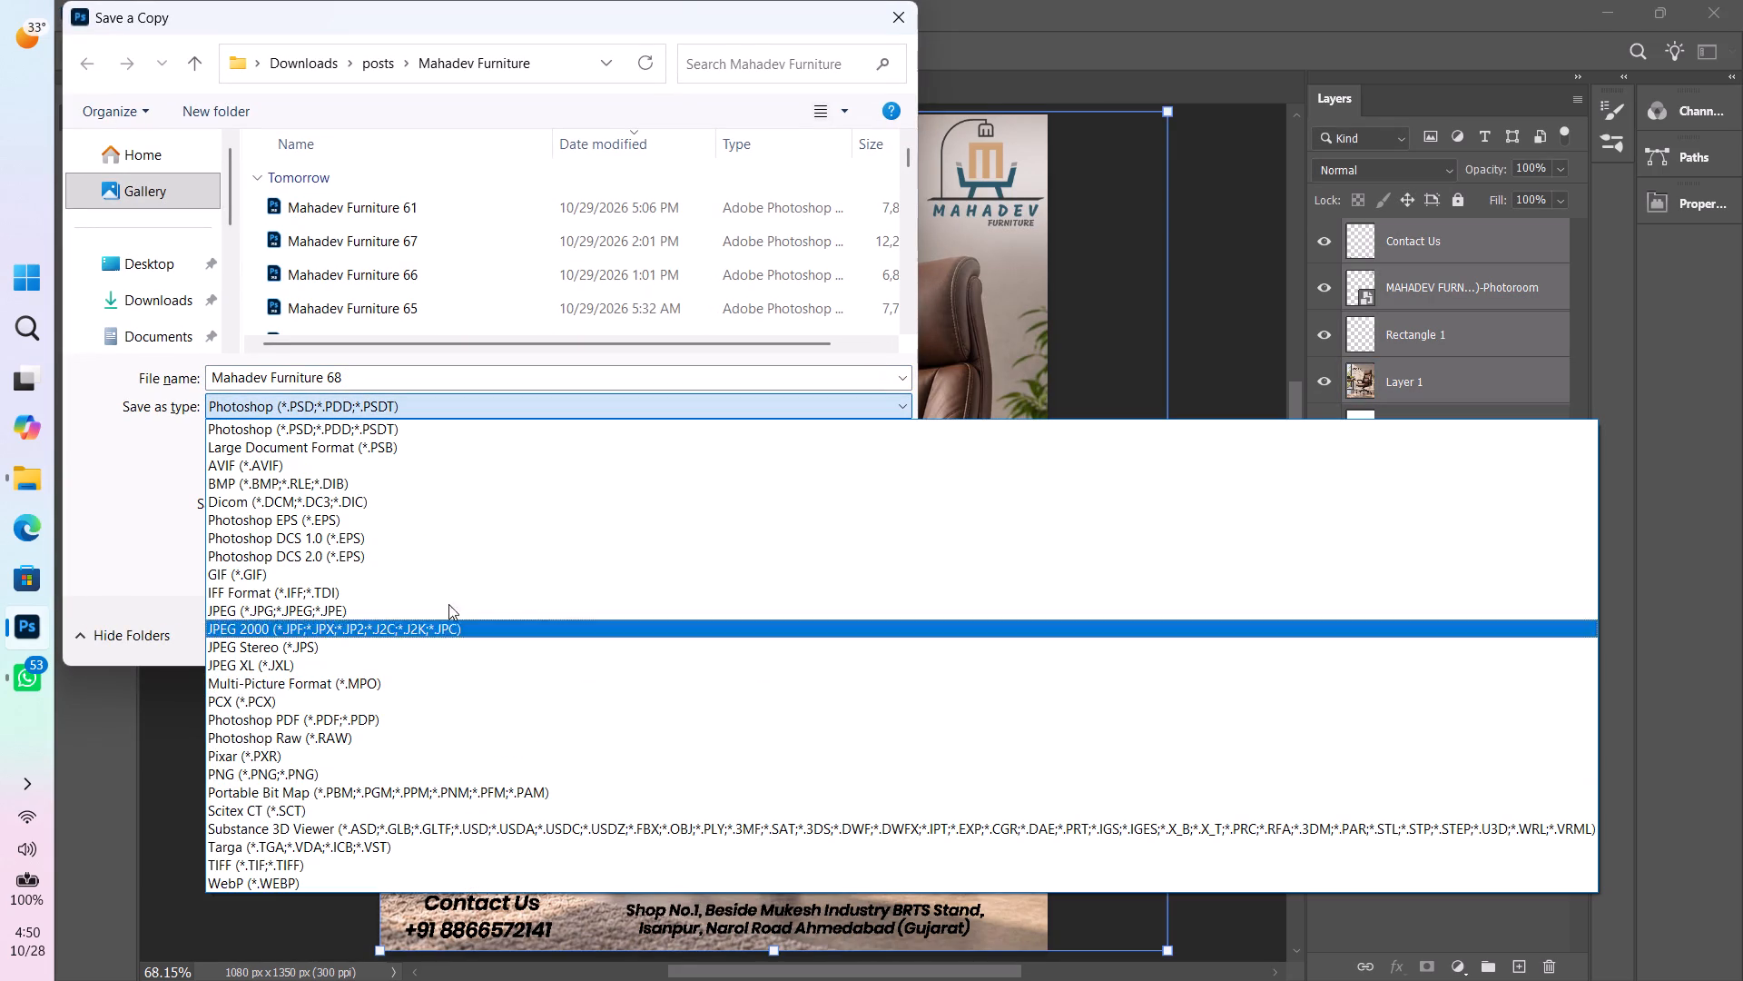
{"action": "left_click", "coordinate": [434, 613]}
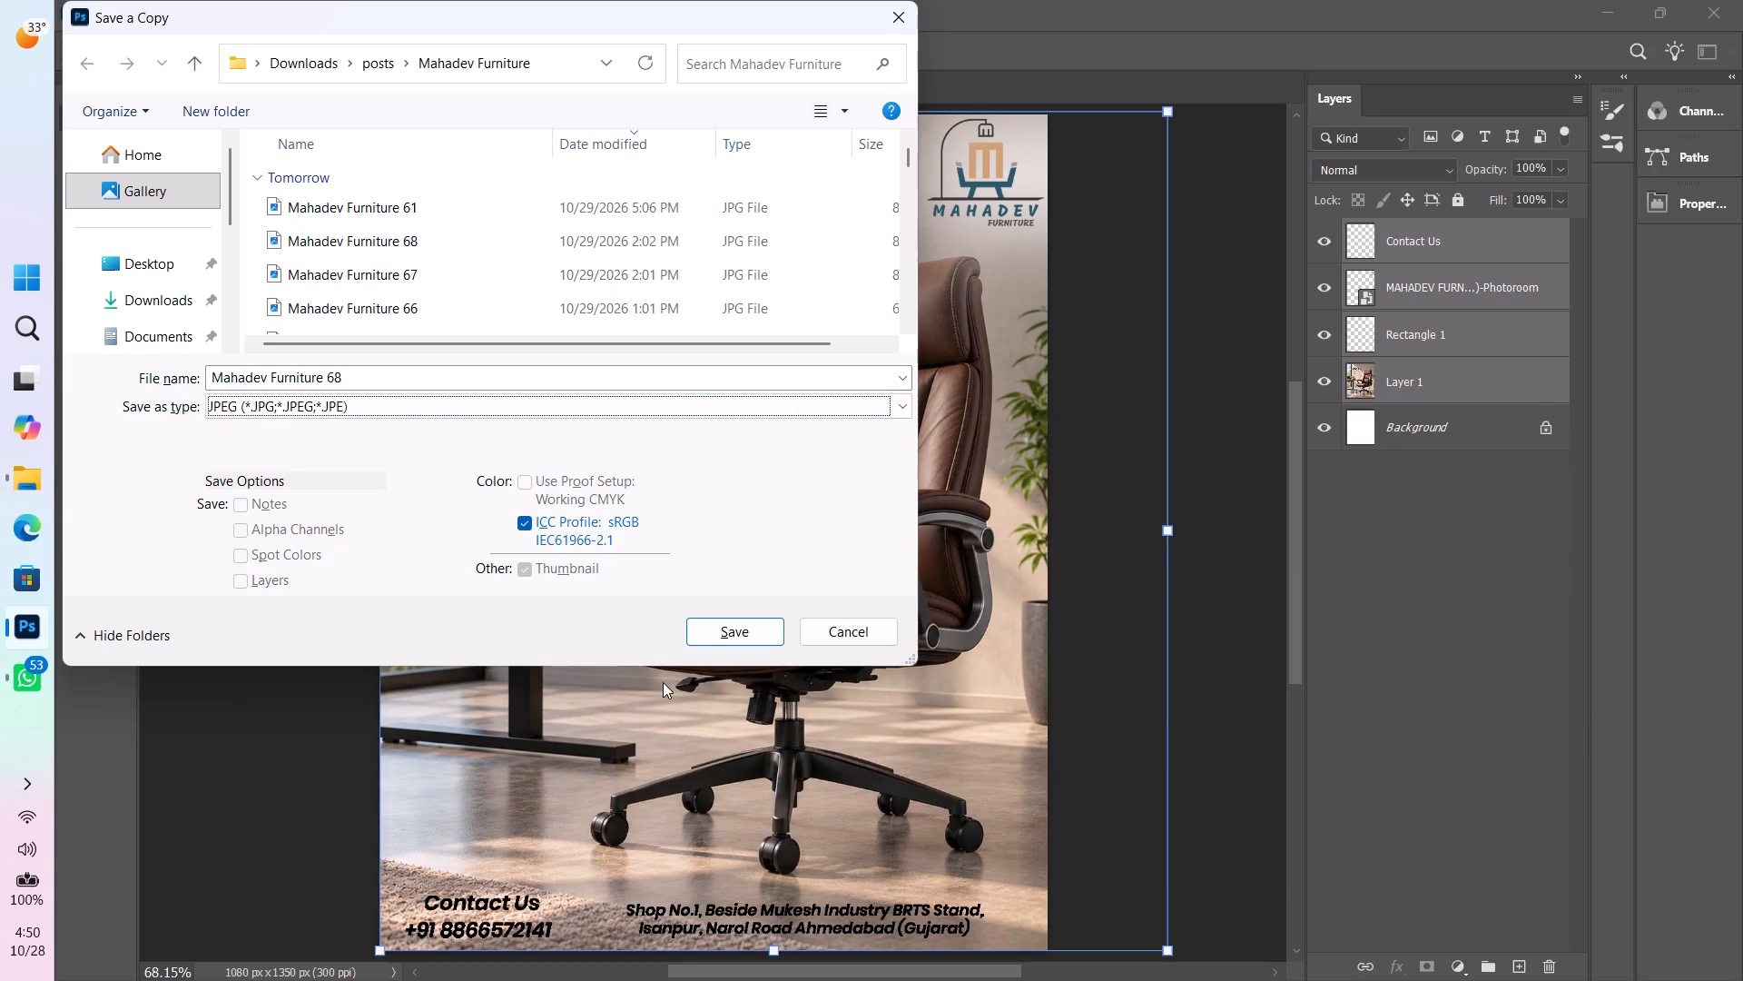
{"action": "left_click", "coordinate": [714, 619]}
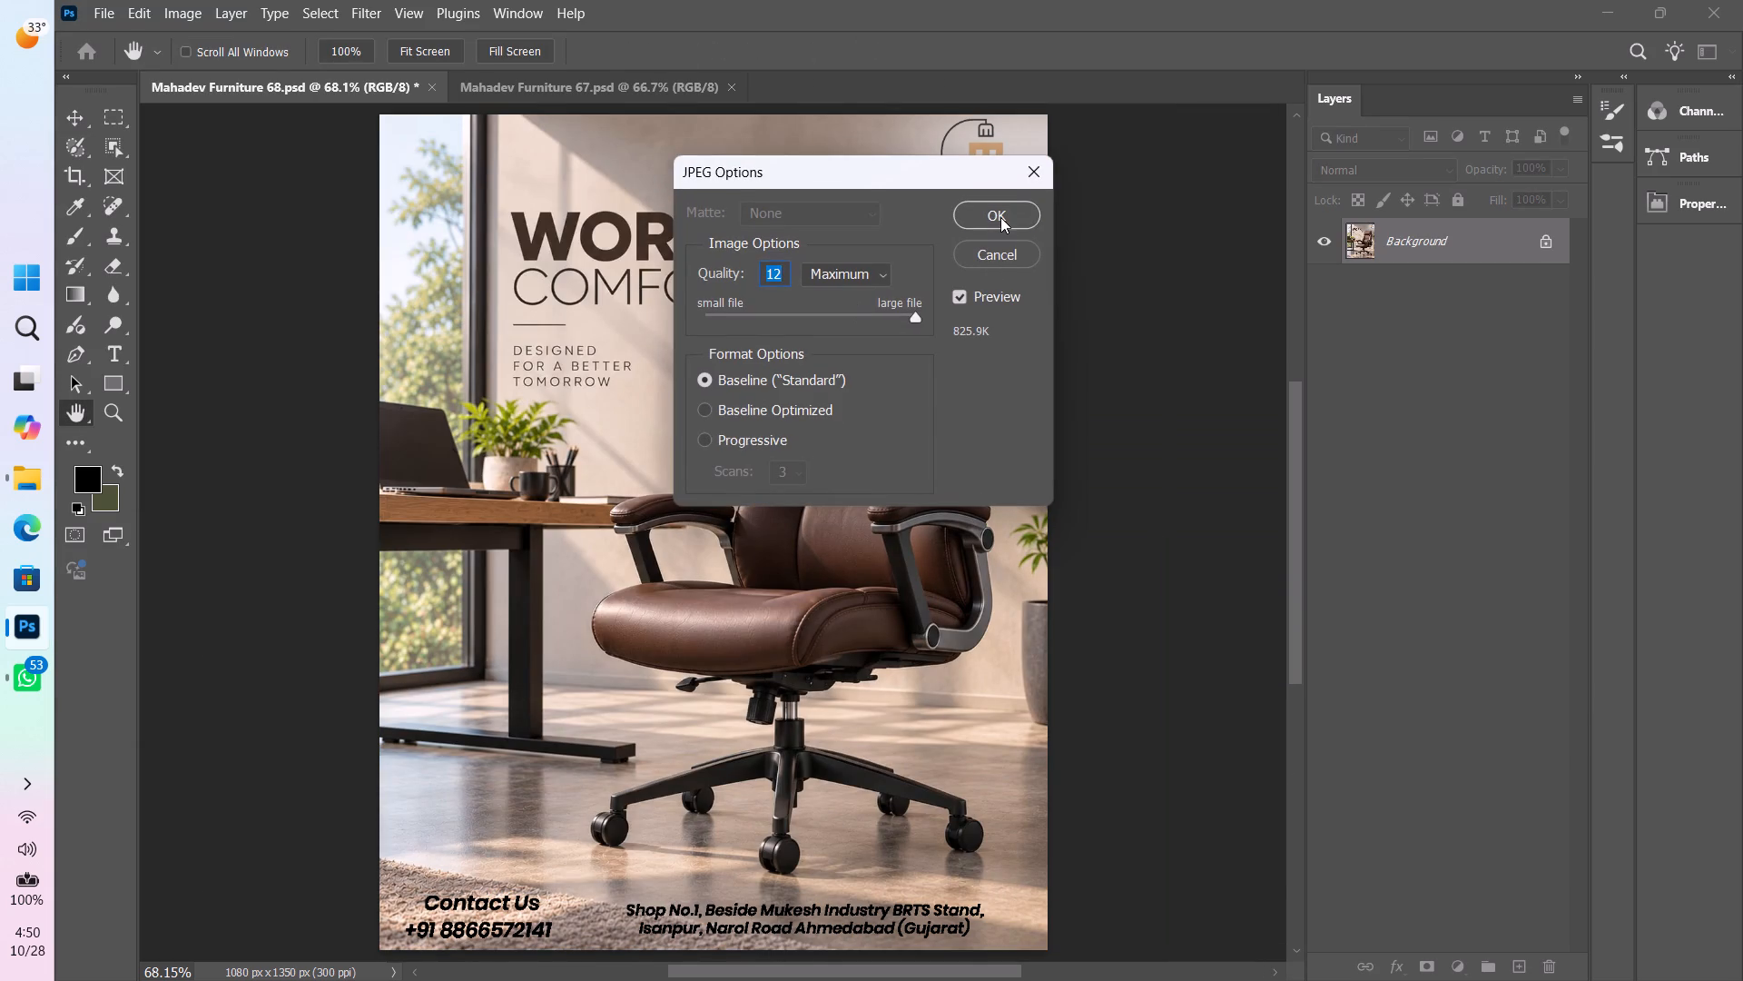
{"action": "left_click", "coordinate": [1000, 217]}
Switch to File Explorer and copy the office-chair JPEG Mahadev Furniture 68 from the Mahadev Furniture folder.
{"action": "left_click", "coordinate": [19, 466]}
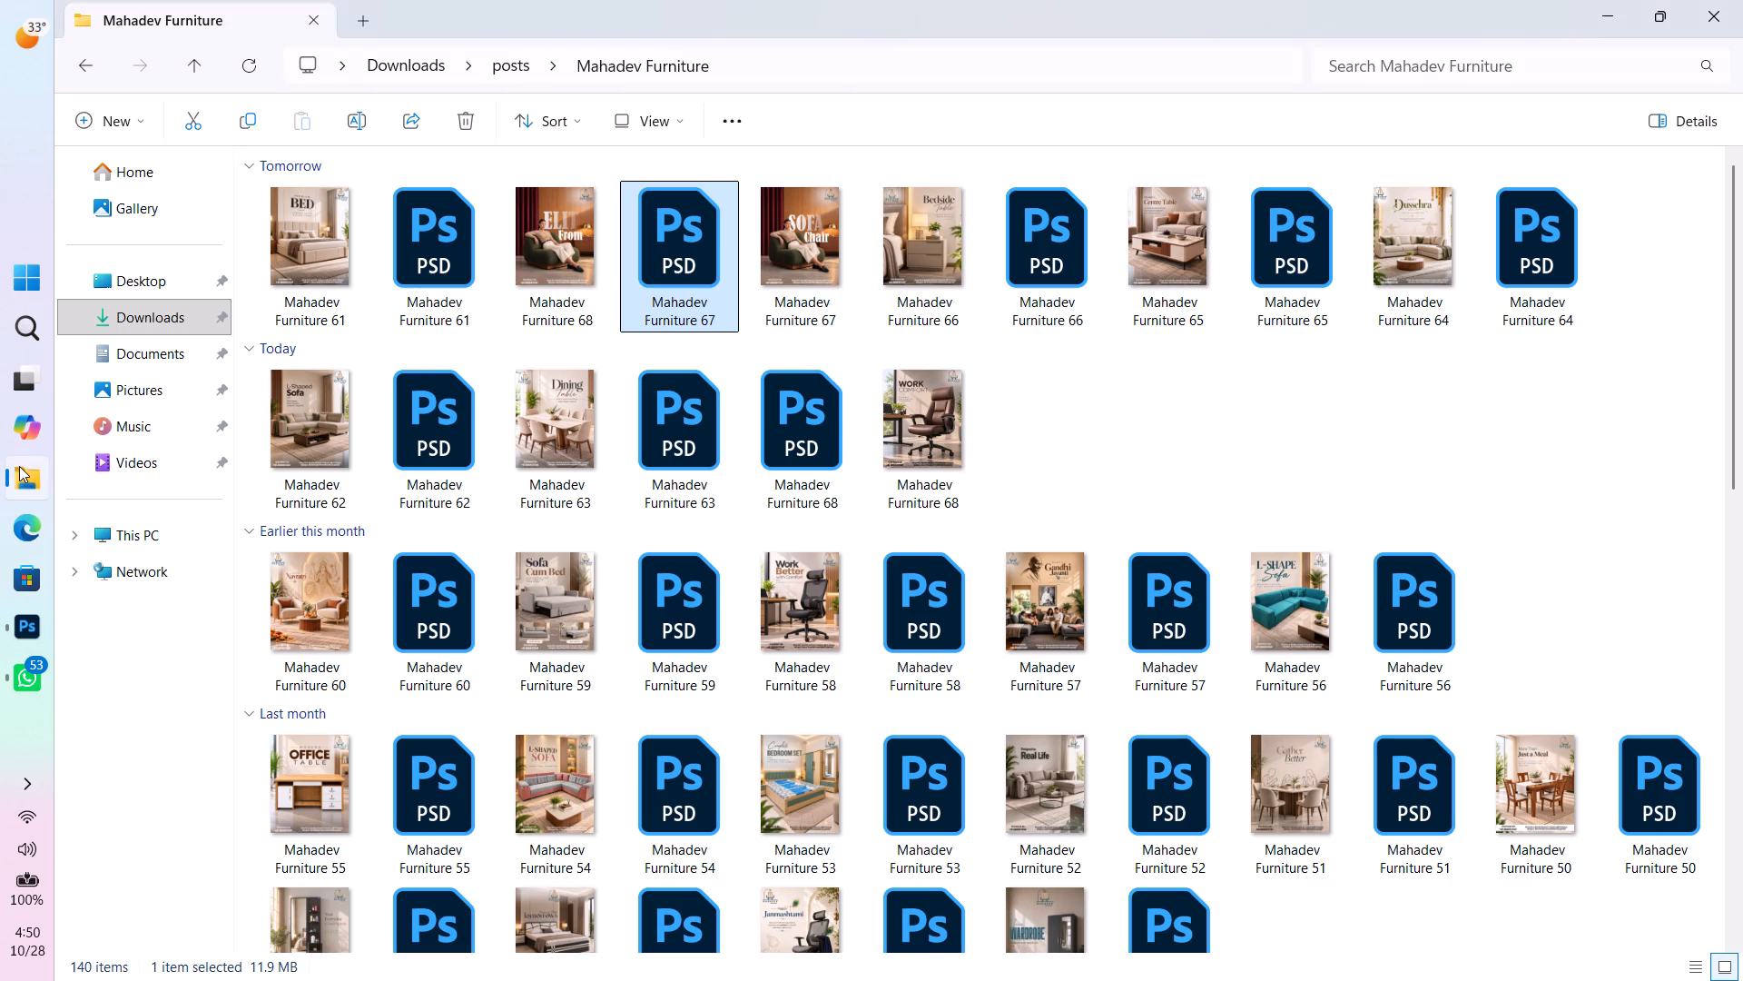
{"action": "left_click", "coordinate": [931, 440]}
{"action": "key", "text": "ctrl+c"}
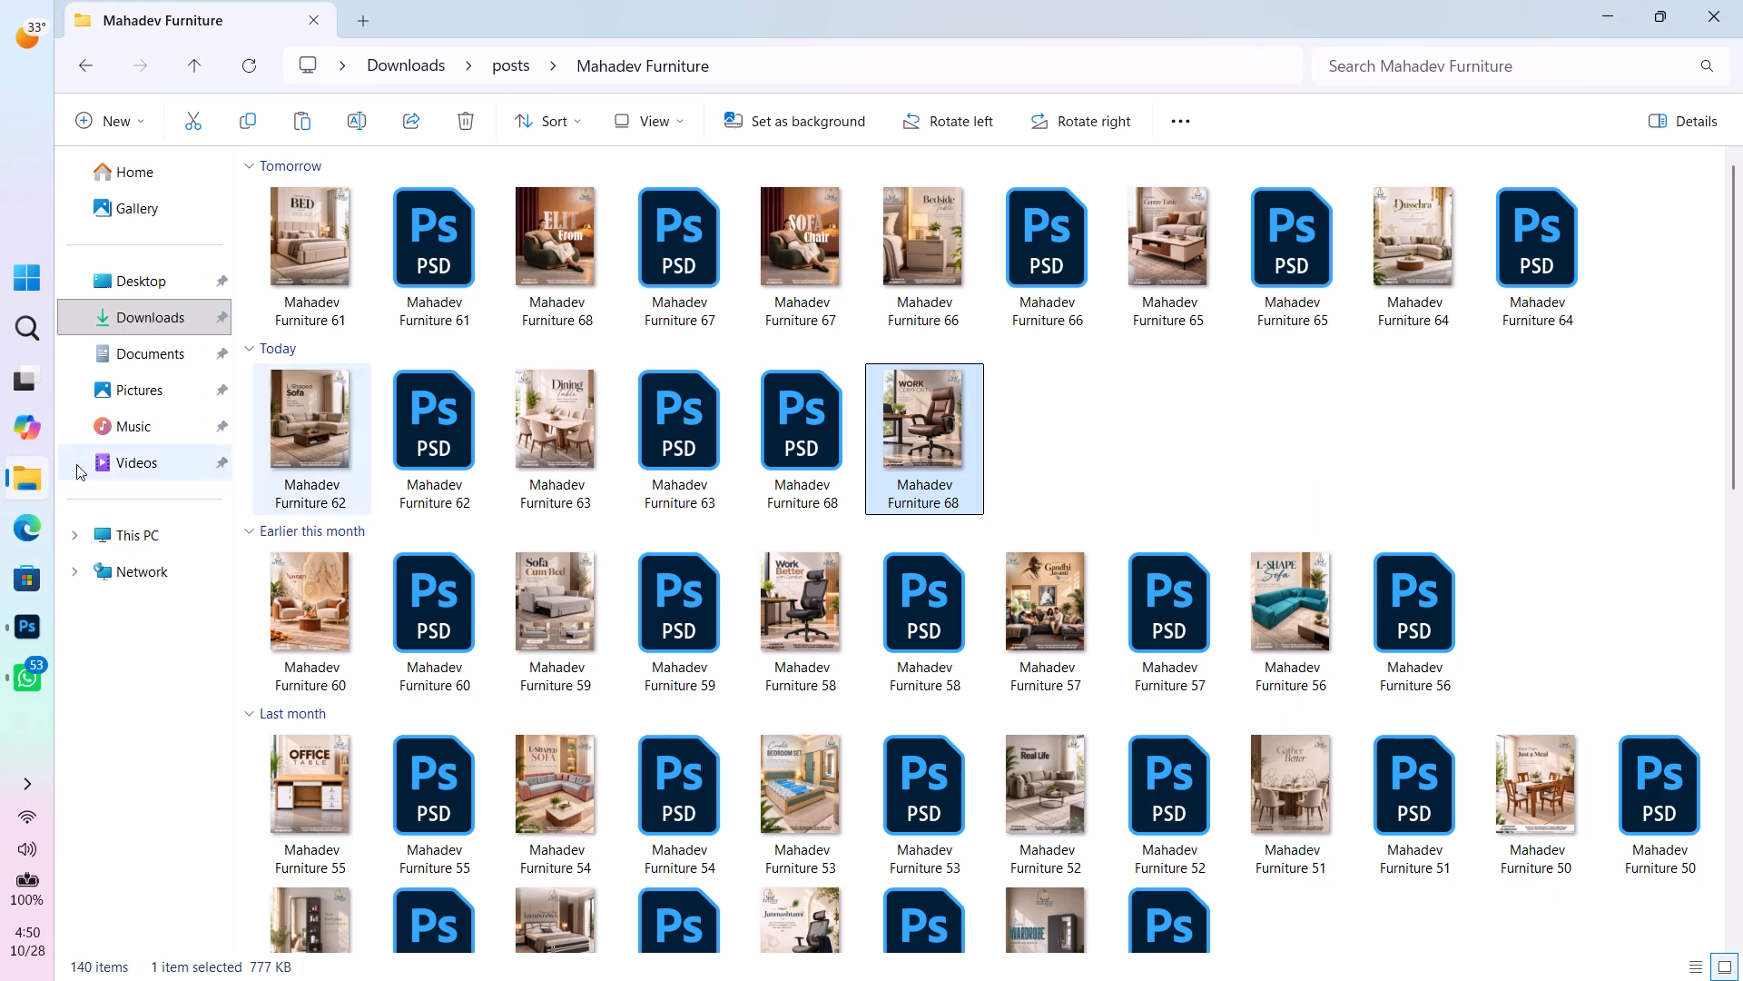
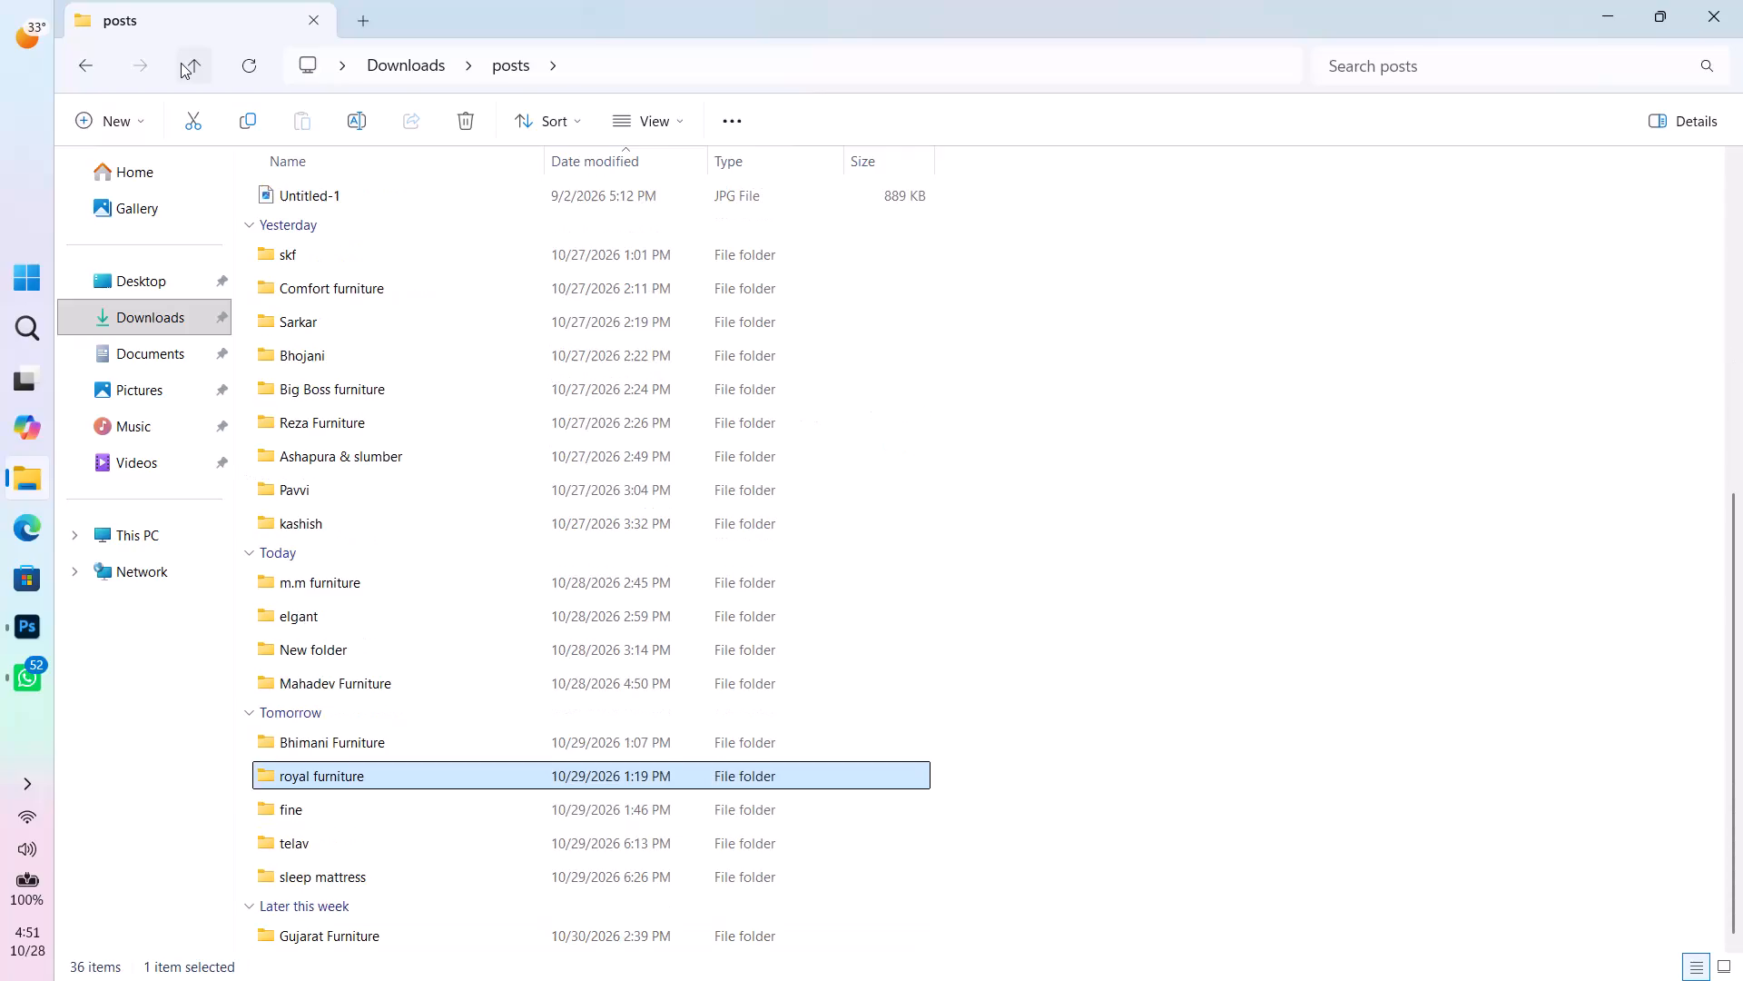
Open the Photoshop file royal furniture 69 from the royal furniture folder in posts.
{"action": "key", "text": "Return"}
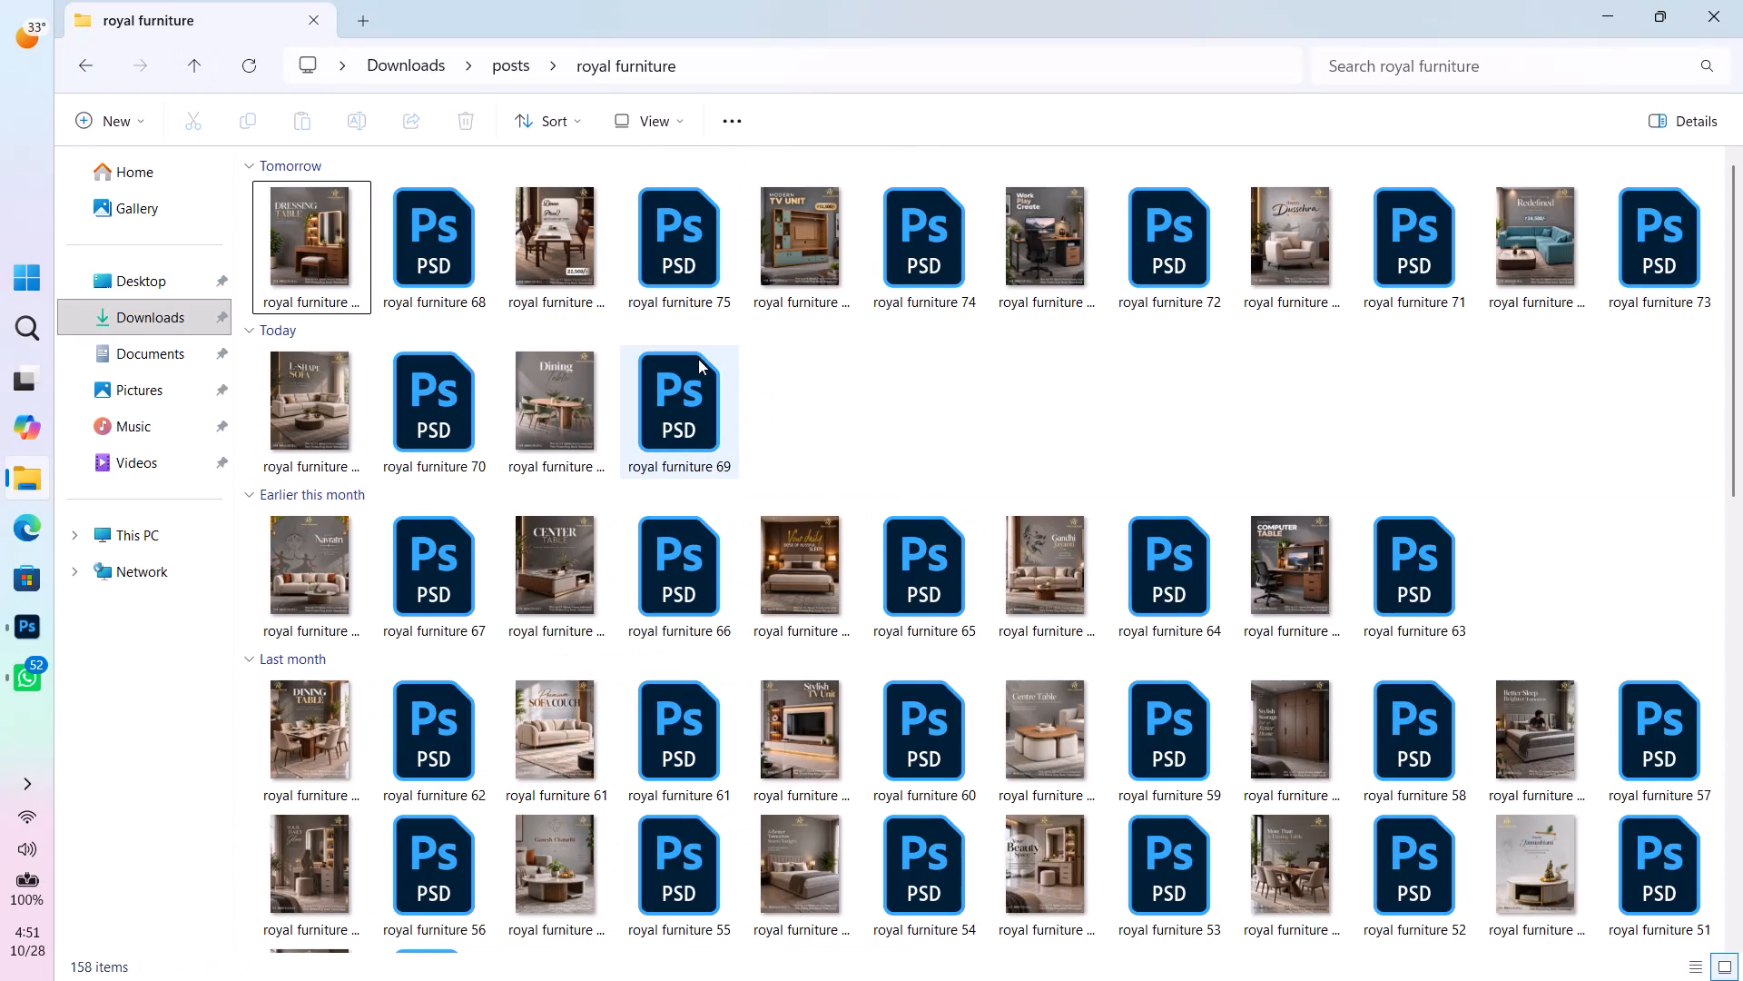
{"action": "double_click", "coordinate": [700, 372]}
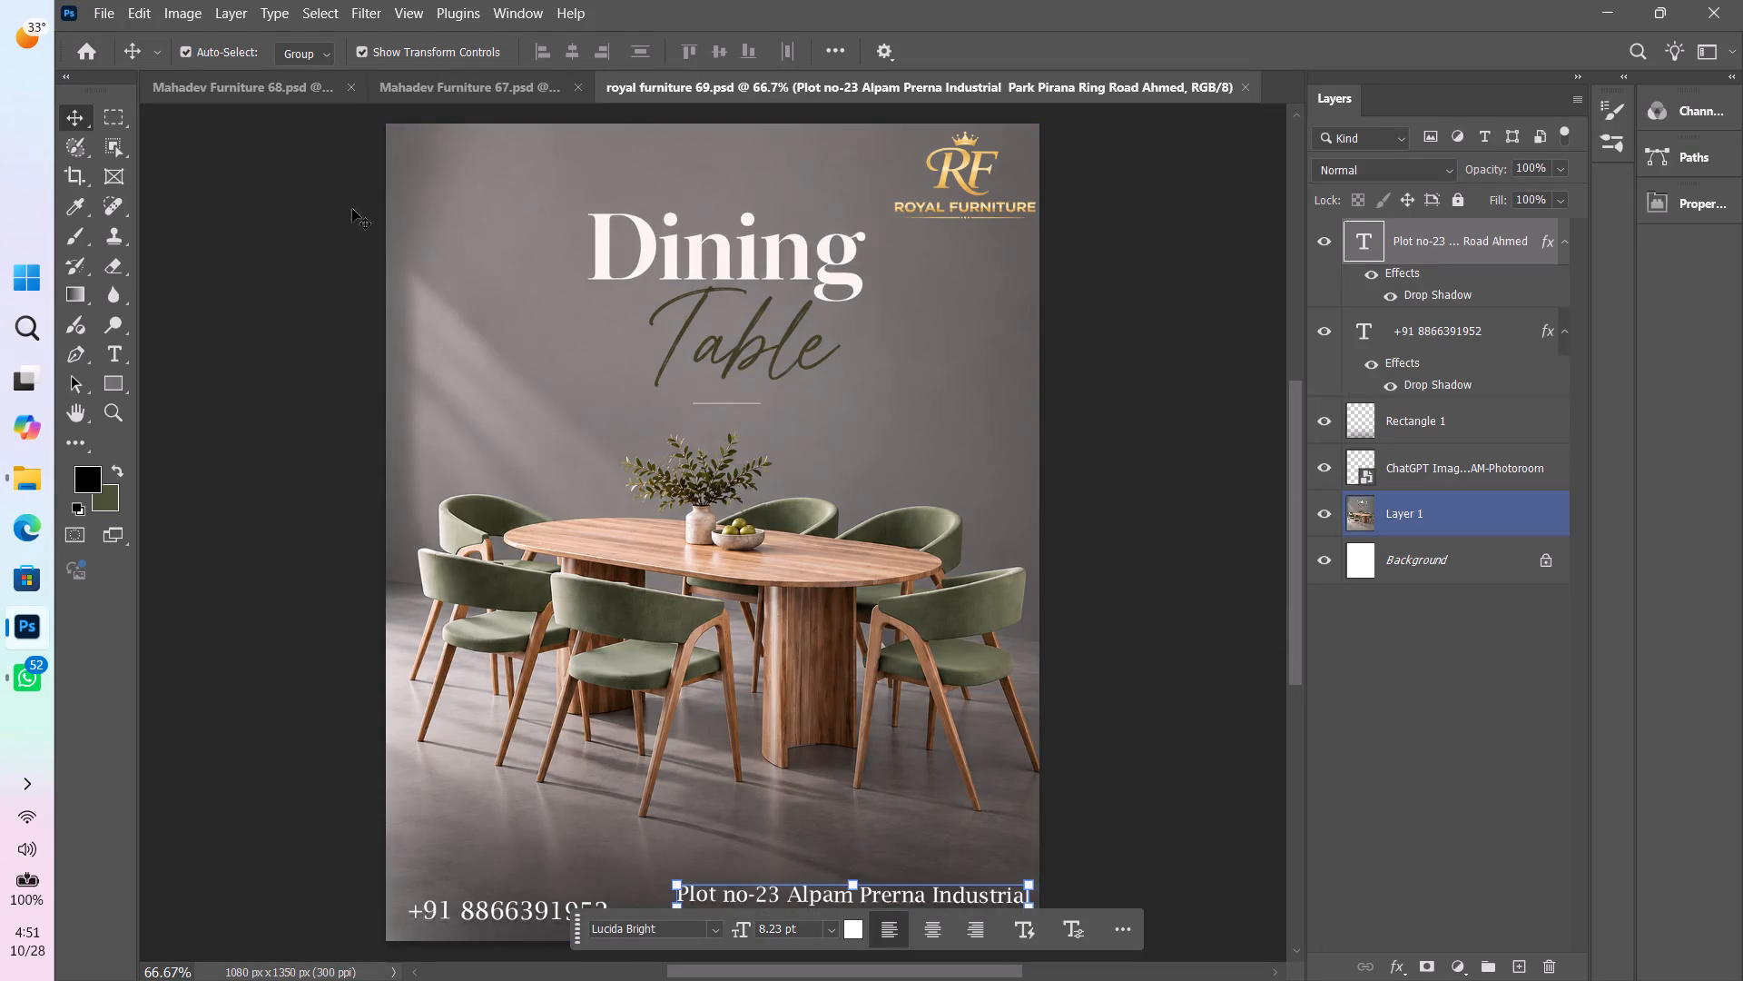
Close the Mahadev Furniture 68, Mahadev Furniture 67 and royal furniture 69 documents.
{"action": "left_click", "coordinate": [355, 82]}
{"action": "left_click", "coordinate": [934, 381]}
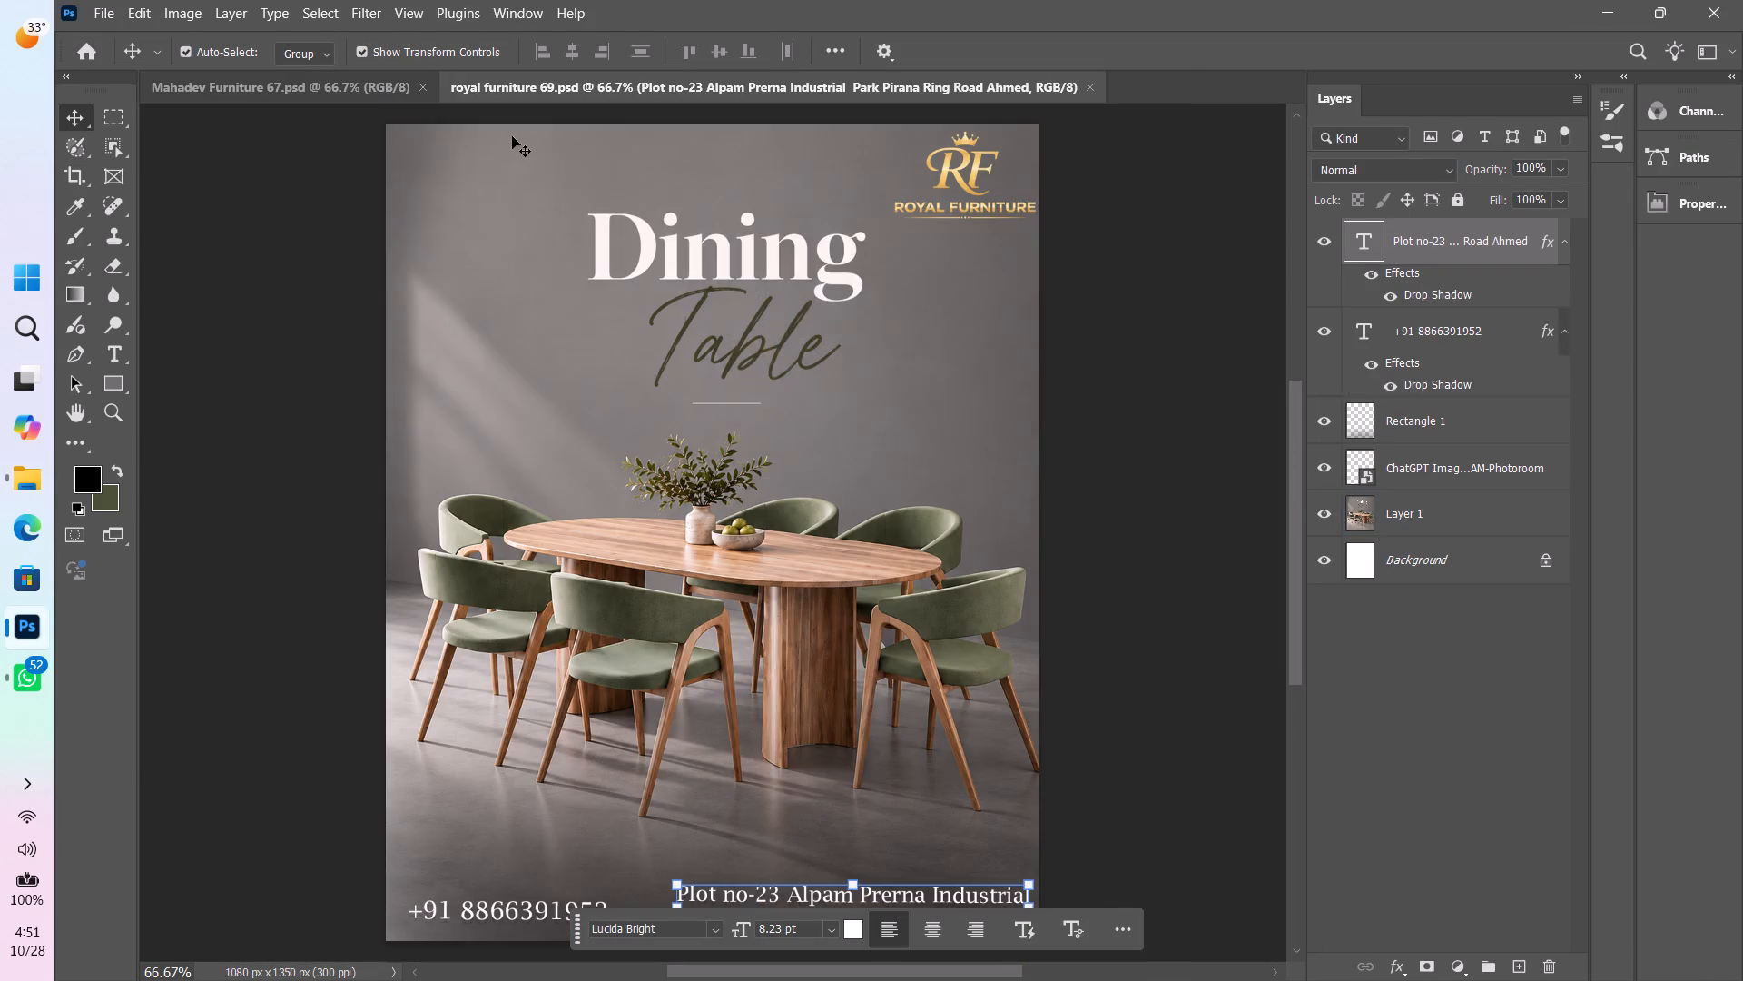
{"action": "left_click", "coordinate": [420, 82]}
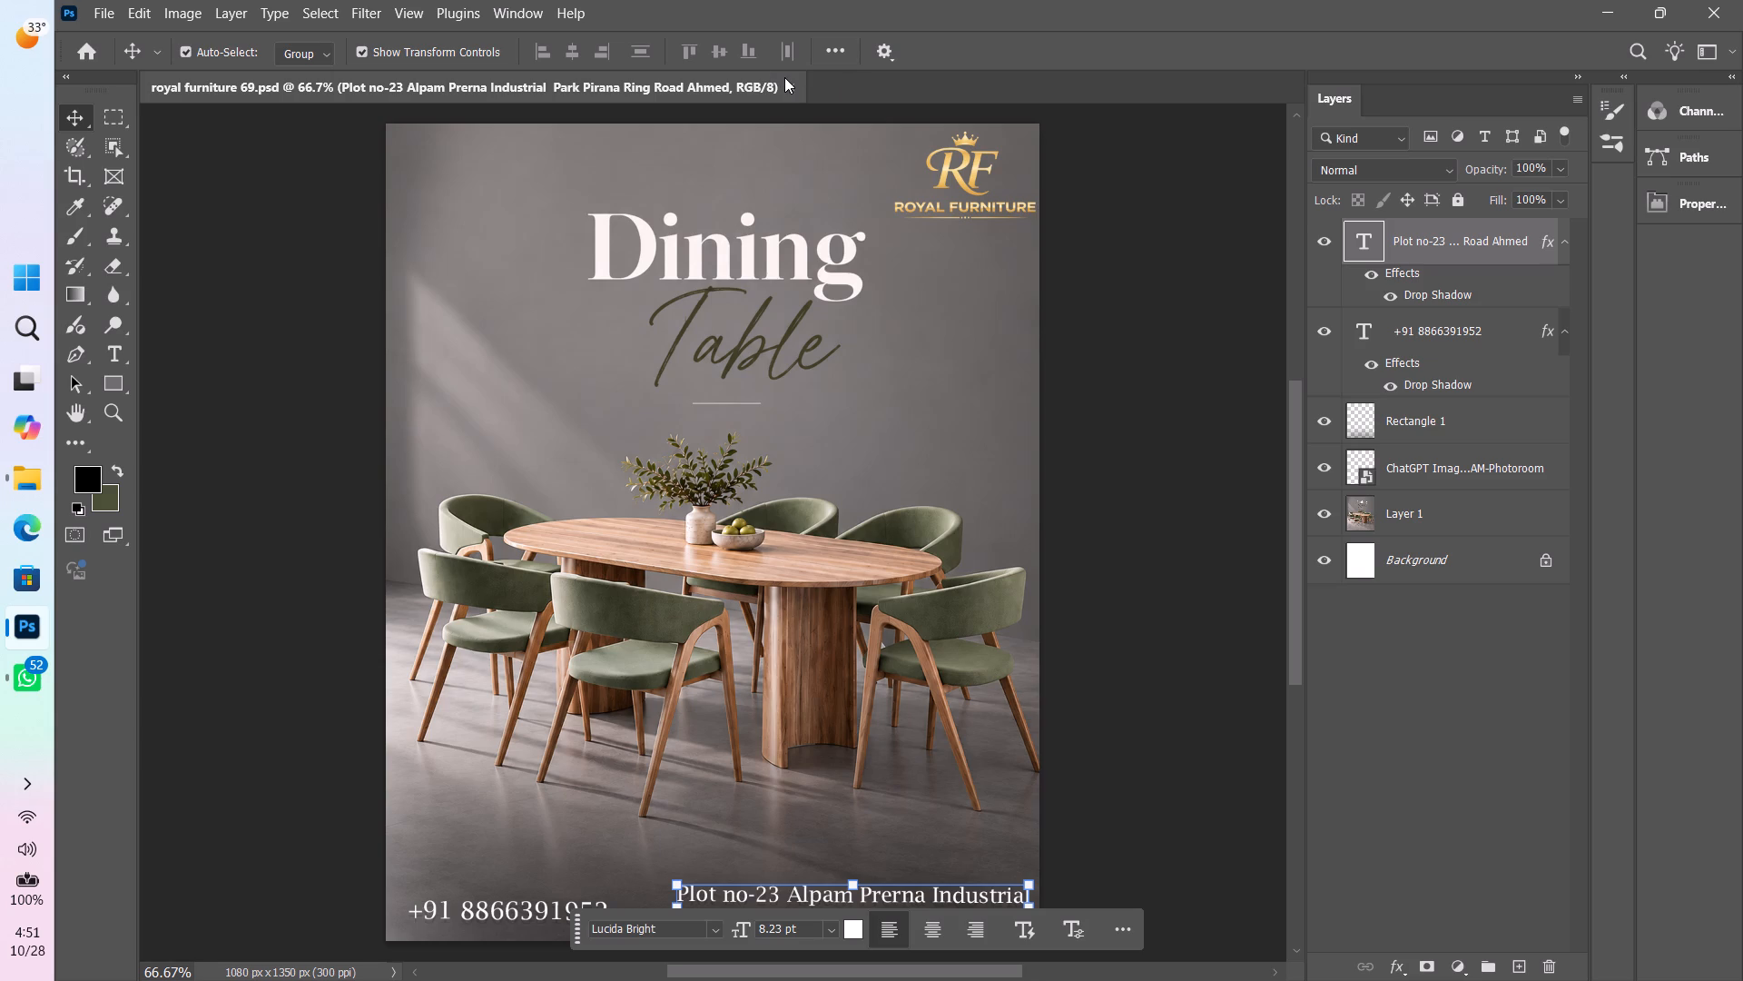
{"action": "left_click", "coordinate": [785, 89]}
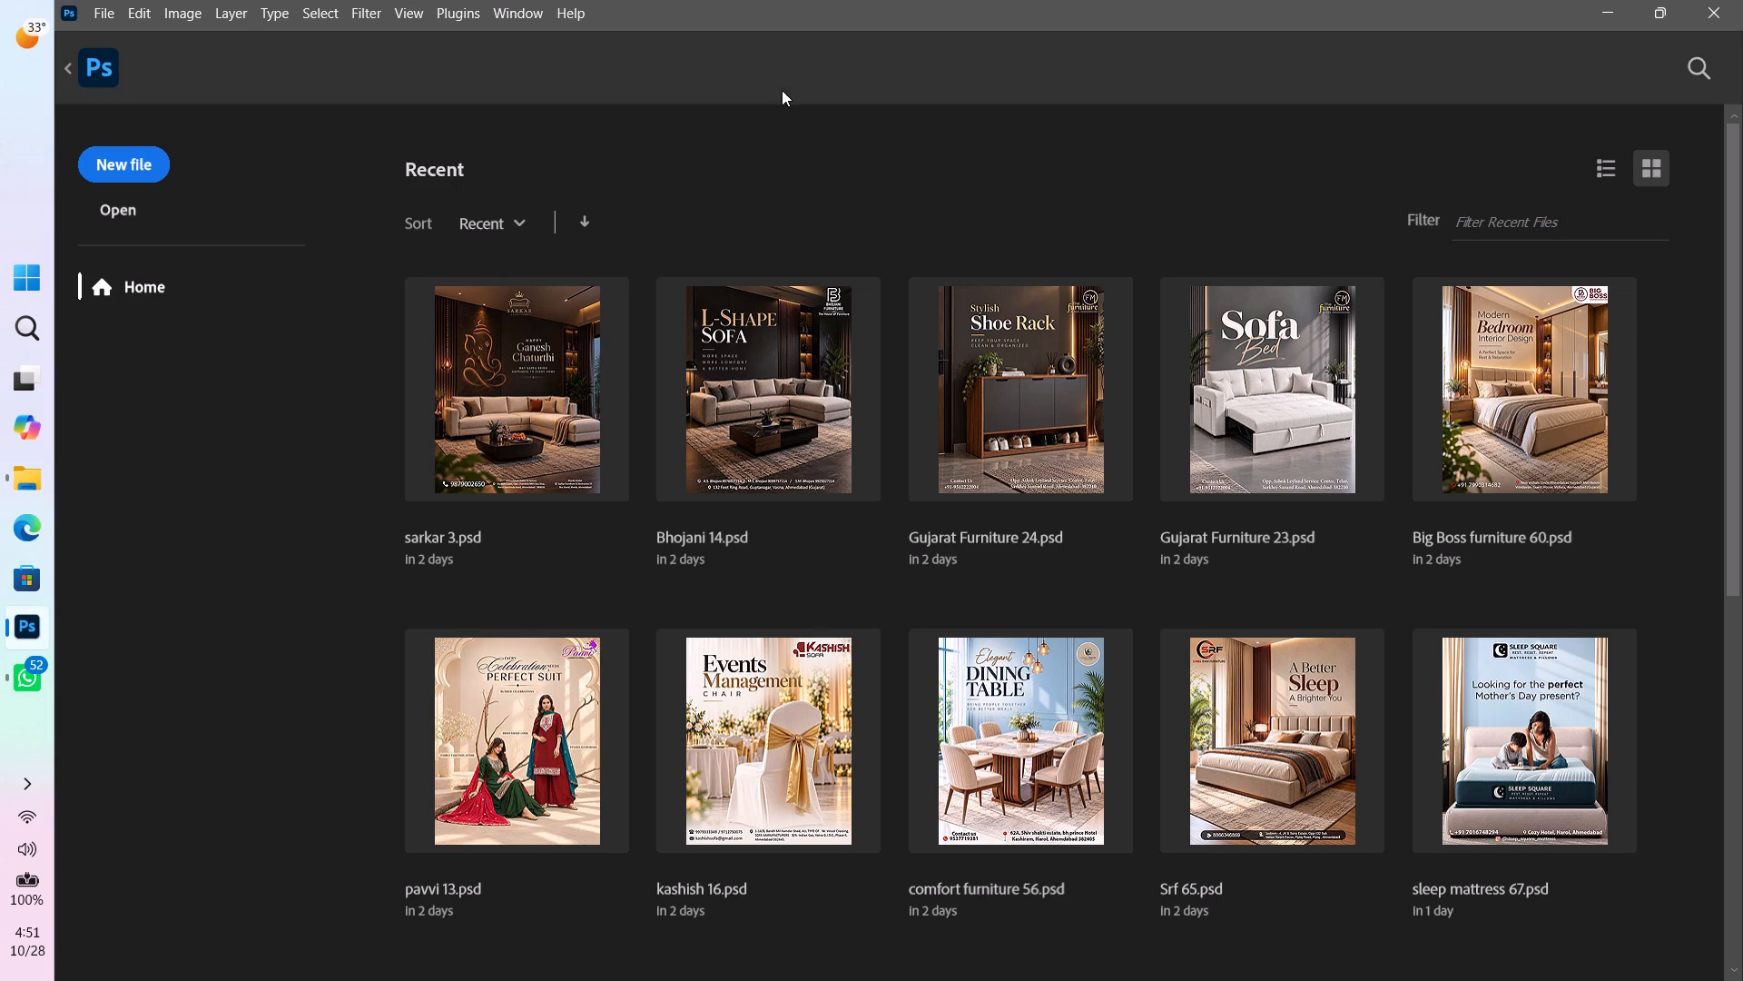
Open the Photoshop file royal furniture 75 from the royal furniture folder in File Explorer.
{"action": "left_click", "coordinate": [0, 478]}
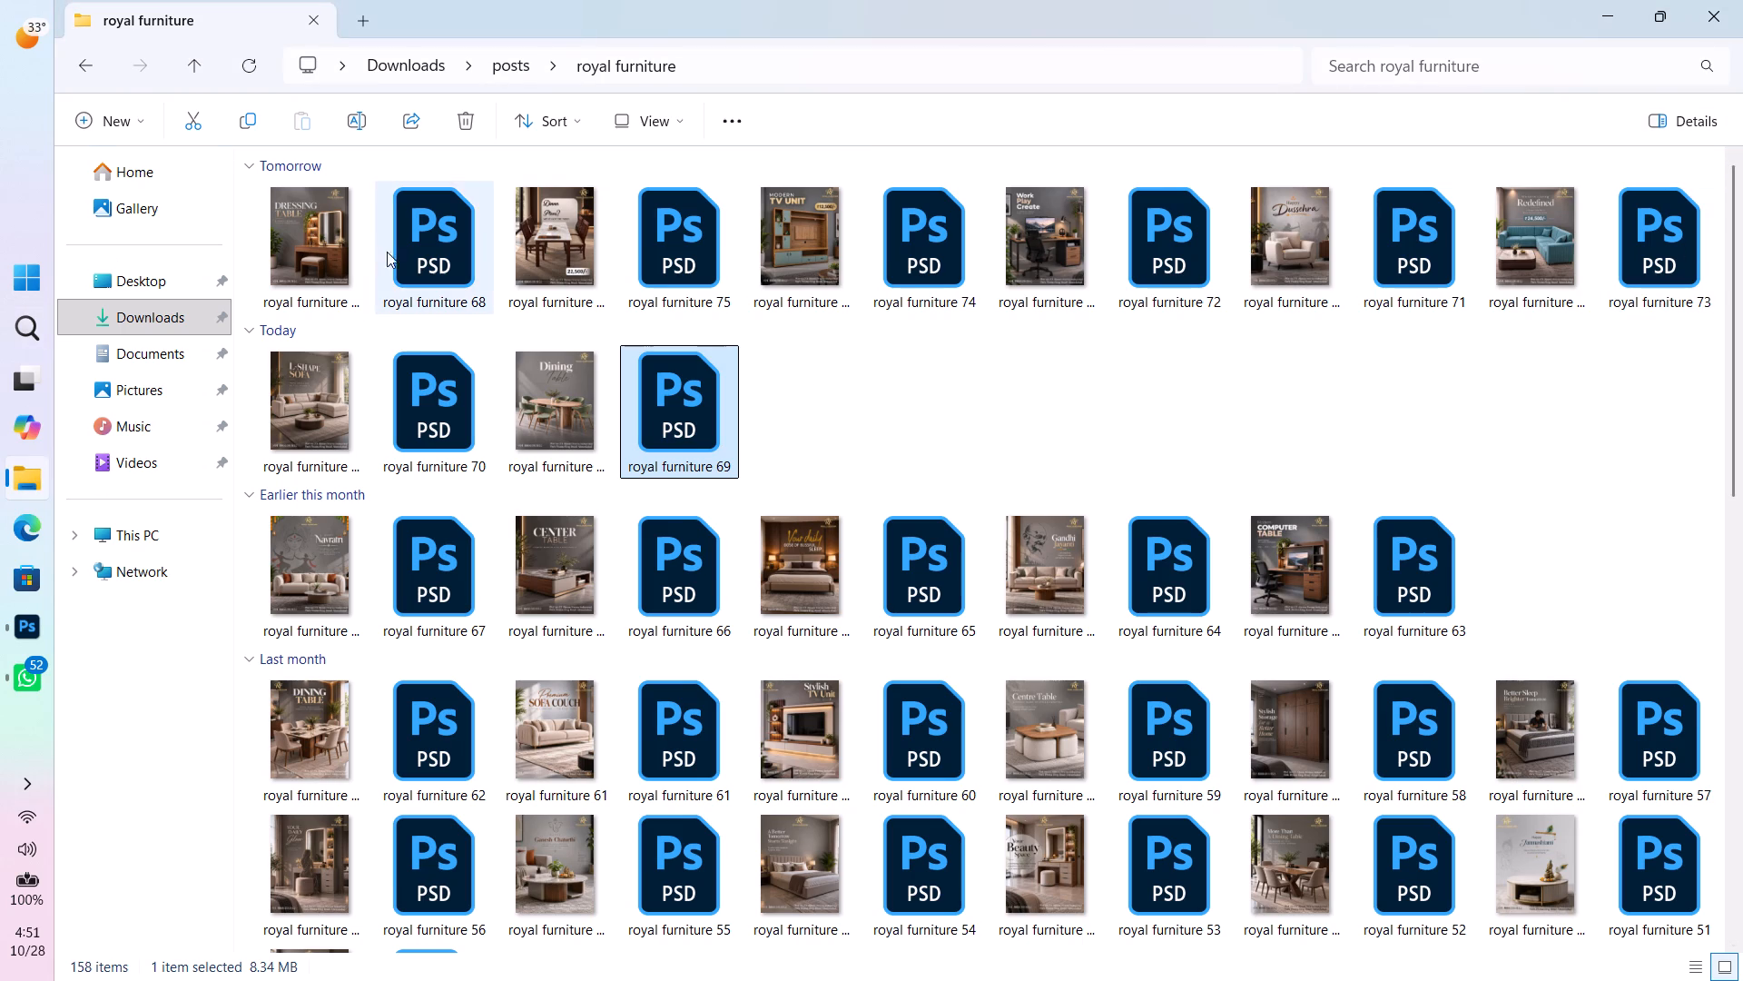
{"action": "double_click", "coordinate": [671, 238]}
Create a new 1080 x 1350 px RGB document at 300 pixels/inch with a white background.
{"action": "key", "text": "ctrl+n"}
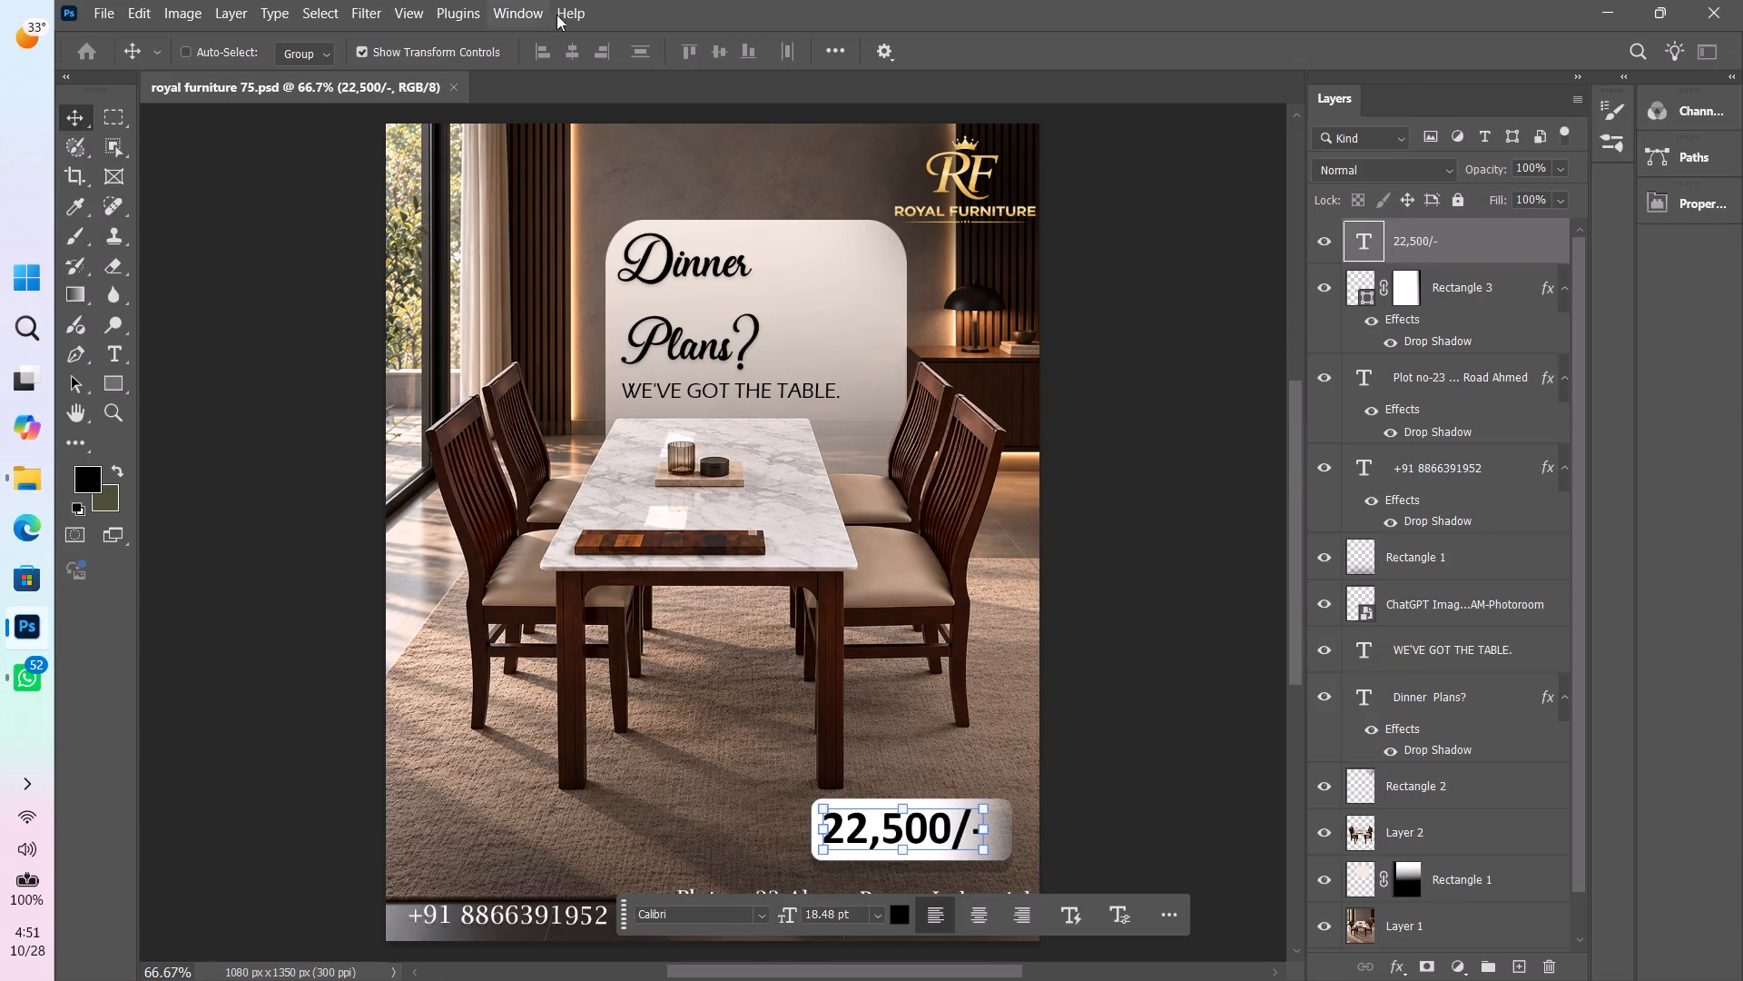
{"action": "left_click", "coordinate": [806, 373]}
{"action": "left_click", "coordinate": [766, 316]}
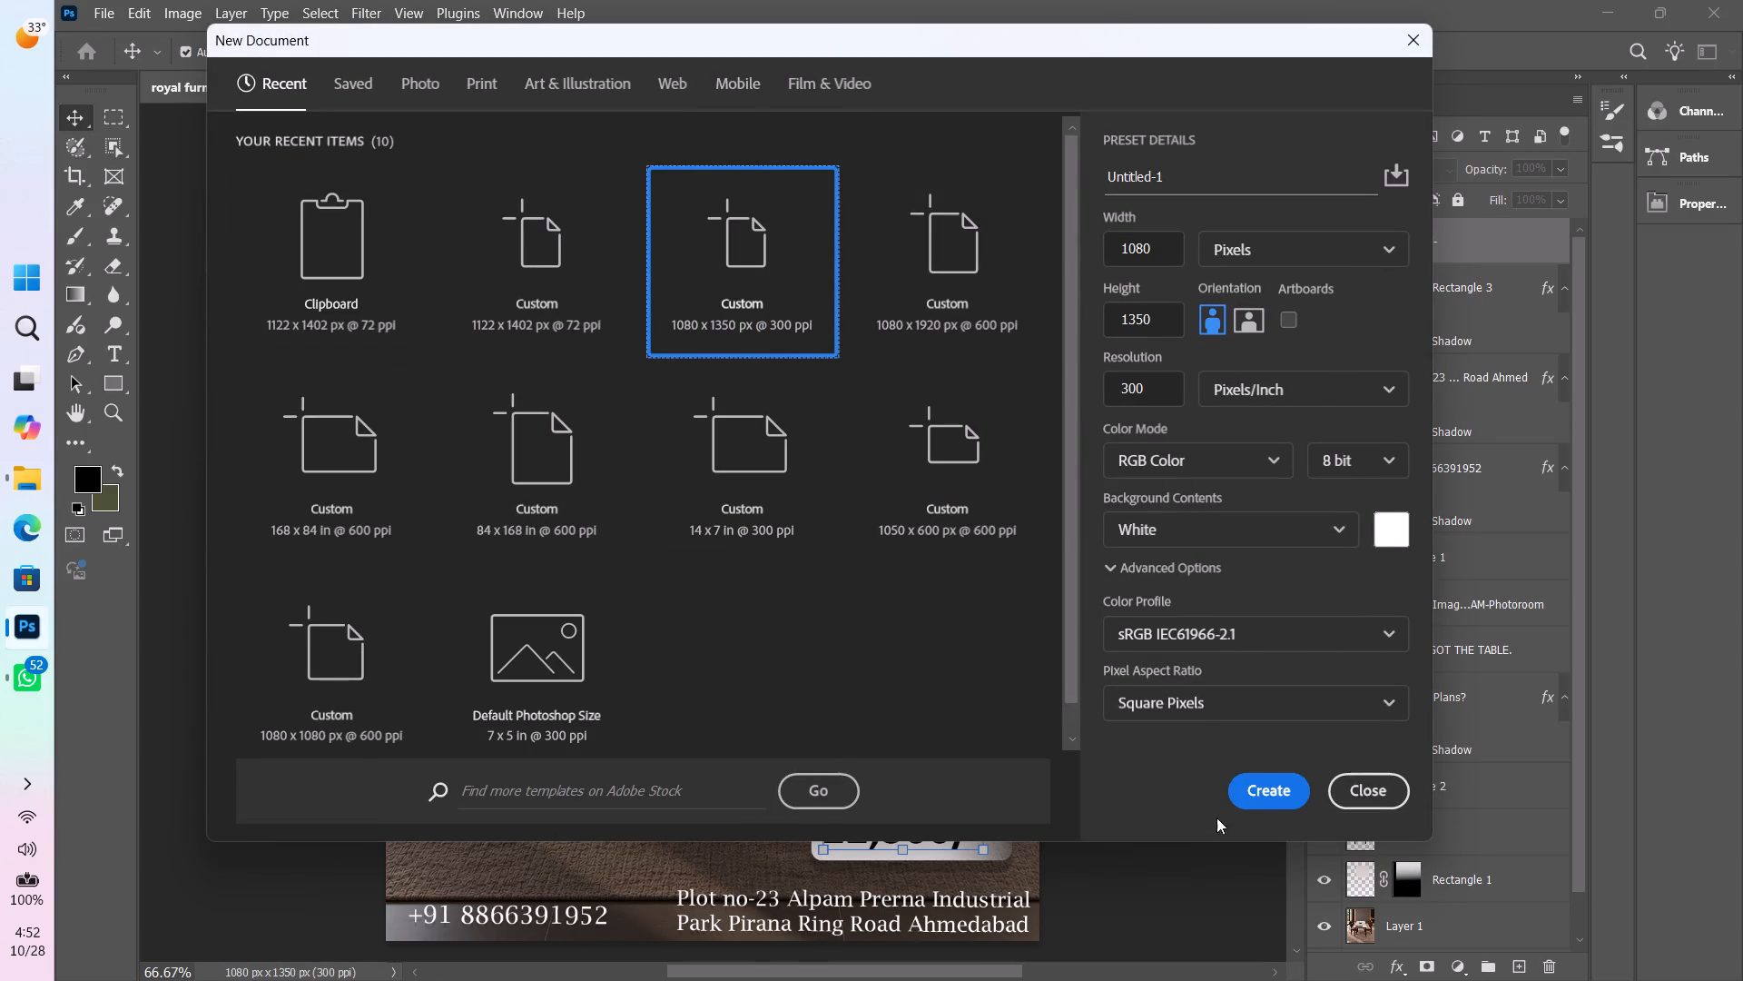
{"action": "left_click", "coordinate": [1248, 800]}
Paste the Modern Wardrobe image into the new document and scale it up to 101.74%.
{"action": "key", "text": "ctrl+v"}
{"action": "key", "text": "space"}
{"action": "left_click_drag", "start_coordinate": [730, 677], "coordinate": [711, 634]}
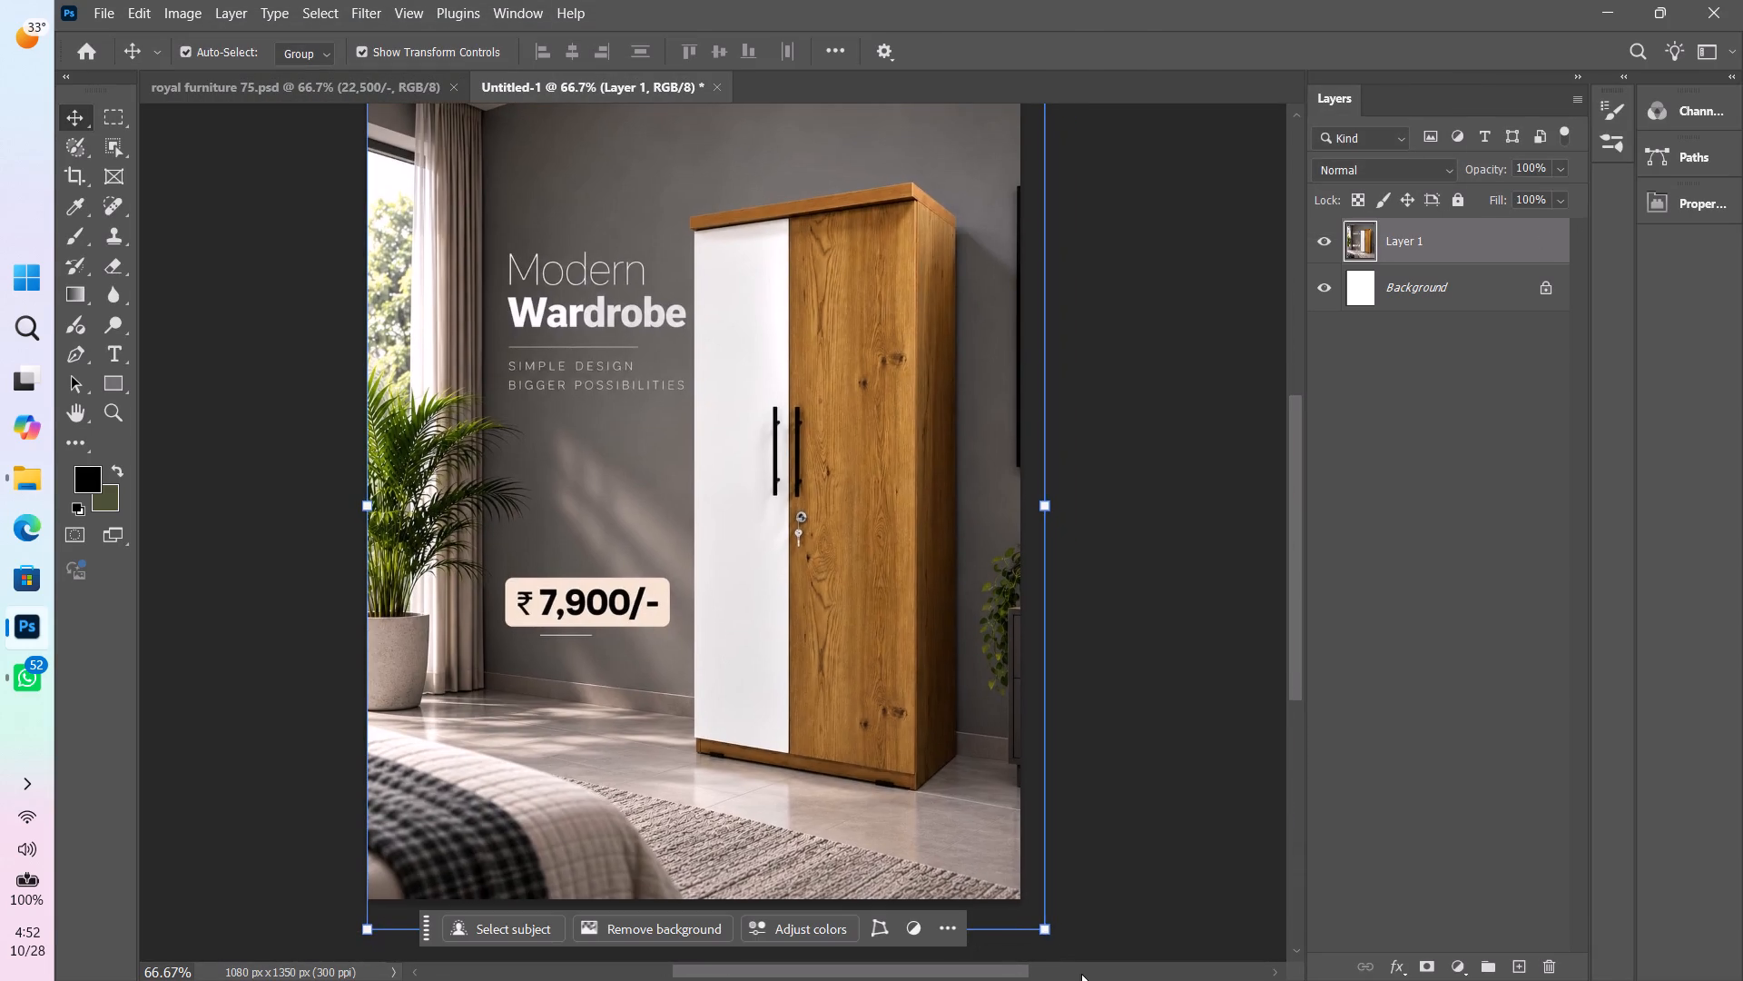
{"action": "left_click_drag", "start_coordinate": [1058, 942], "coordinate": [1069, 945]}
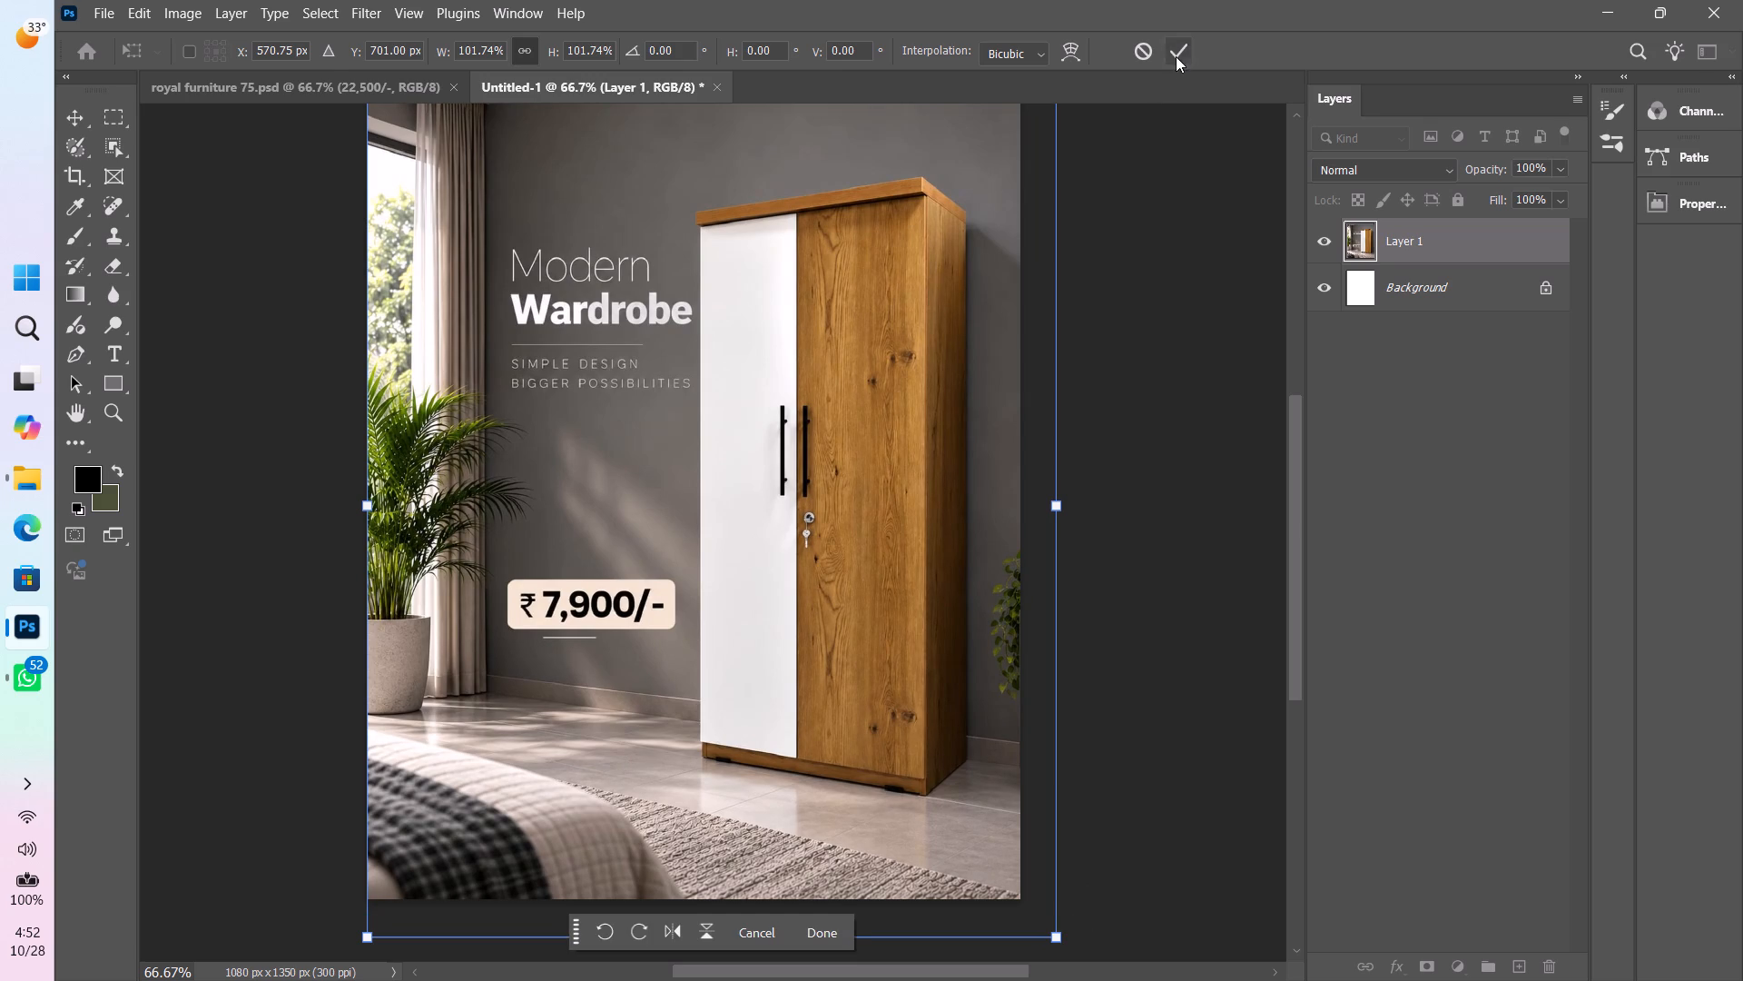
{"action": "left_click", "coordinate": [1176, 56]}
{"action": "left_click", "coordinate": [1166, 239]}
{"action": "key", "text": "ctrl+0"}
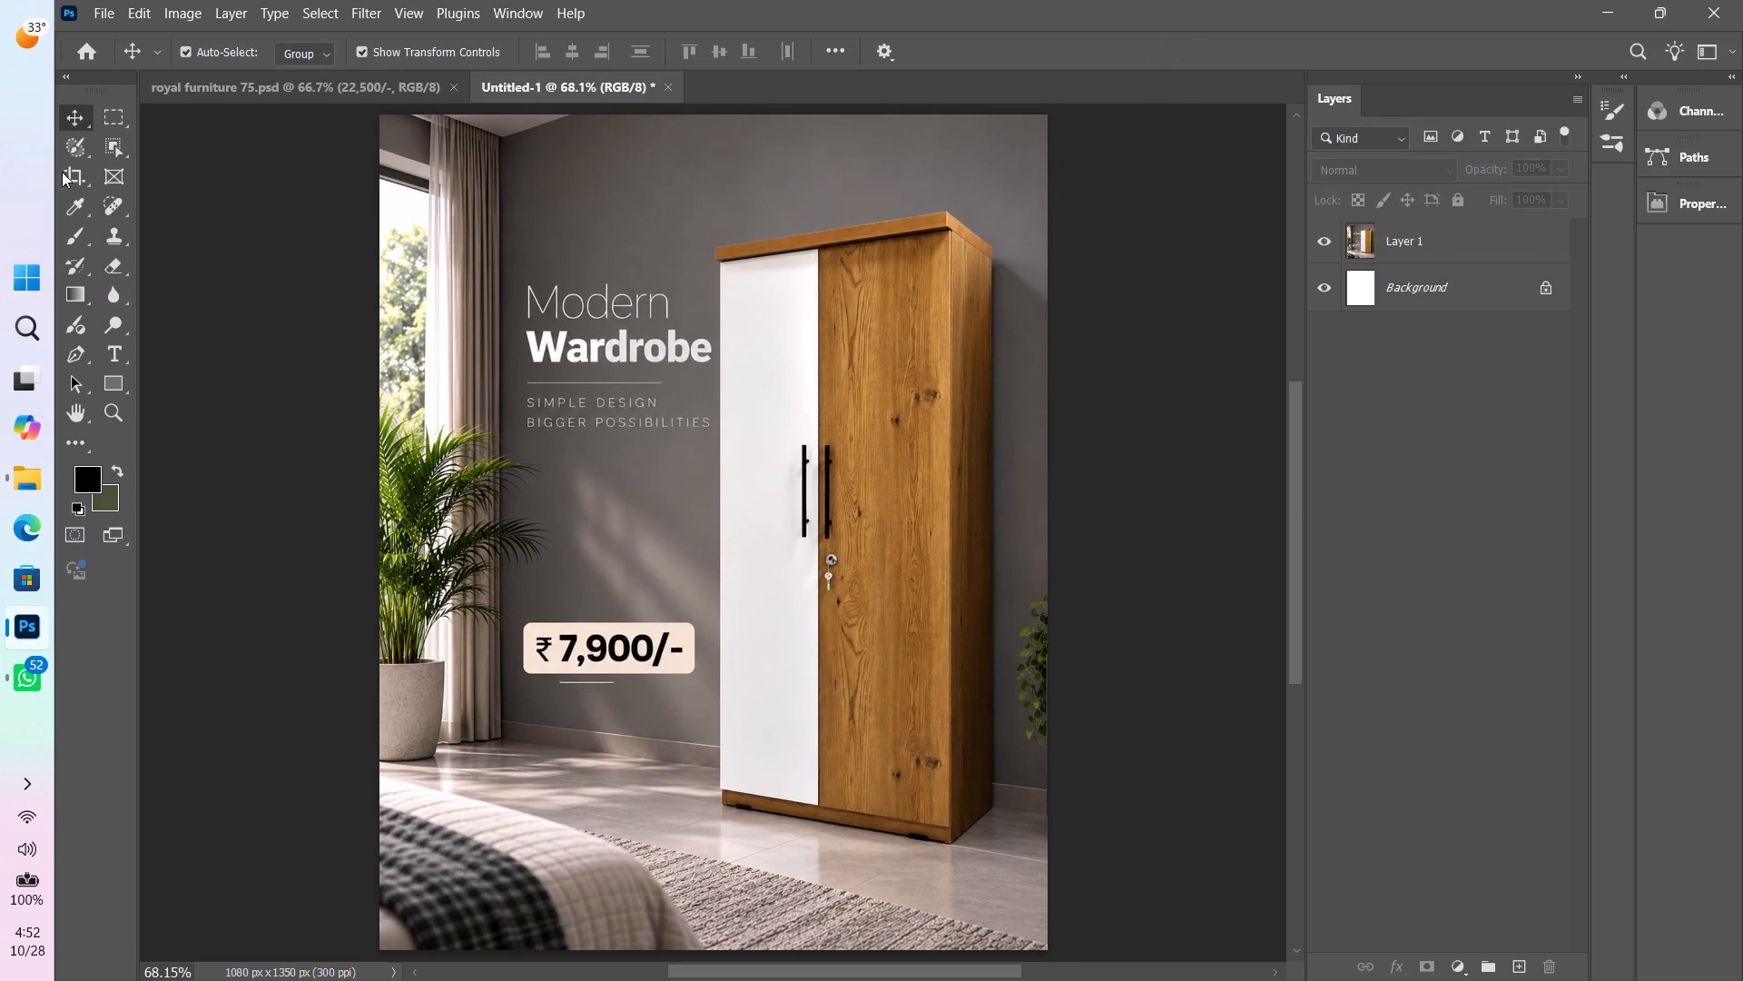
Copy the Royal Furniture logo, footer Rectangle 1, phone and address layers from royal furniture 75 into the wardrobe document.
{"action": "left_click", "coordinate": [272, 72]}
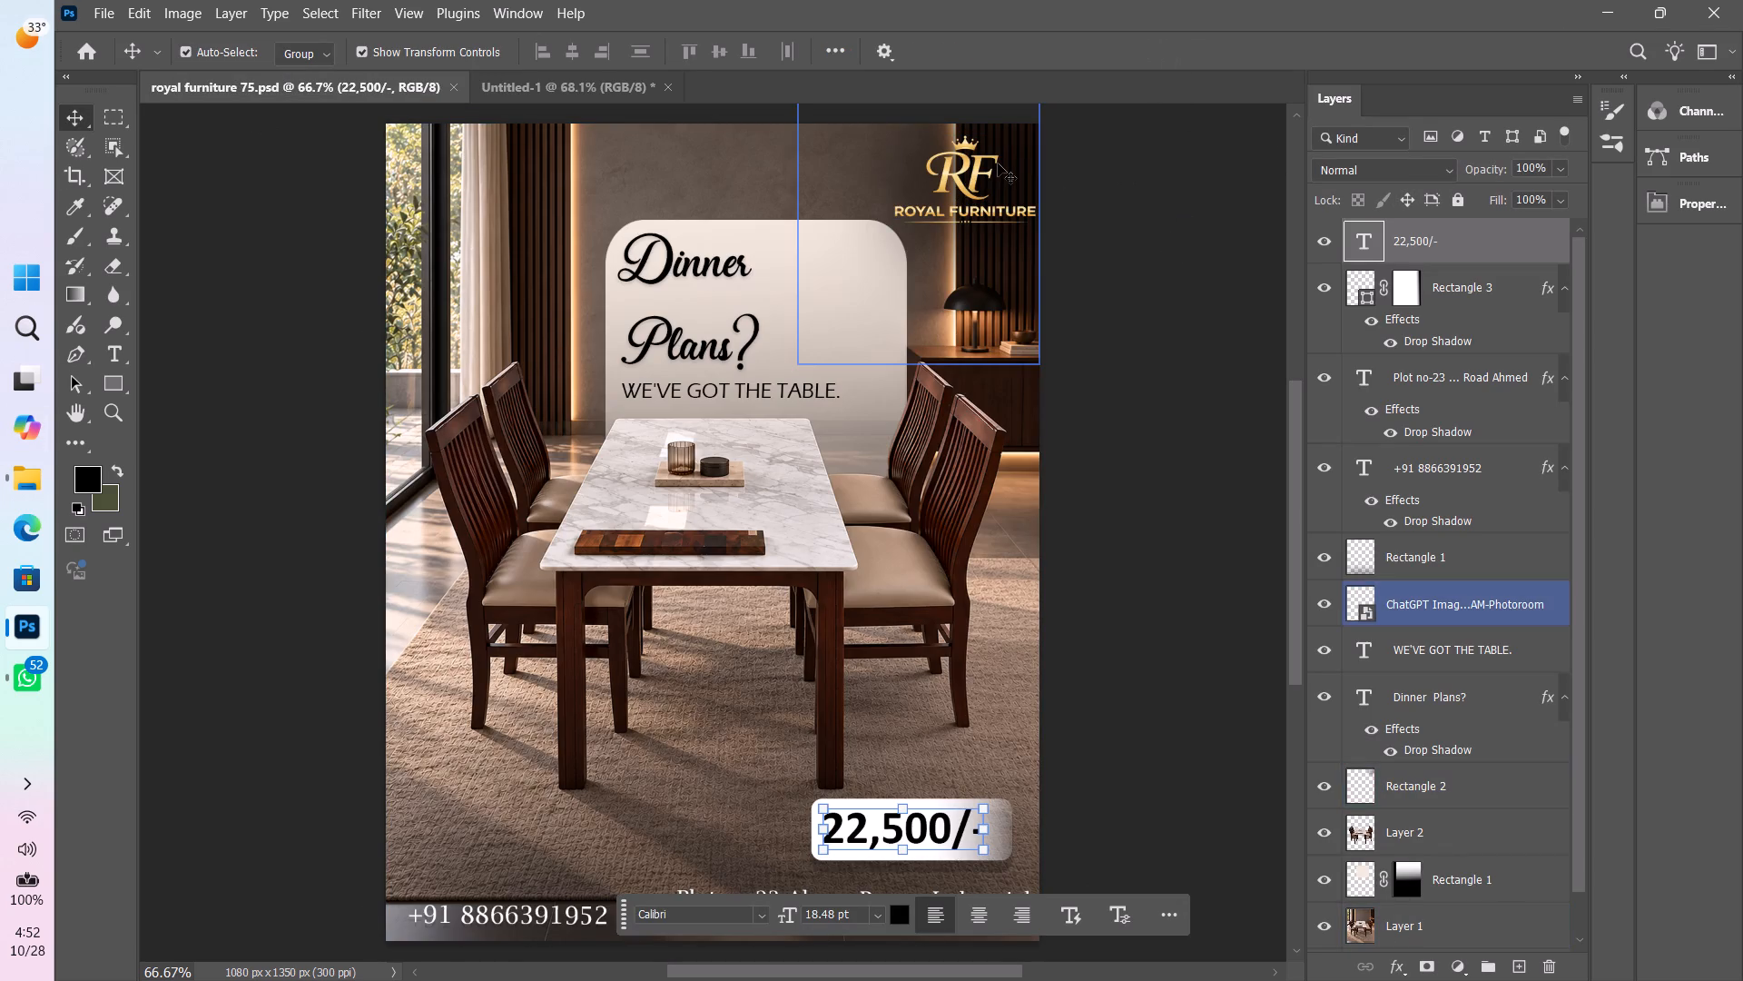
{"action": "left_click", "coordinate": [981, 183]}
{"action": "left_click", "coordinate": [972, 177]}
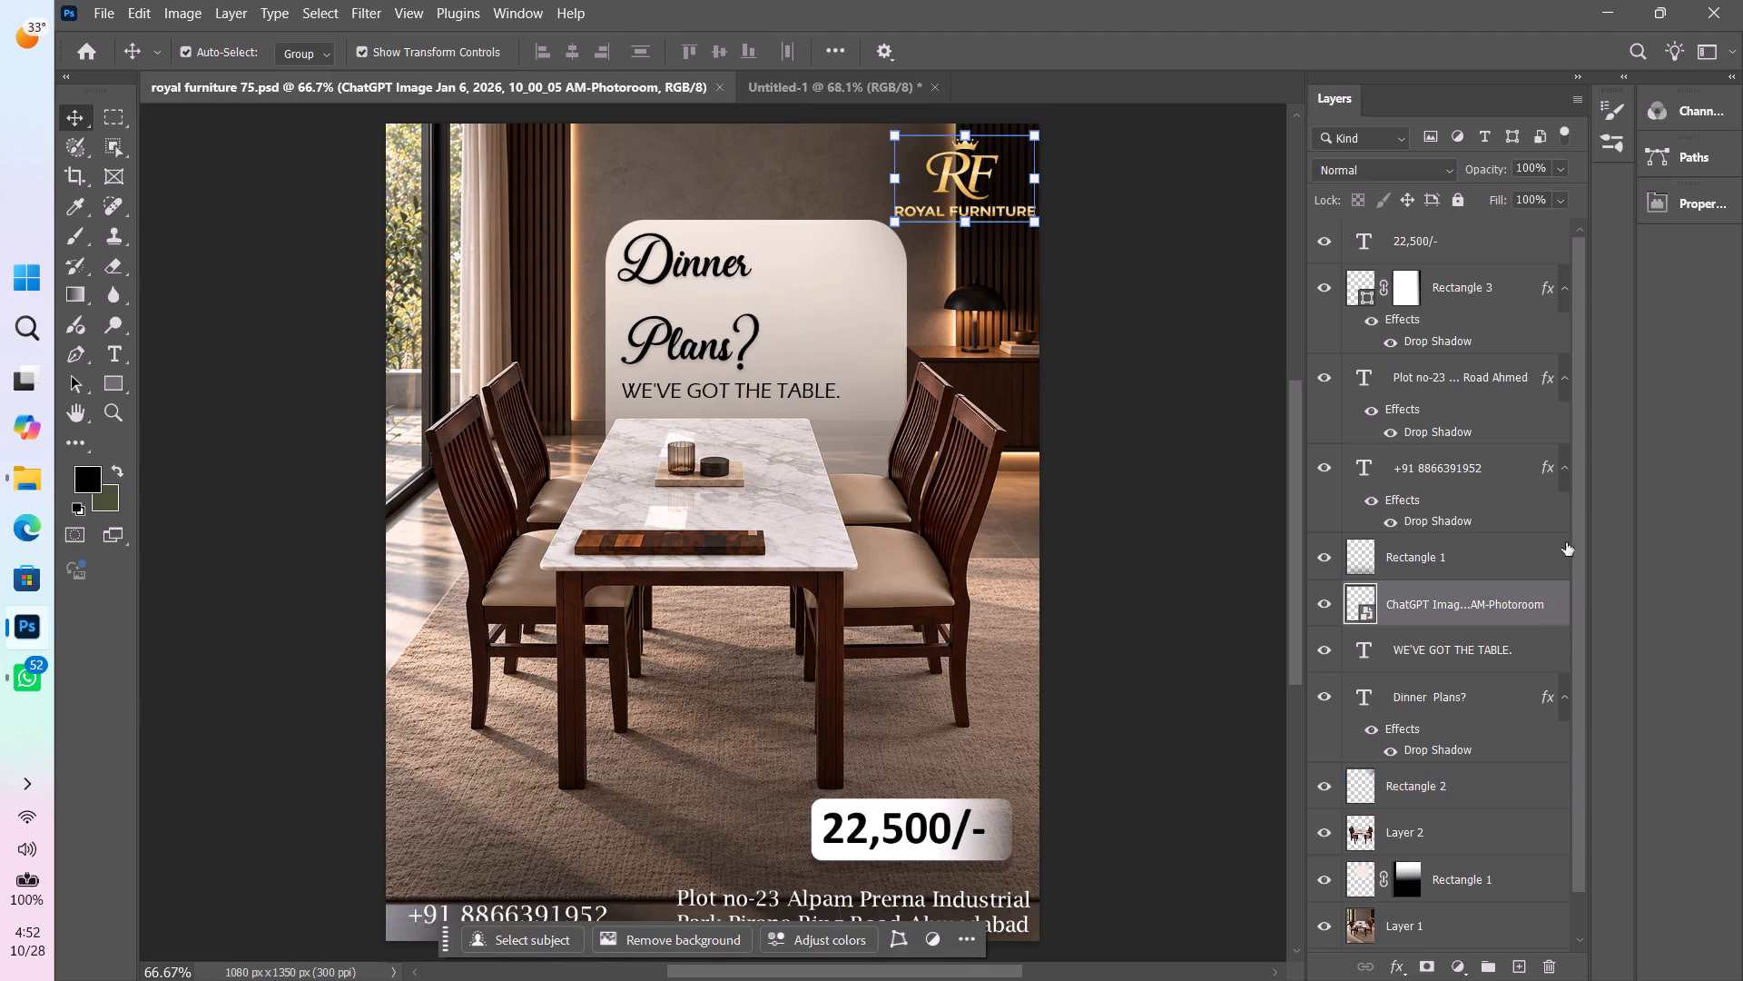
{"action": "left_click", "coordinate": [1495, 560], "text": "shift"}
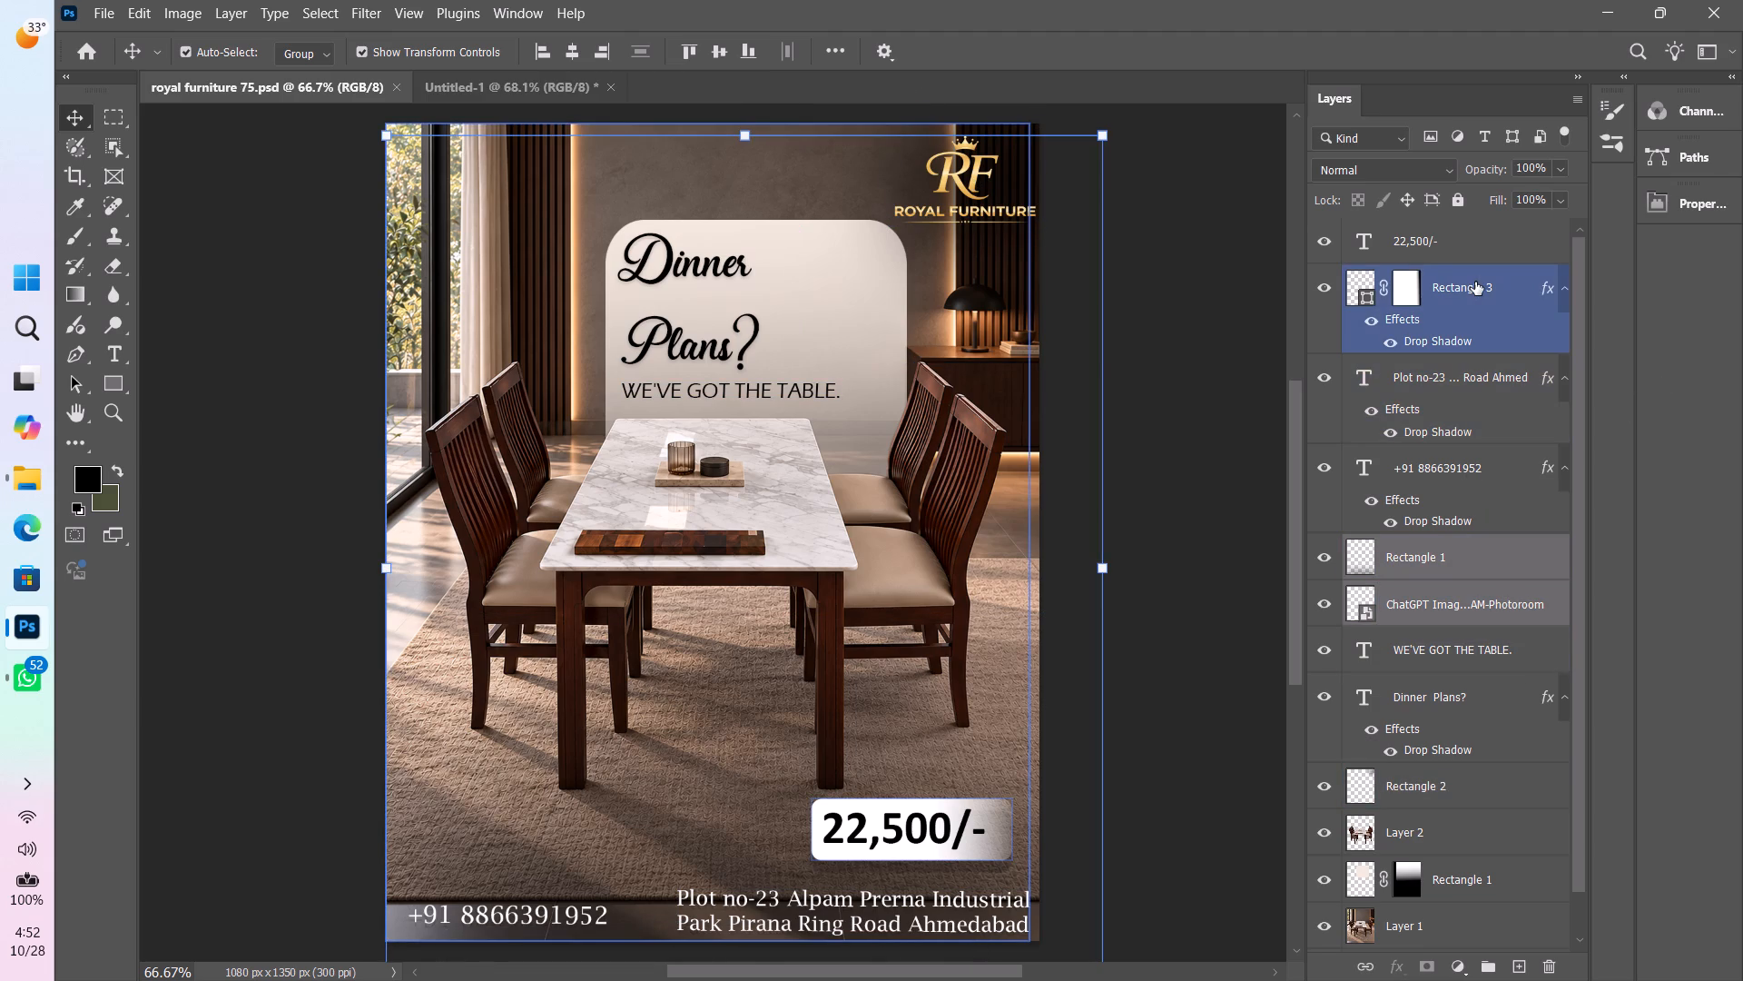
{"action": "left_click", "coordinate": [1475, 282], "text": "shift"}
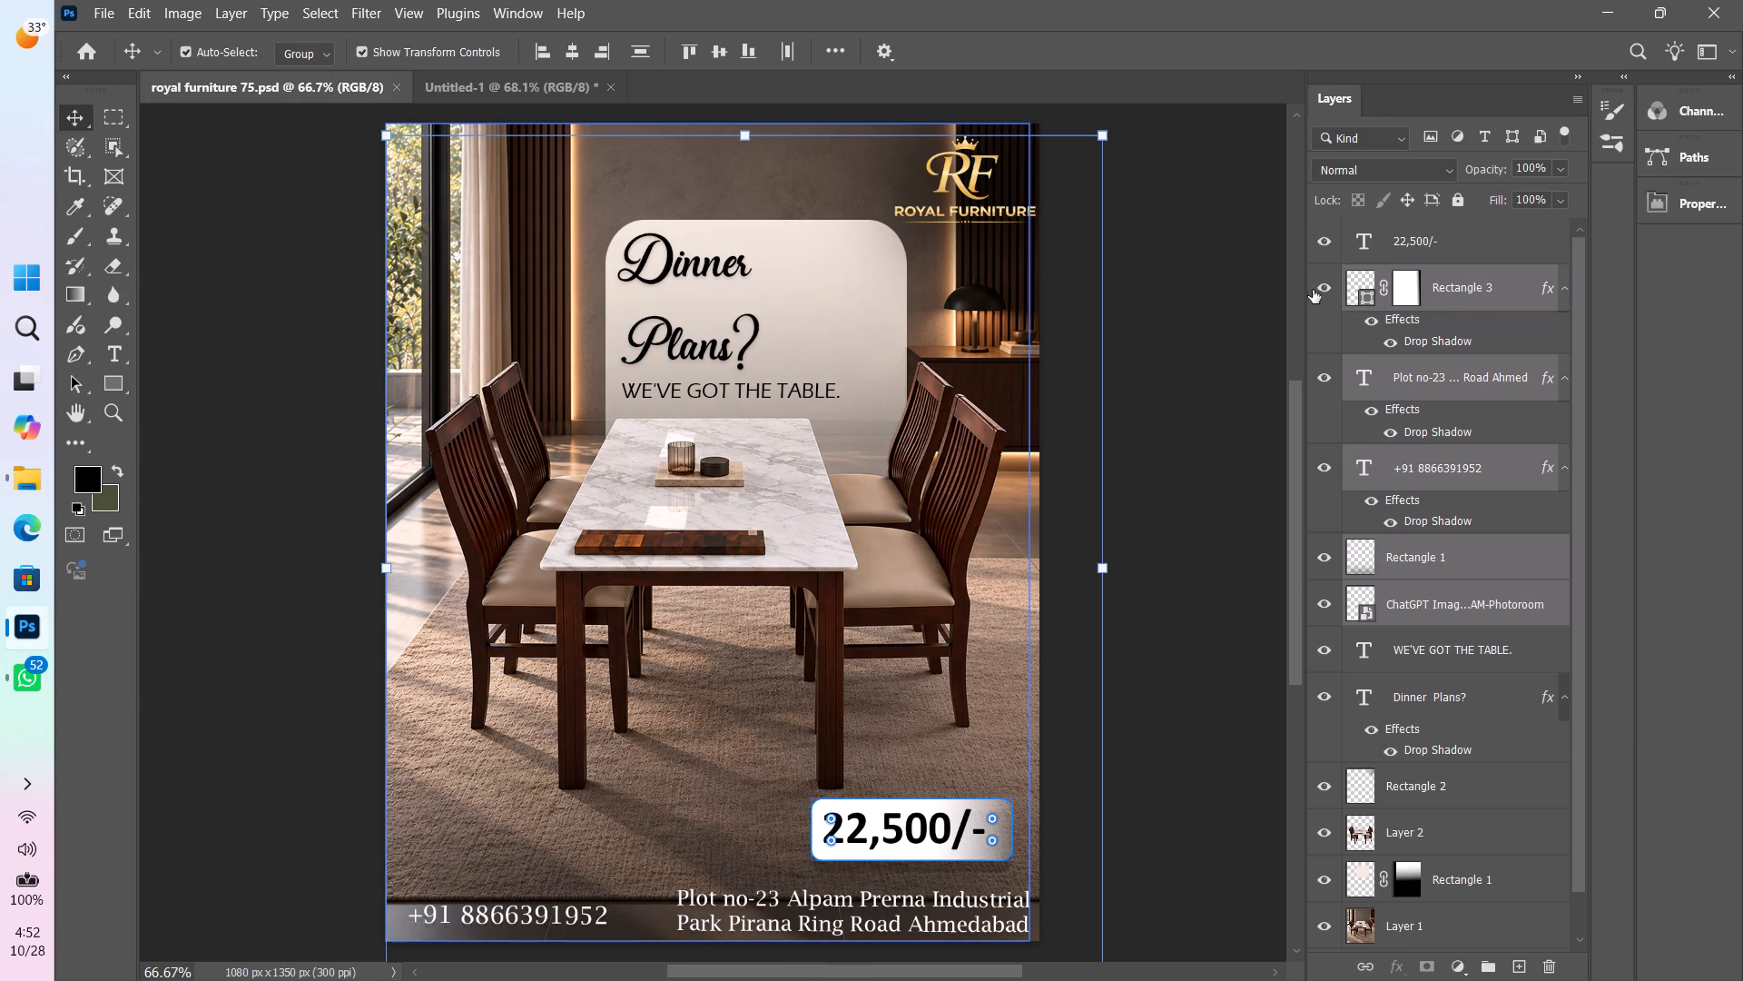
{"action": "left_click", "coordinate": [1311, 290], "text": "shift"}
{"action": "left_click", "coordinate": [1311, 290], "text": "shift"}
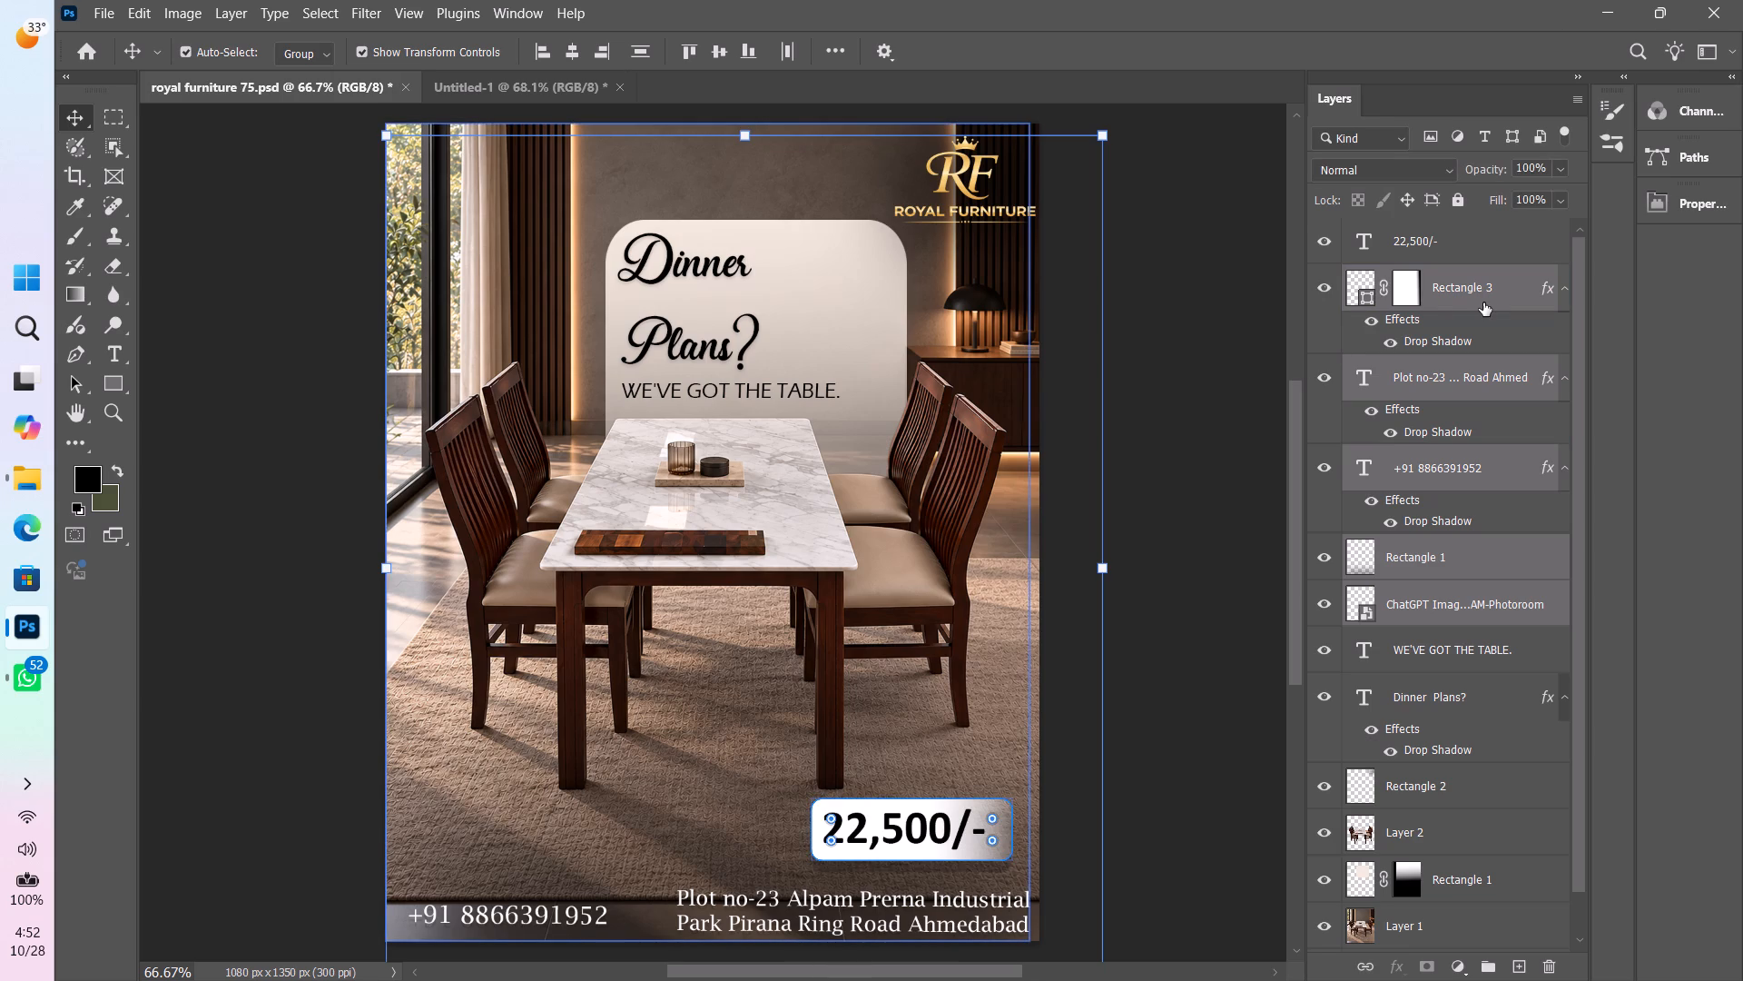
{"action": "left_click", "coordinate": [1483, 302], "text": "shift"}
{"action": "left_click", "coordinate": [1483, 302], "text": "ctrl"}
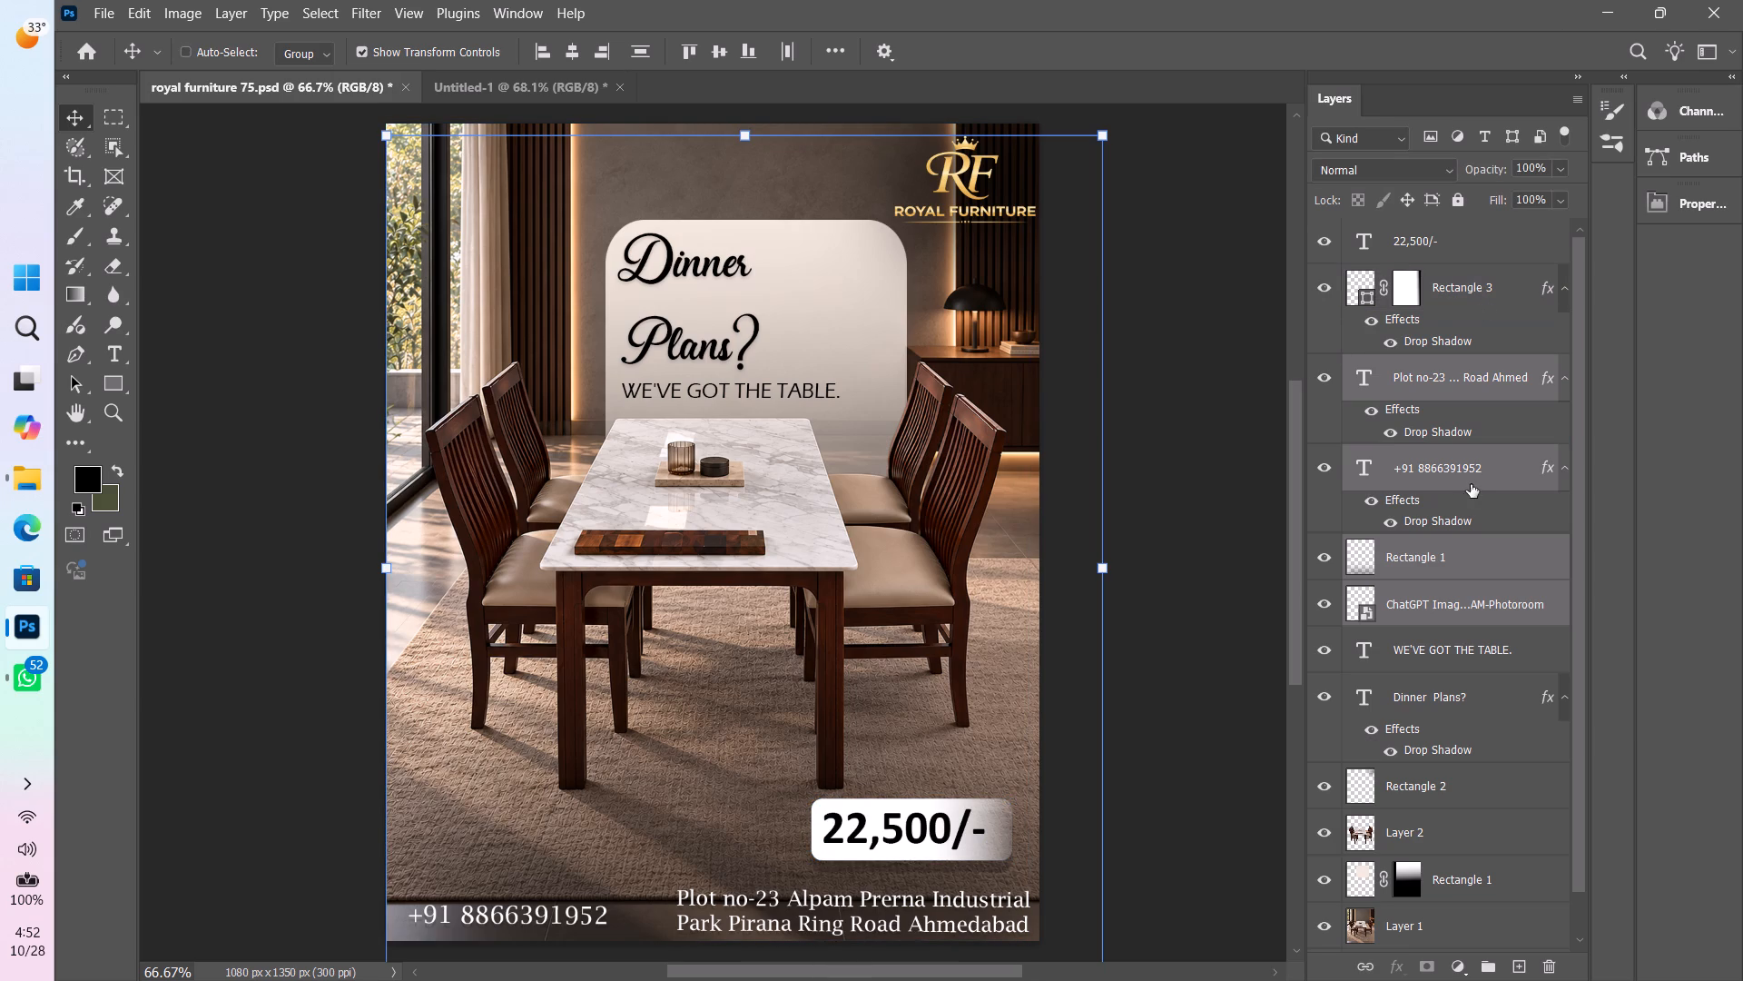
{"action": "key", "text": "ctrl+c"}
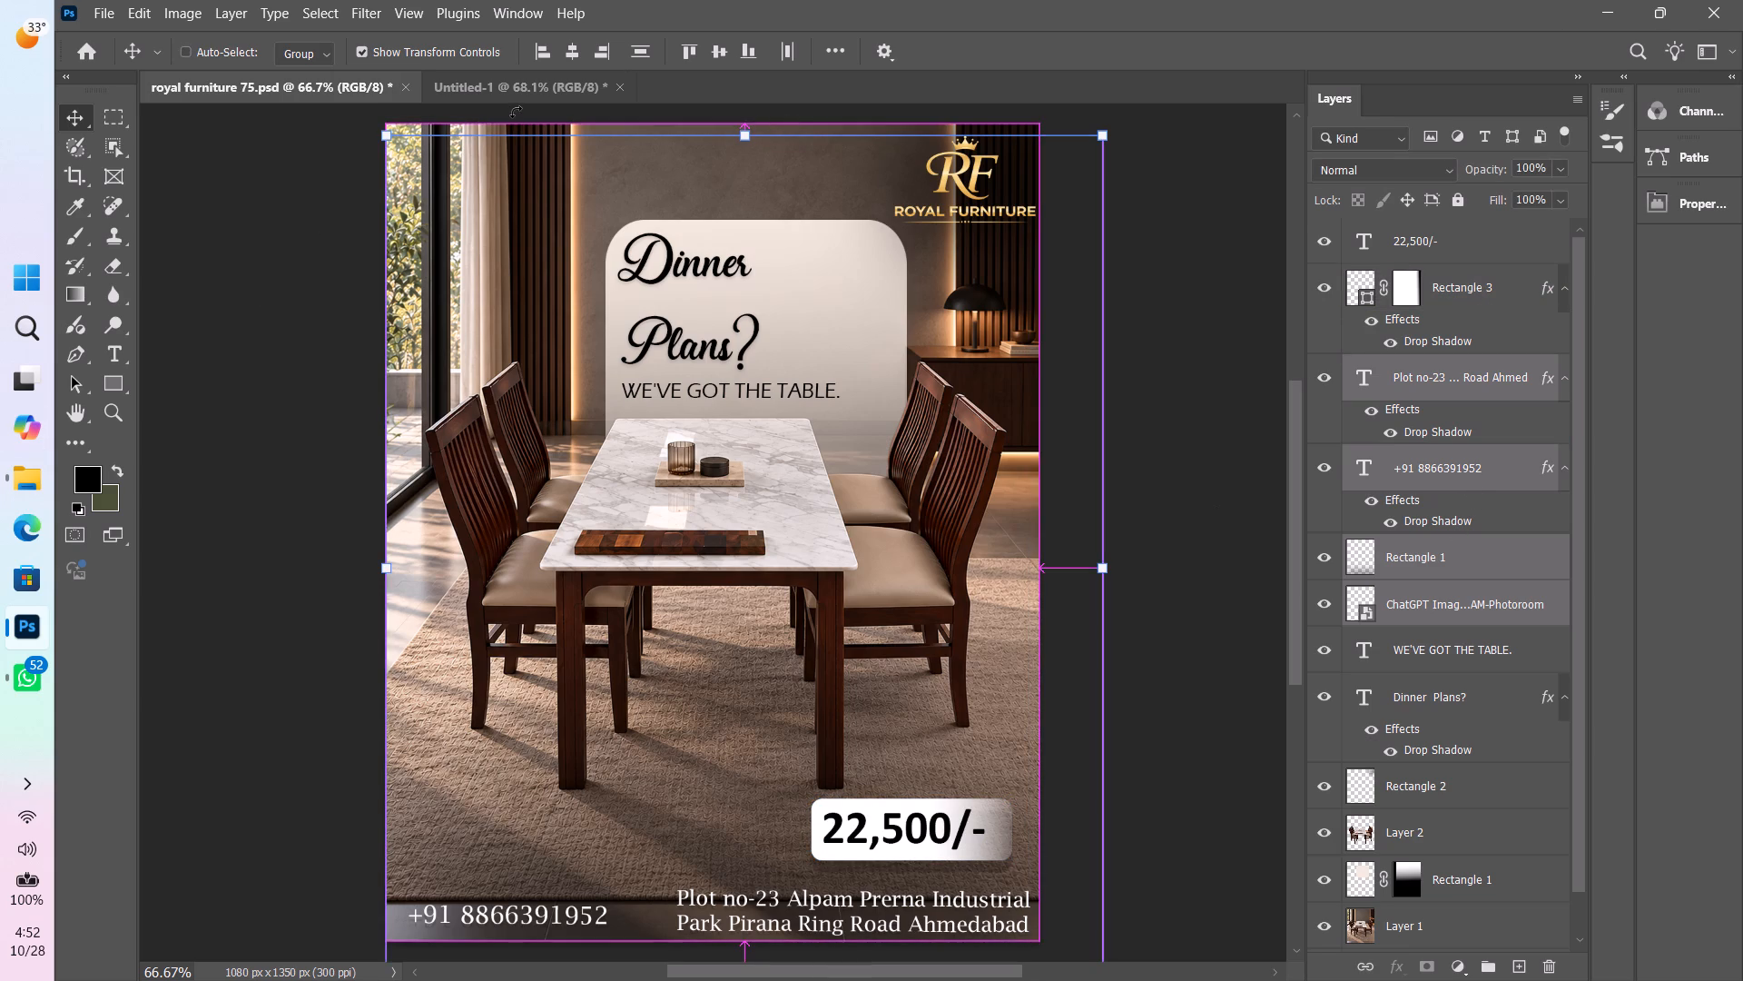
{"action": "left_click", "coordinate": [527, 81], "text": "ctrl"}
{"action": "key", "text": "ctrl+v"}
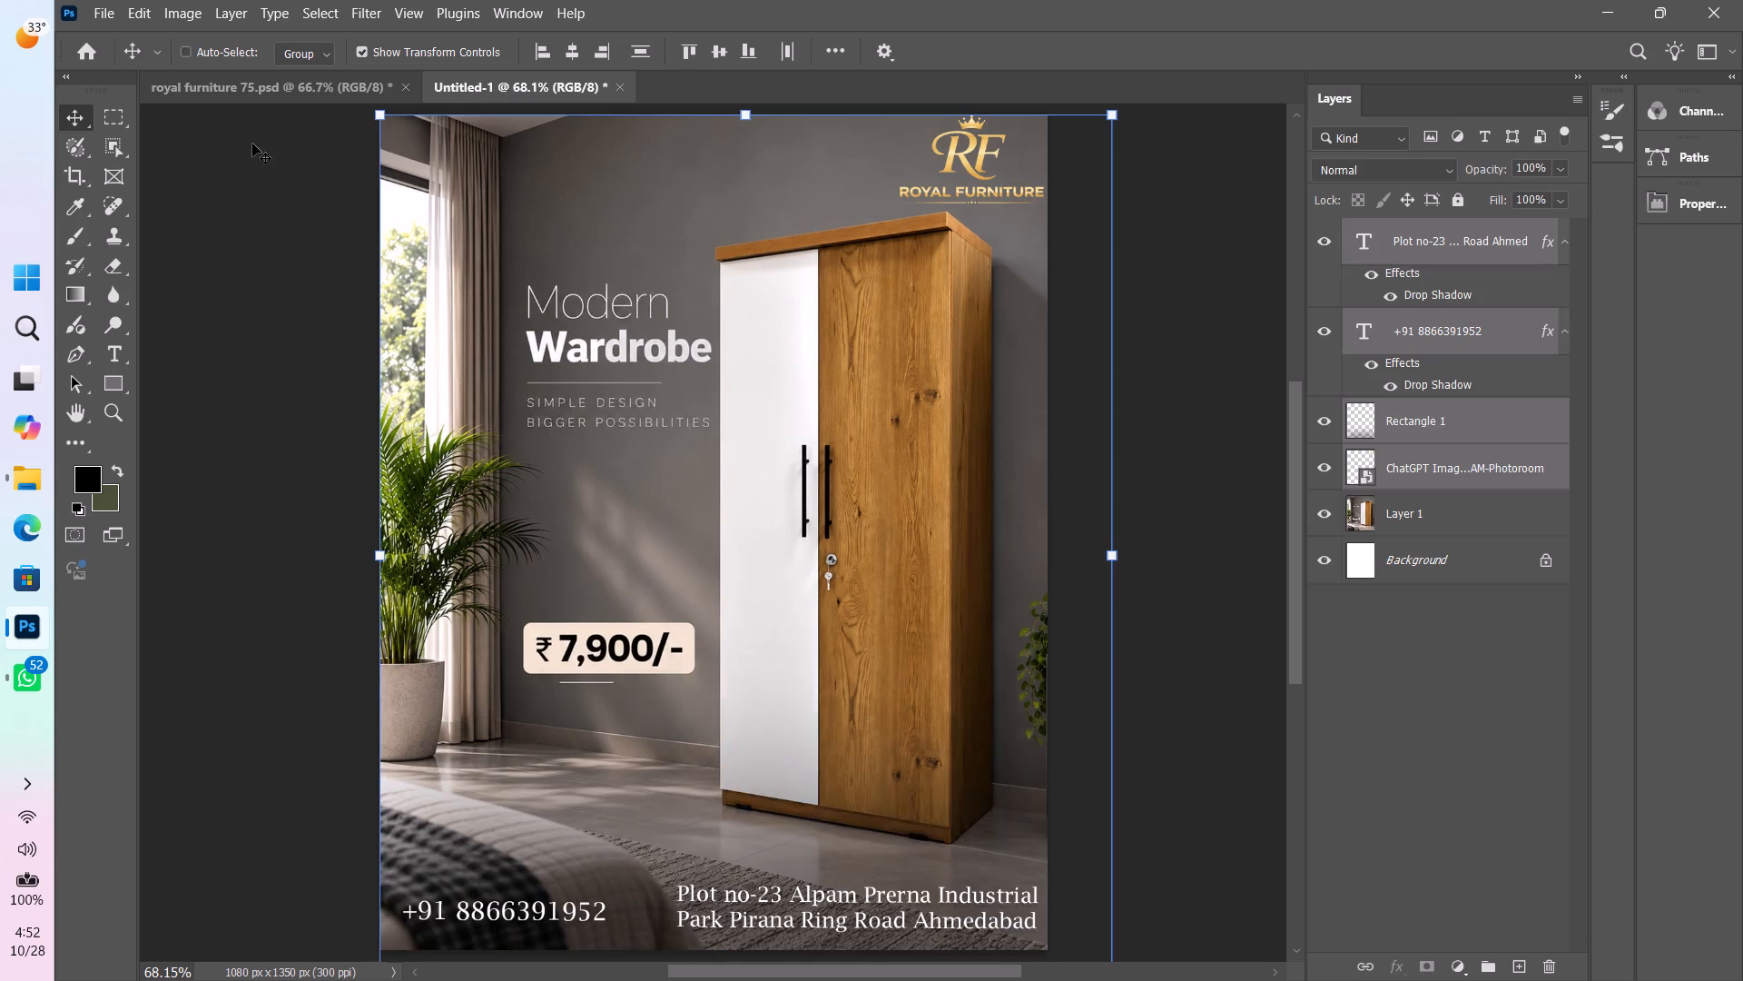
Nudge the four pasted layers 20 px down and 10 px left, and raise the logo layer 10 px.
{"action": "key", "text": "shift+Down"}
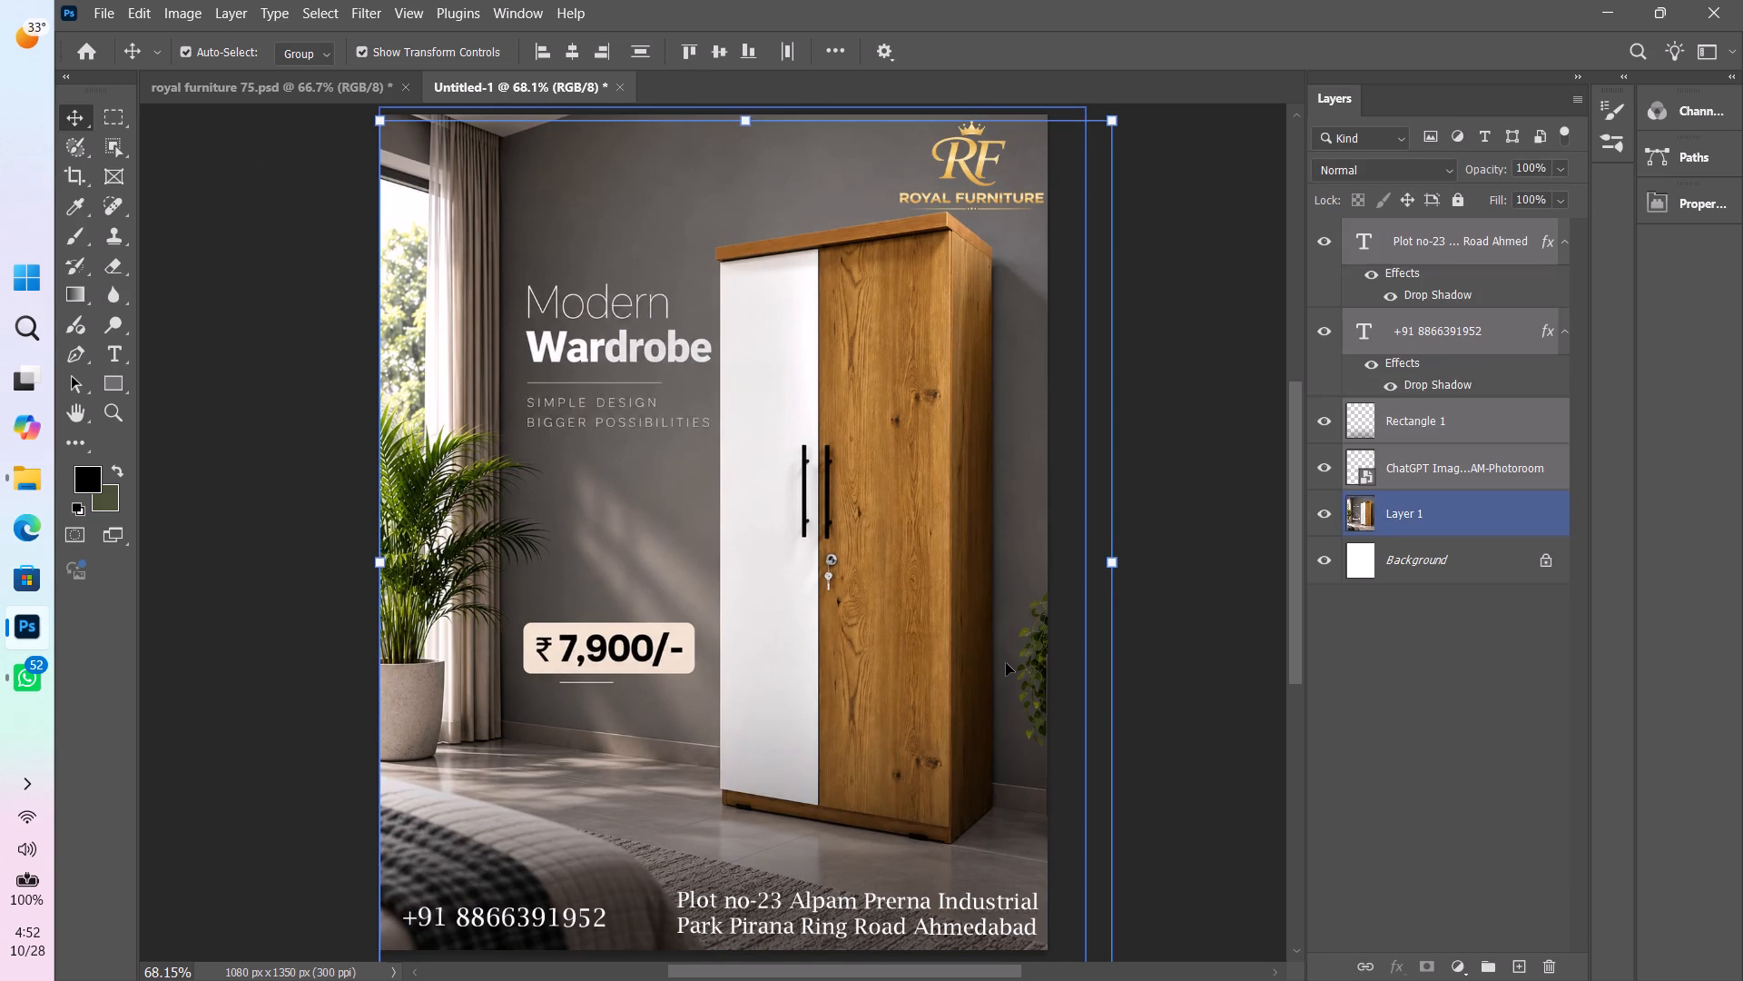
{"action": "key", "text": "shift+Down"}
{"action": "key", "text": "shift+Left"}
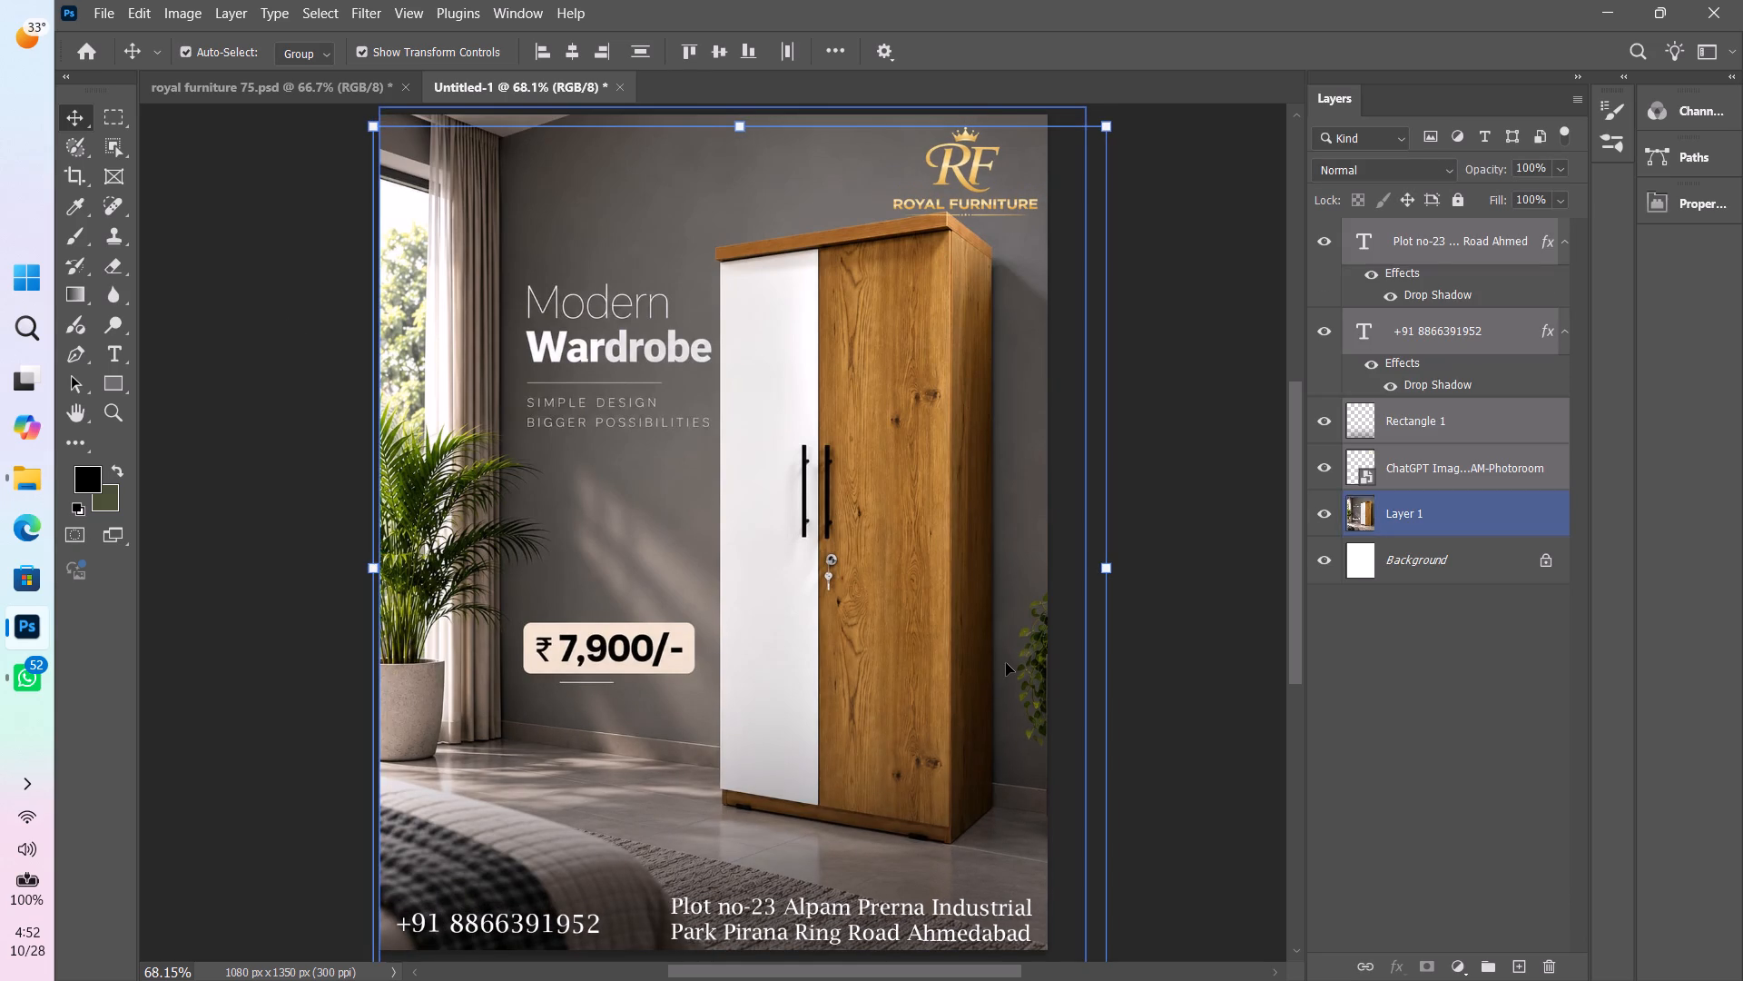
{"action": "left_click", "coordinate": [1486, 459]}
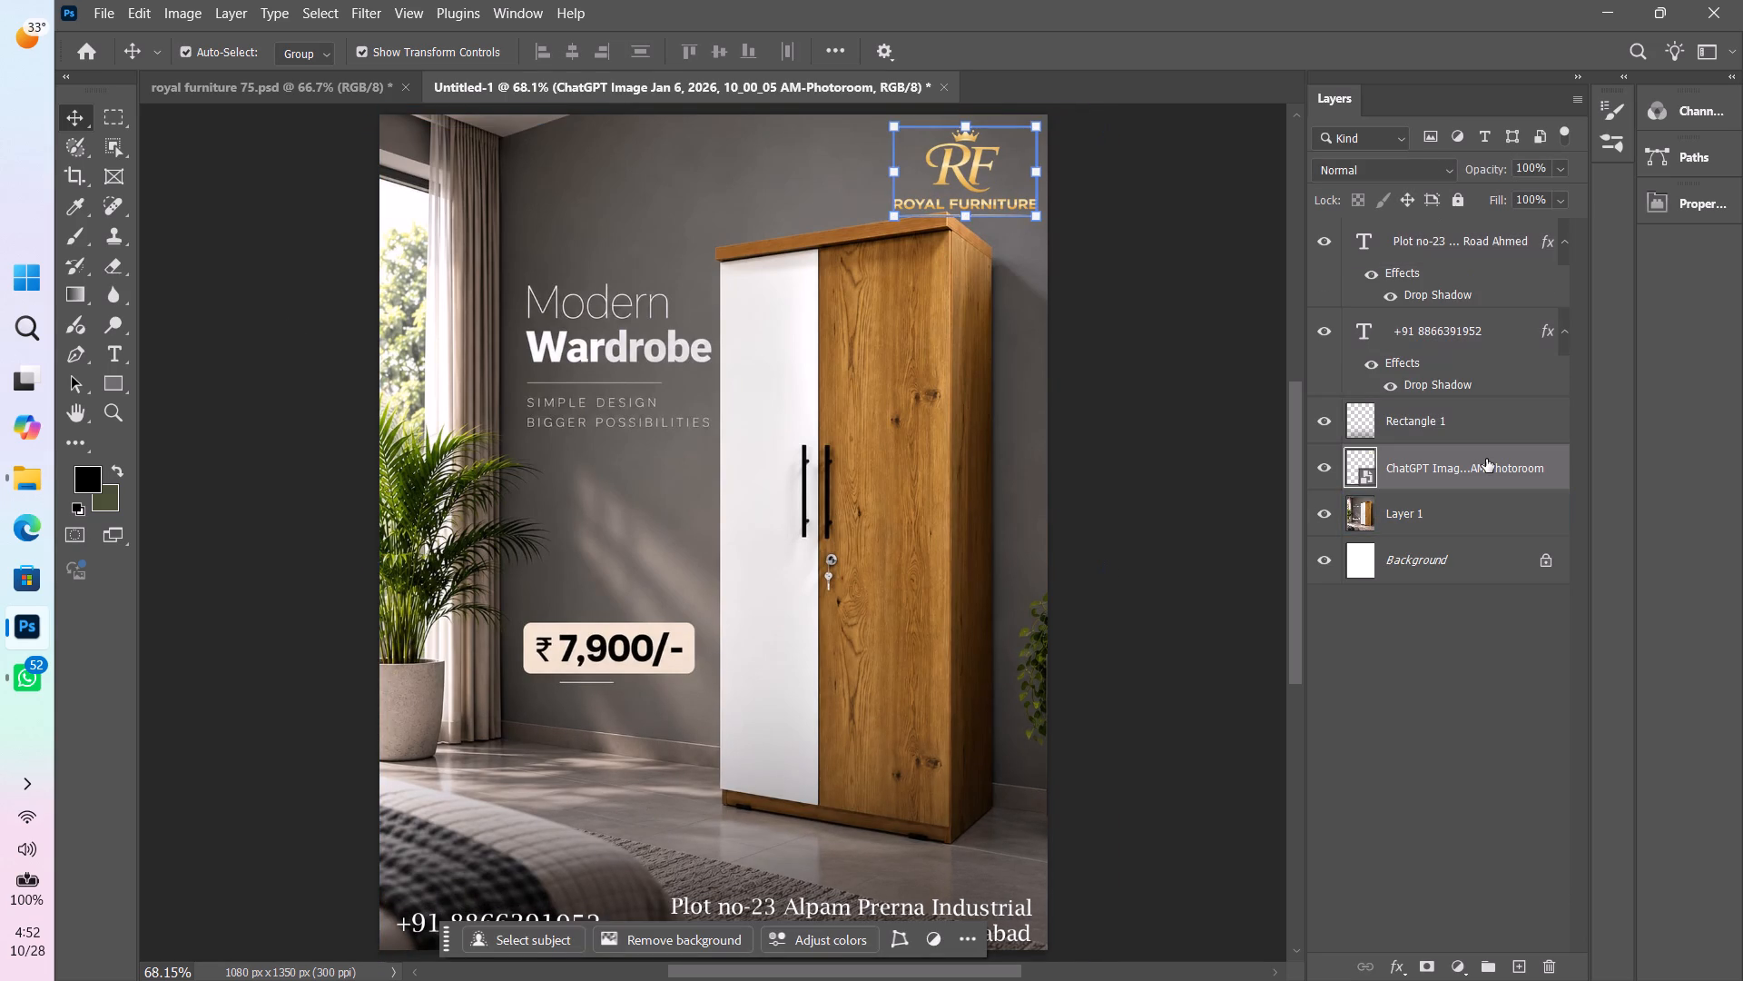
{"action": "key", "text": "shift+Up"}
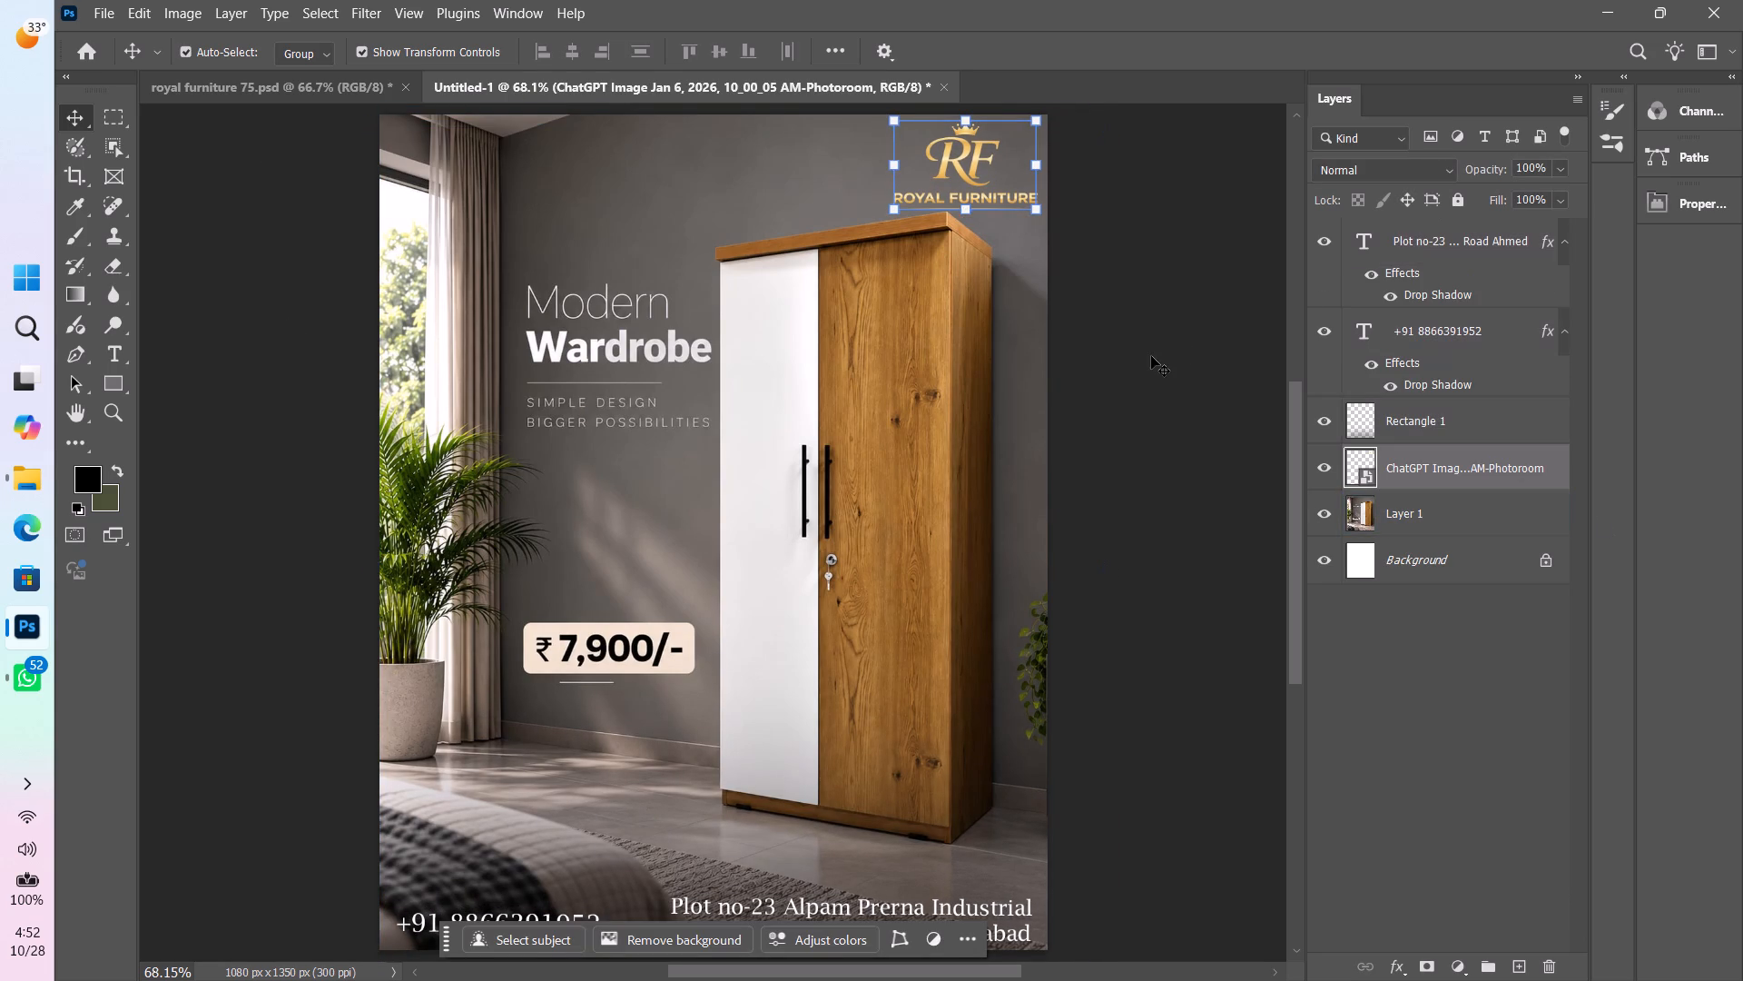
{"action": "left_click", "coordinate": [1151, 356]}
{"action": "key", "text": "ctrl+0"}
{"action": "key", "text": "ctrl+0"}
{"action": "key", "text": "ctrl+0"}
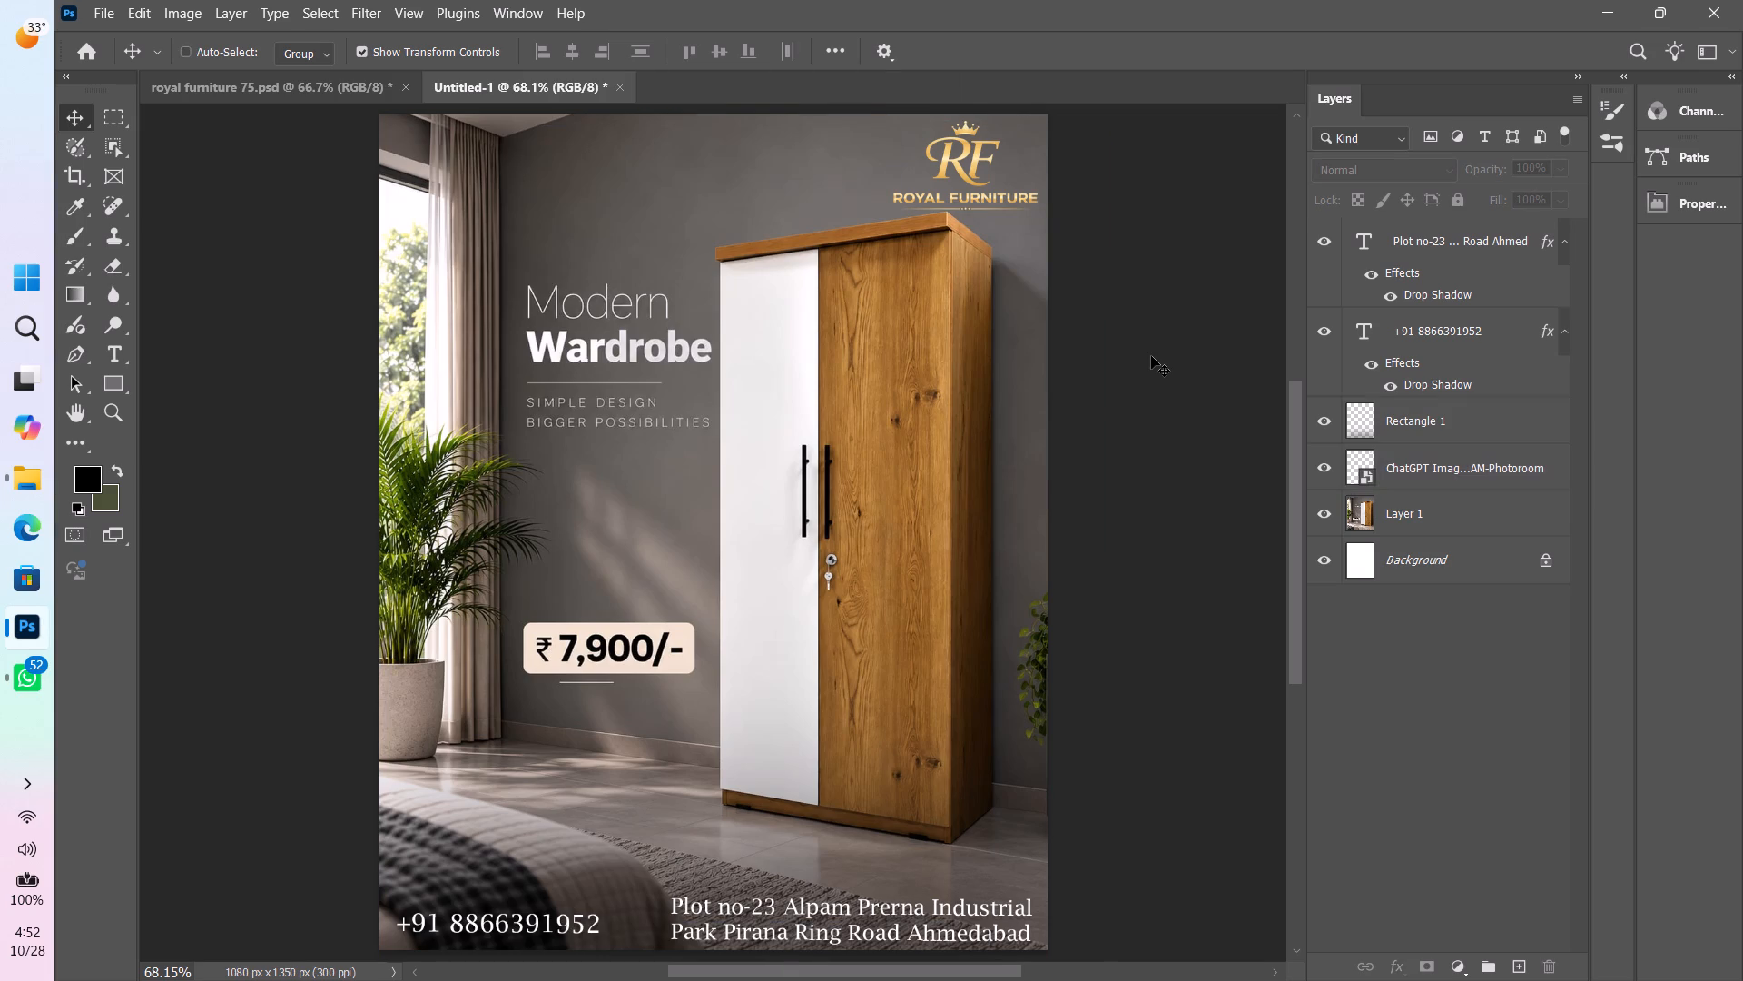
Save the wardrobe poster as the Photoshop file royal furniture 76 in the royal furniture folder under Downloads, posts.
{"action": "key", "text": "ctrl+s"}
{"action": "left_click", "coordinate": [159, 316]}
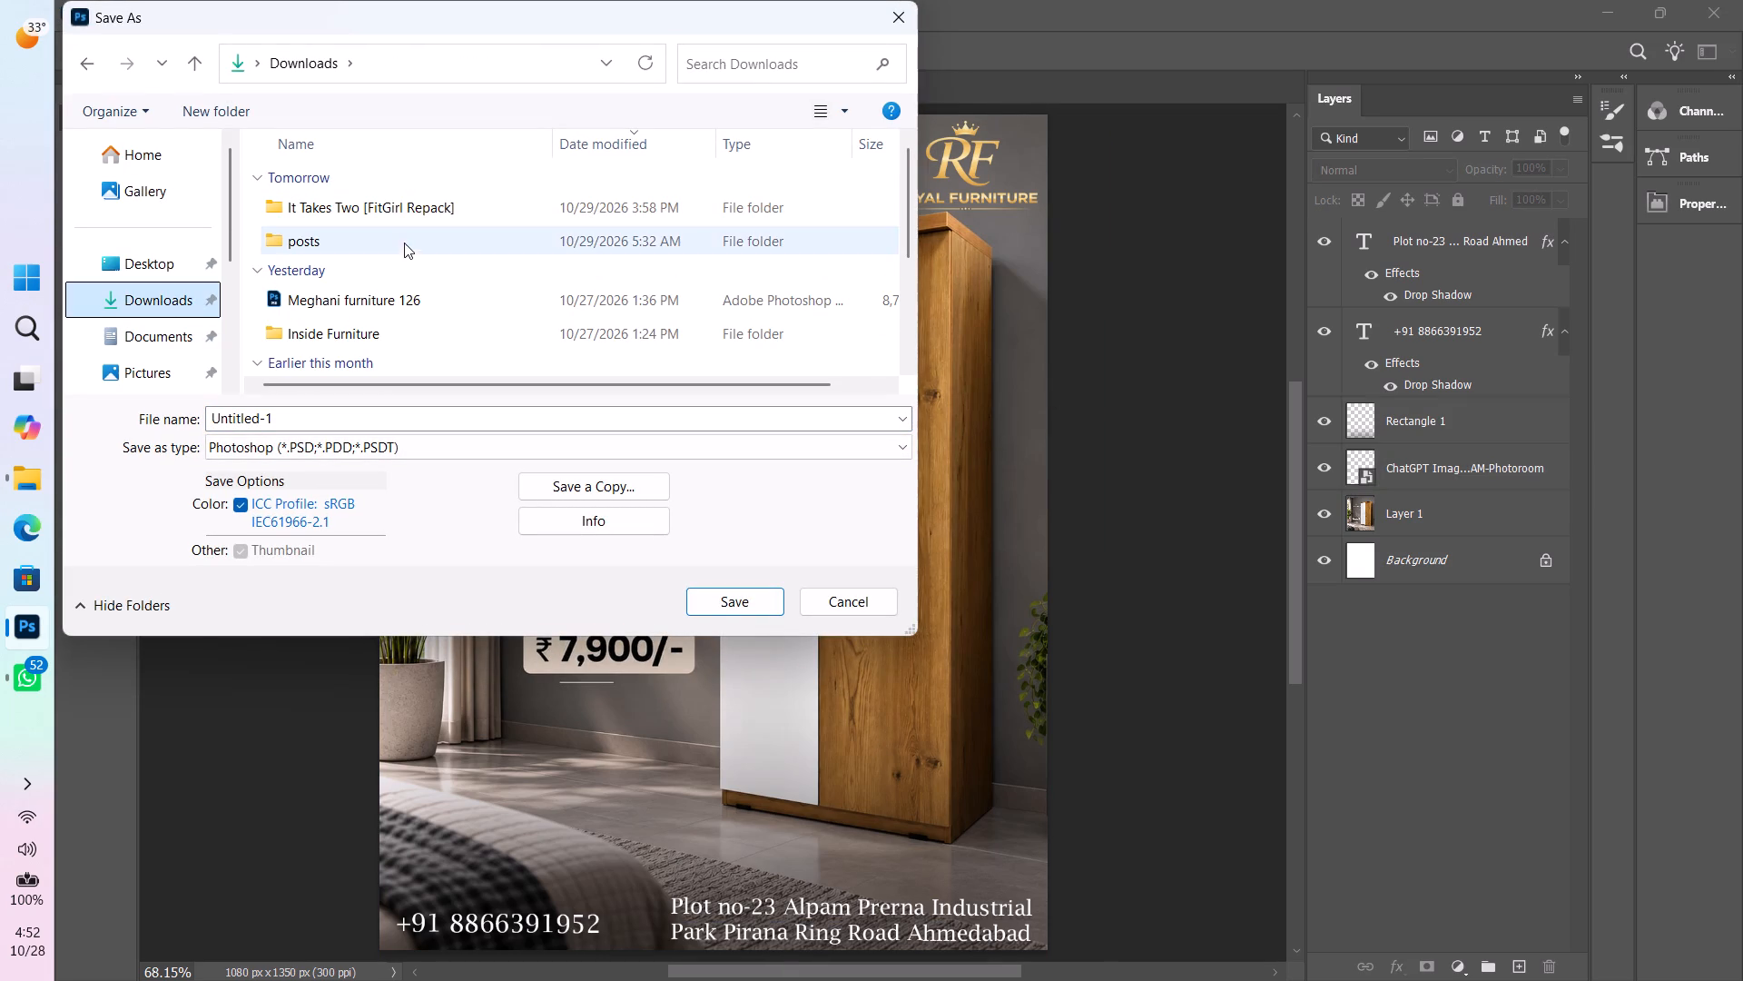
{"action": "double_click", "coordinate": [398, 247]}
{"action": "key", "text": "r"}
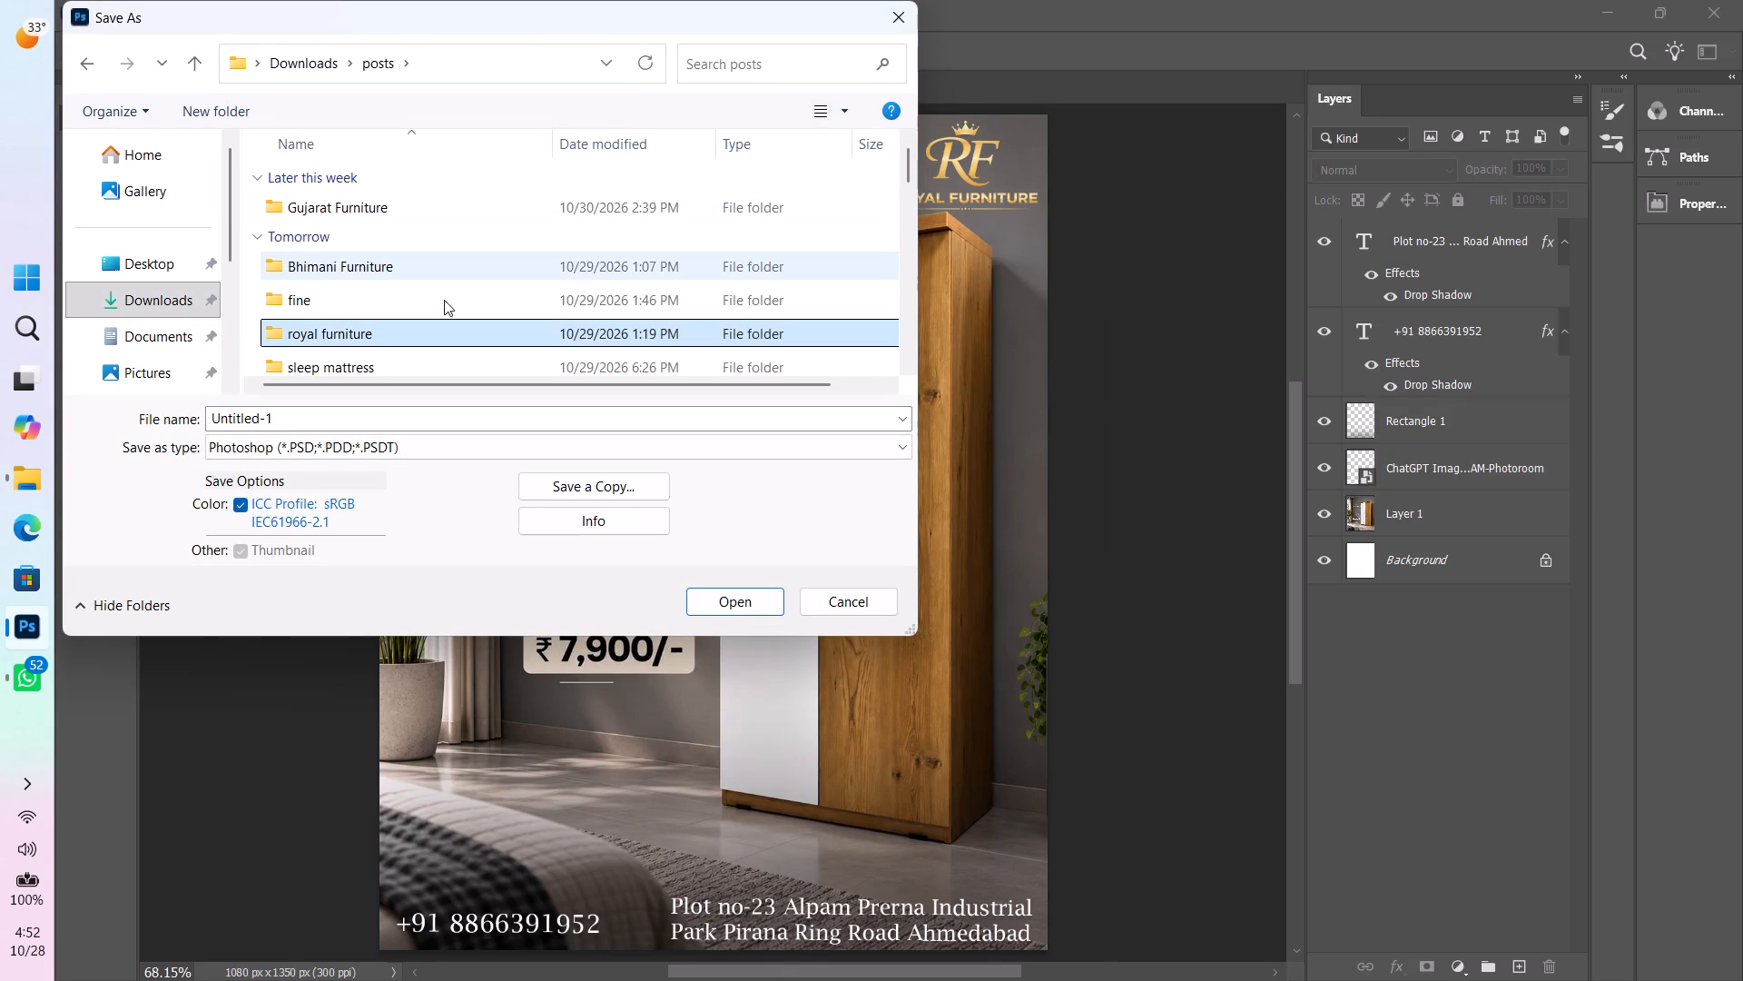
{"action": "key", "text": "Return"}
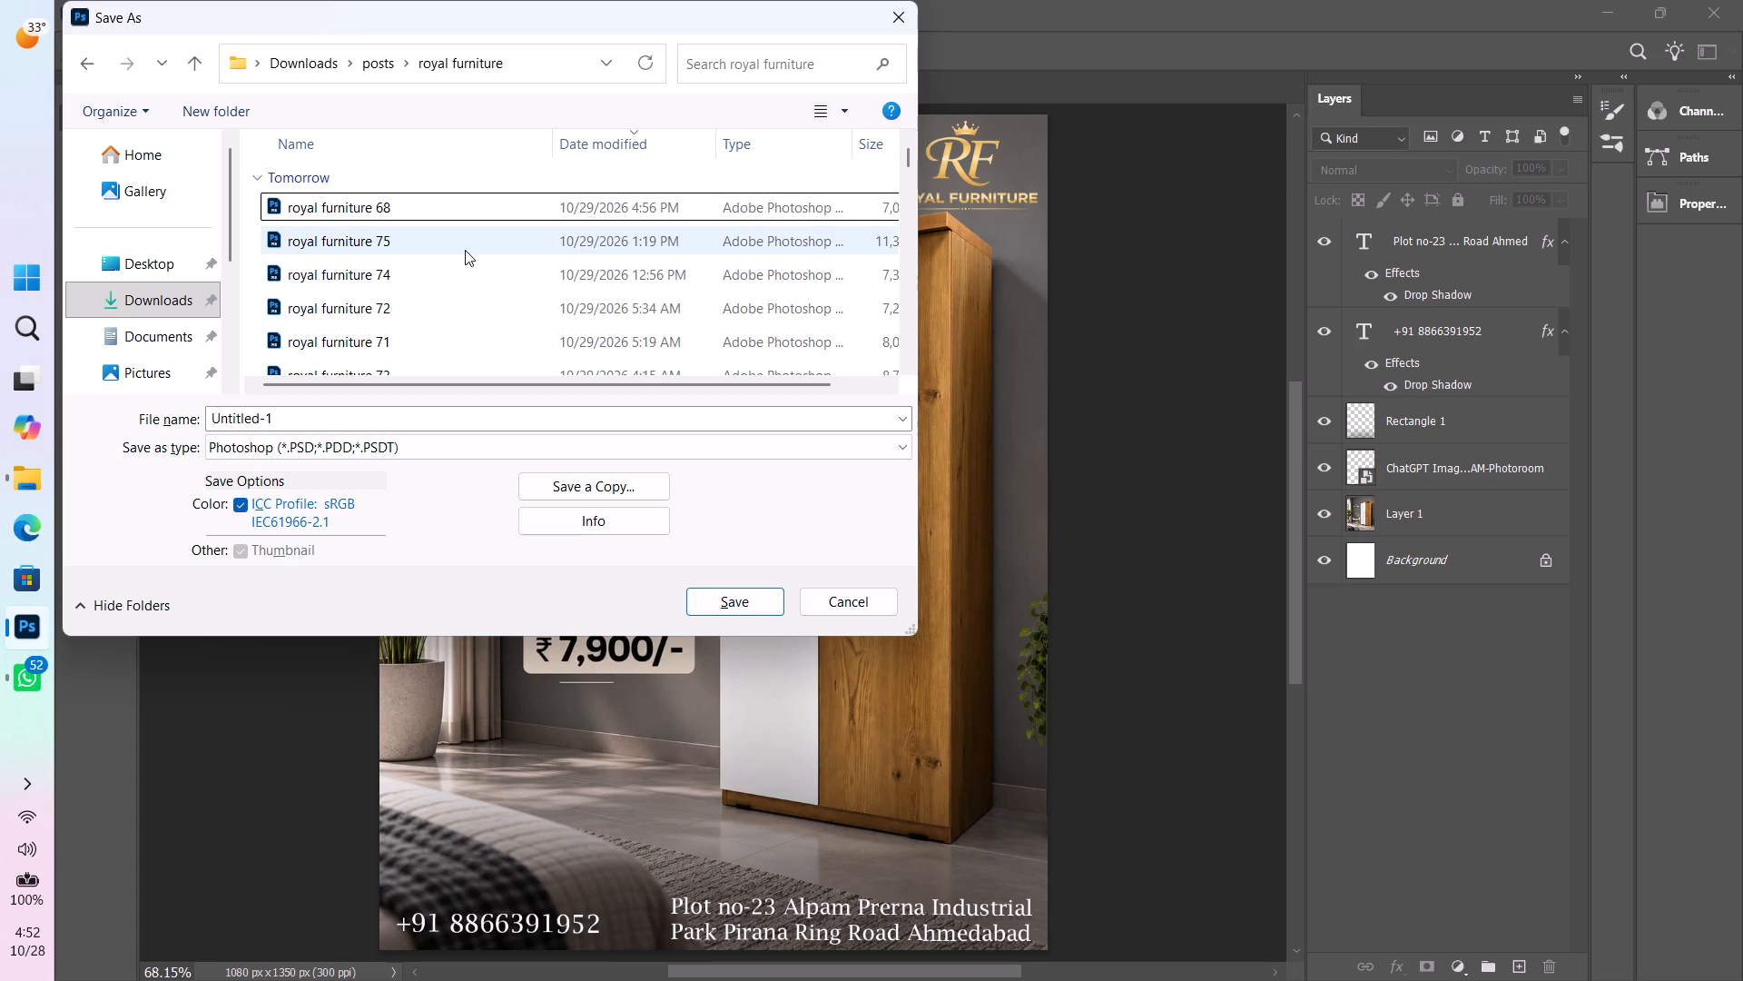
{"action": "scroll", "coordinate": [465, 250], "scroll_direction": "down", "scroll_amount": 1}
{"action": "scroll", "coordinate": [465, 250], "scroll_direction": "up", "scroll_amount": 3}
{"action": "left_click", "coordinate": [465, 250]}
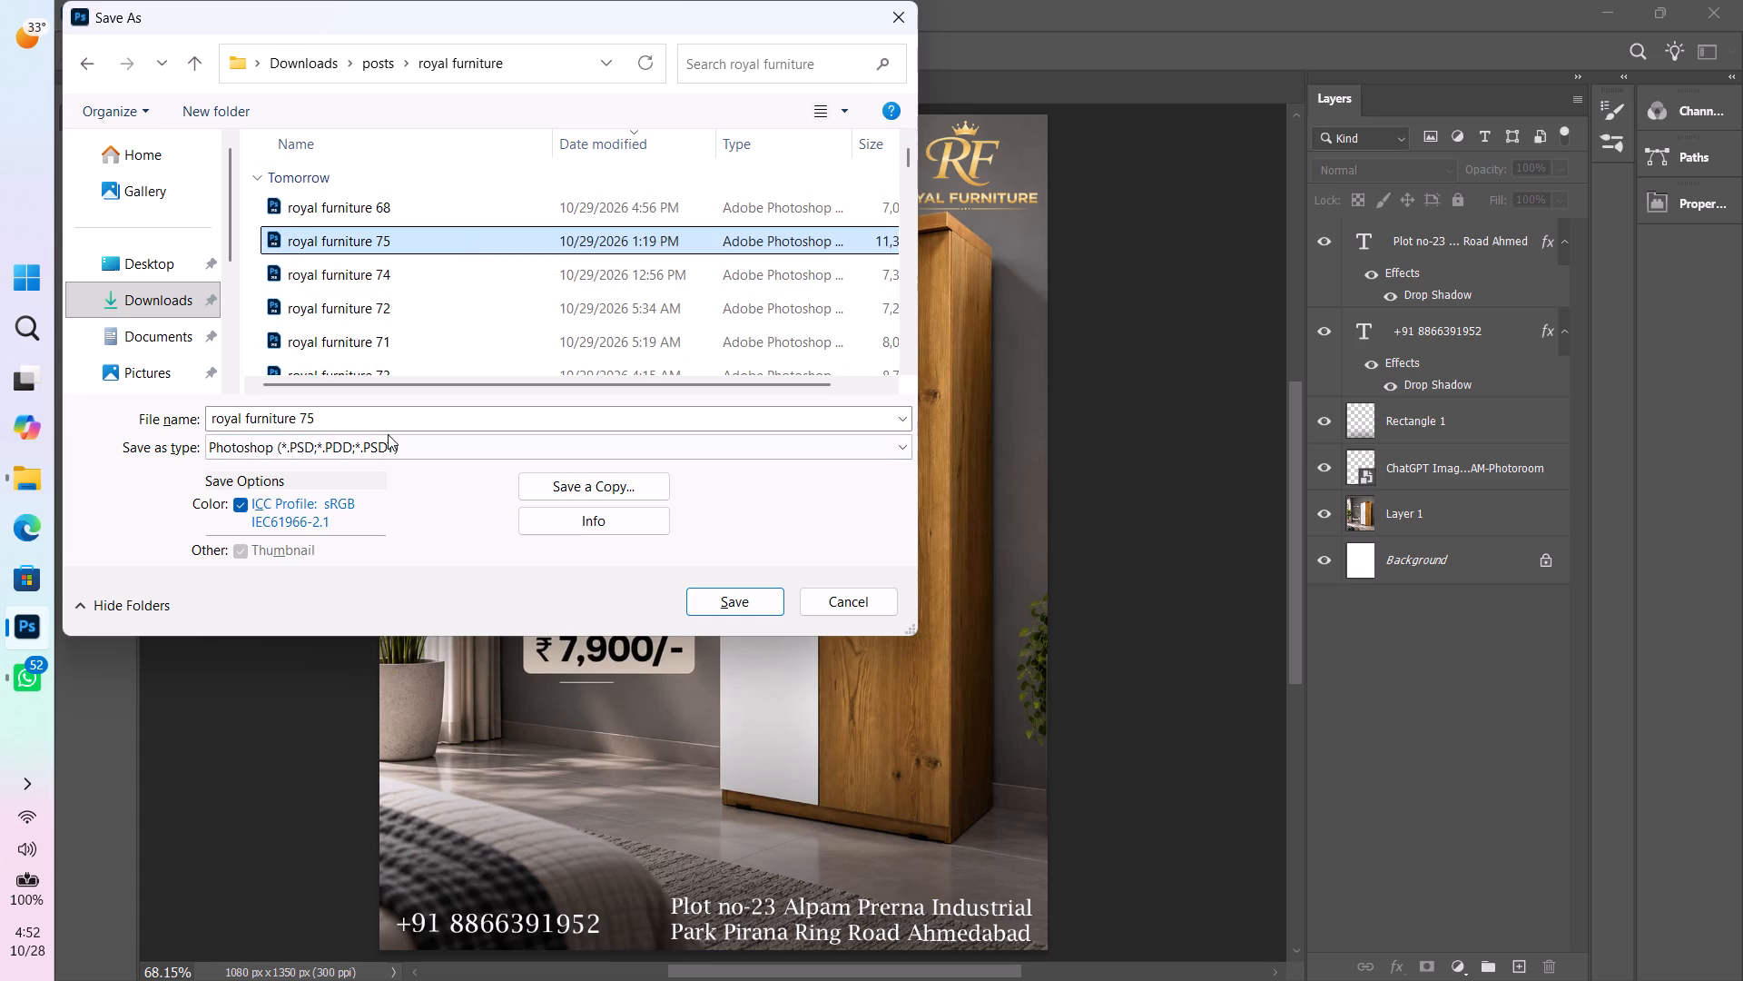
{"action": "triple_click", "coordinate": [468, 411]}
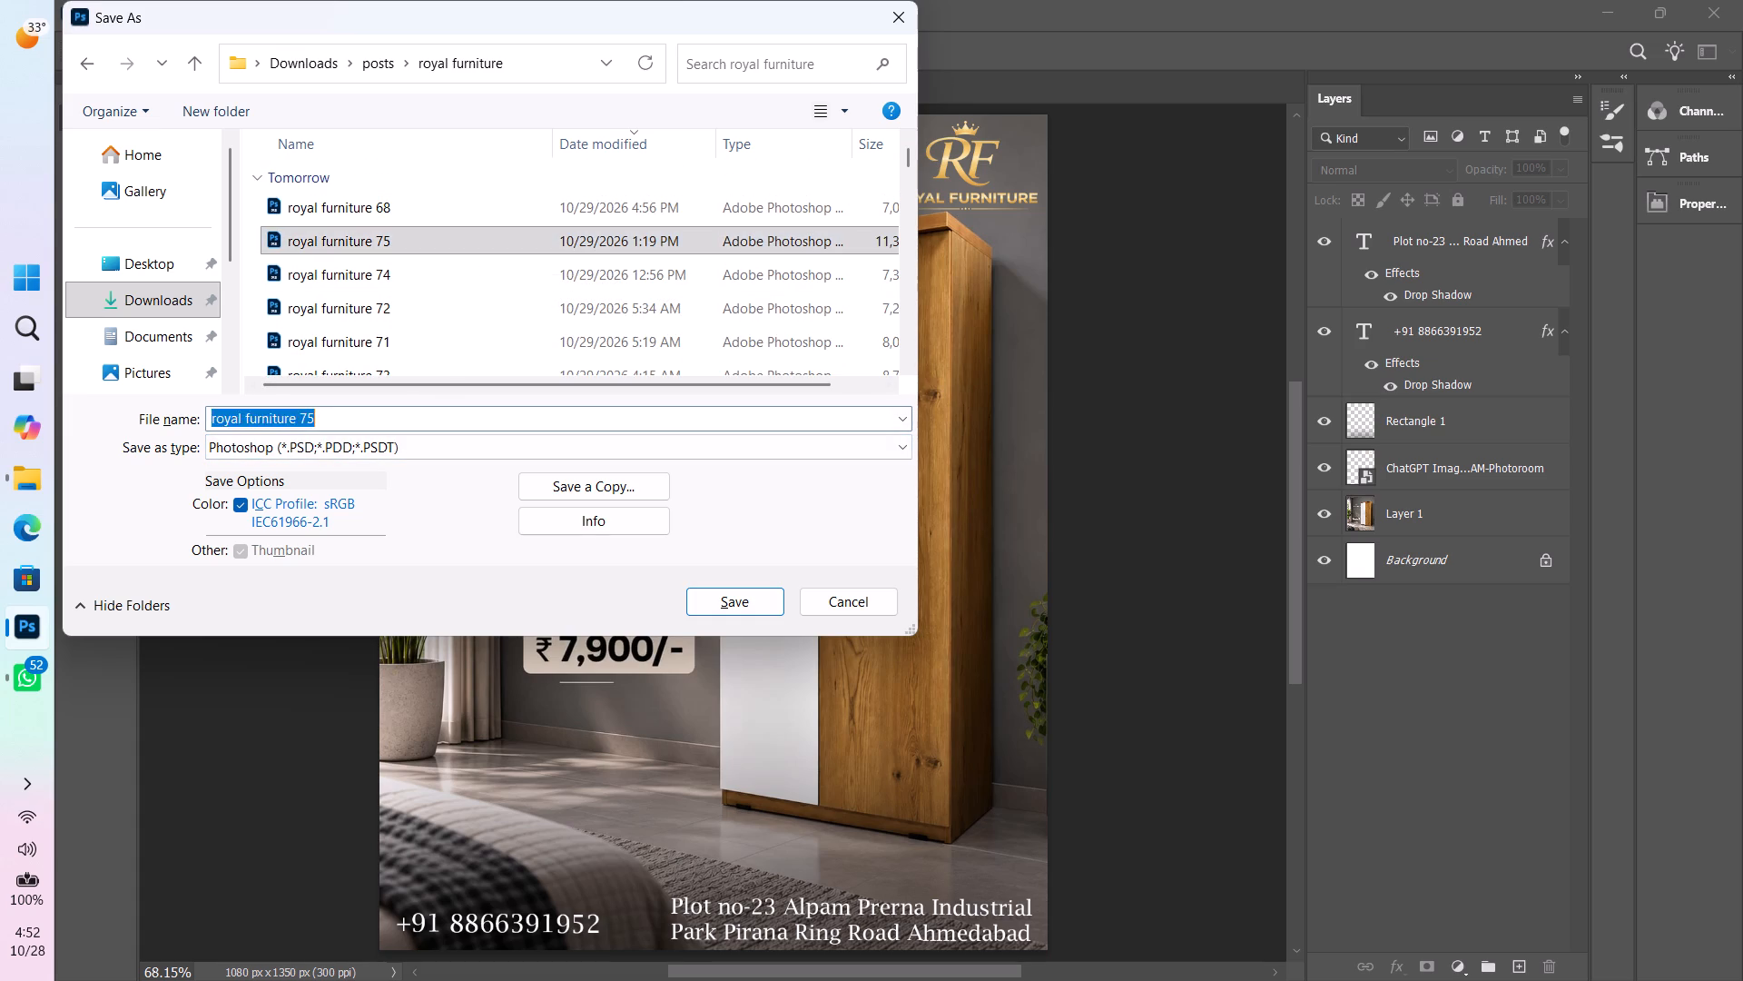
{"action": "key", "text": "BackSpace"}
{"action": "key", "text": "6"}
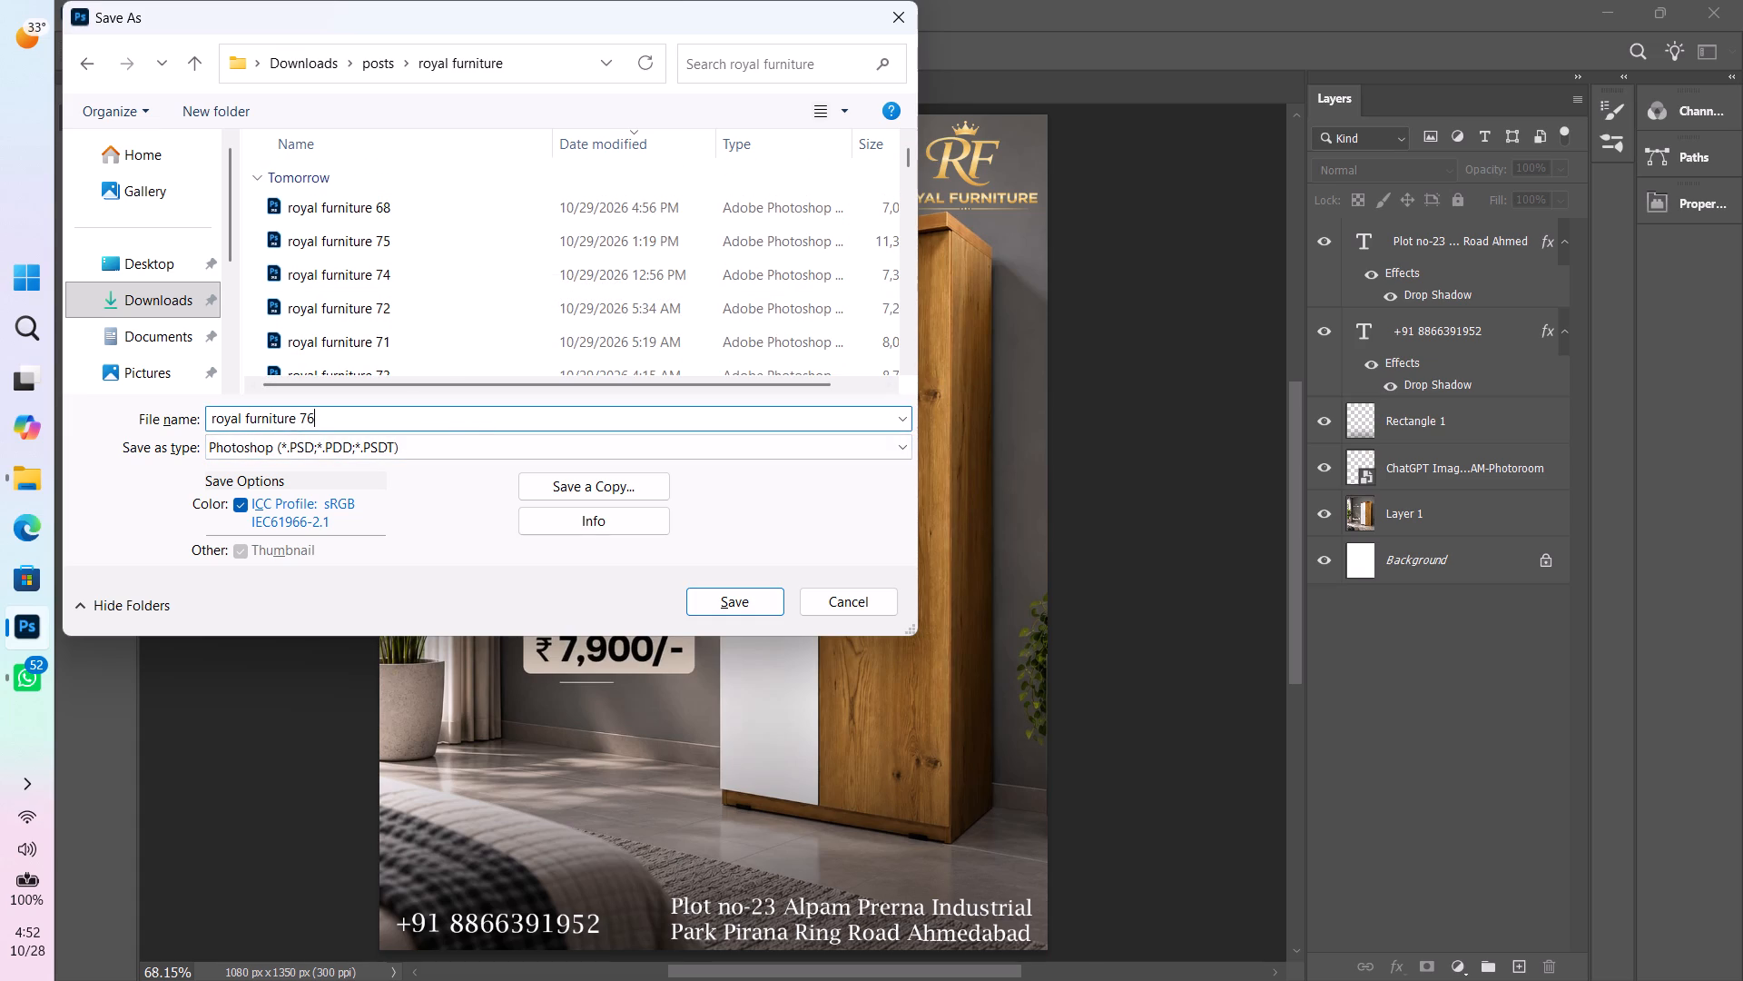
Complete saving the wardrobe poster as the Photoshop file royal furniture 76 in the royal furniture folder.
{"action": "key", "text": "Return"}
{"action": "key", "text": "Return"}
Save a JPEG copy of the poster named royal furniture 76 in the same folder, at Maximum quality 12 with Baseline ("Standard") format.
{"action": "key", "text": "ctrl+alt+s"}
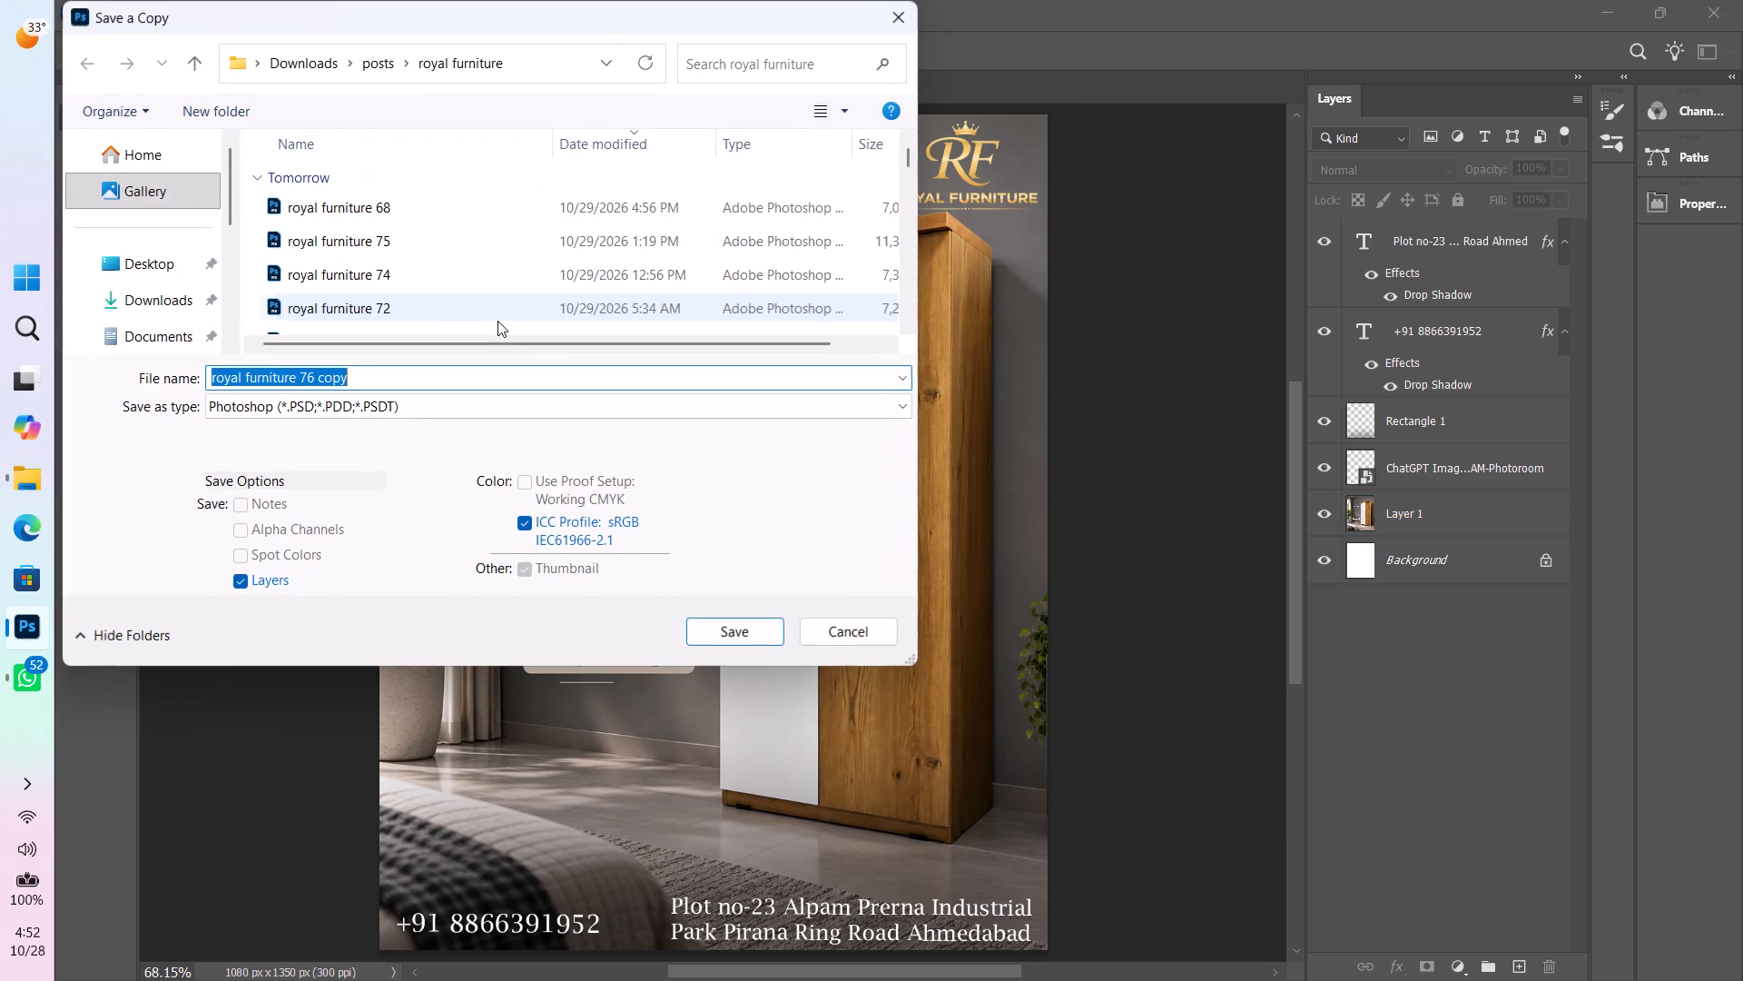
{"action": "left_click_drag", "start_coordinate": [486, 367], "coordinate": [486, 375]}
{"action": "double_click", "coordinate": [486, 379]}
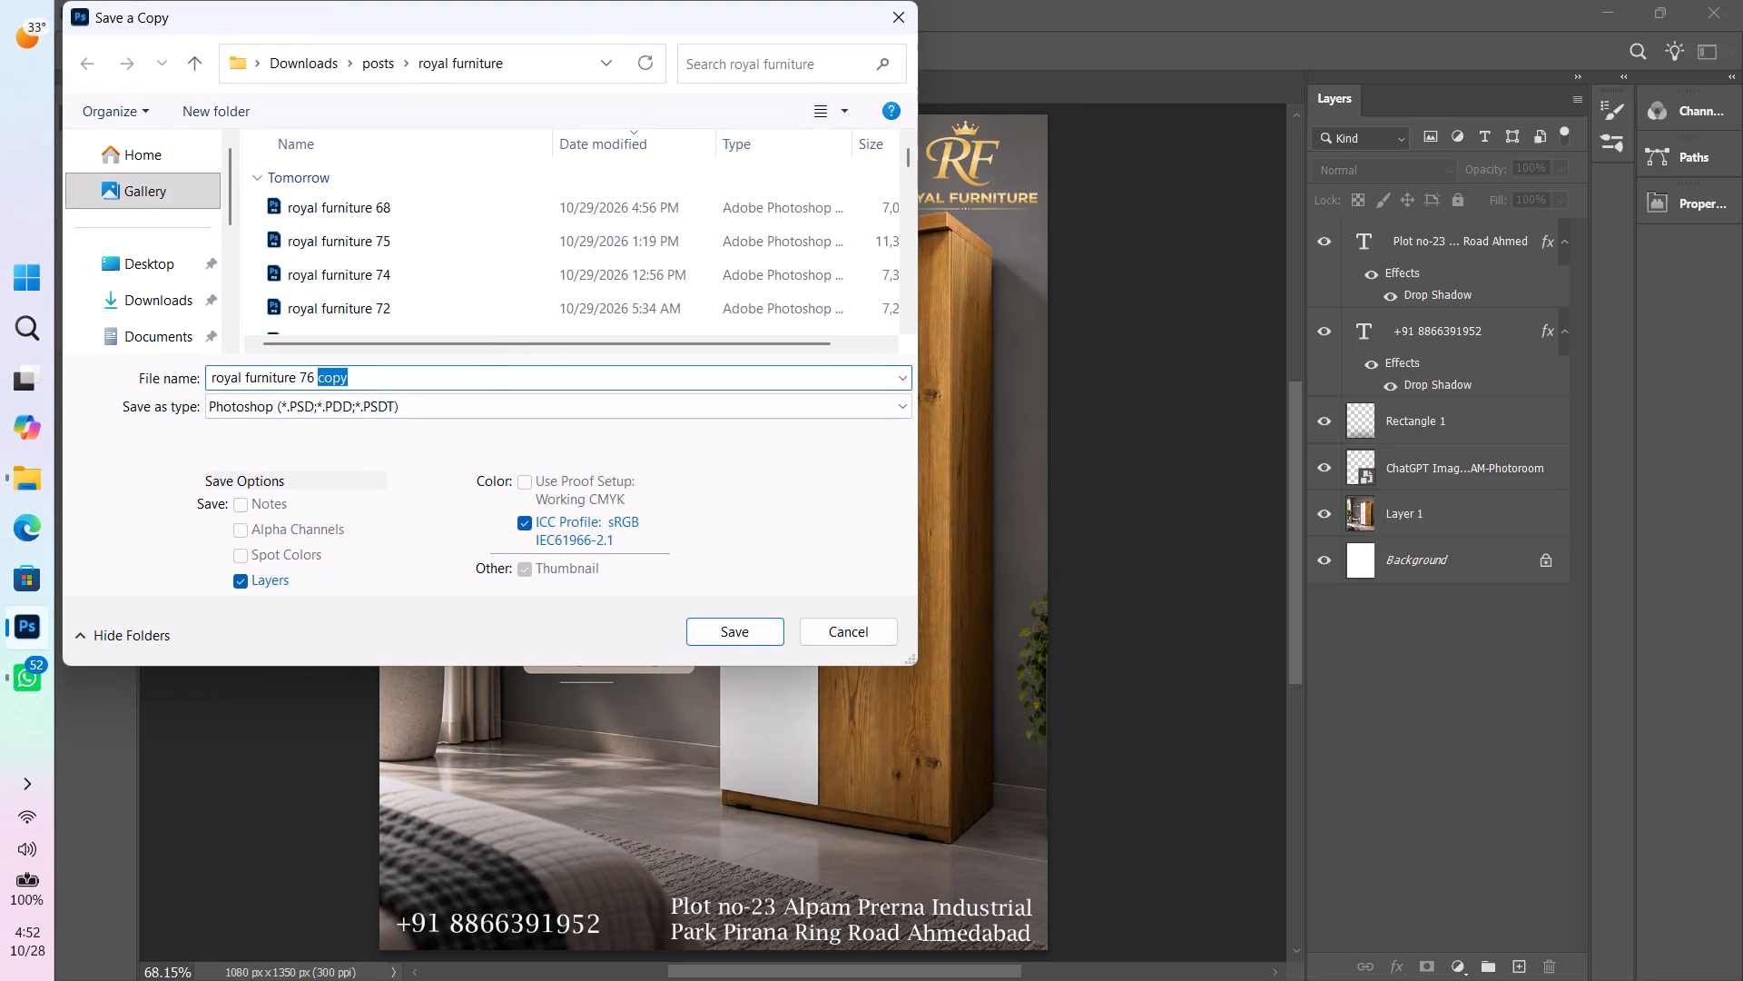
{"action": "key", "text": "BackSpace"}
{"action": "left_click", "coordinate": [502, 408]}
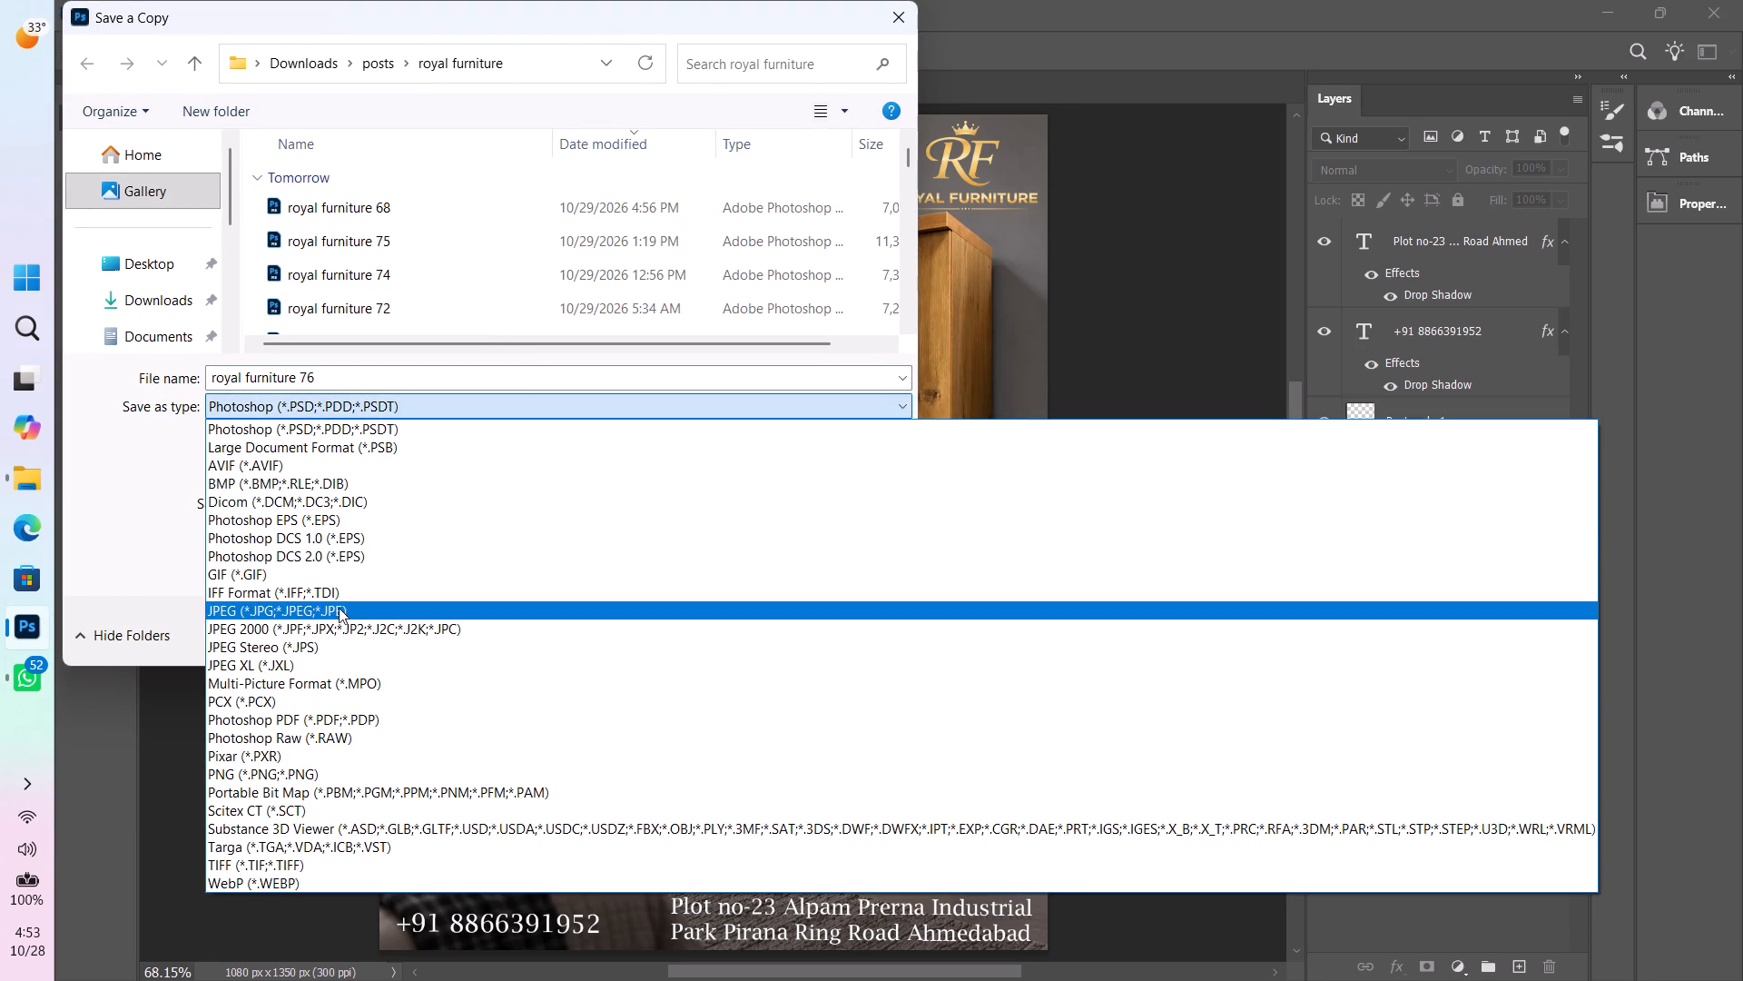
{"action": "left_click", "coordinate": [339, 608]}
{"action": "left_click", "coordinate": [740, 636]}
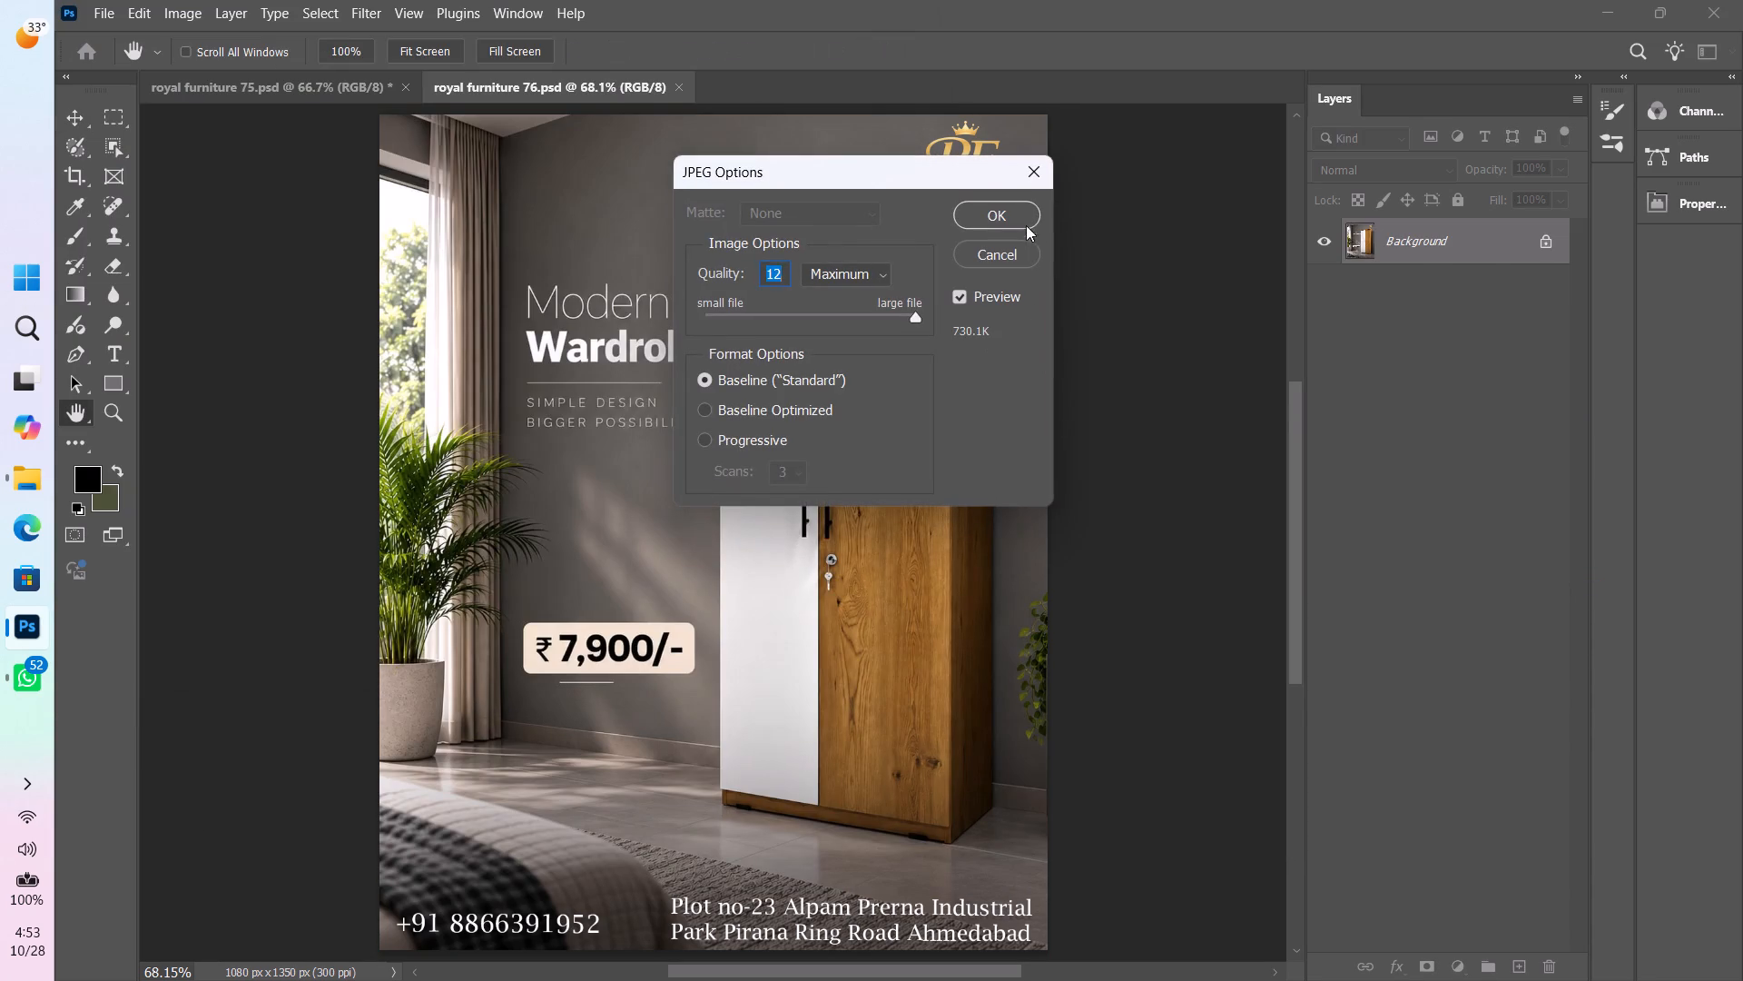
{"action": "left_click", "coordinate": [1019, 210]}
Switch to File Explorer and copy the newly exported wardrobe poster JPEG from the royal furniture folder.
{"action": "left_click", "coordinate": [23, 471]}
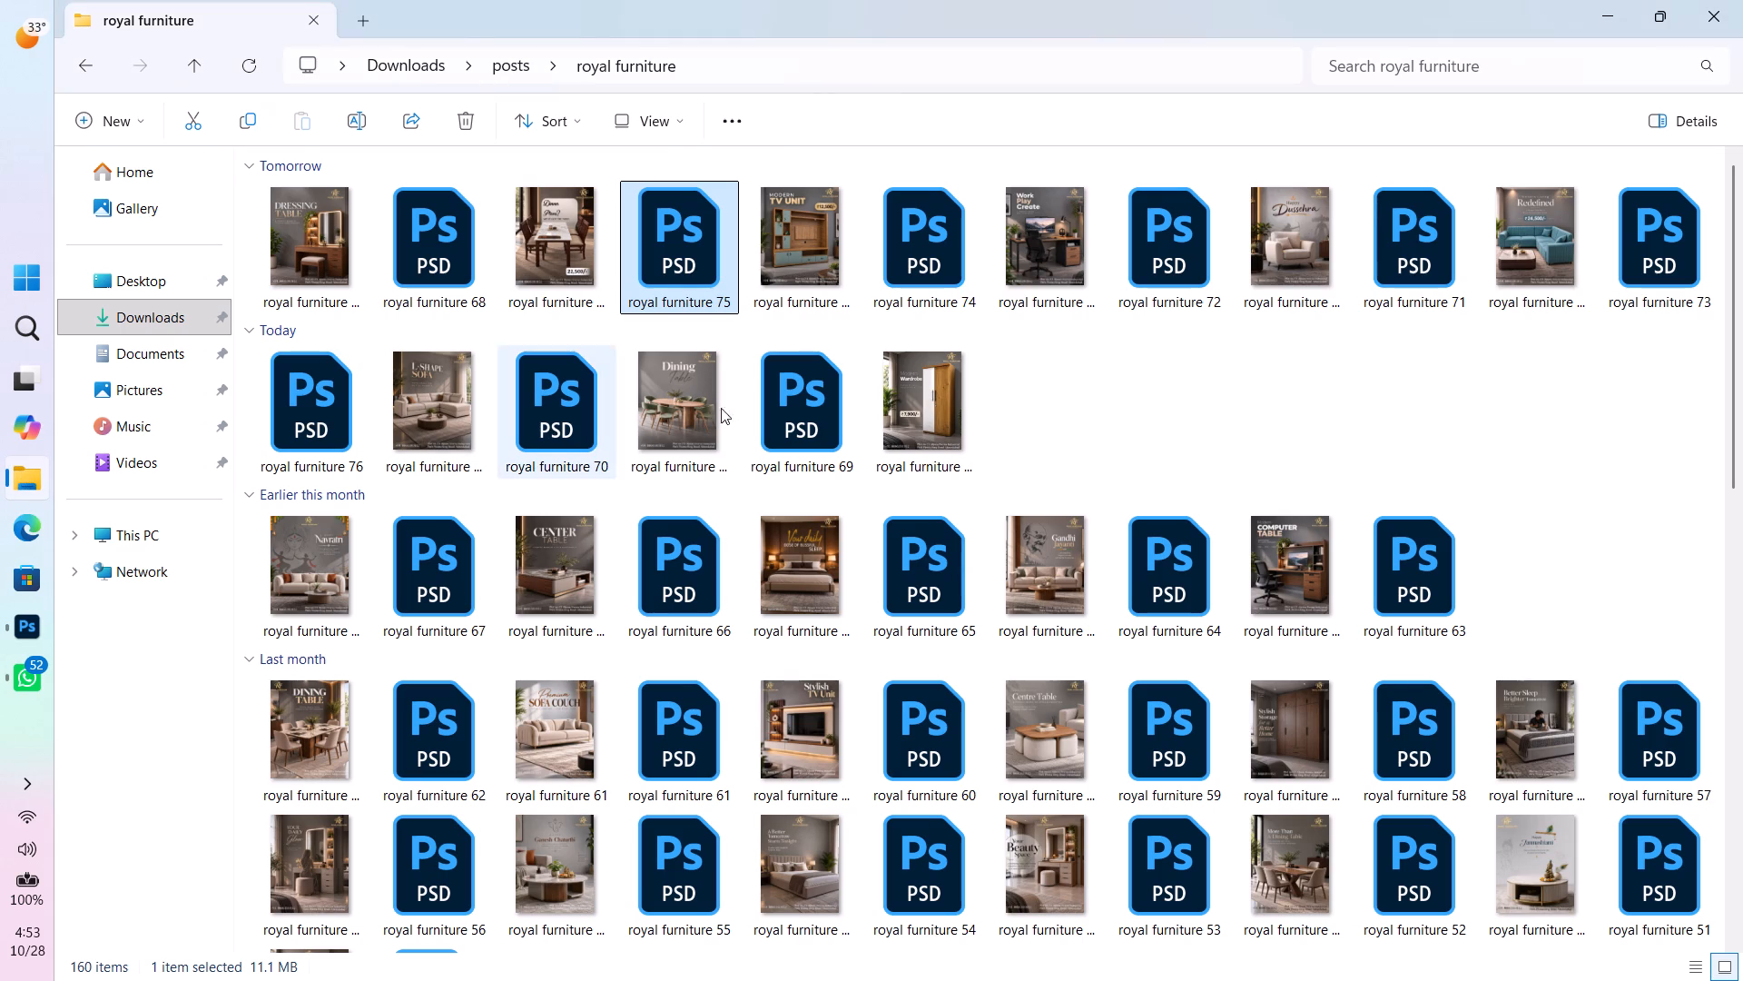
{"action": "left_click", "coordinate": [954, 384]}
{"action": "key", "text": "ctrl+c"}
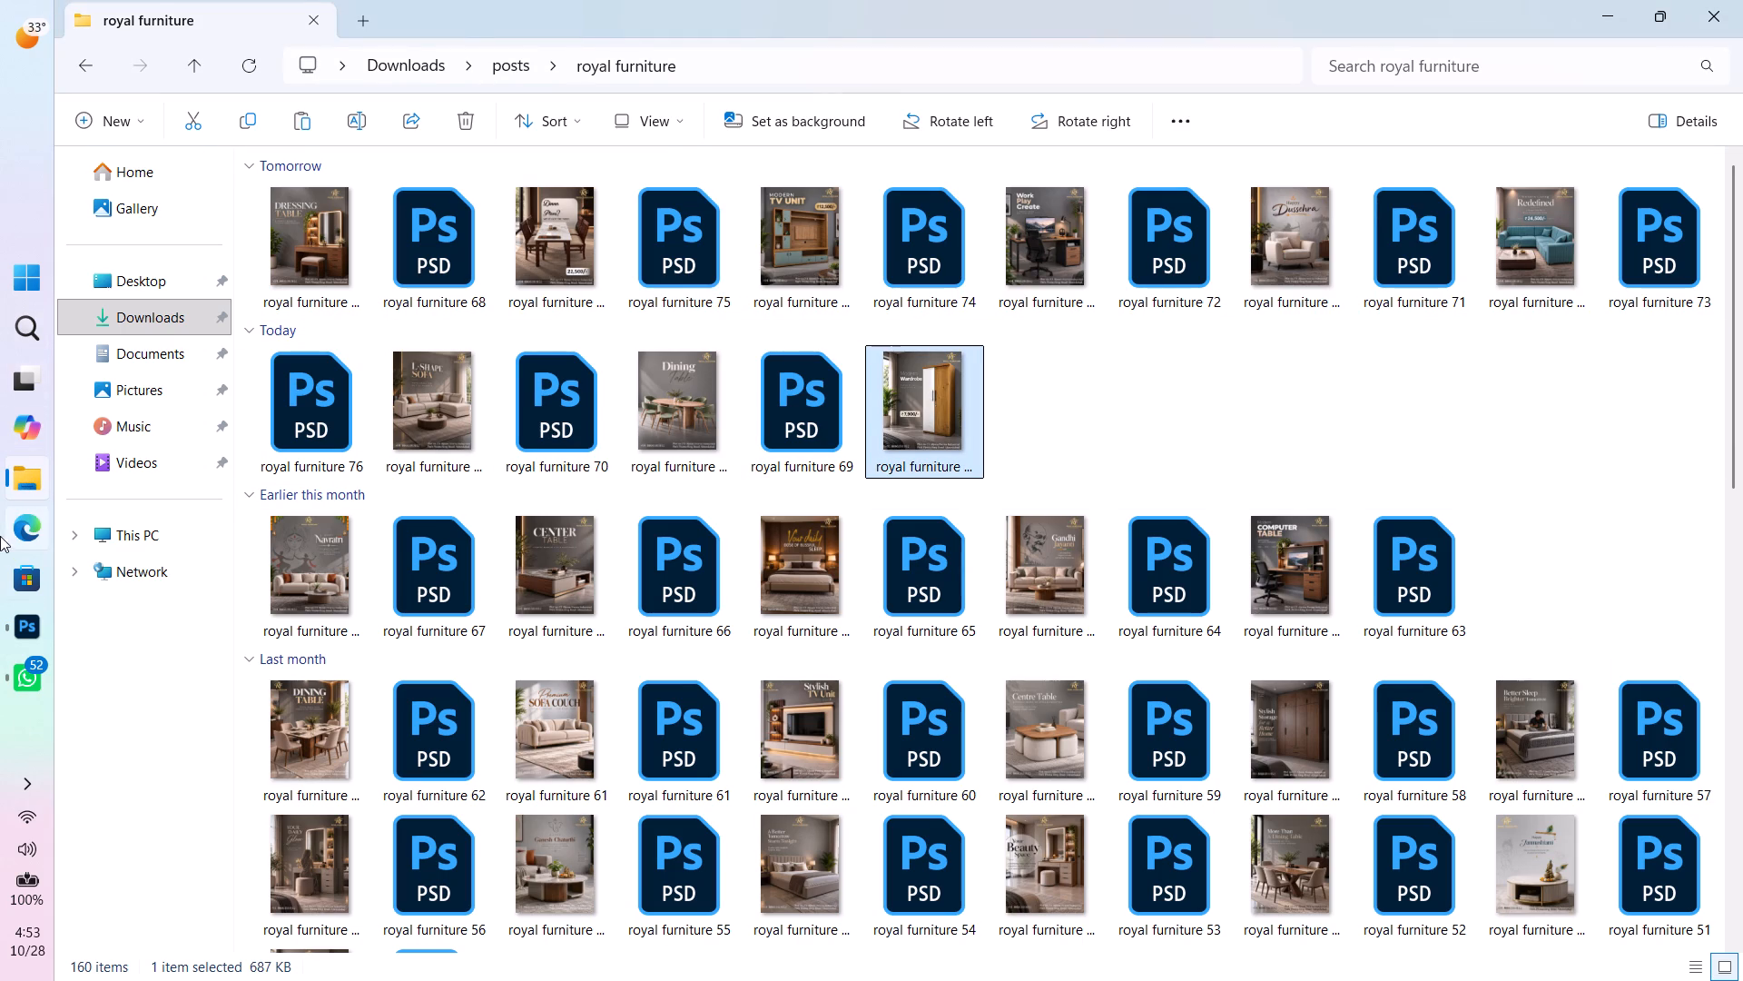
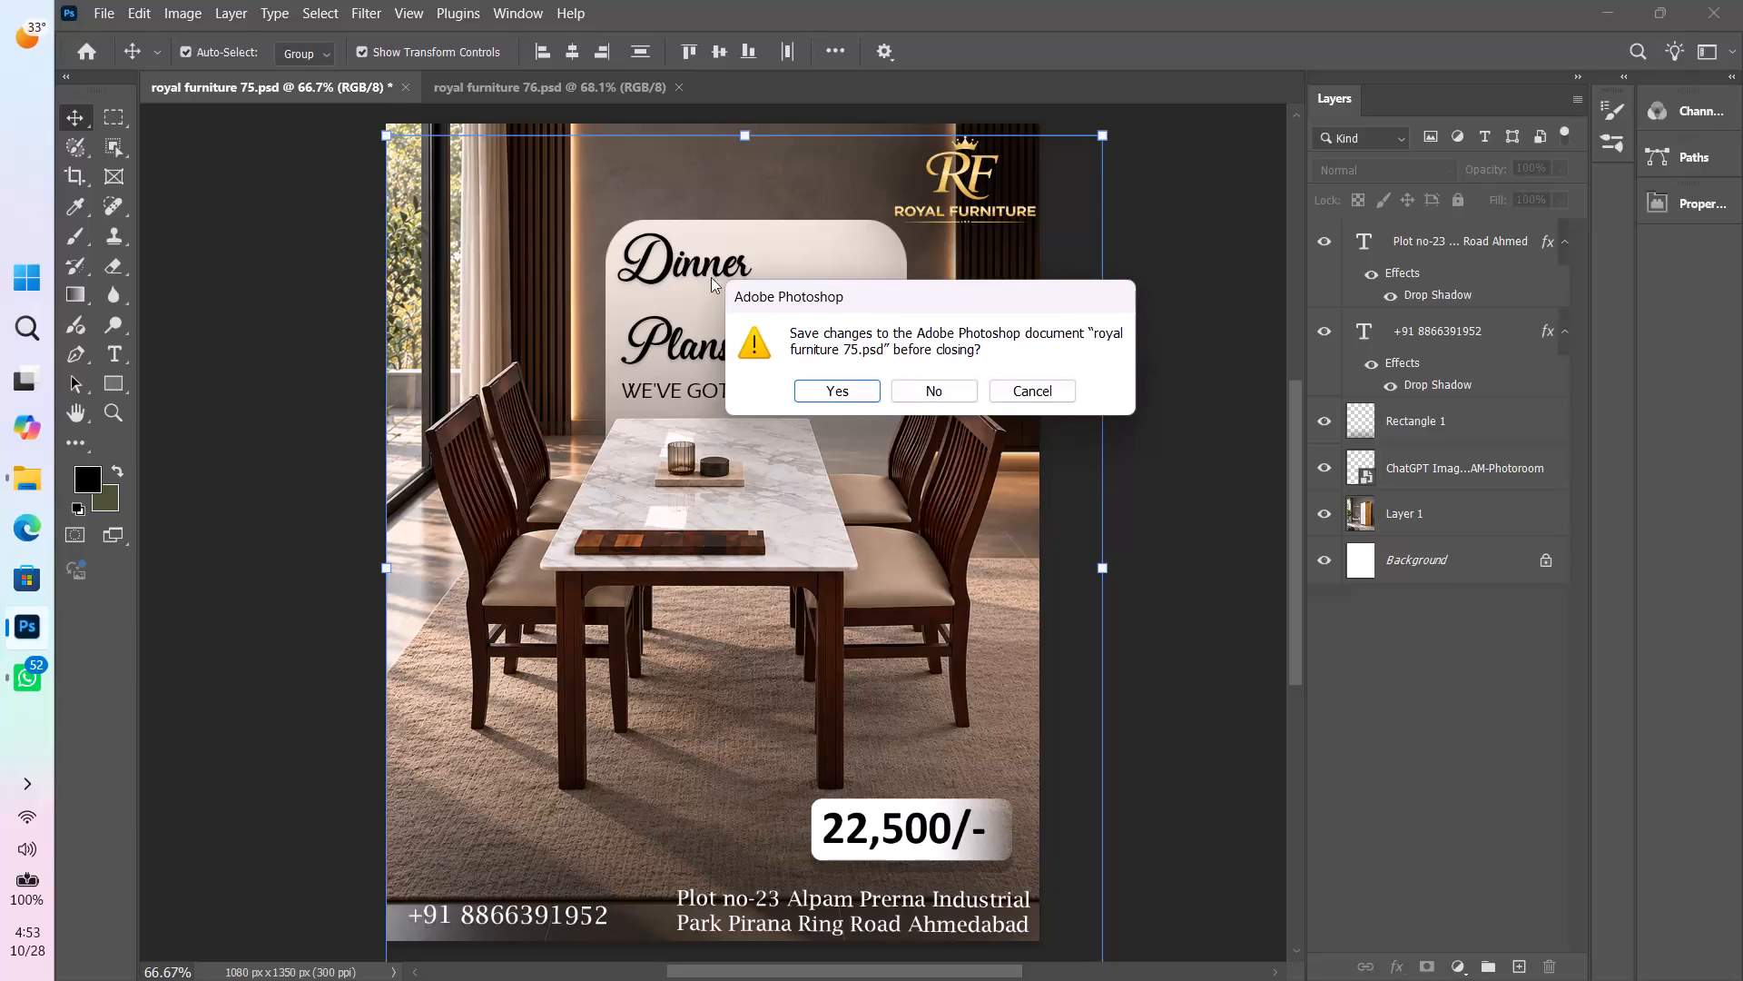
Close royal furniture 75 without saving its changes, and close the saved royal furniture 76 document.
{"action": "left_click", "coordinate": [941, 396]}
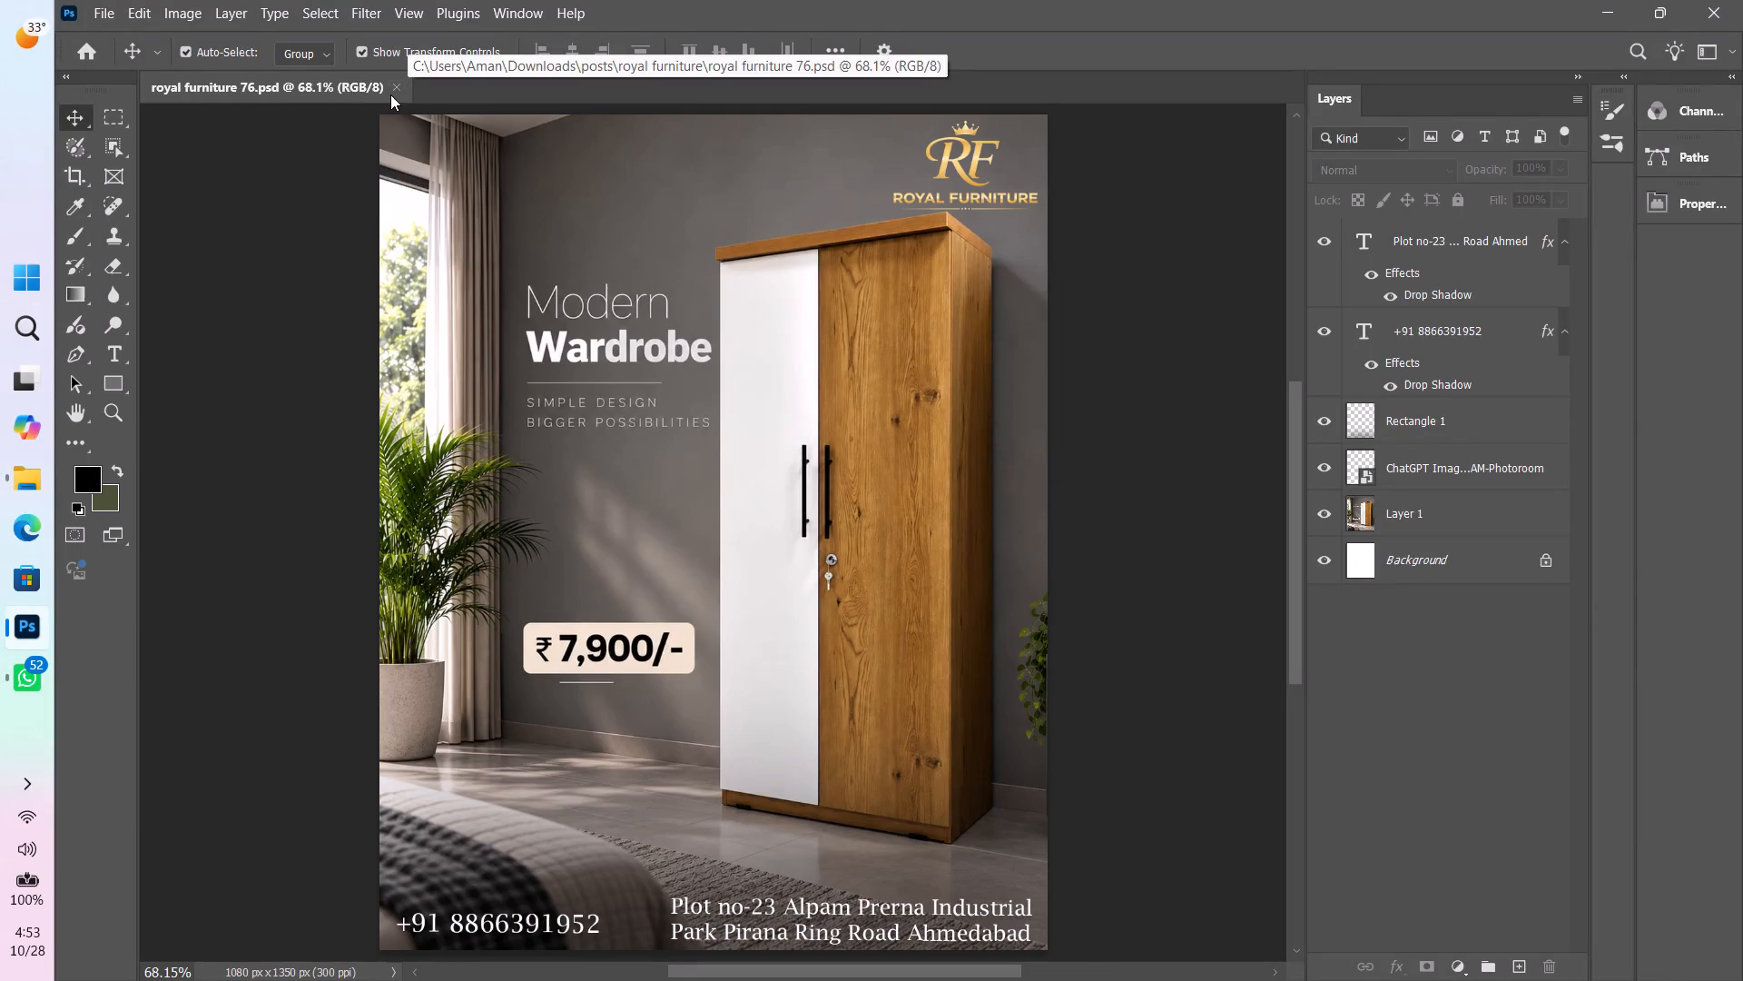
{"action": "left_click", "coordinate": [397, 78]}
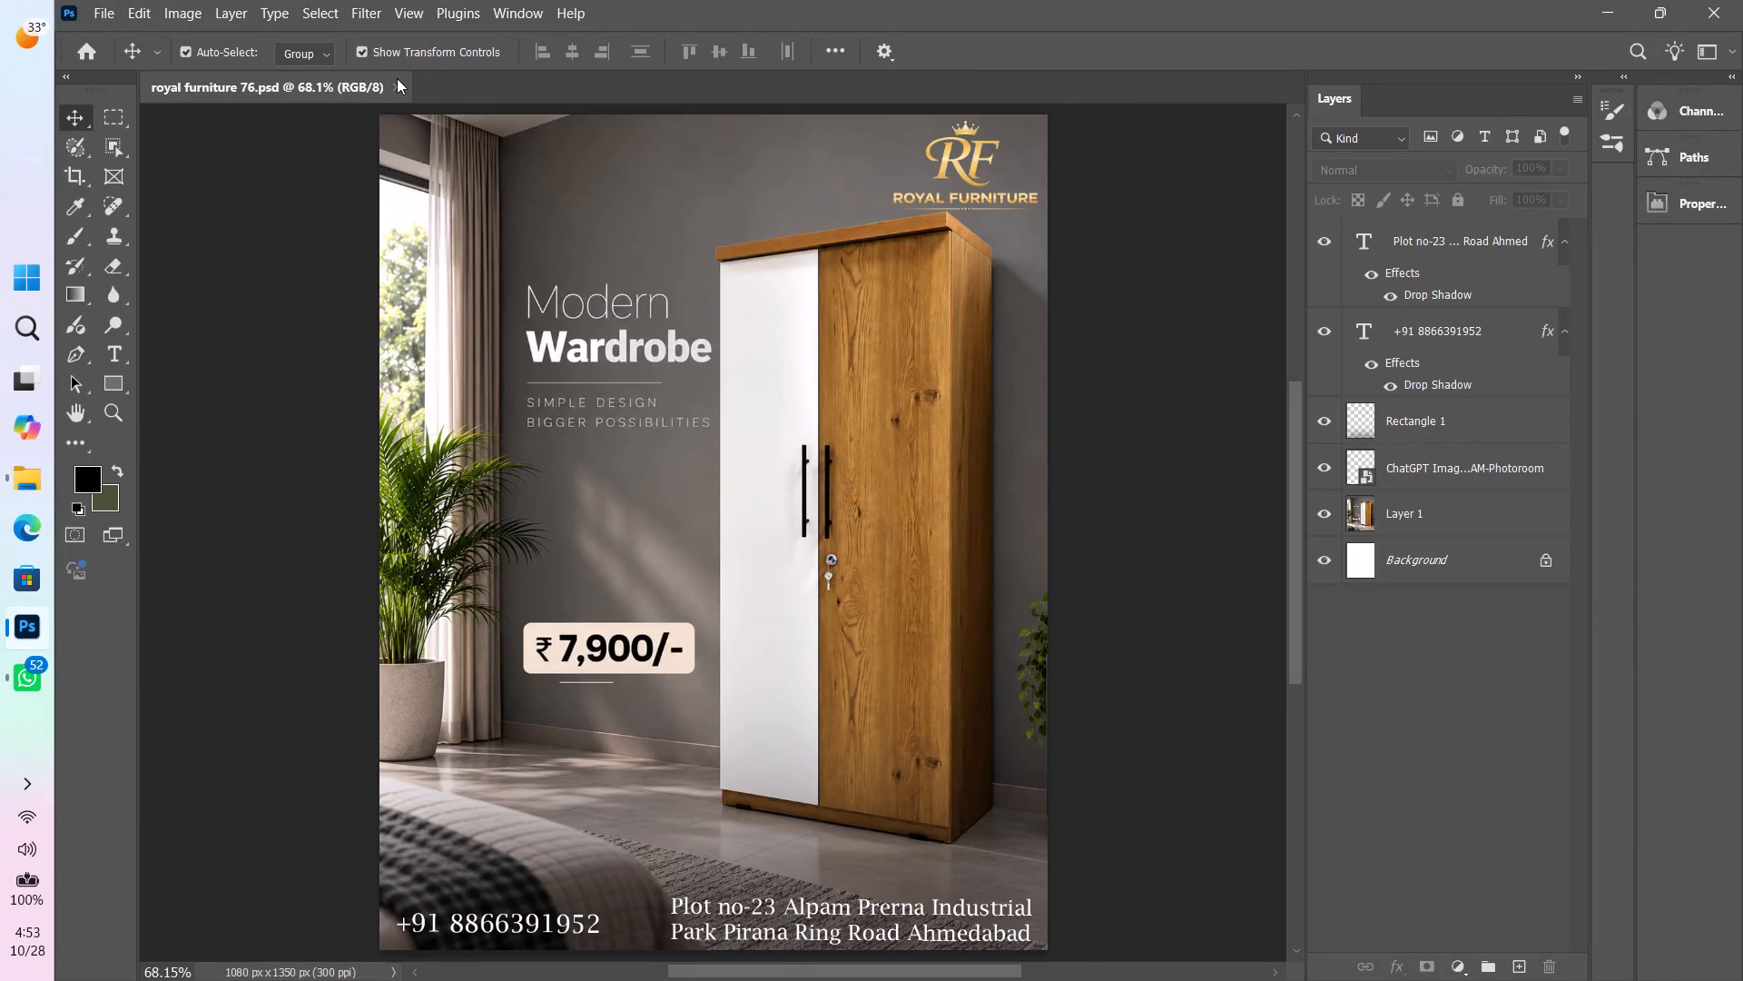
{"action": "left_click", "coordinate": [399, 88]}
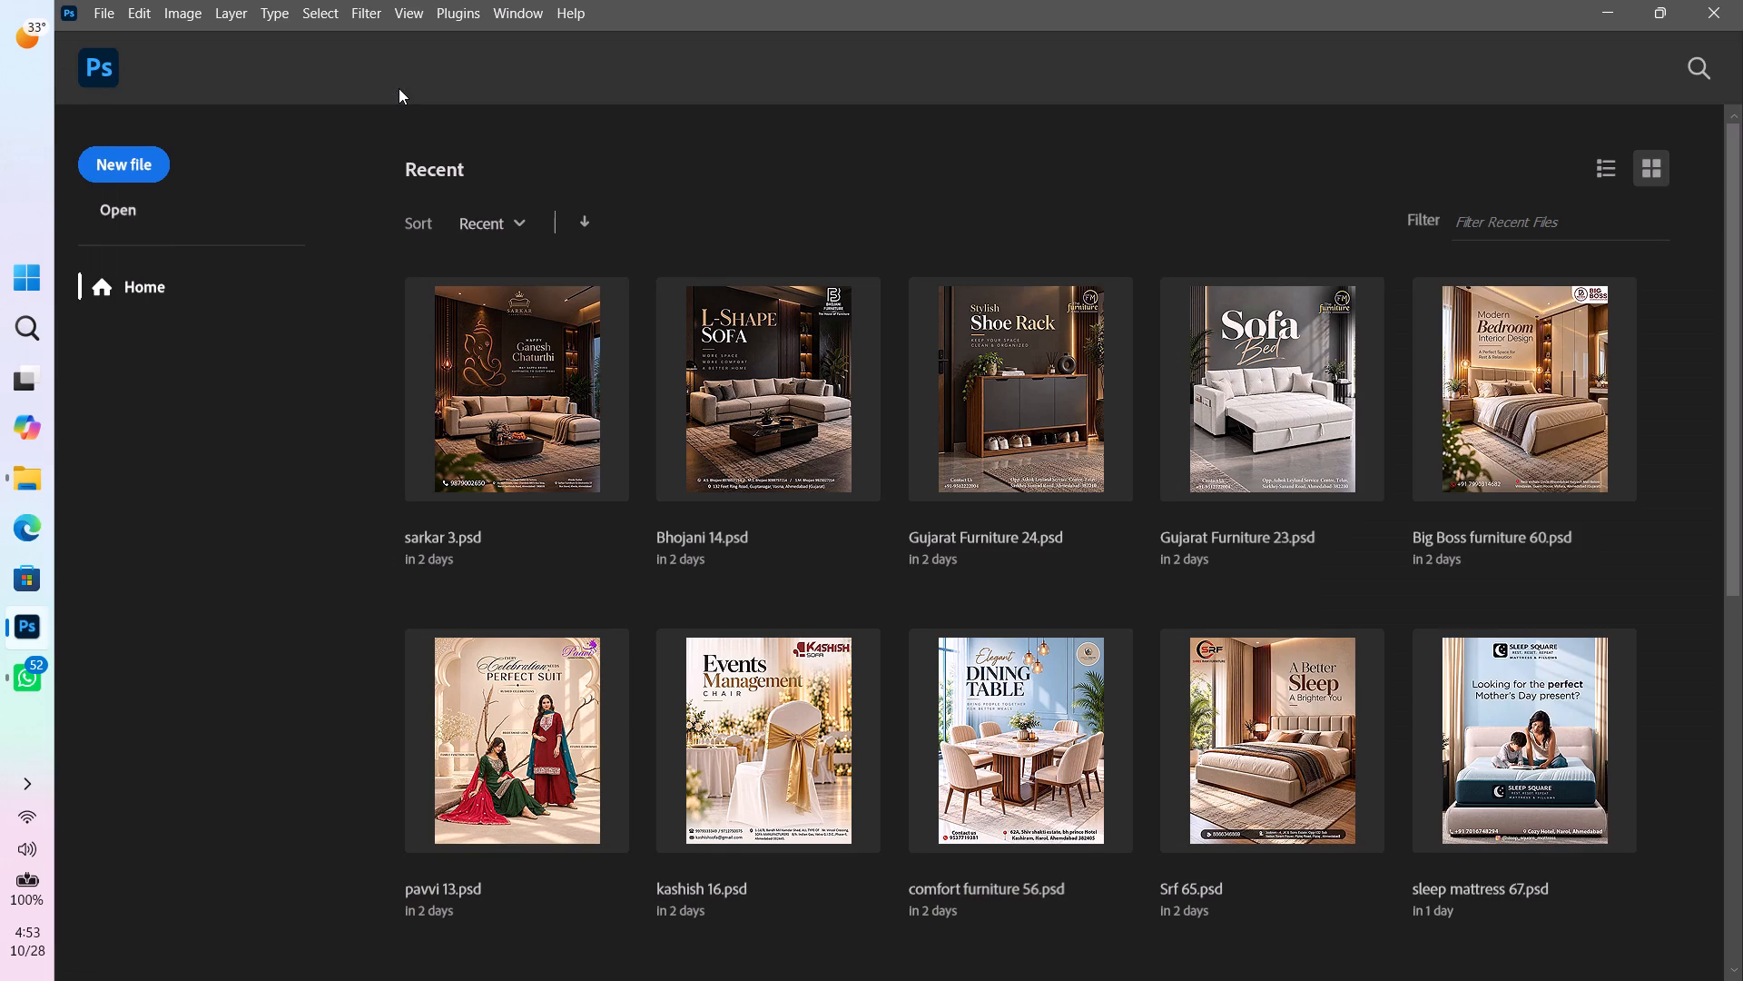
Switch to File Explorer at the royal furniture folder in Downloads, posts.
{"action": "left_click", "coordinate": [16, 465]}
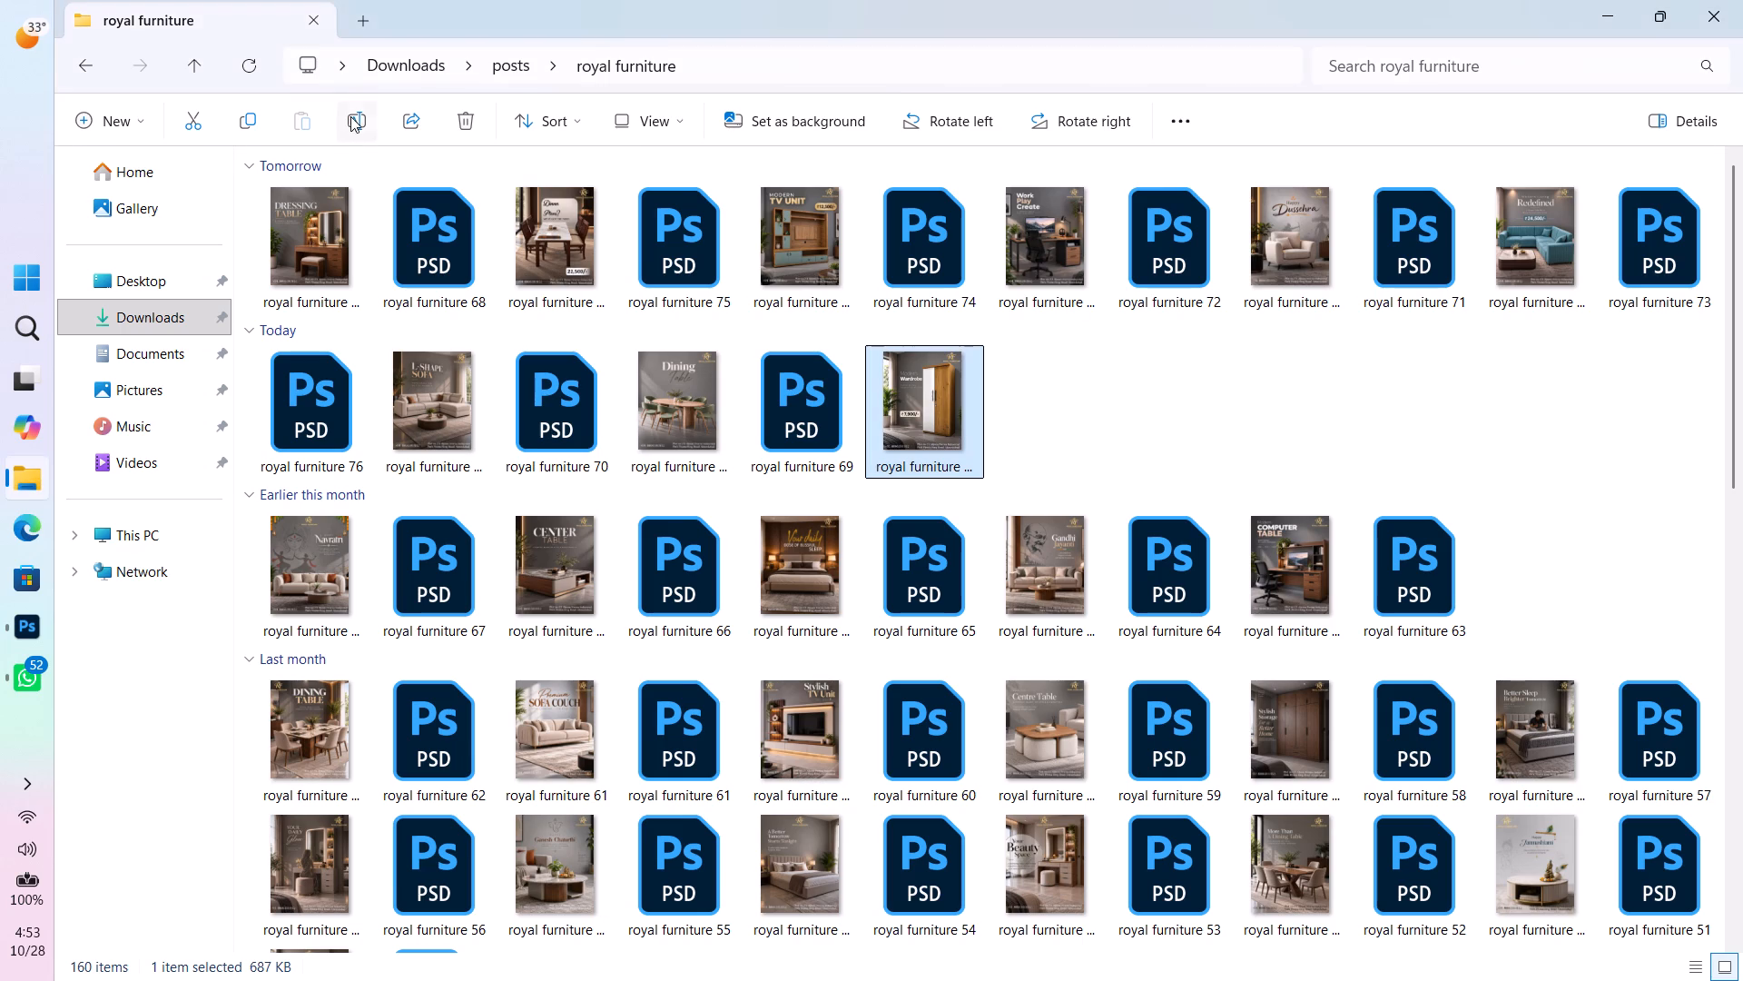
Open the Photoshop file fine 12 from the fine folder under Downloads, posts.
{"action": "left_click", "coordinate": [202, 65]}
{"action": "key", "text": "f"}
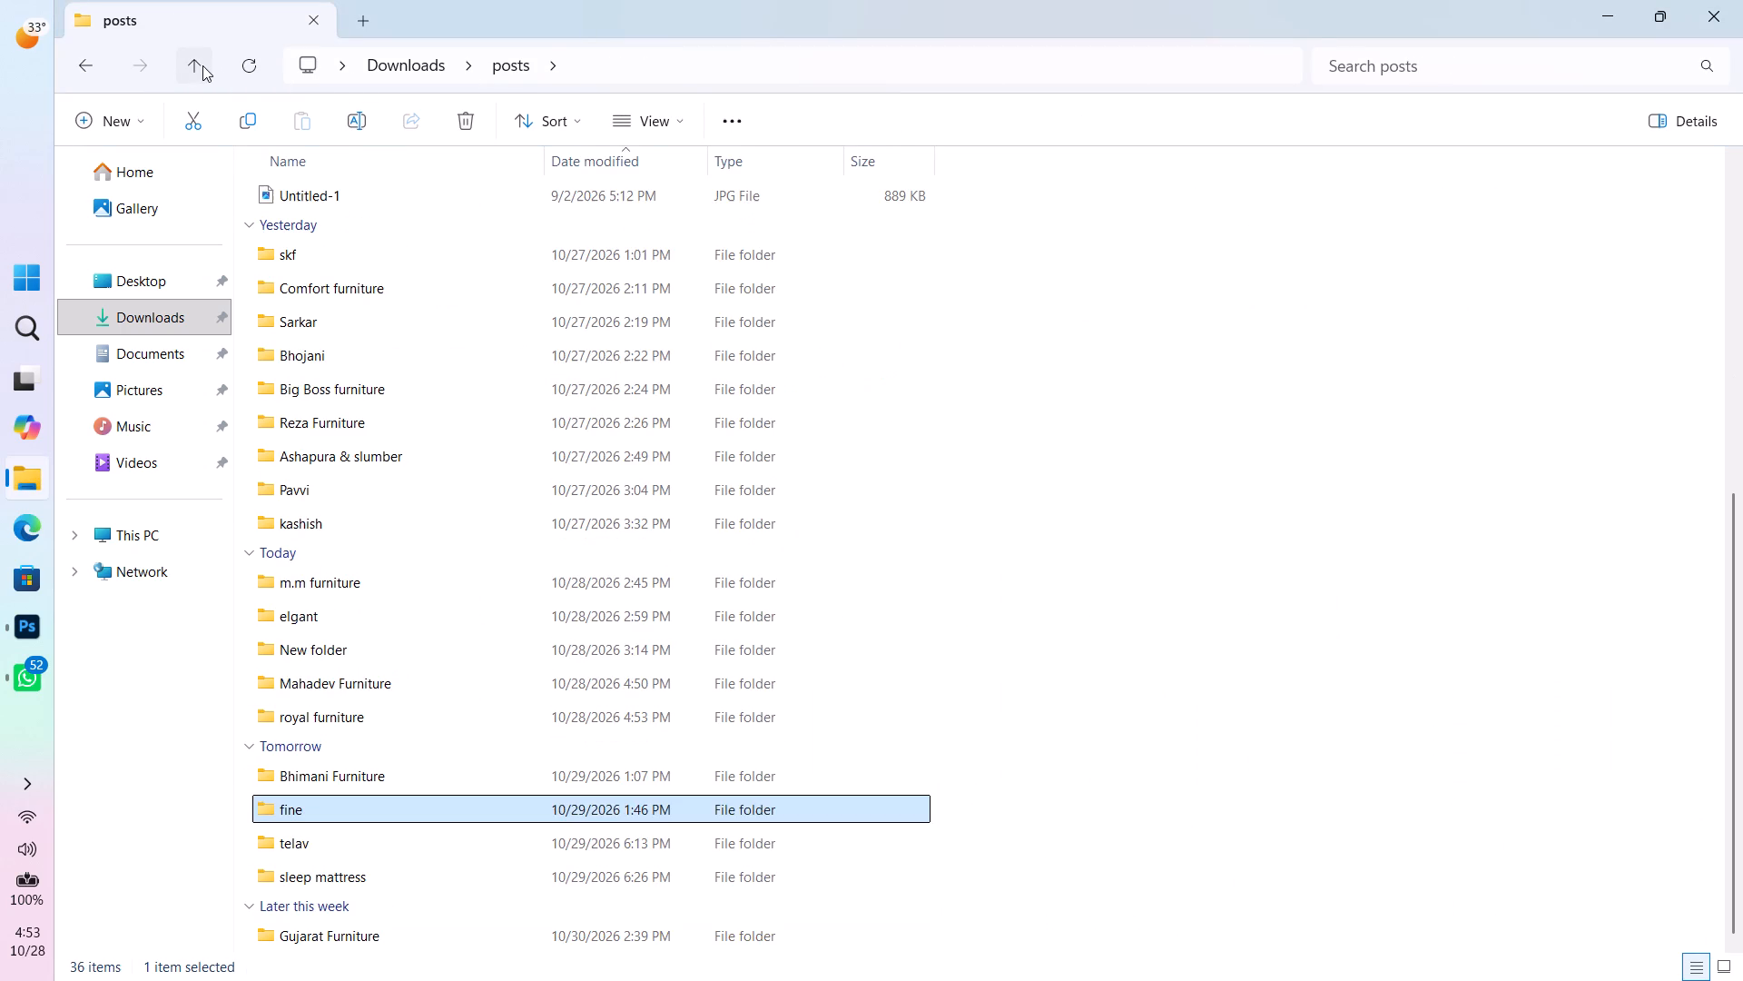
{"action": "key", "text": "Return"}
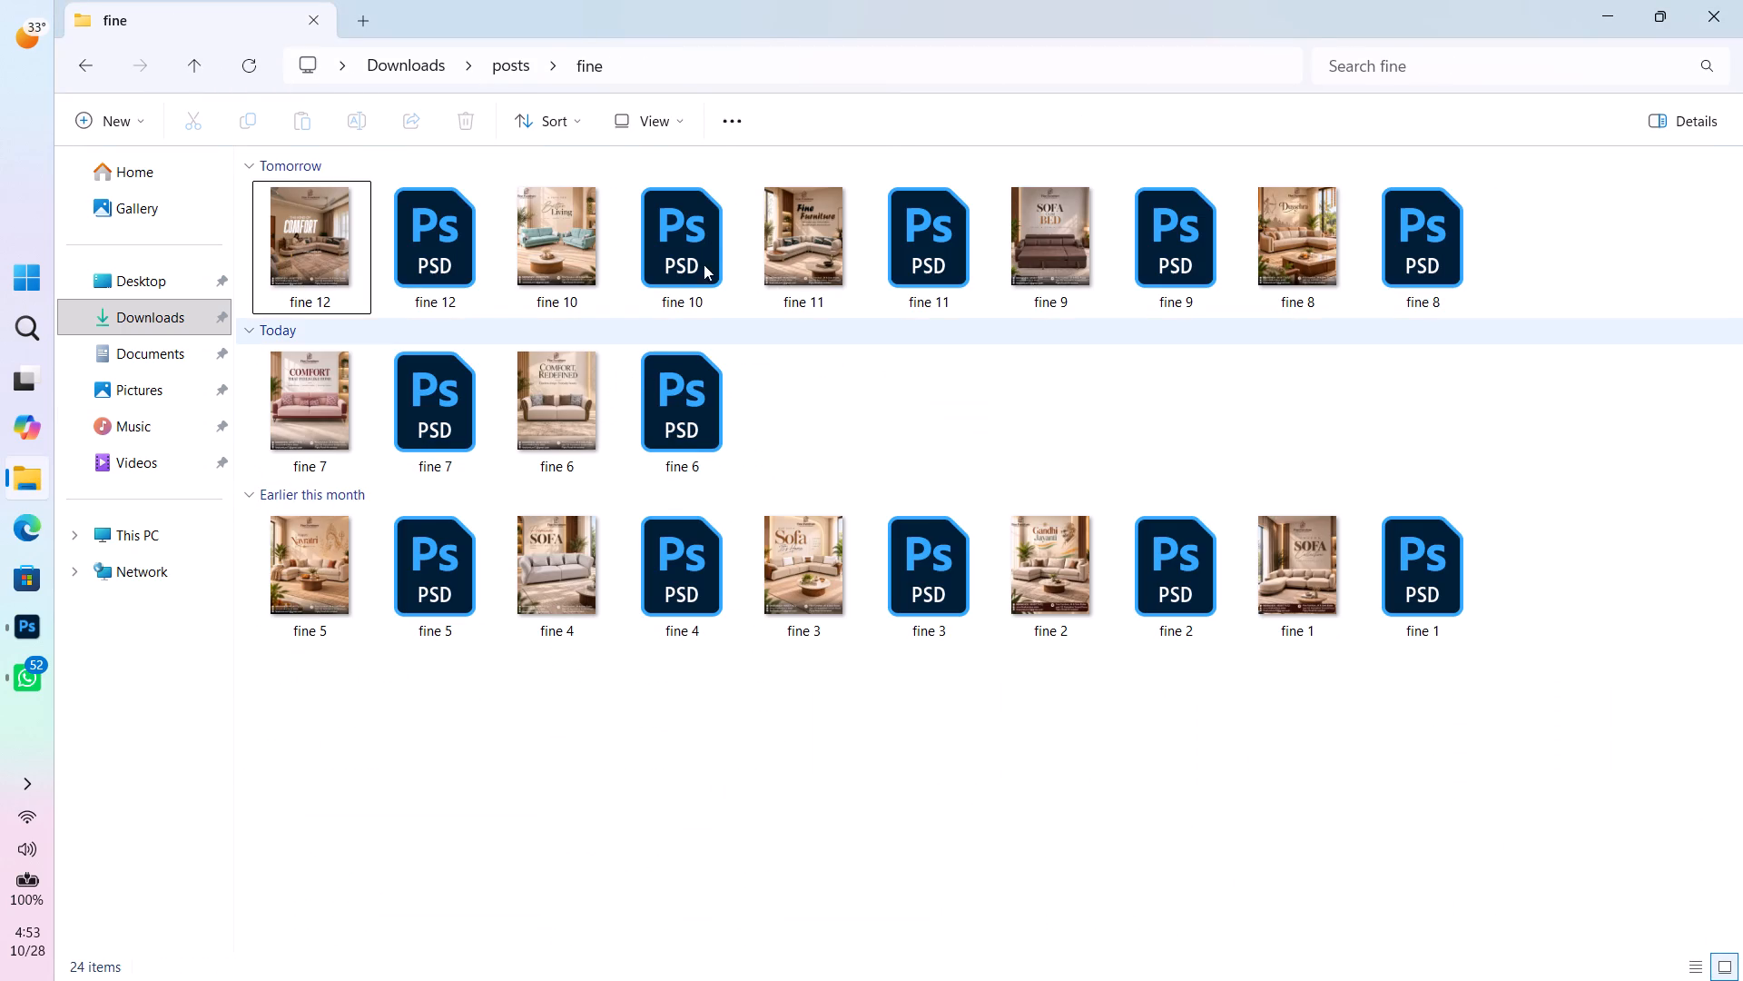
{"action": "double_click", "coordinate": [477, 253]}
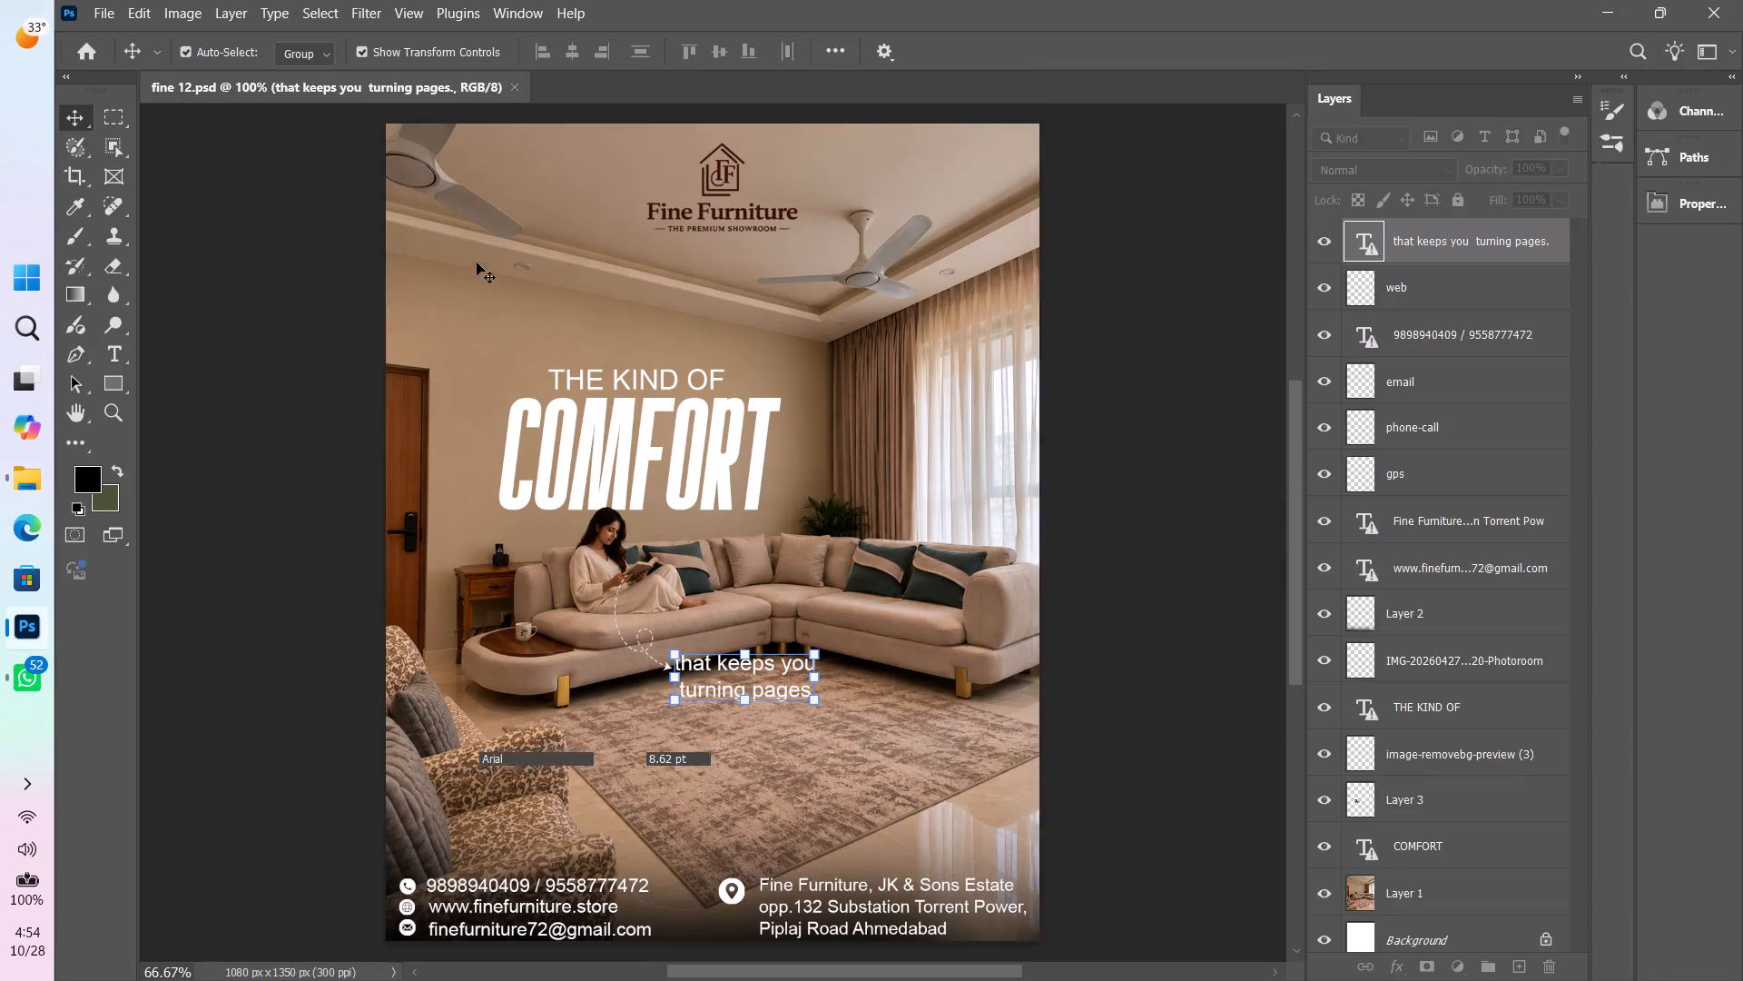
Create a new document from the recent 1080 x 1350 px preset at 300 ppi.
{"action": "key", "text": "ctrl+n"}
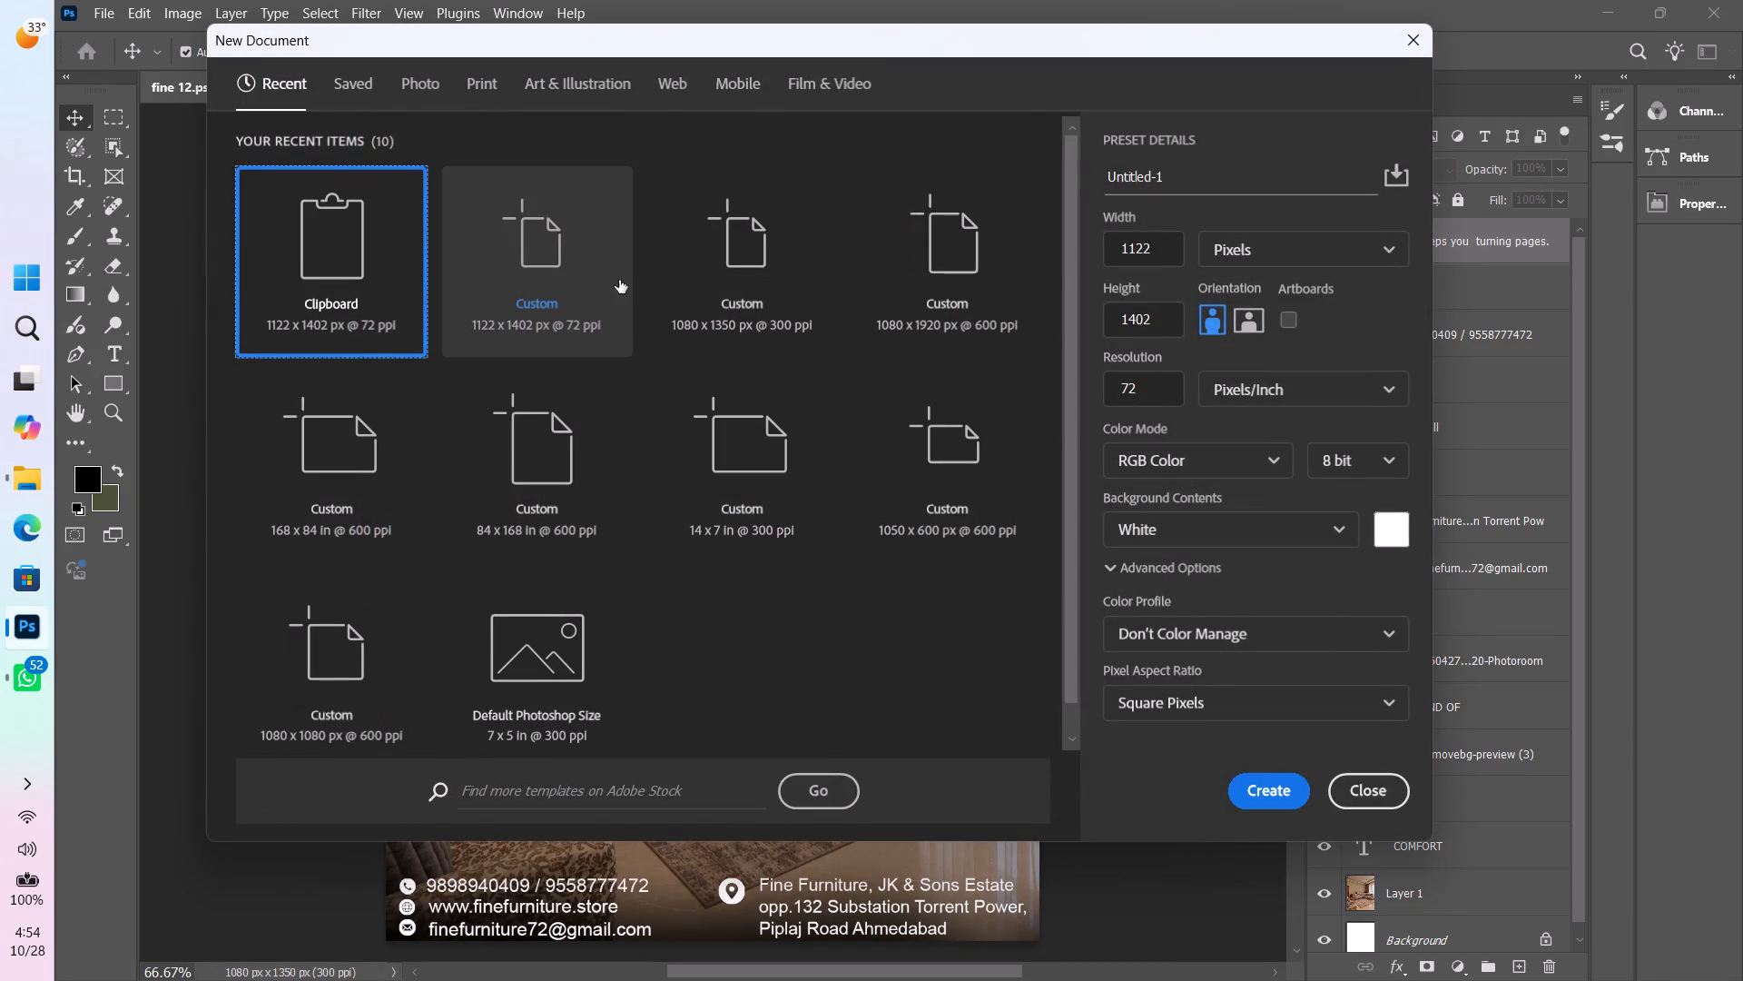
{"action": "left_click", "coordinate": [783, 325]}
{"action": "left_click", "coordinate": [1237, 790]}
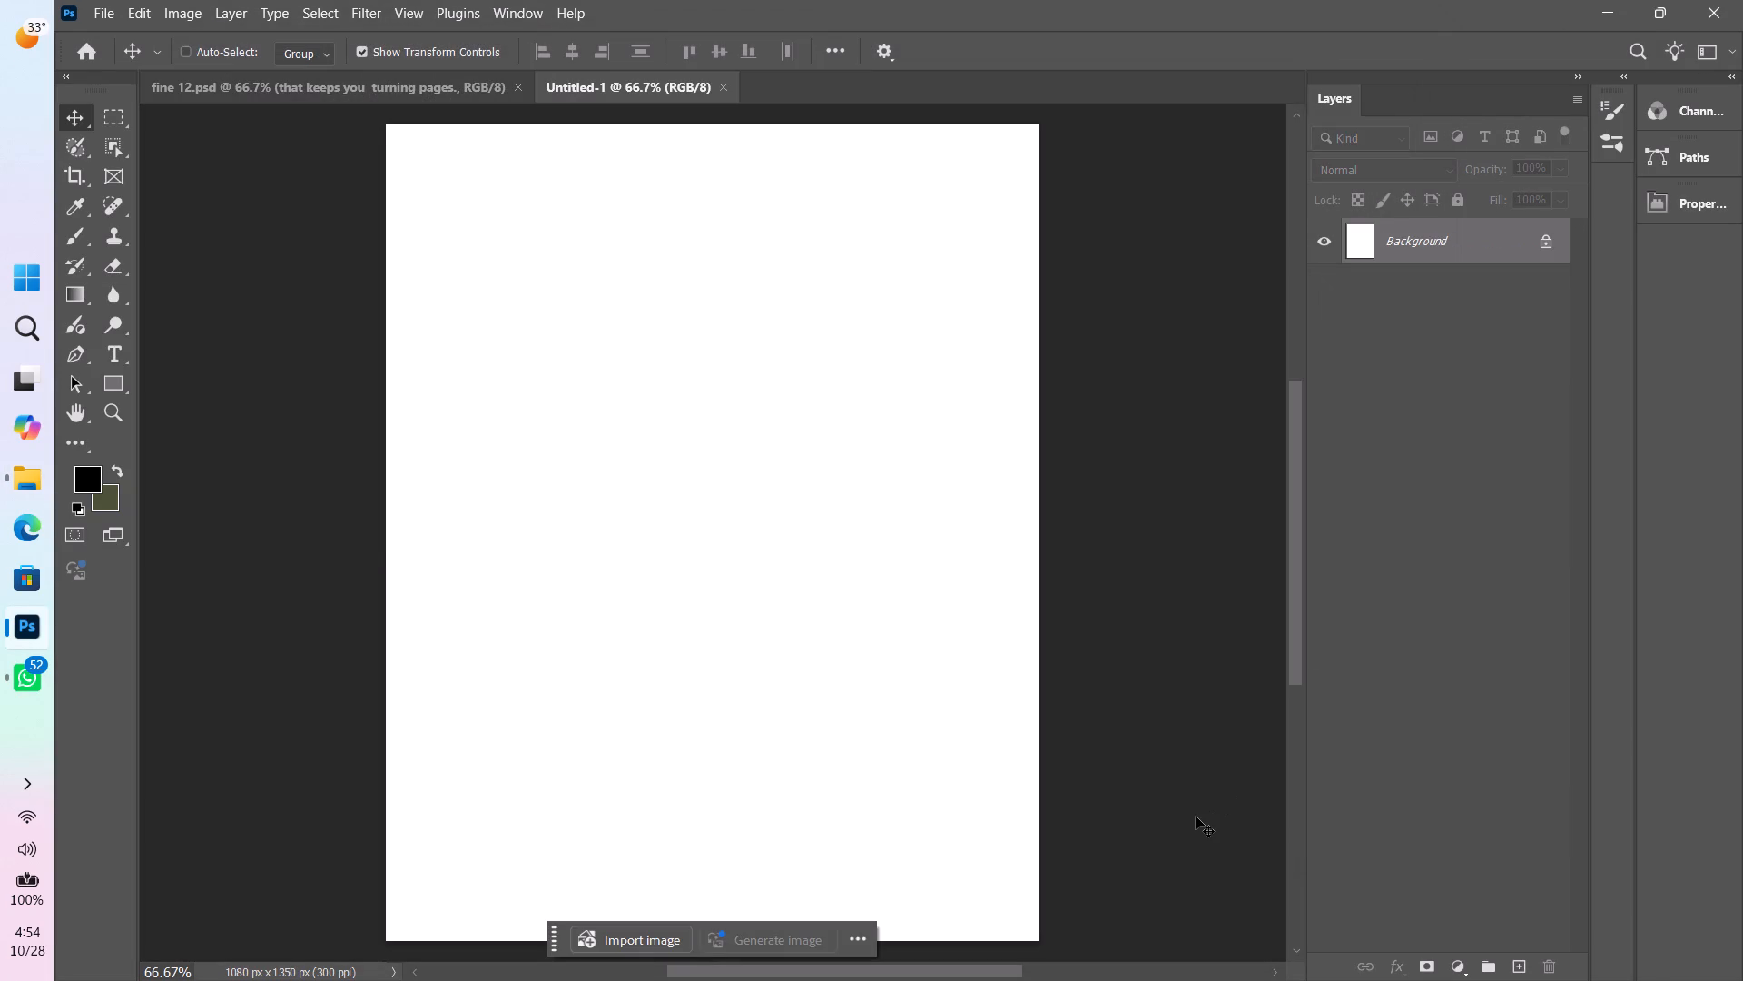
Paste the Sofa Cum Bed image into the new document and scale it down to 96.45% to fit the canvas.
{"action": "key", "text": "ctrl+v"}
{"action": "key", "text": "space"}
{"action": "left_click_drag", "start_coordinate": [911, 521], "coordinate": [898, 469]}
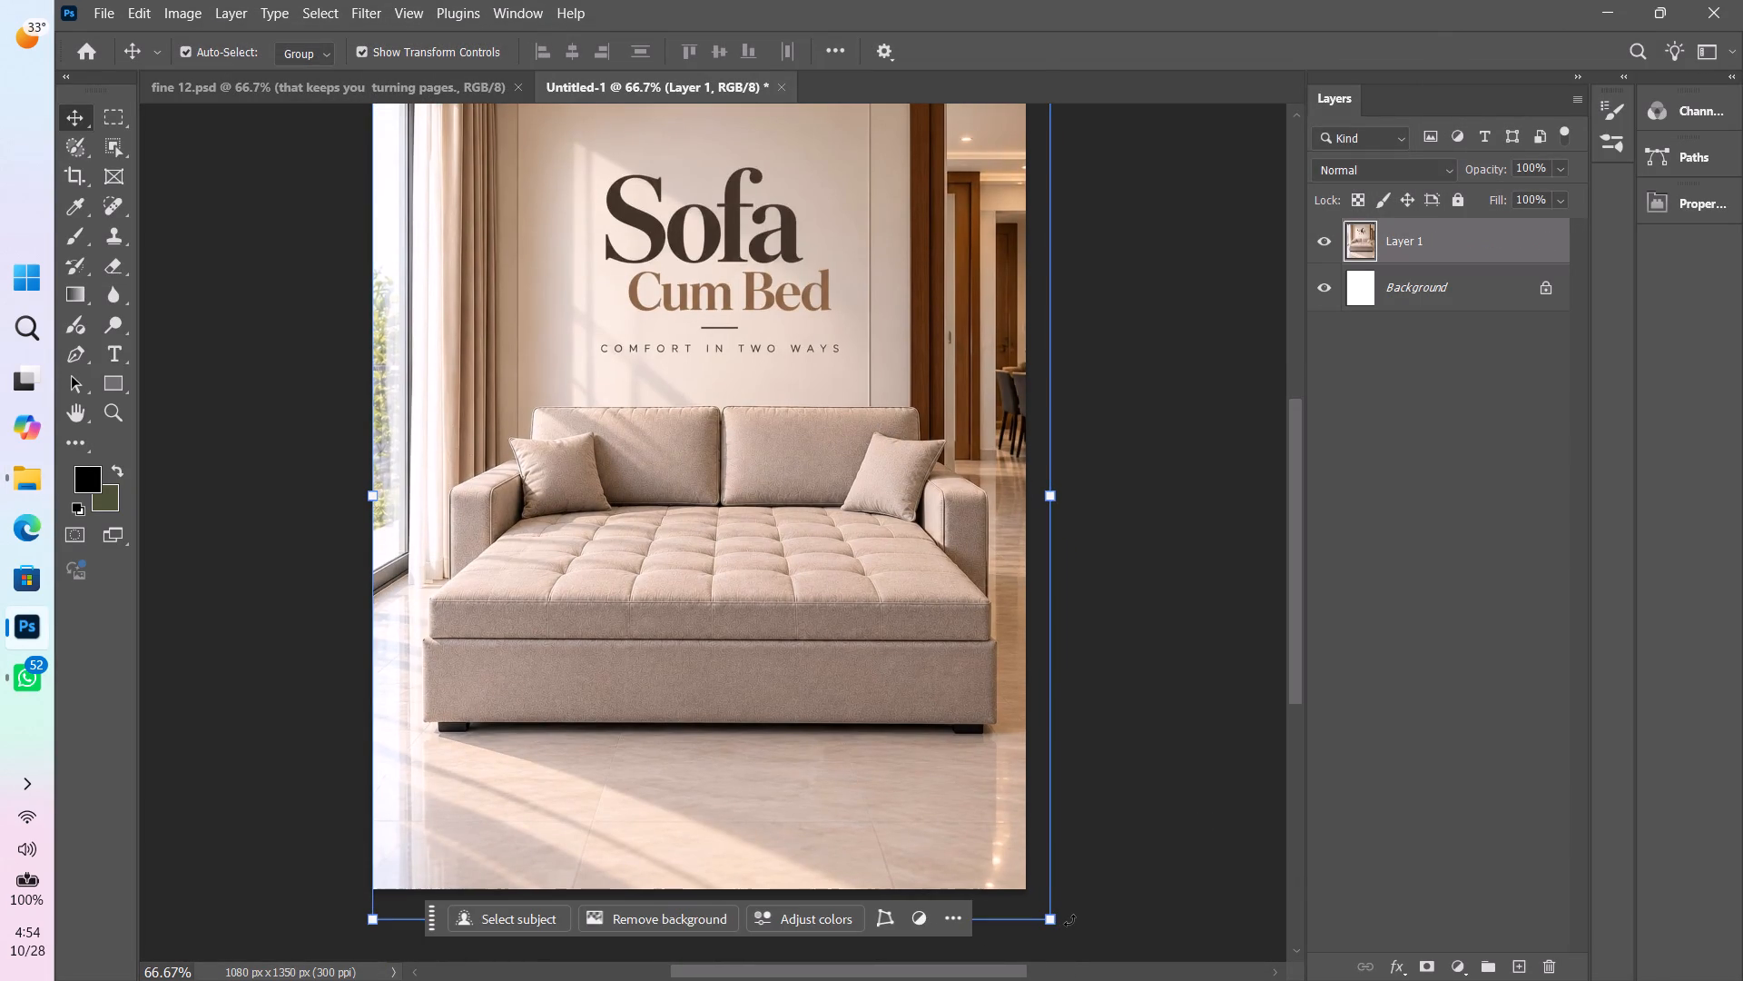
{"action": "left_click", "coordinate": [1069, 920]}
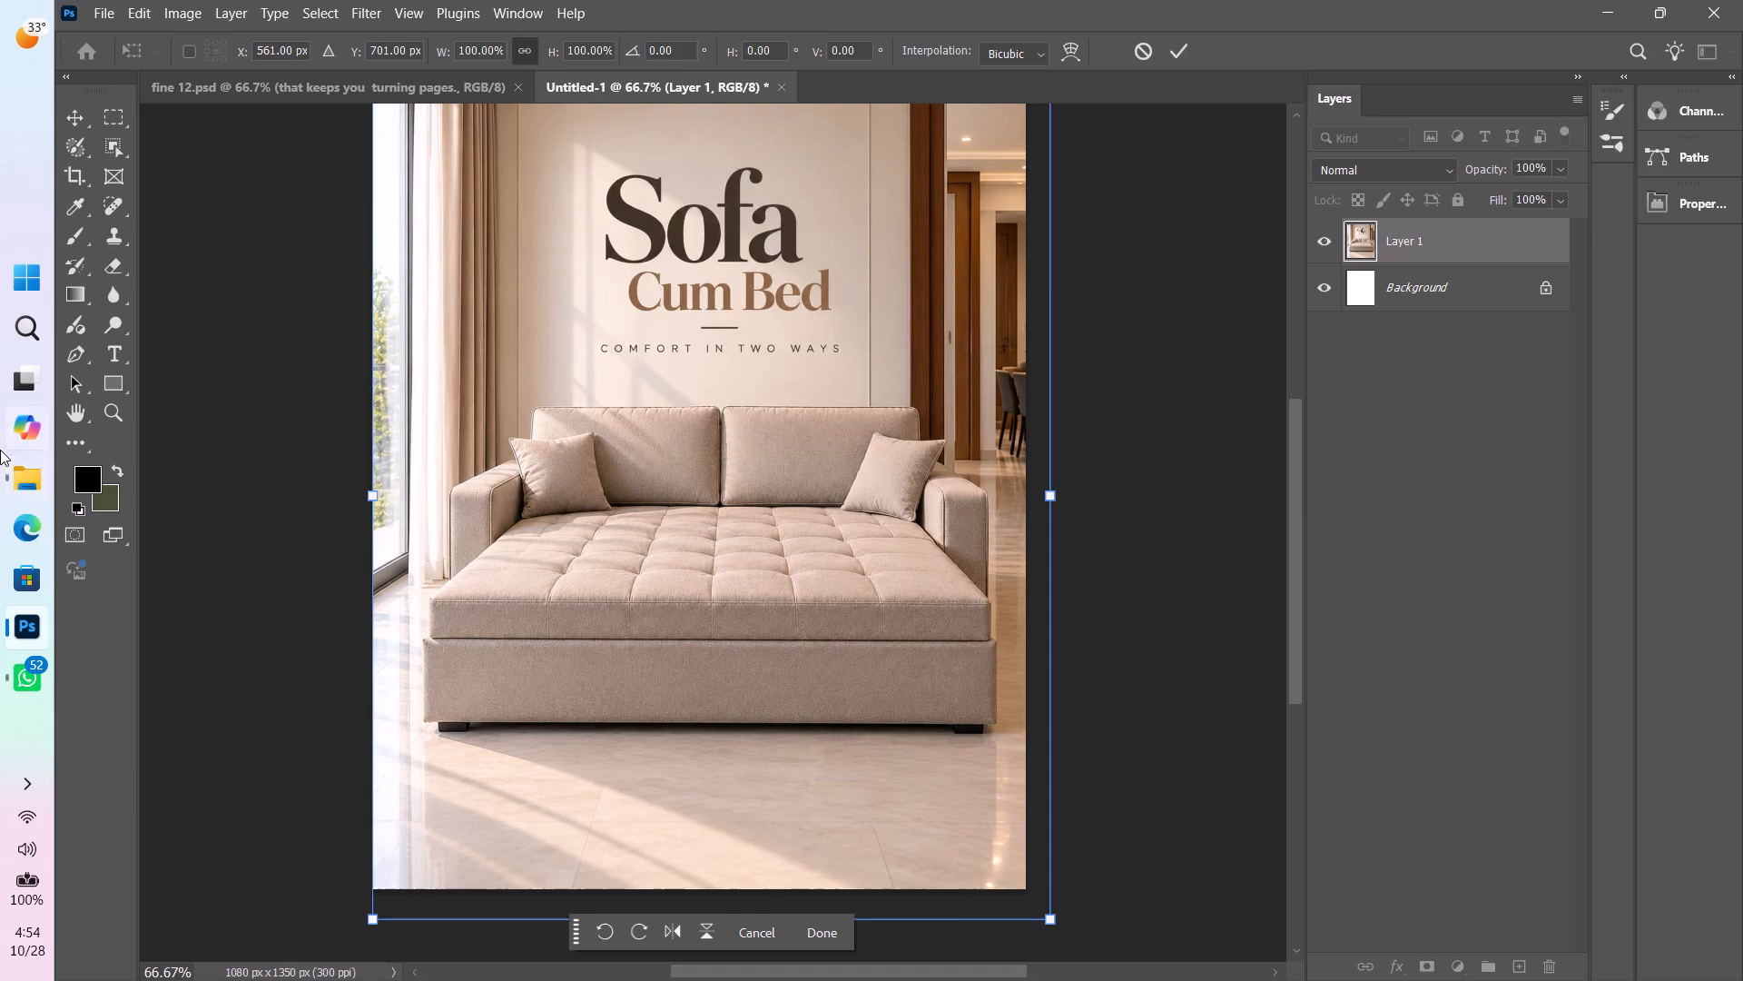
{"action": "left_click_drag", "start_coordinate": [1055, 924], "coordinate": [1033, 903]}
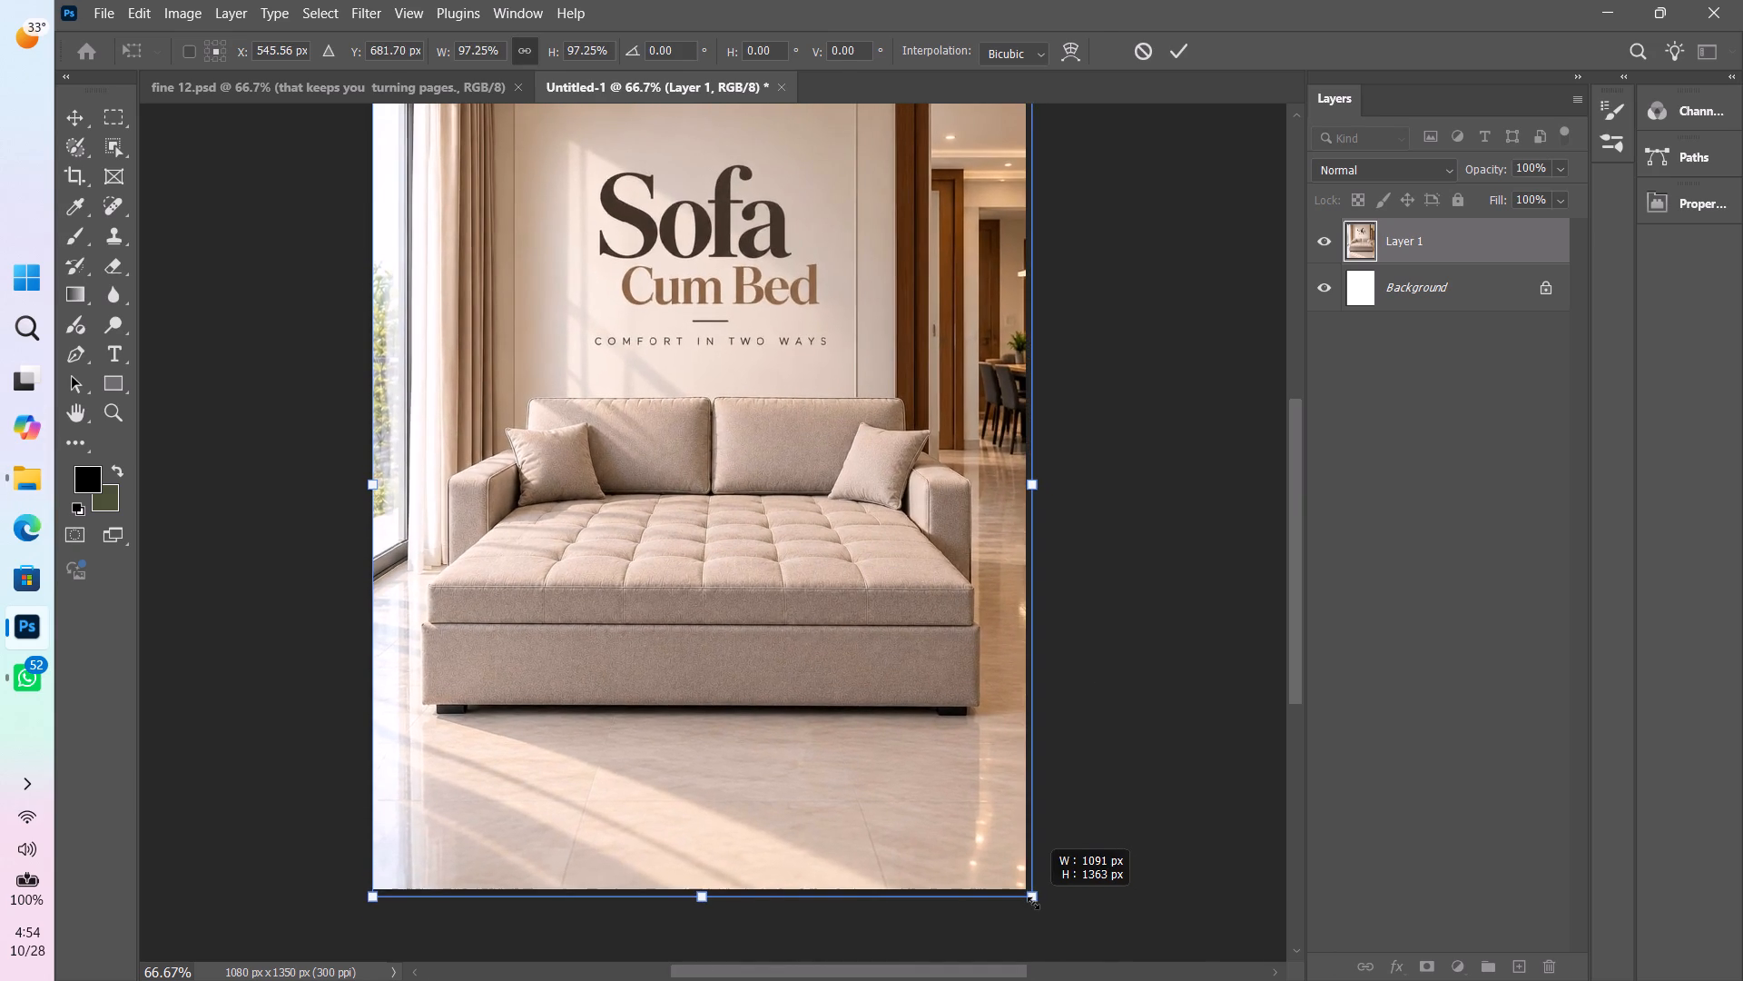
{"action": "left_click_drag", "start_coordinate": [1033, 903], "coordinate": [1025, 898]}
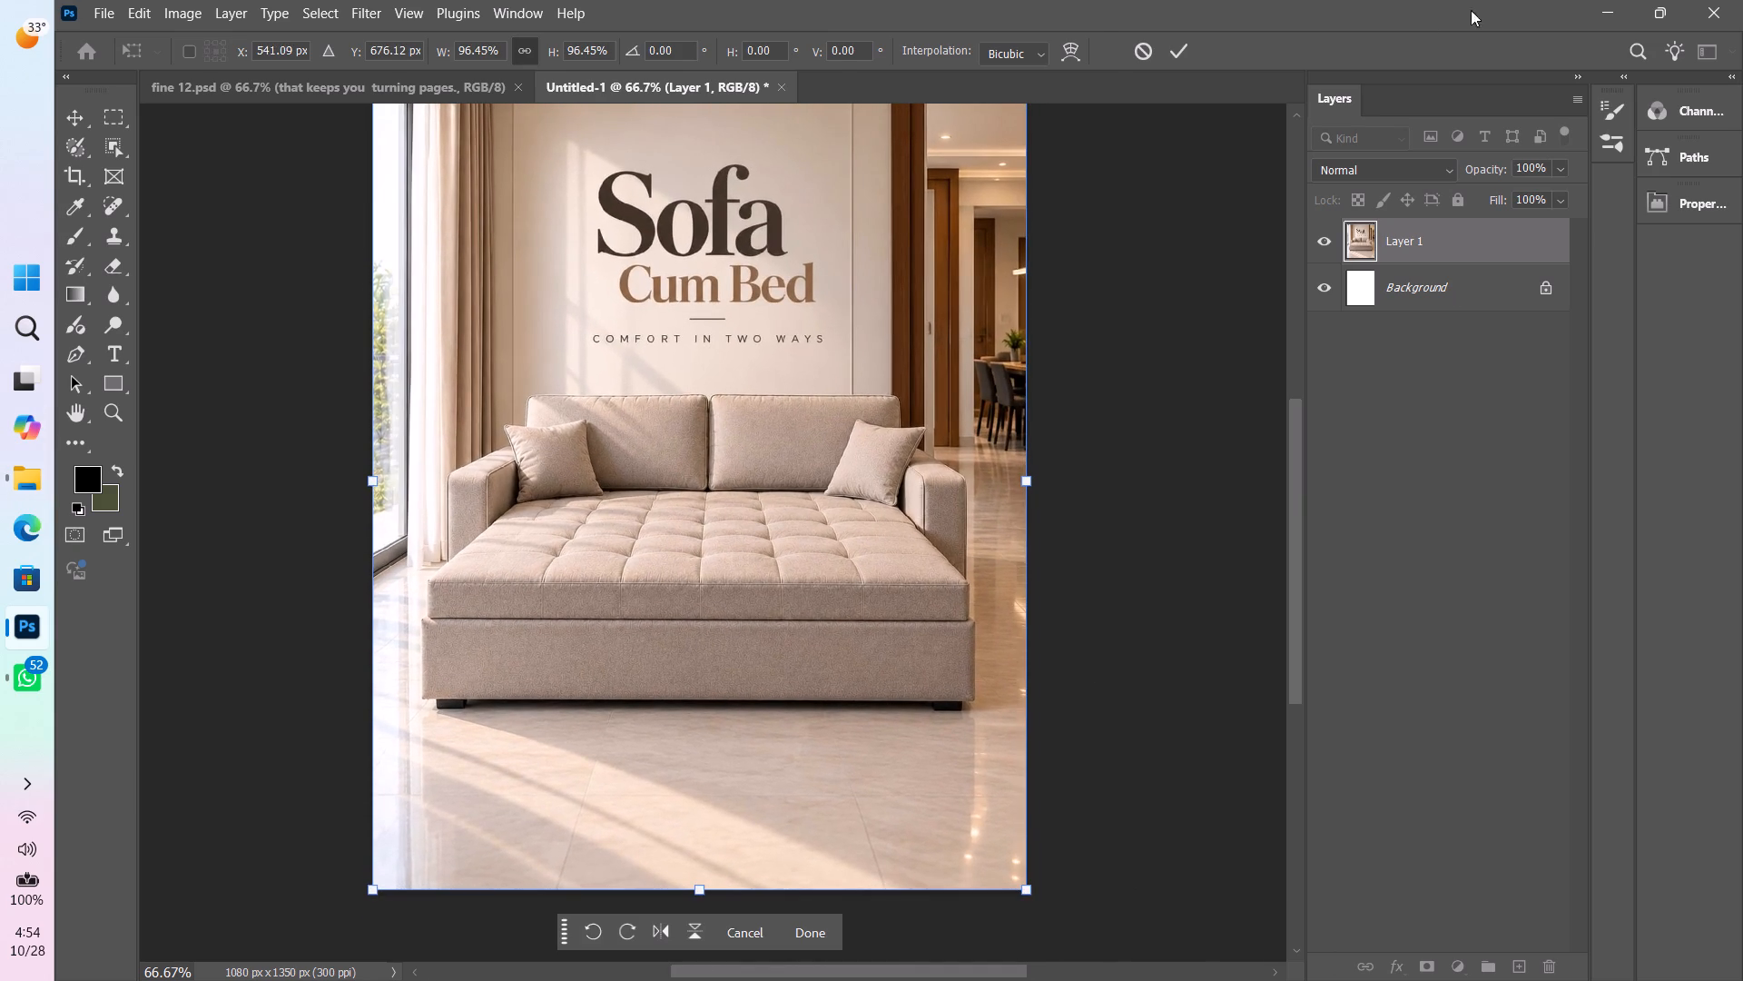
{"action": "left_click", "coordinate": [1182, 64]}
{"action": "left_click", "coordinate": [1230, 388]}
{"action": "key", "text": "ctrl+0"}
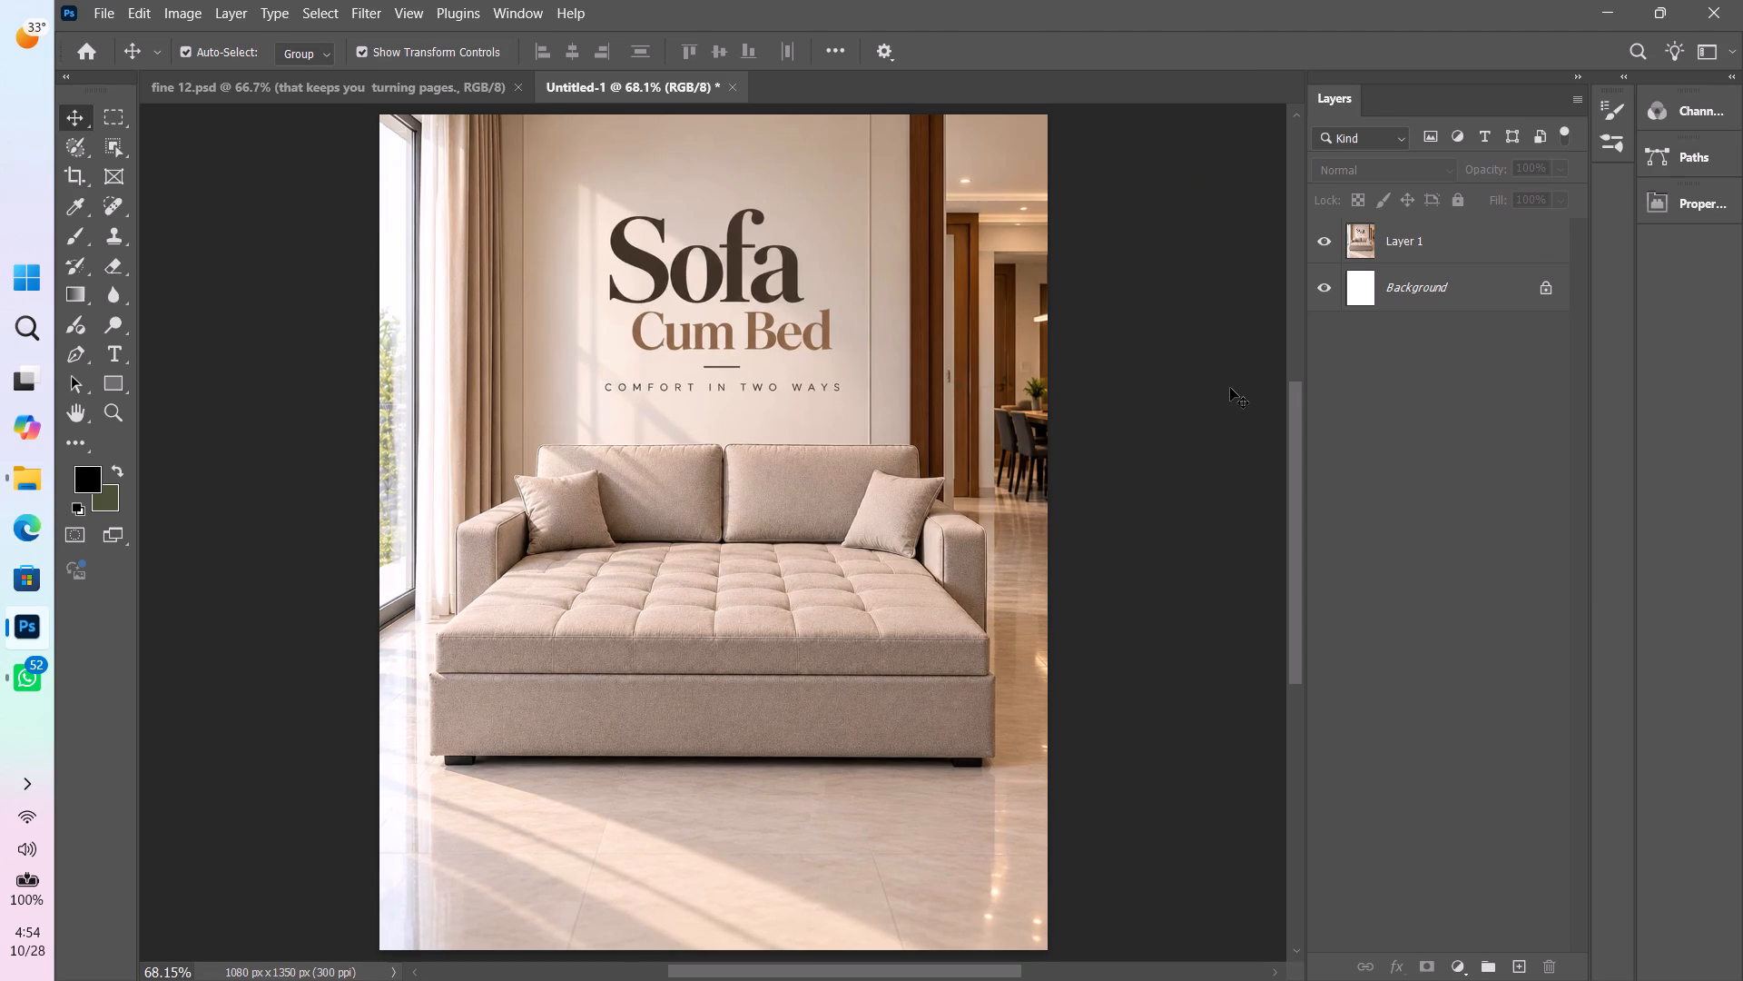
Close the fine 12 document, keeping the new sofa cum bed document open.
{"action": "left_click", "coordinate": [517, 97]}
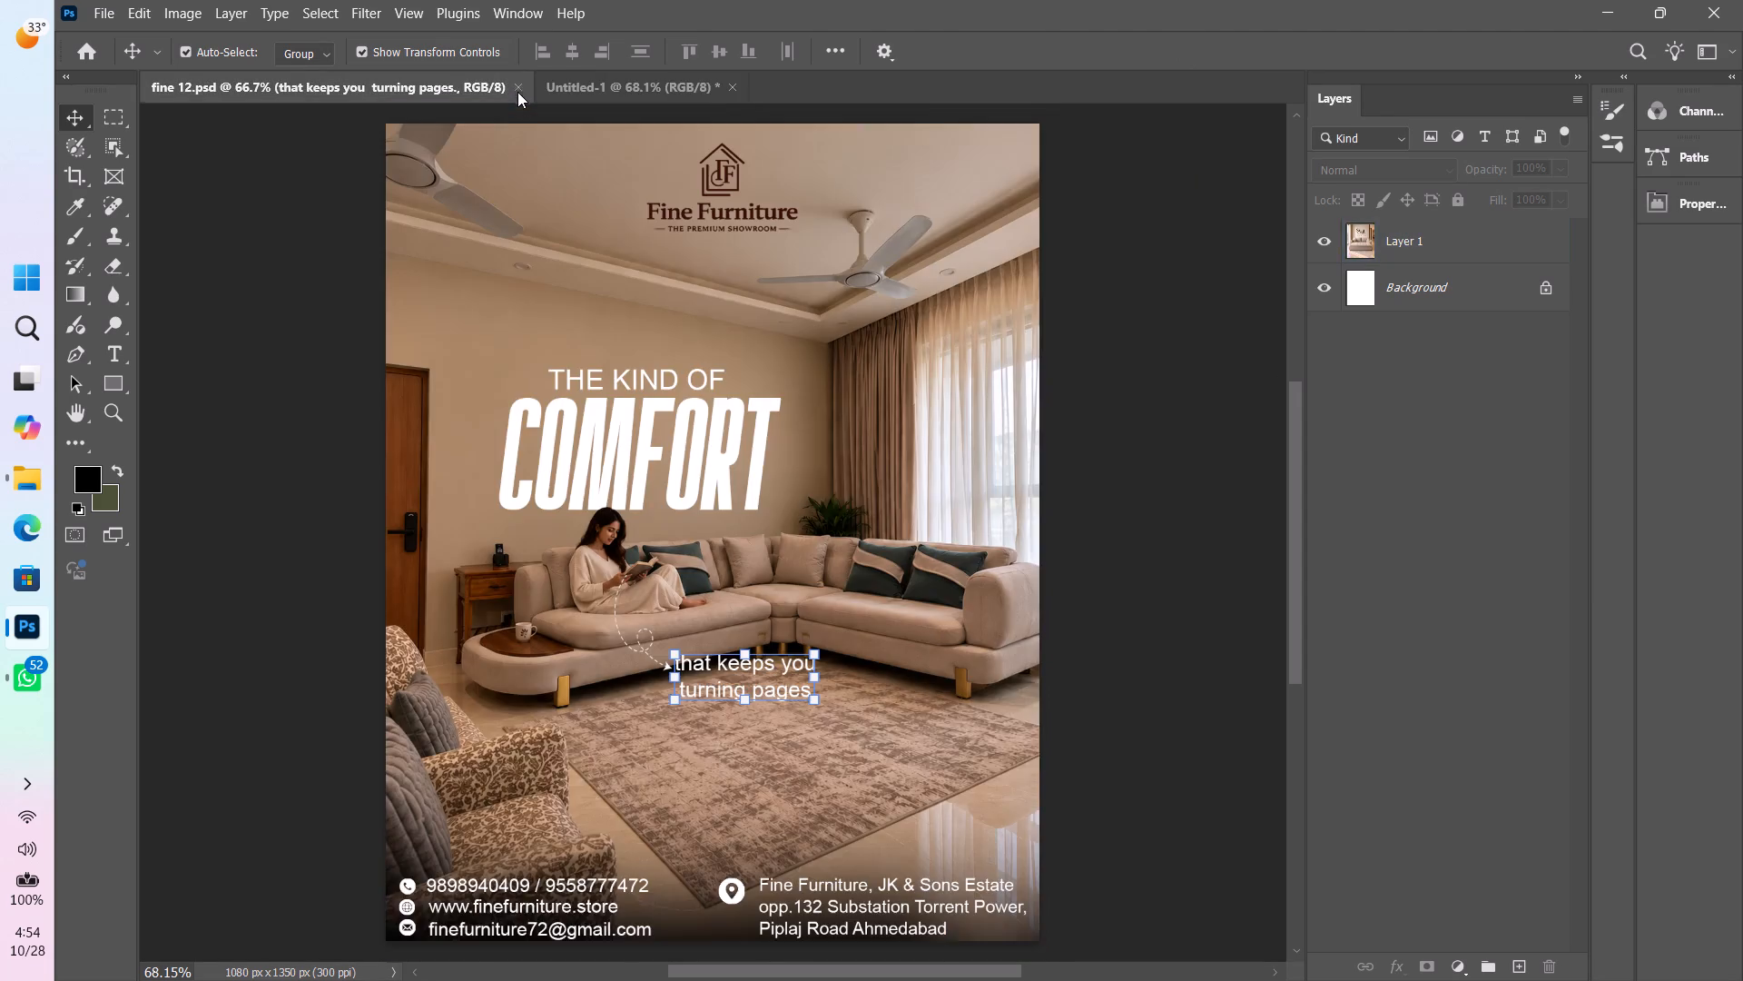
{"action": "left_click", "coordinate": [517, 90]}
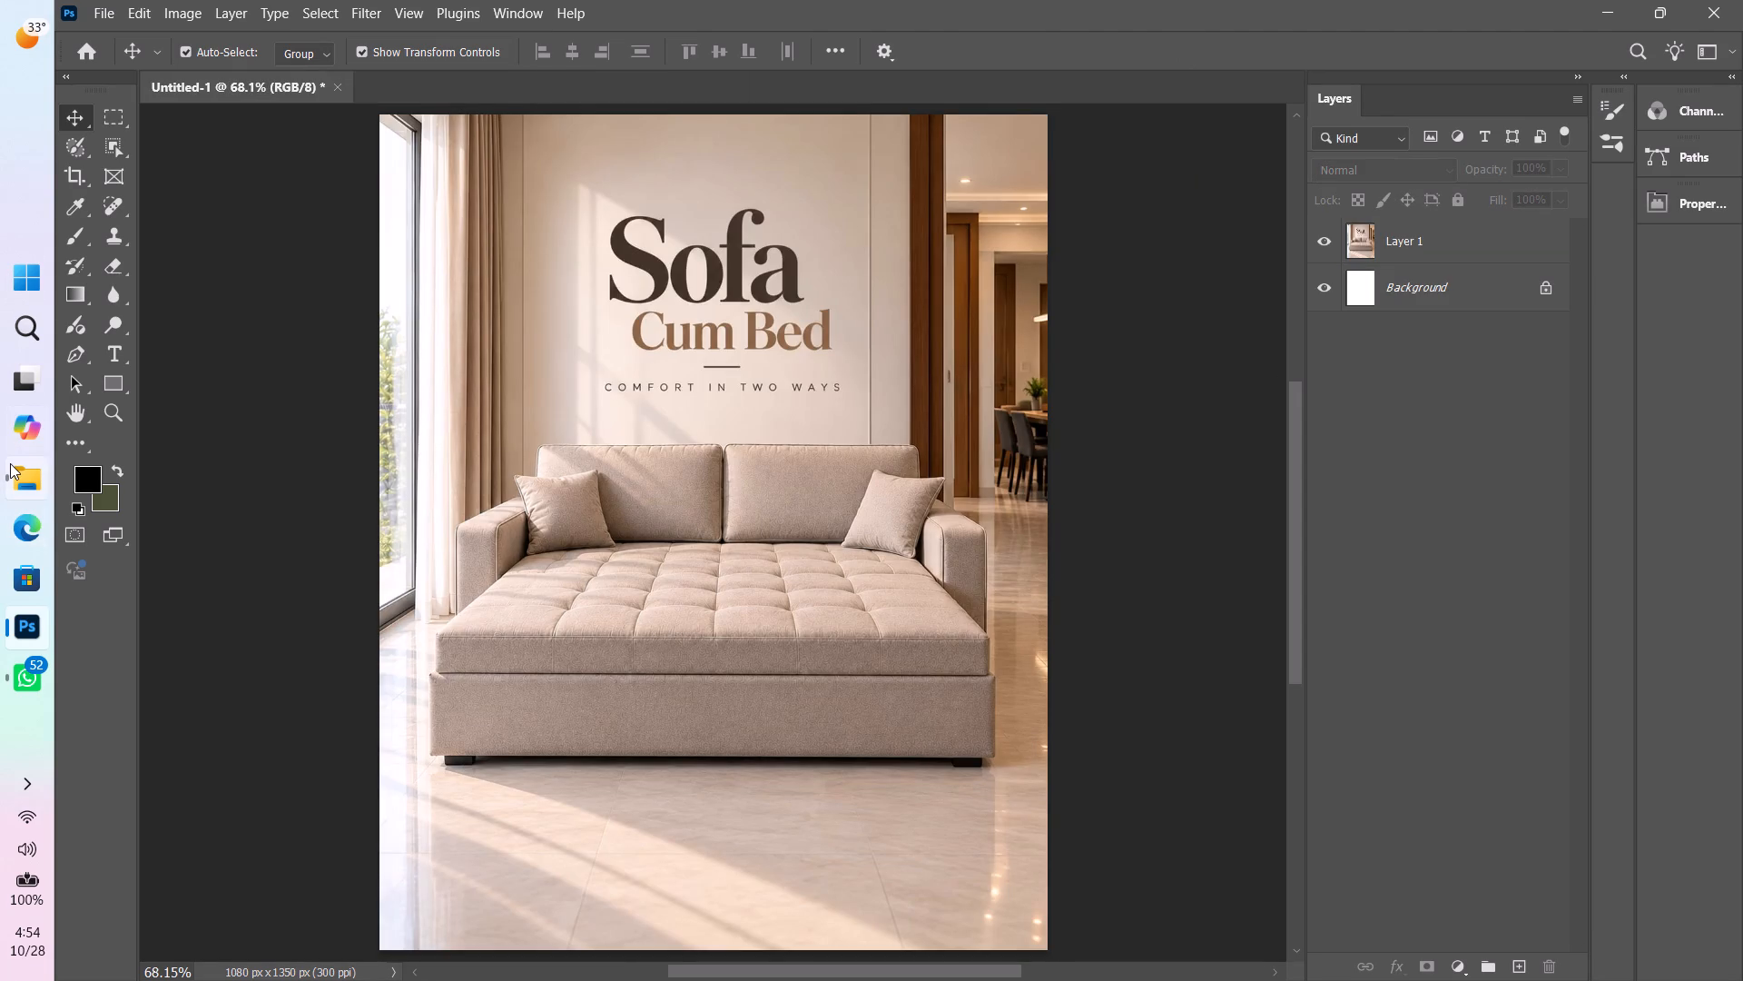
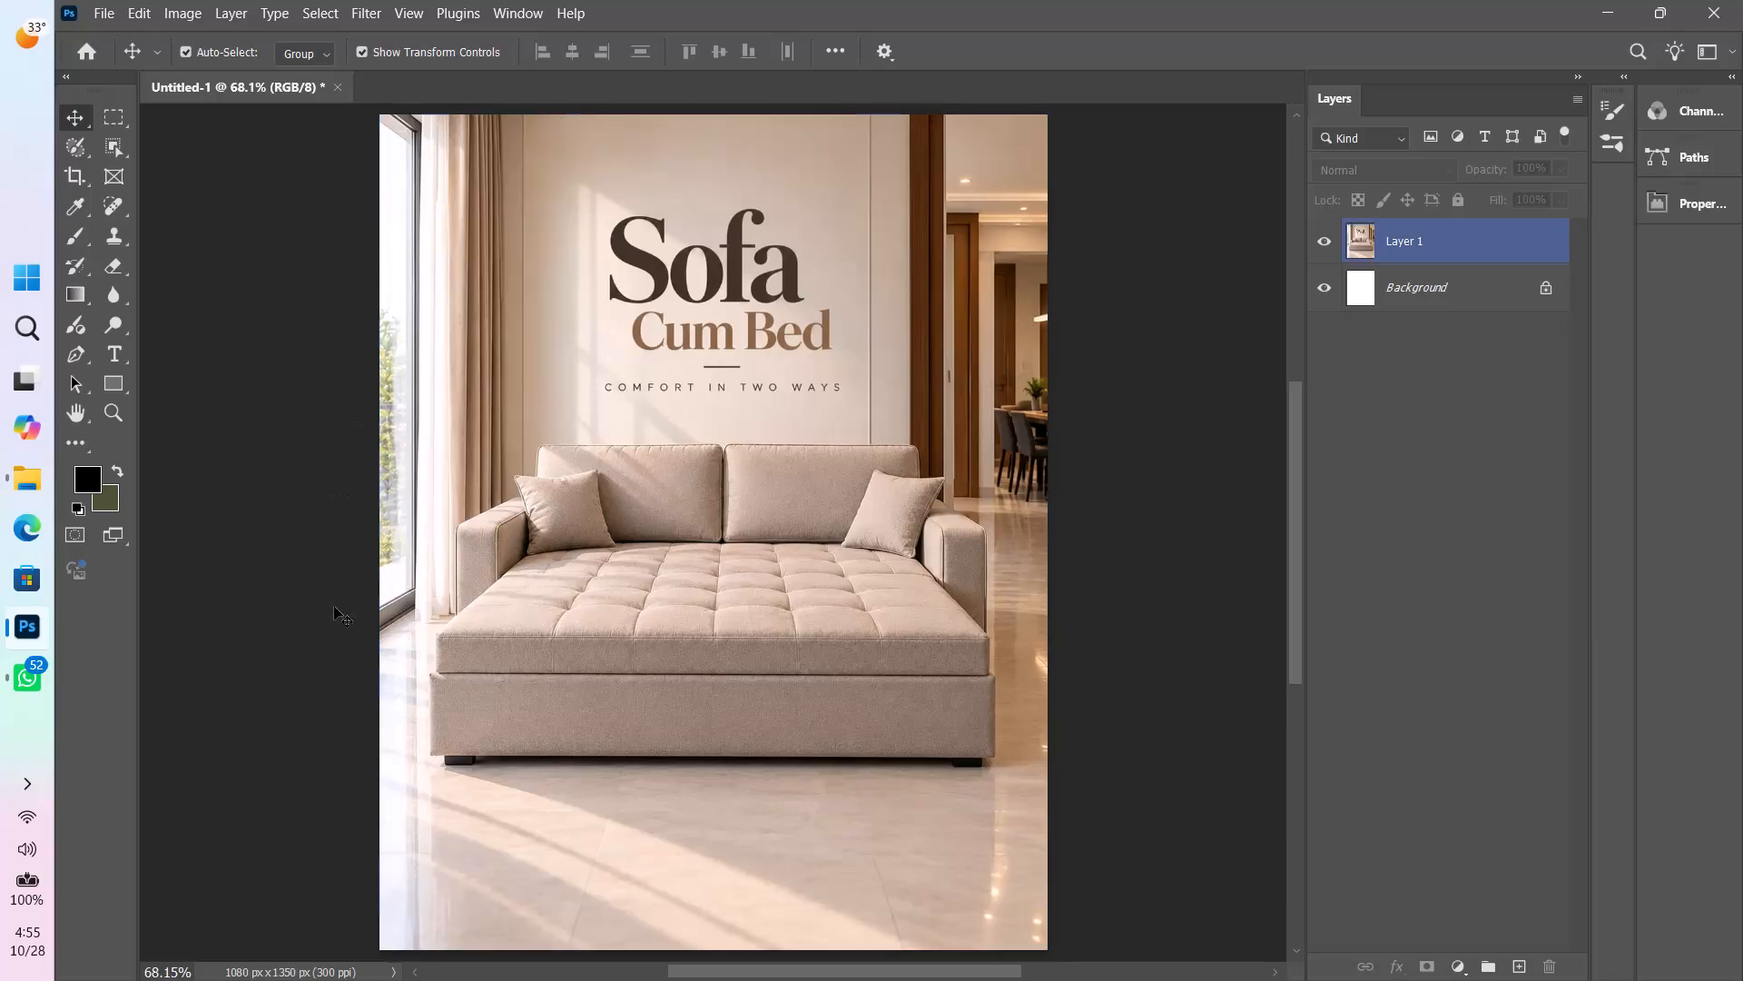
Open the Photoshop file telav 25 from the telav folder under Downloads, posts.
{"action": "left_click", "coordinate": [11, 485]}
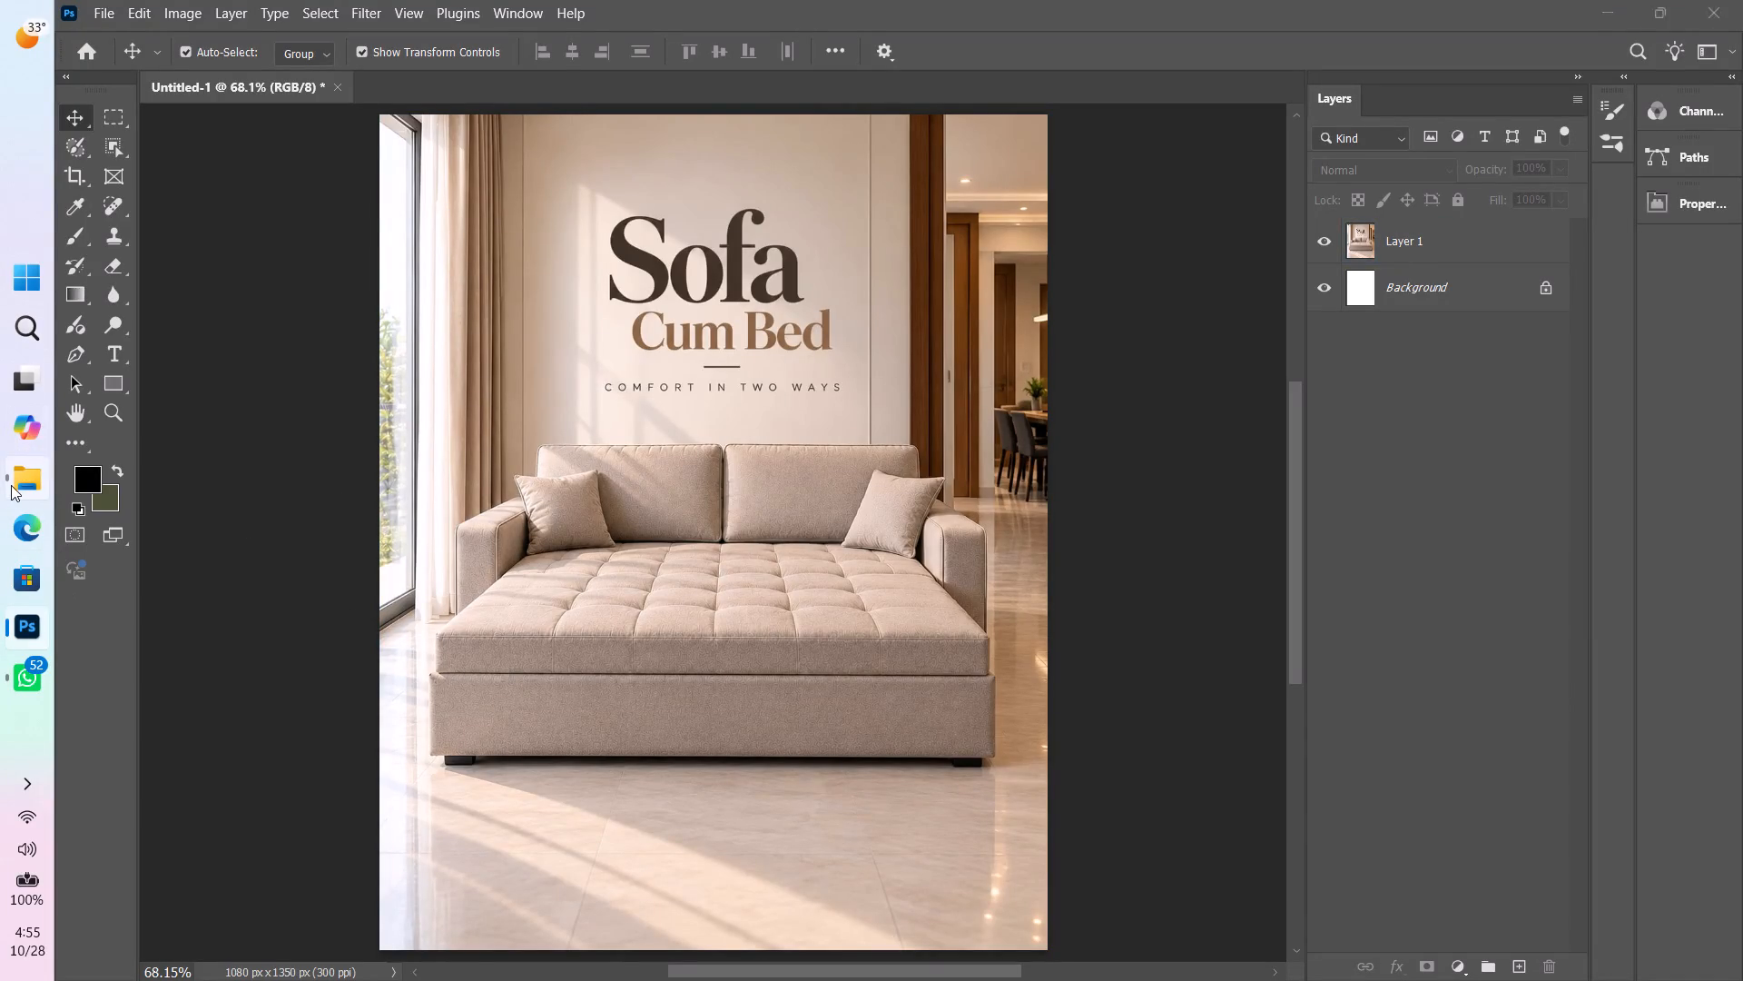
{"action": "left_click", "coordinate": [183, 50]}
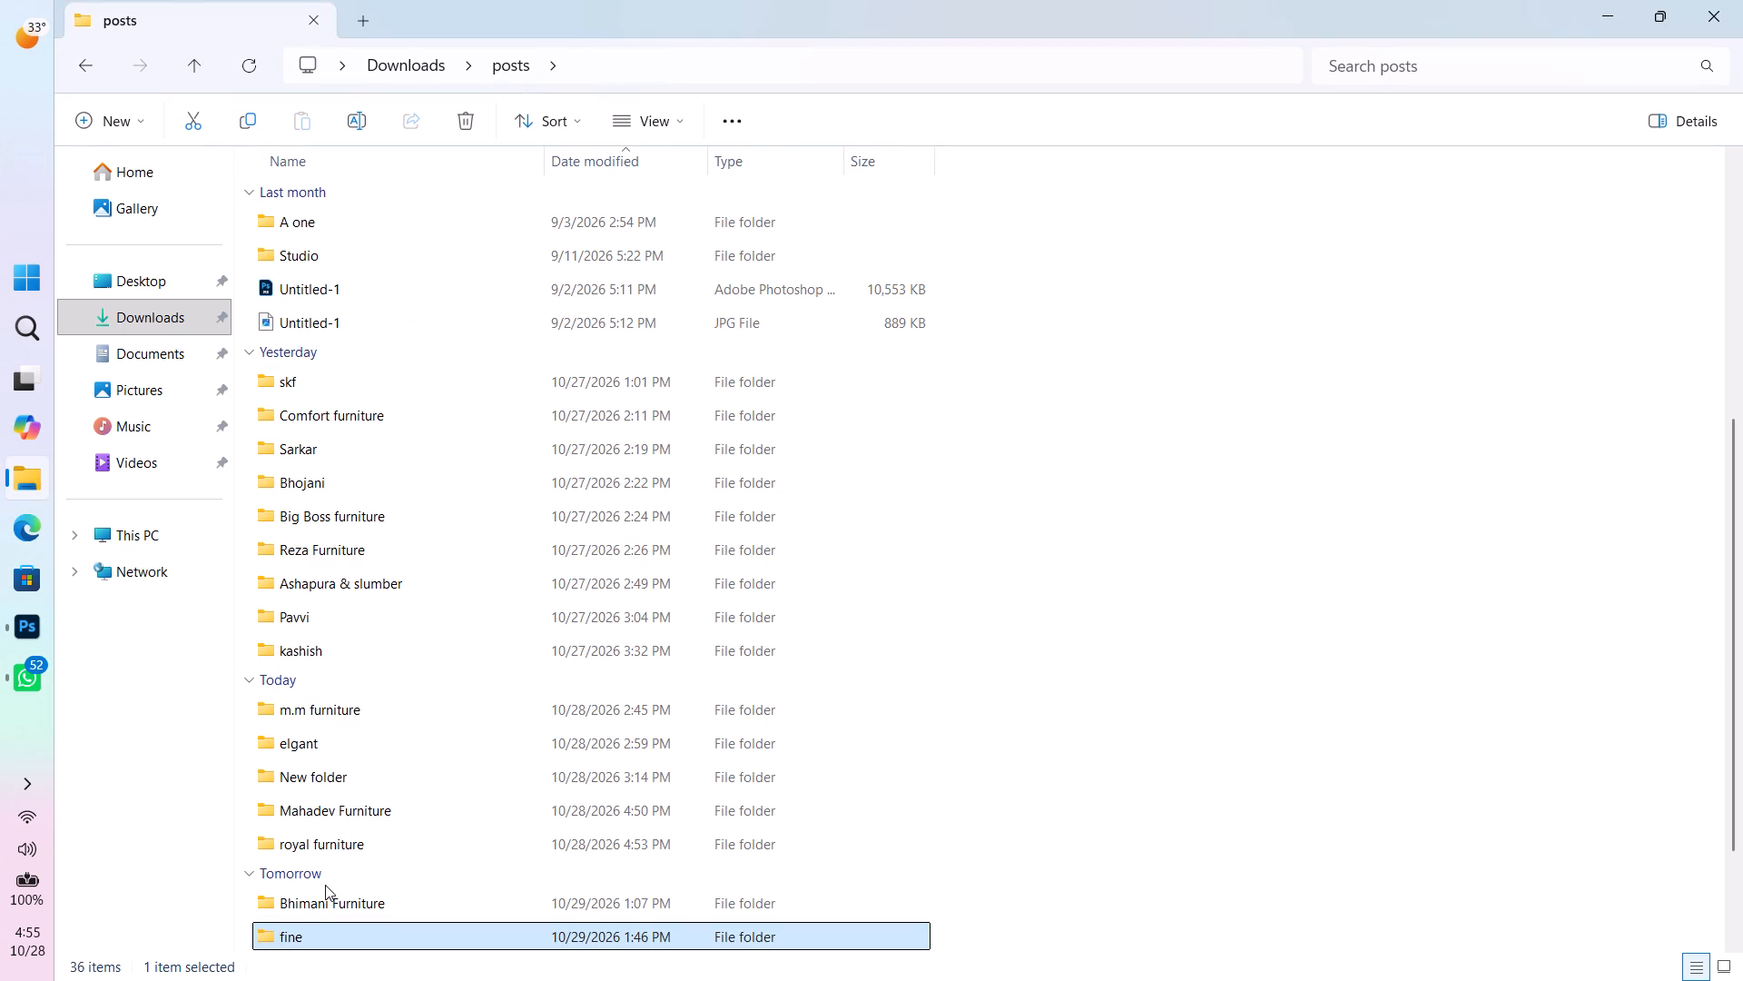
{"action": "key", "text": "t"}
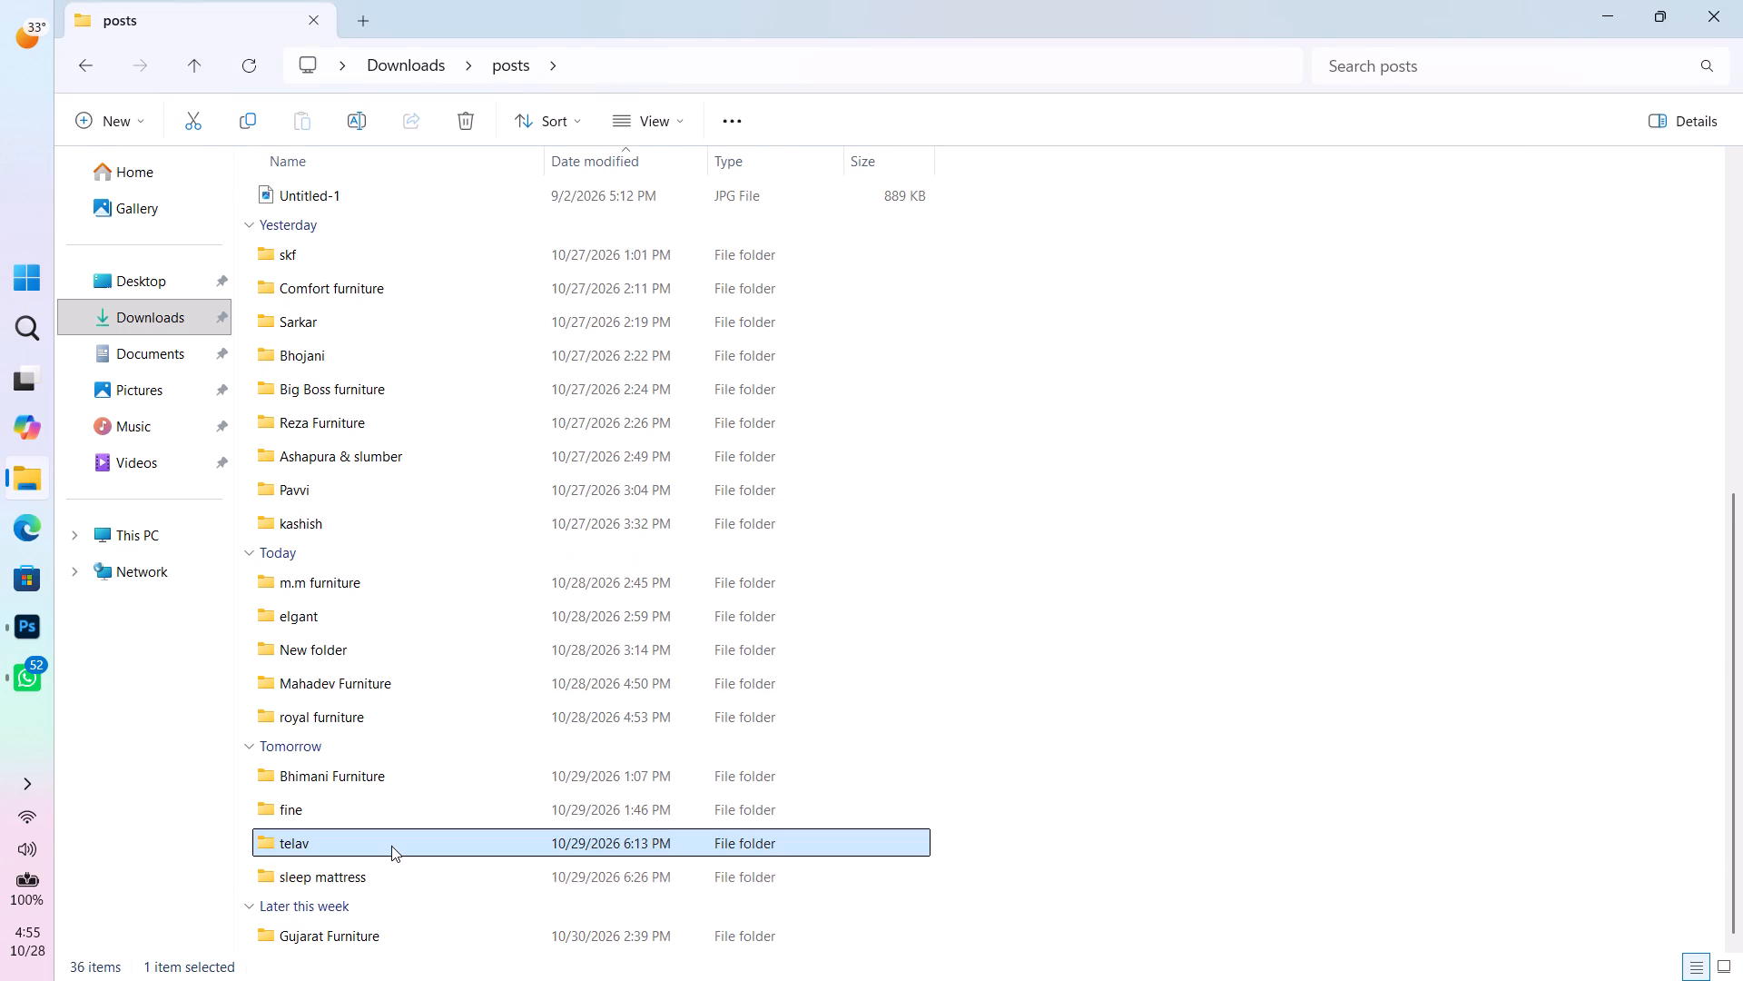
{"action": "double_click", "coordinate": [391, 846]}
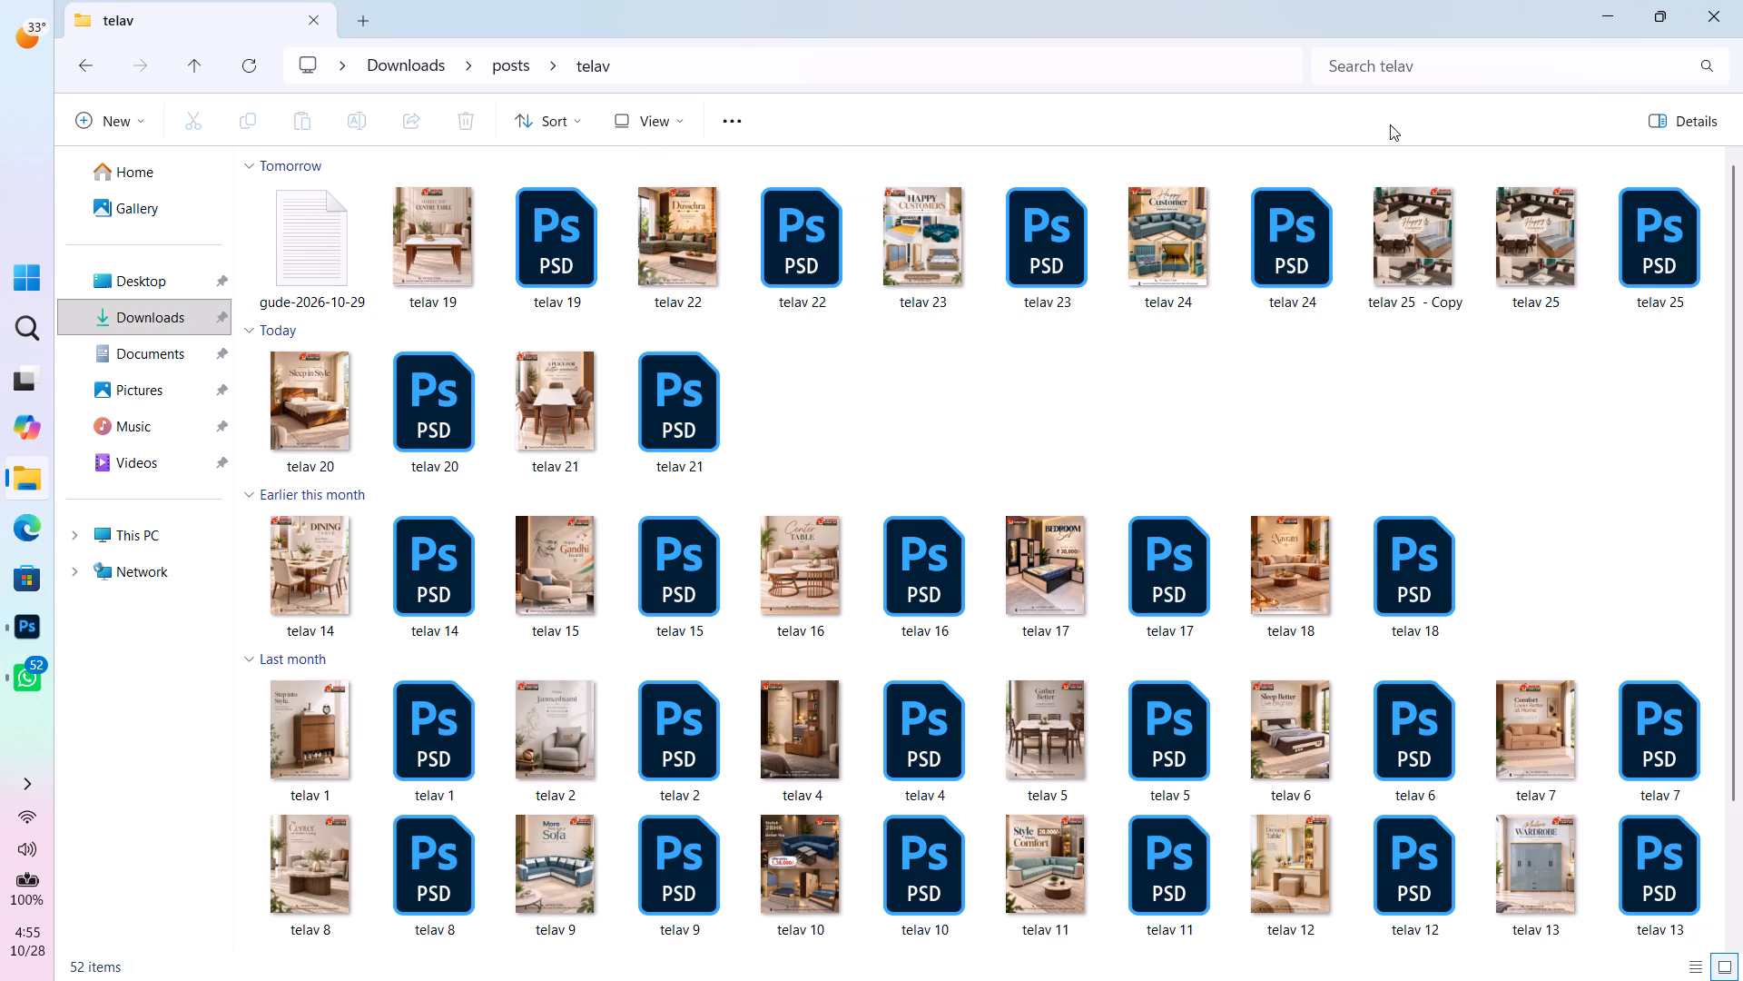
{"action": "double_click", "coordinate": [1660, 247]}
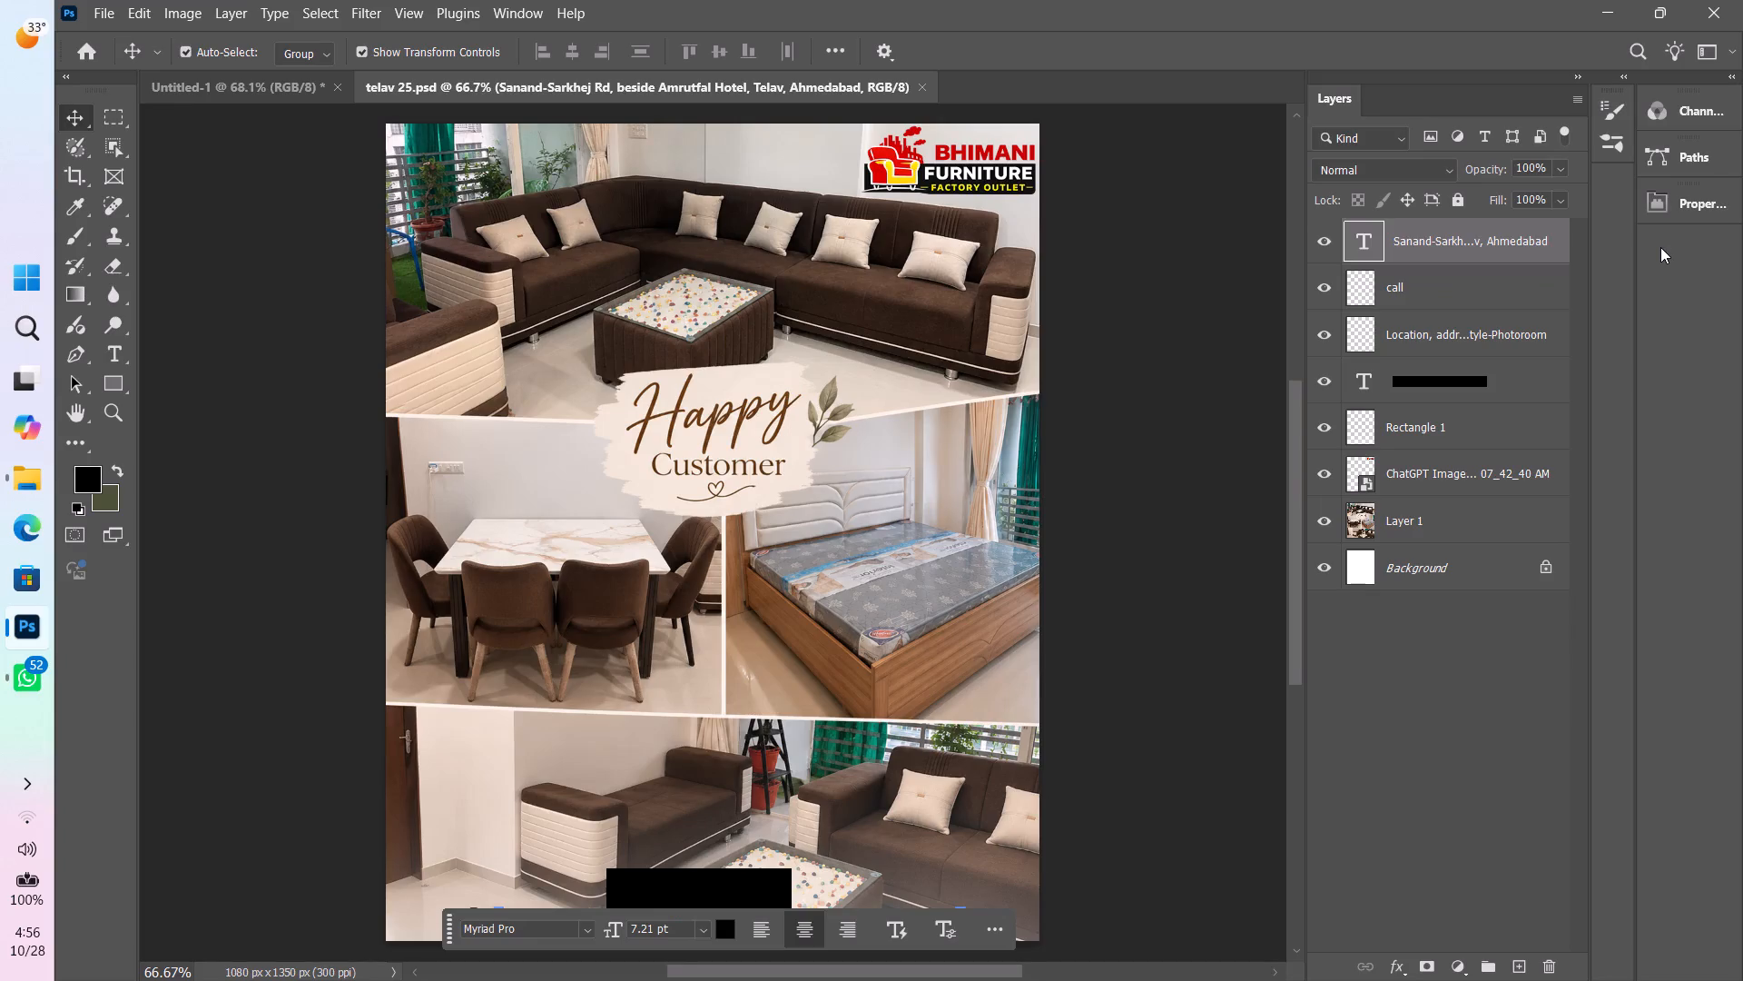
Copy the Bhimani Furniture logo, Rectangle 1, phone and address layers with their icons from telav 25 into the Sofa Cum Bed document.
{"action": "left_click", "coordinate": [1005, 182]}
{"action": "left_click", "coordinate": [1455, 249]}
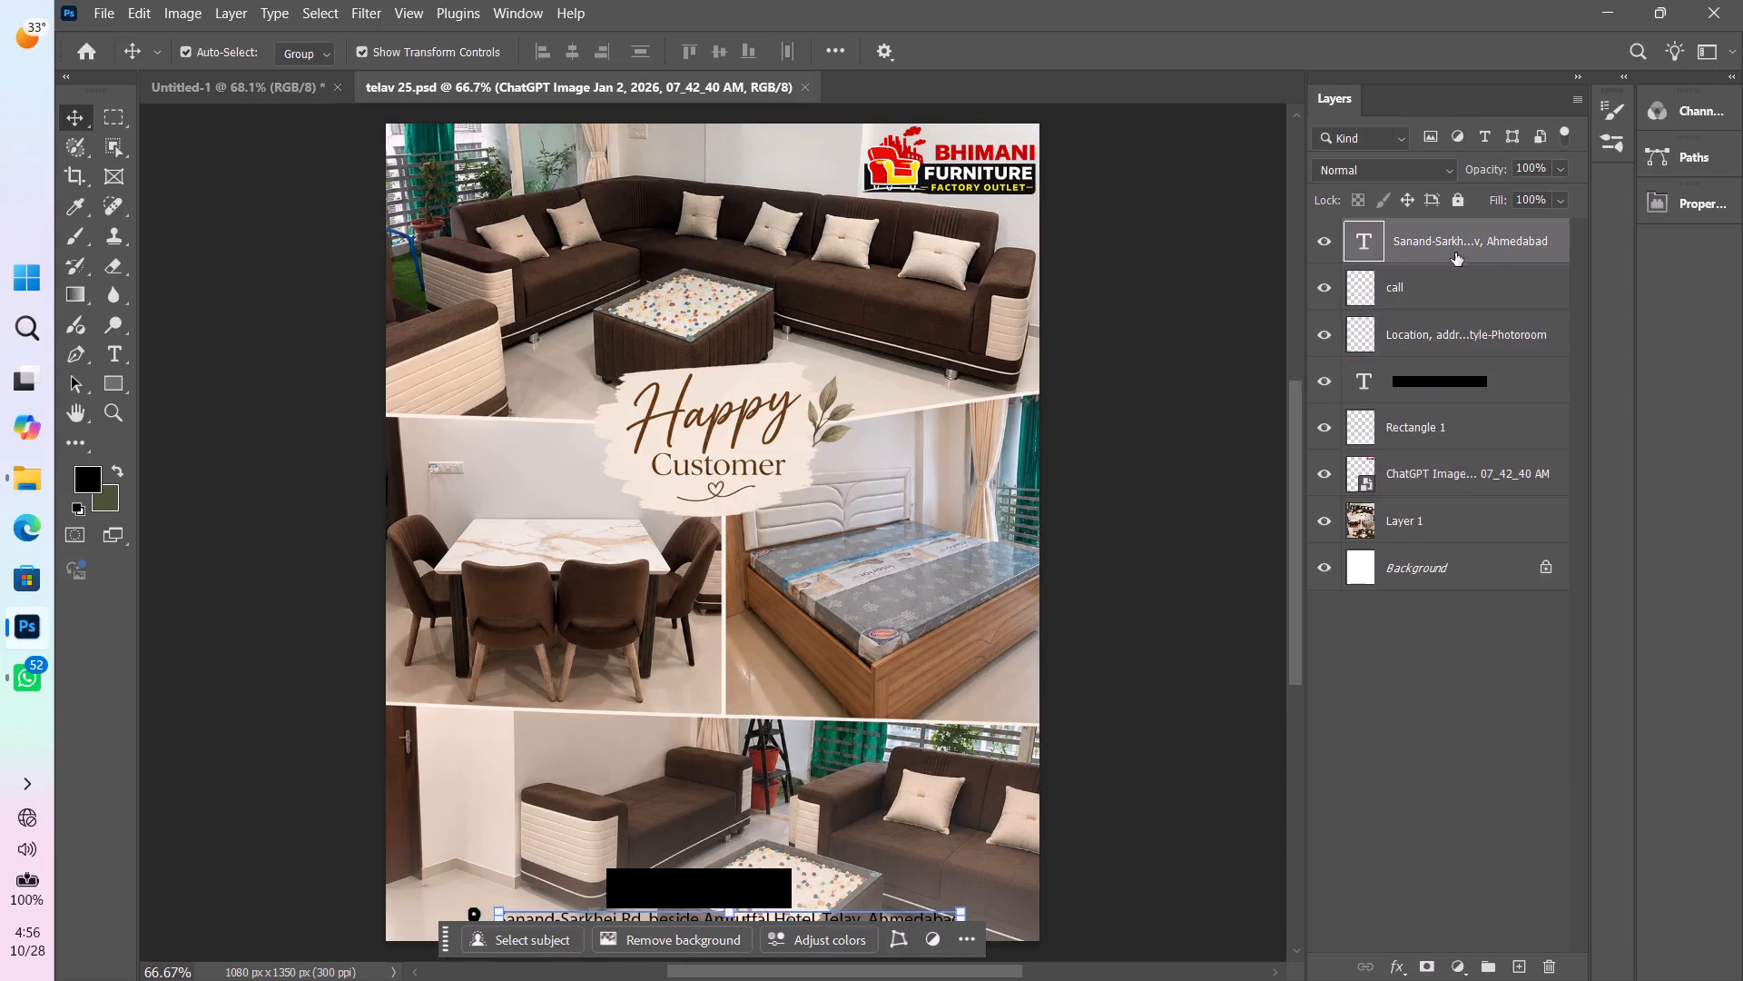
{"action": "left_click", "coordinate": [1481, 462]}
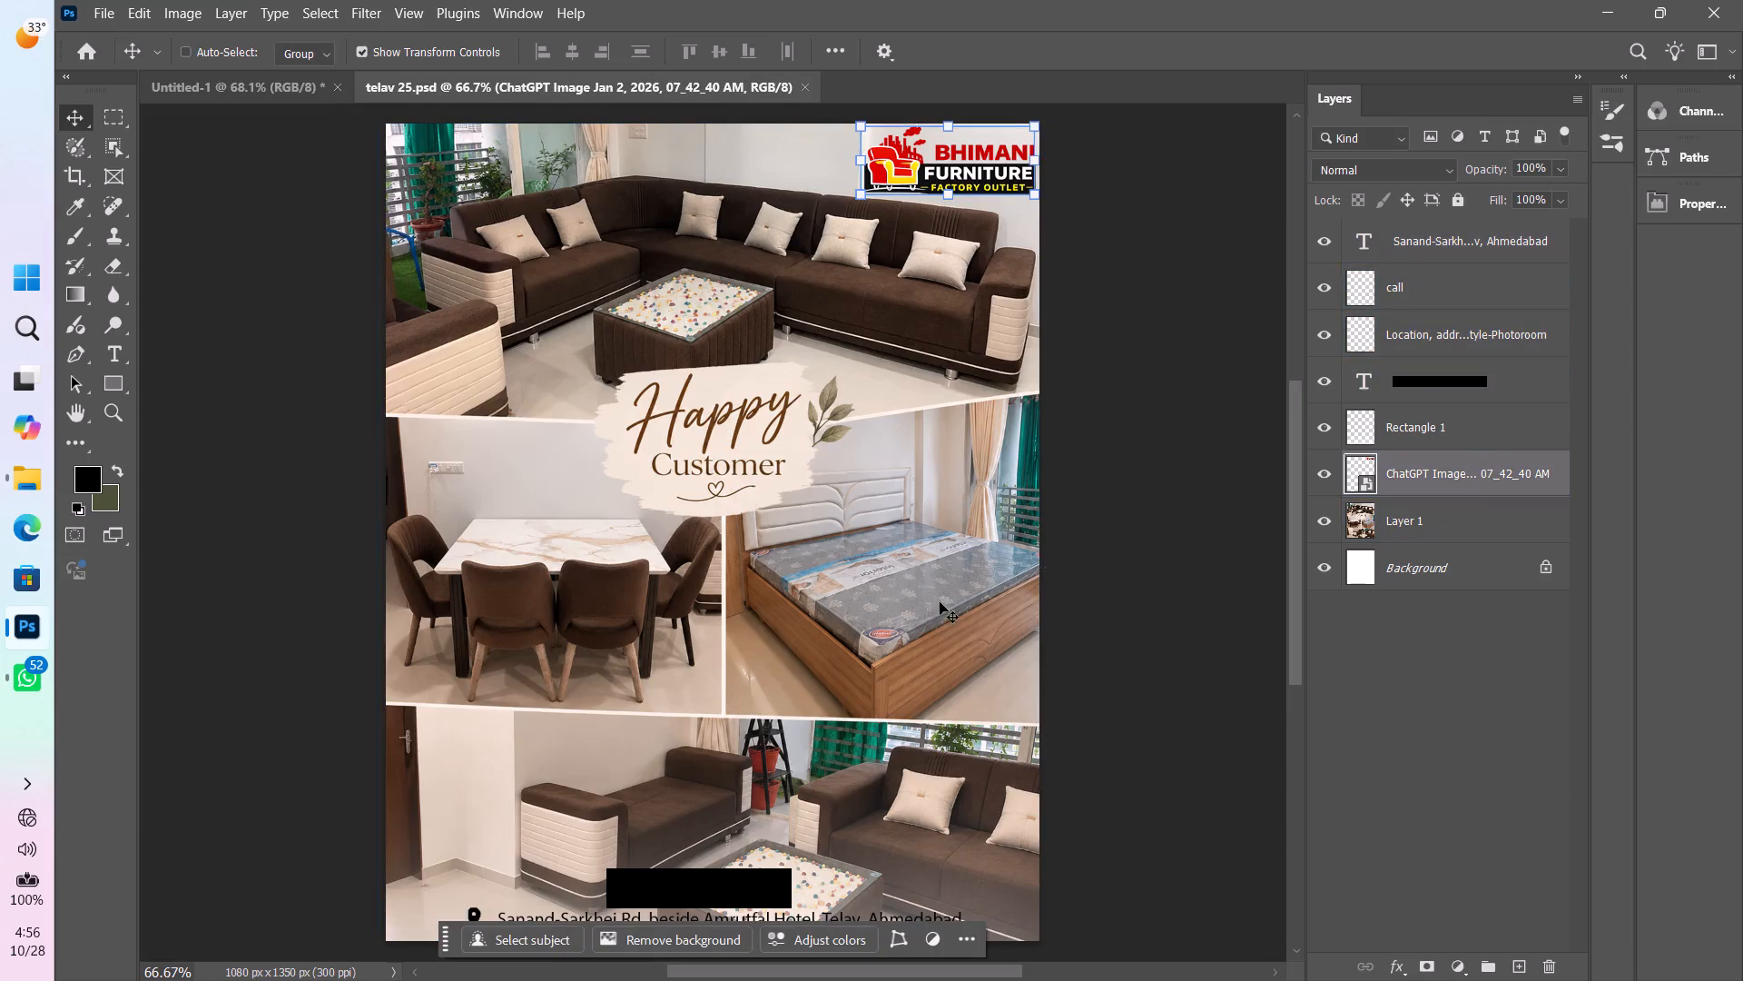
{"action": "left_click", "coordinate": [1470, 238], "text": "shift"}
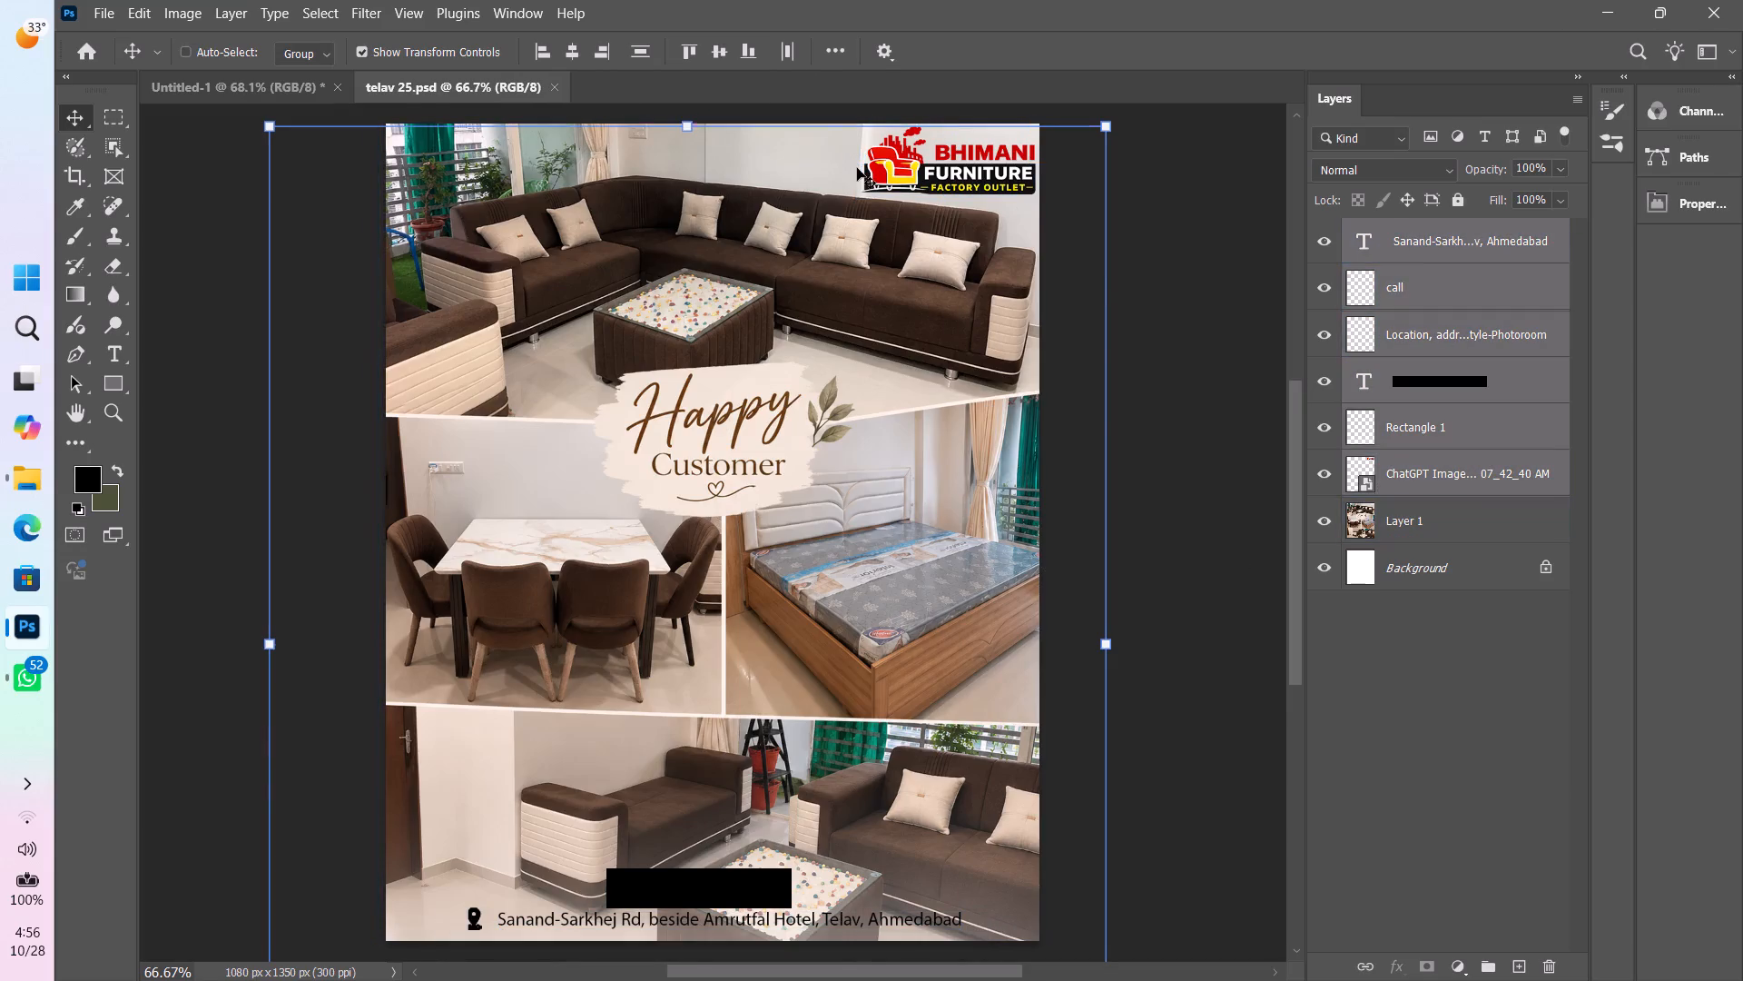
{"action": "key", "text": "ctrl+c"}
{"action": "left_click", "coordinate": [261, 86], "text": "ctrl"}
{"action": "key", "text": "ctrl+v"}
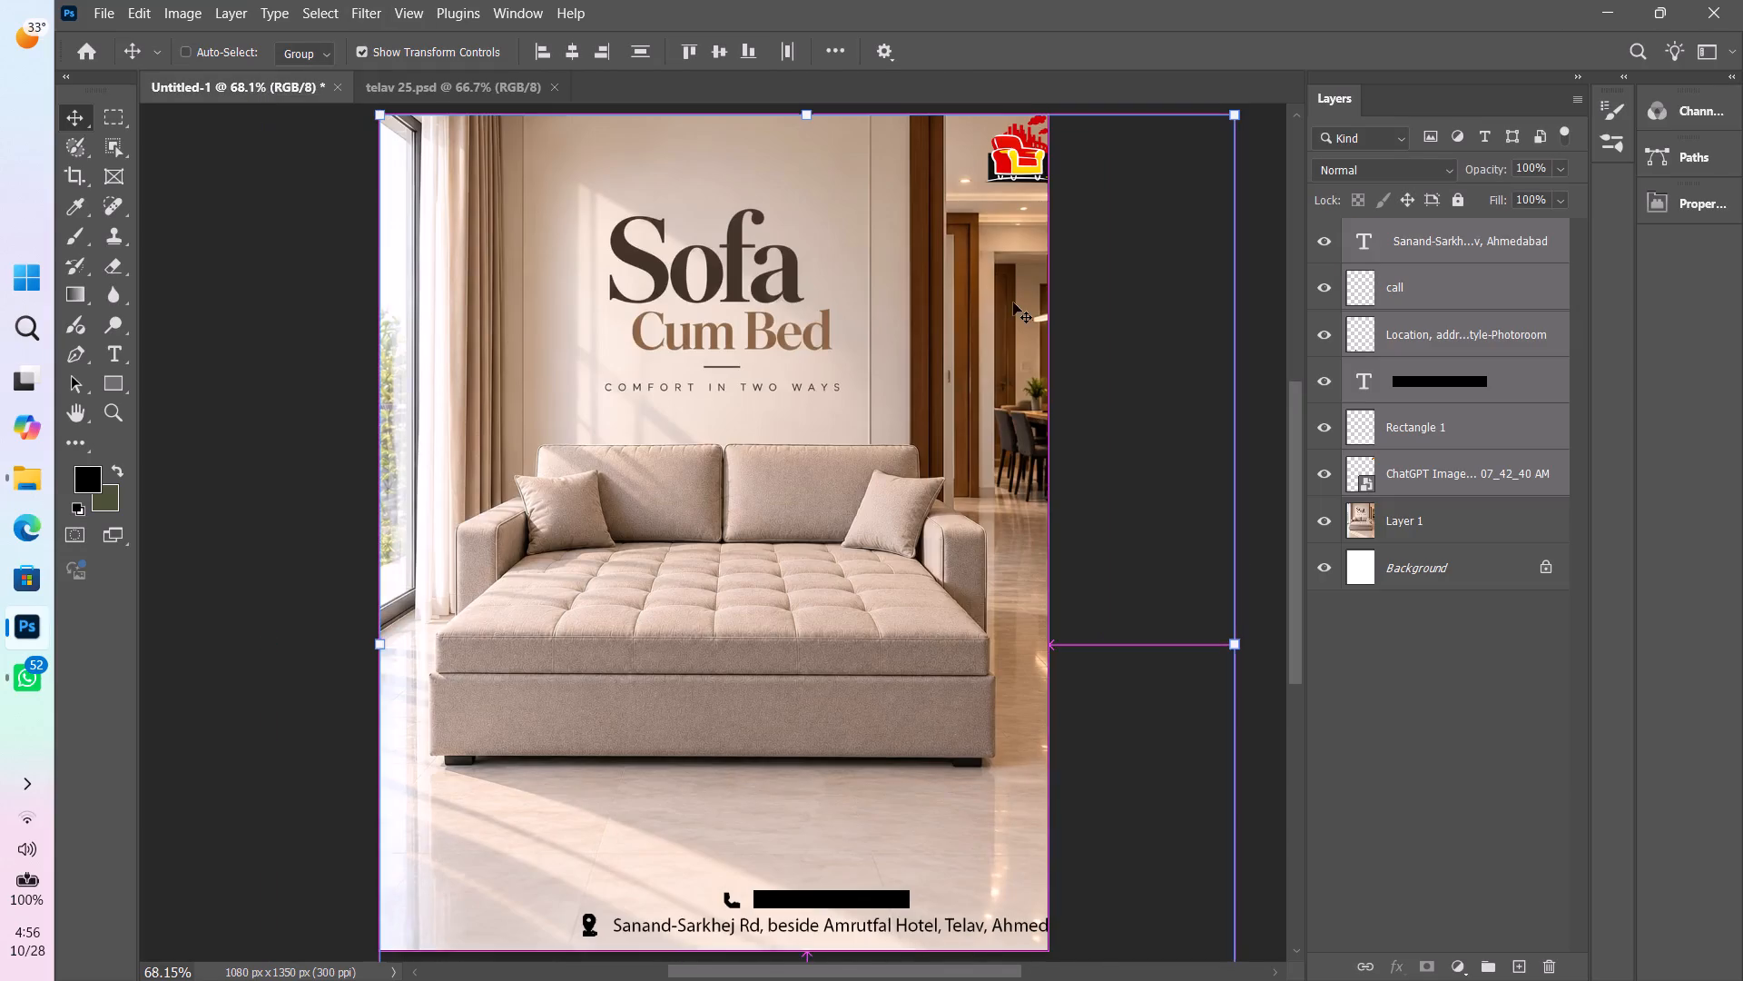
Shift the pasted branding layers horizontally so the phone and address lines sit roughly centred along the bottom of the post.
{"action": "key", "text": "shift+Left"}
{"action": "key", "text": "shift+Left"}
{"action": "key", "text": "shift+Left"}
{"action": "key", "text": "shift+Left"}
{"action": "key", "text": "shift+Left"}
{"action": "key", "text": "shift+Left"}
{"action": "key", "text": "shift+Left"}
{"action": "key", "text": "shift+Left"}
{"action": "key", "text": "shift+Left"}
{"action": "key", "text": "shift+Left"}
{"action": "key", "text": "shift+Left"}
{"action": "key", "text": "shift+Left"}
{"action": "key", "text": "shift+Left"}
{"action": "key", "text": "shift+Left"}
{"action": "key", "text": "shift+Left"}
{"action": "key", "text": "shift+Left"}
{"action": "key", "text": "shift+Left"}
{"action": "key", "text": "shift+Left"}
{"action": "key", "text": "shift+Left"}
{"action": "key", "text": "shift+Left"}
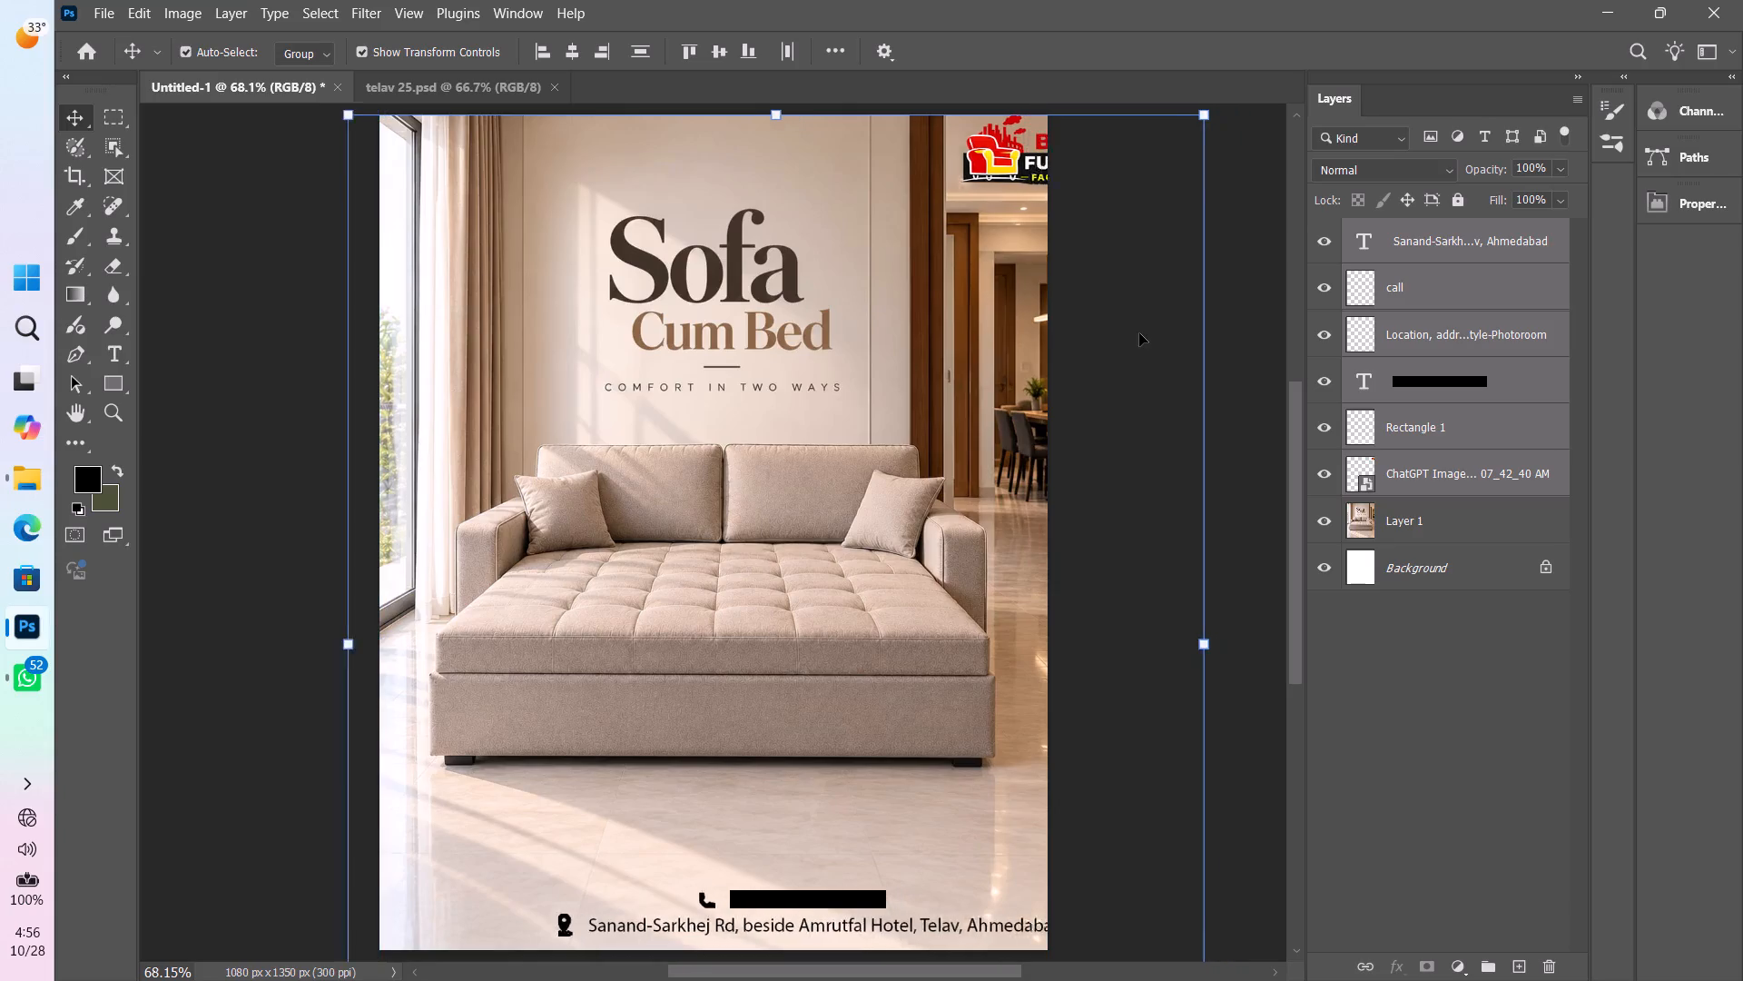
{"action": "key", "text": "shift+Right"}
{"action": "key", "text": "shift+Right"}
{"action": "key", "text": "shift+Right"}
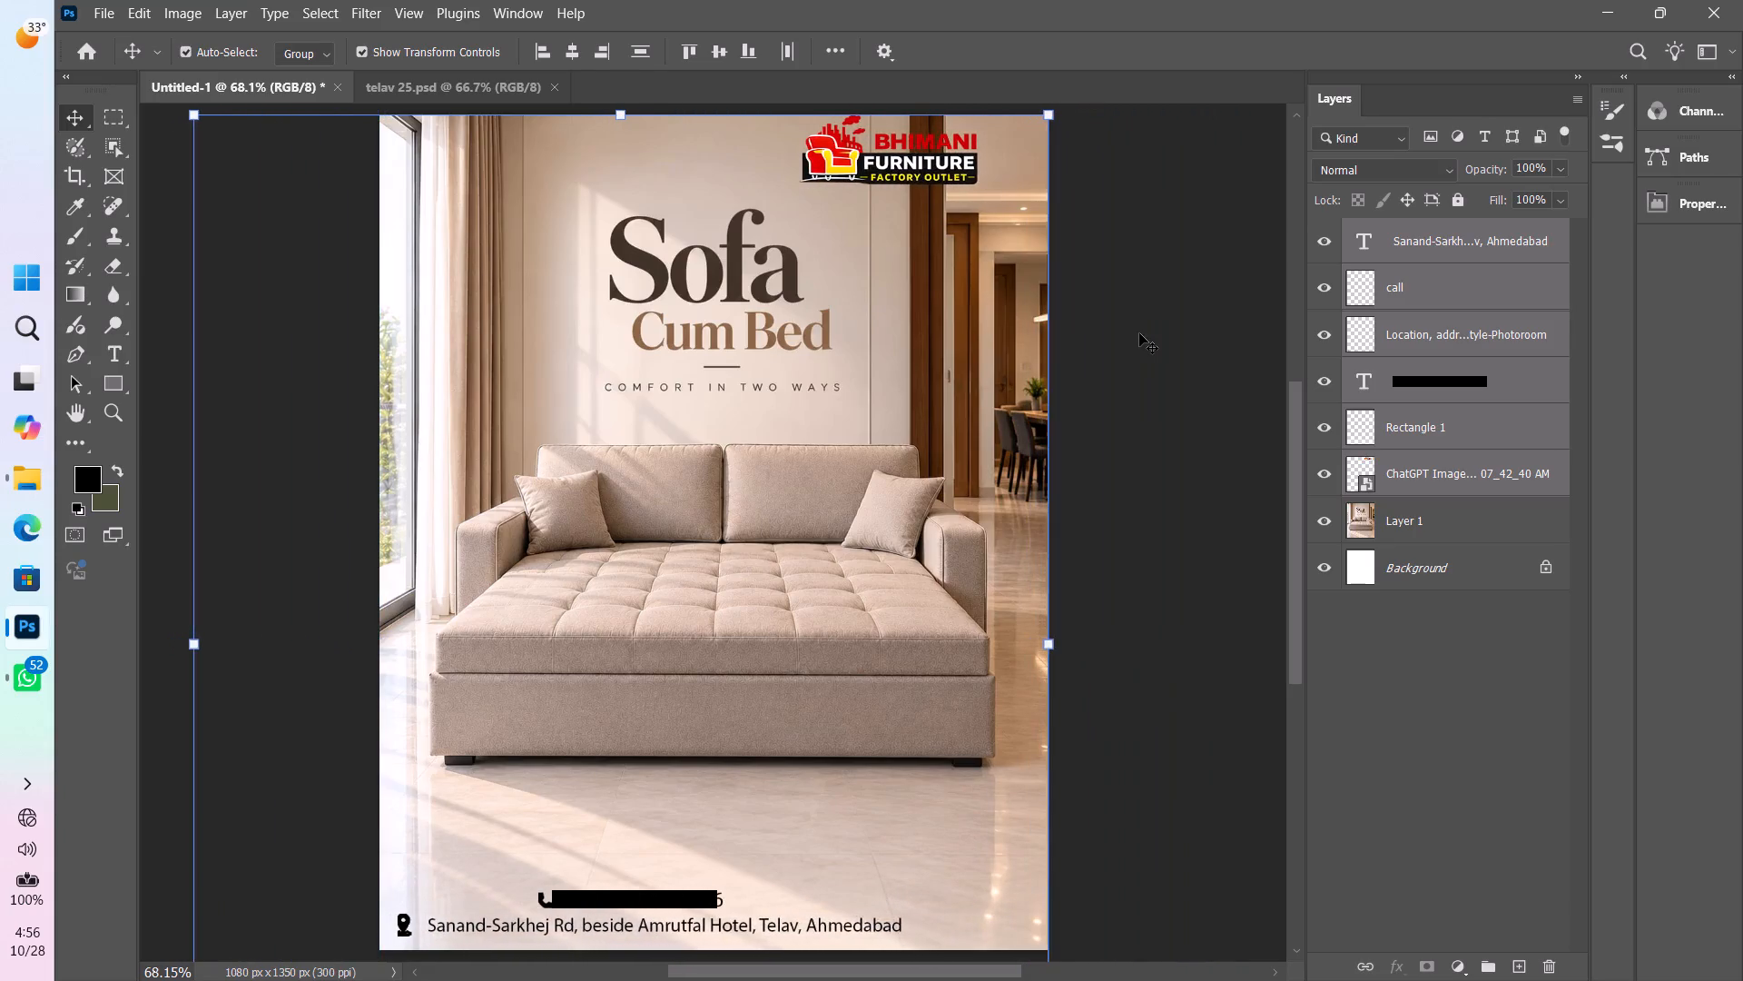
{"action": "key", "text": "shift+Right"}
{"action": "key", "text": "shift+Right"}
{"action": "key", "text": "shift+Right"}
{"action": "key", "text": "shift+Right"}
{"action": "key", "text": "shift+Right"}
{"action": "key", "text": "shift+Right"}
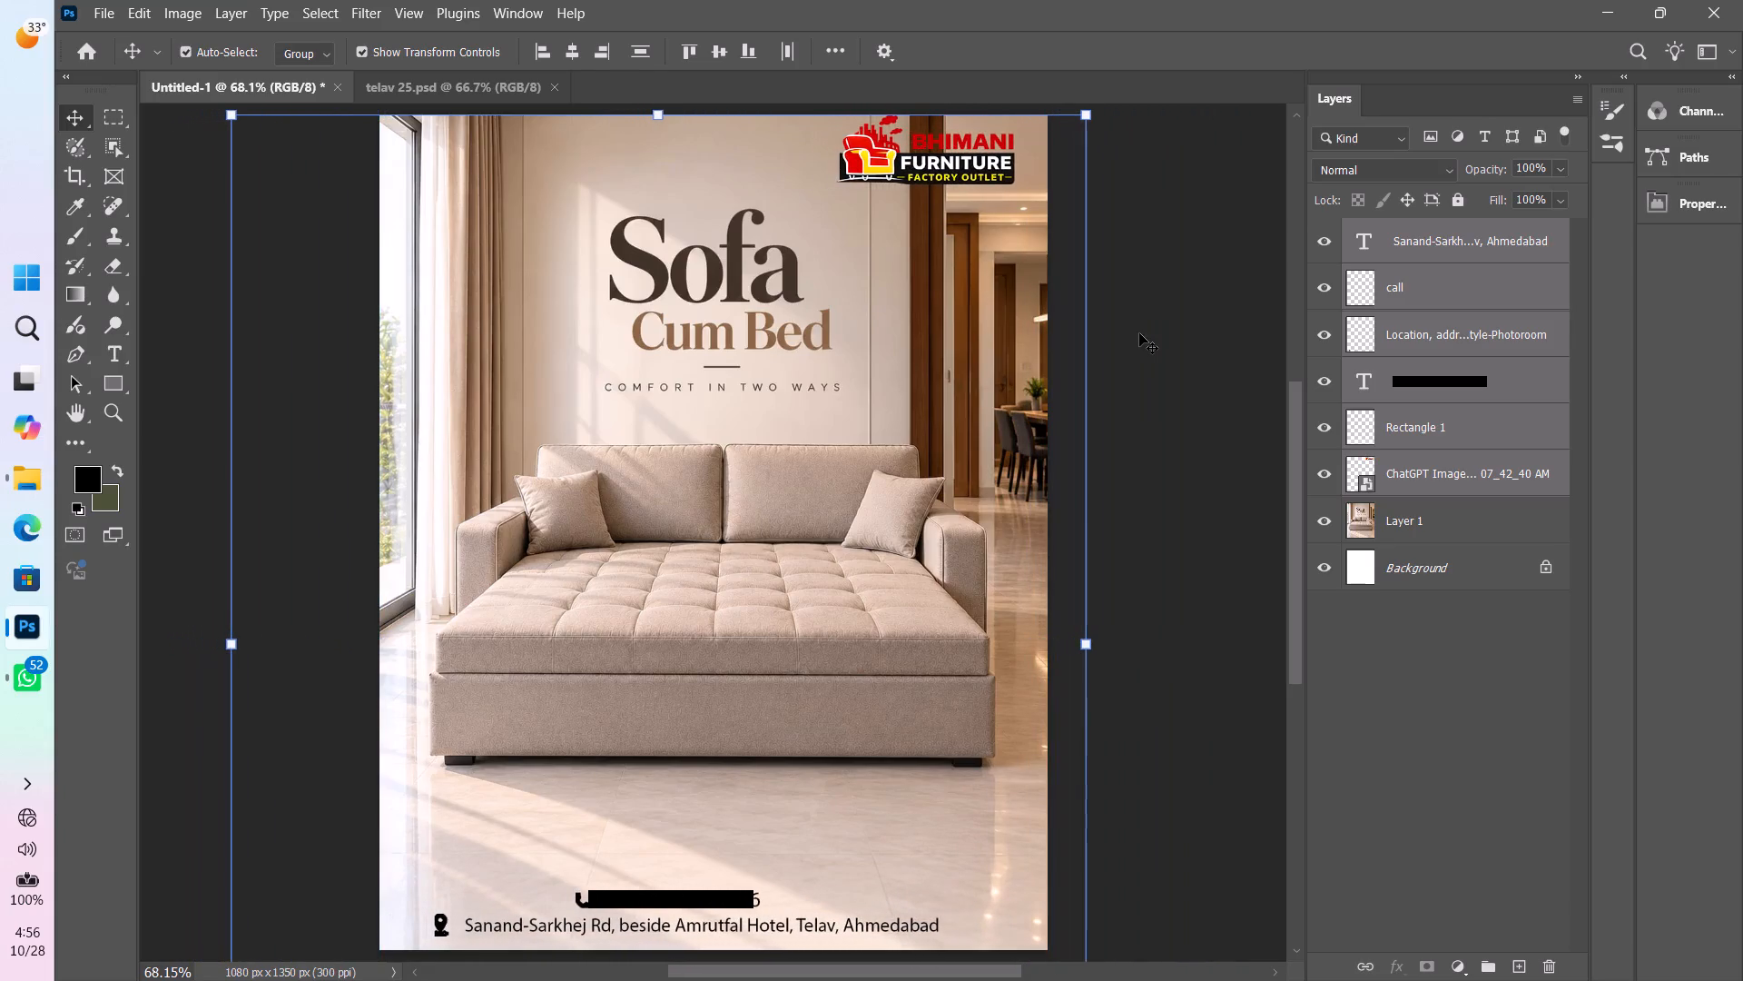
{"action": "key", "text": "shift+Right"}
{"action": "left_click", "coordinate": [1256, 316]}
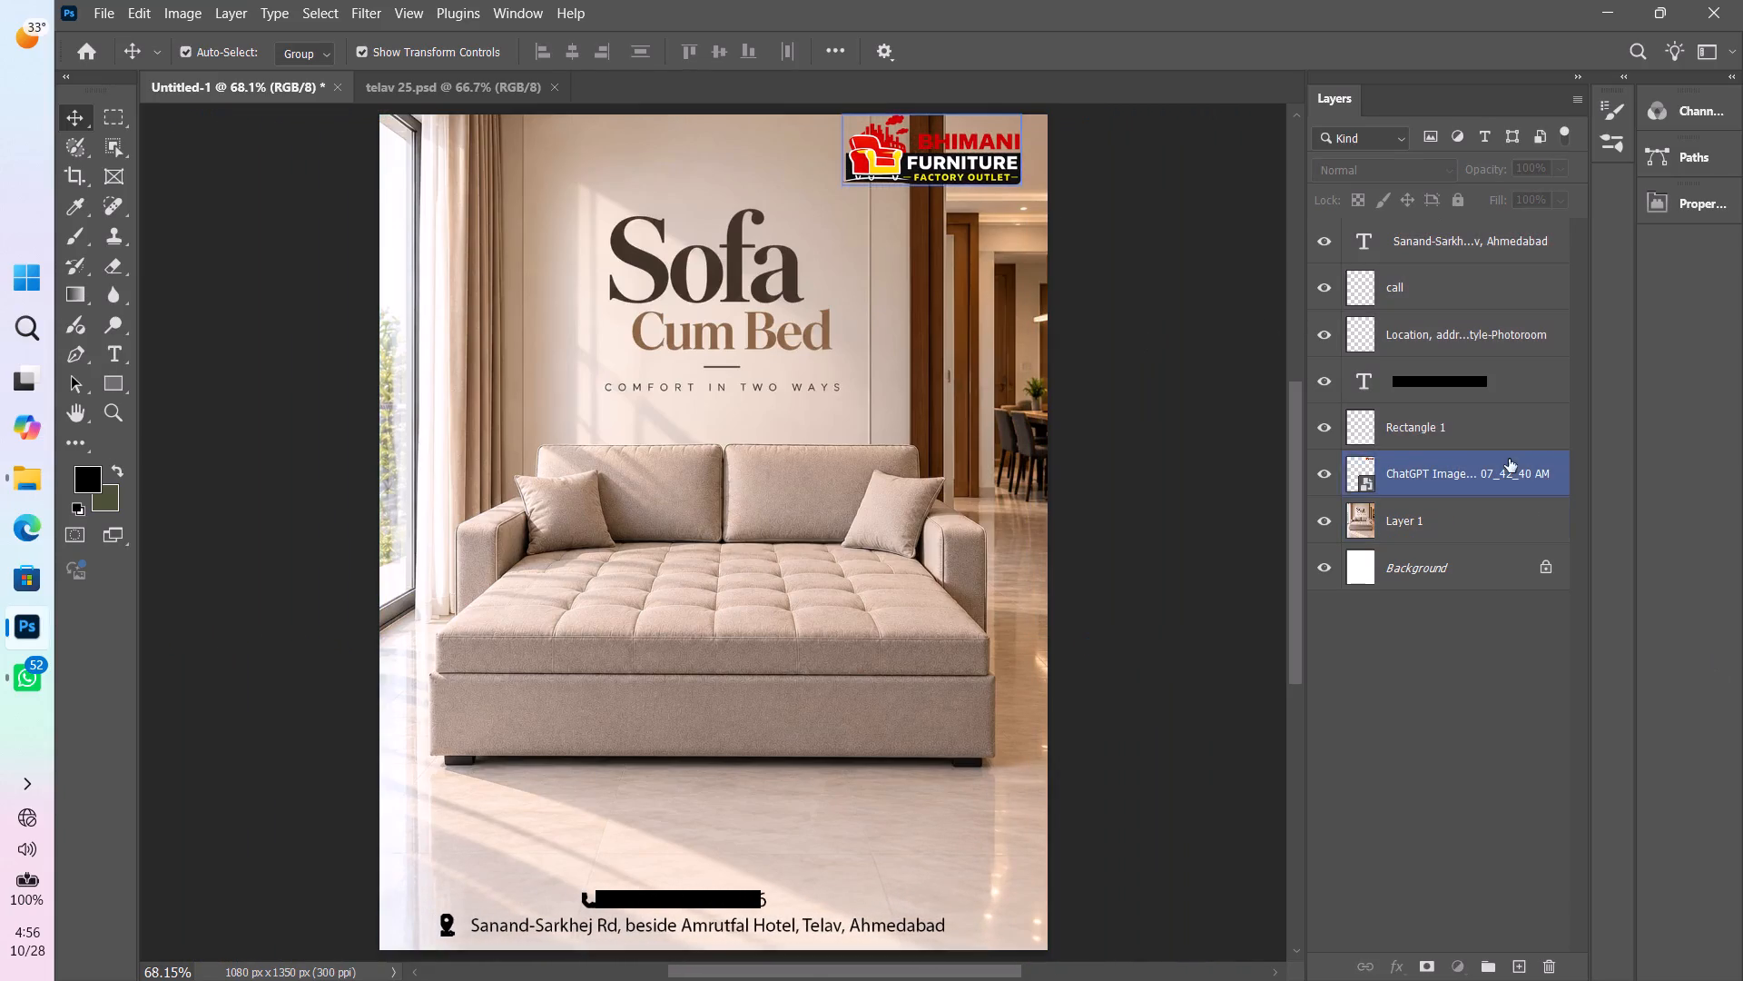
Move the Bhimani Furniture logo alone to the top of the post, roughly centred above the Sofa Cum Bed heading.
{"action": "left_click", "coordinate": [1509, 459]}
{"action": "left_click_drag", "start_coordinate": [948, 157], "coordinate": [641, 146]}
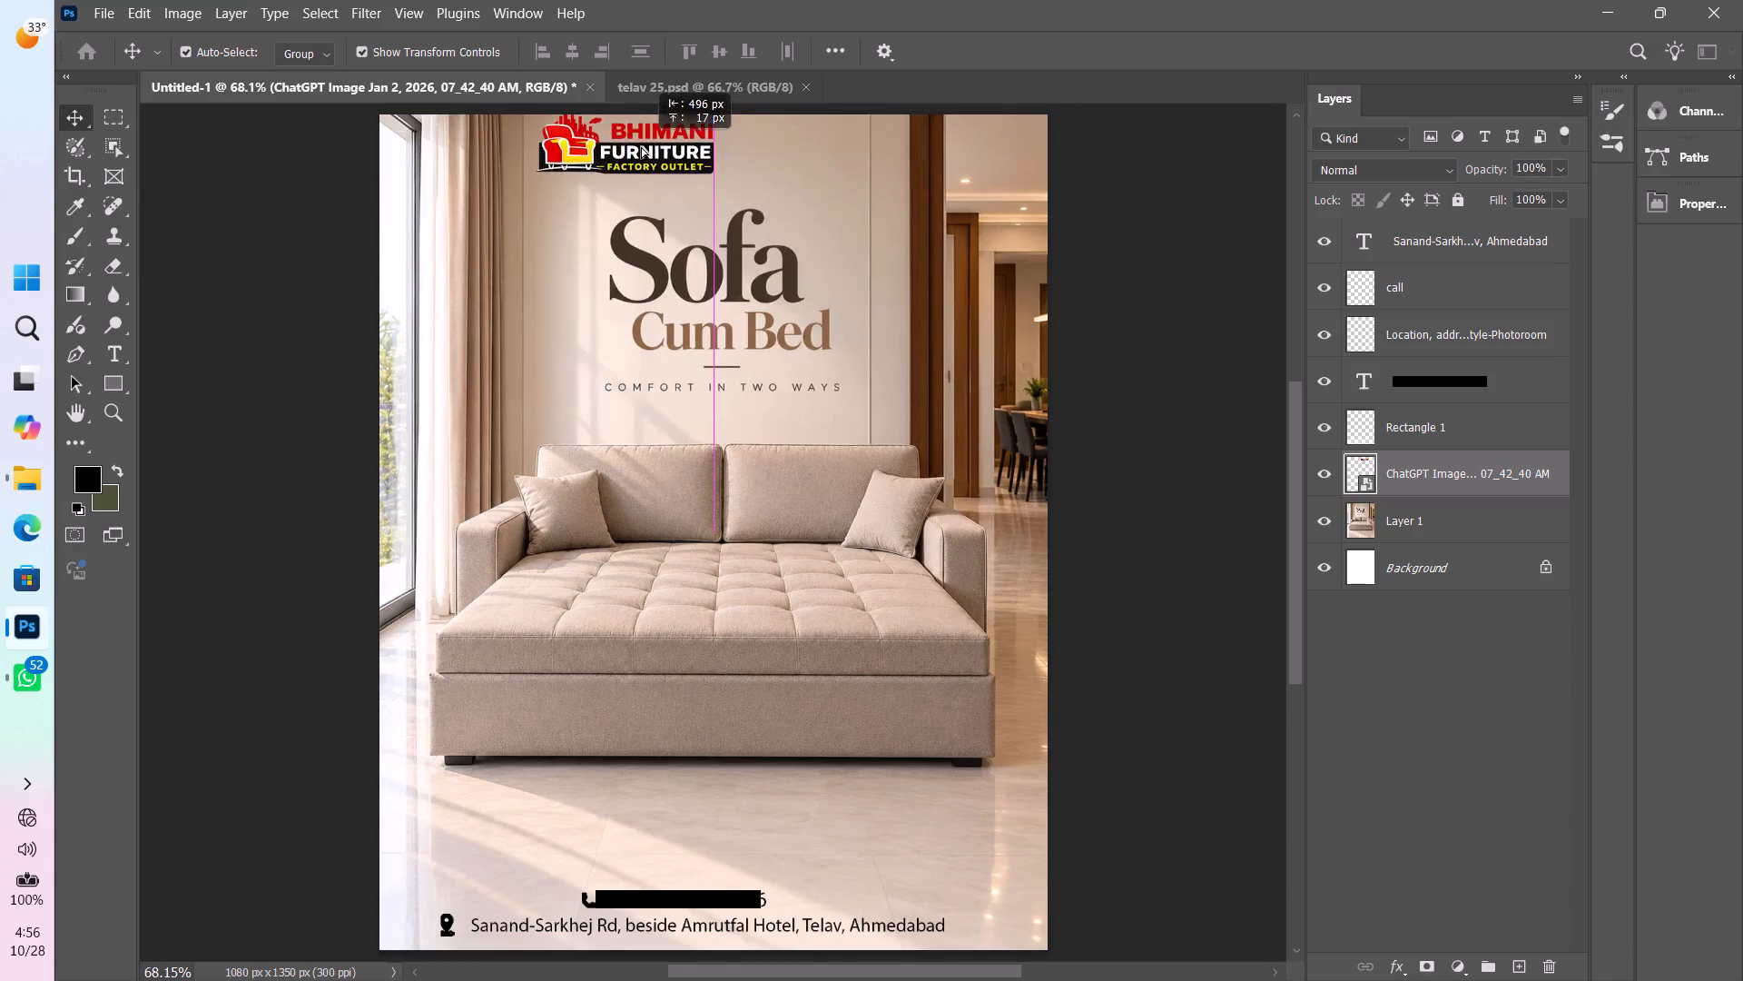
{"action": "left_click_drag", "start_coordinate": [641, 146], "coordinate": [711, 154]}
{"action": "key", "text": "Up"}
{"action": "key", "text": "Up"}
{"action": "key", "text": "Right"}
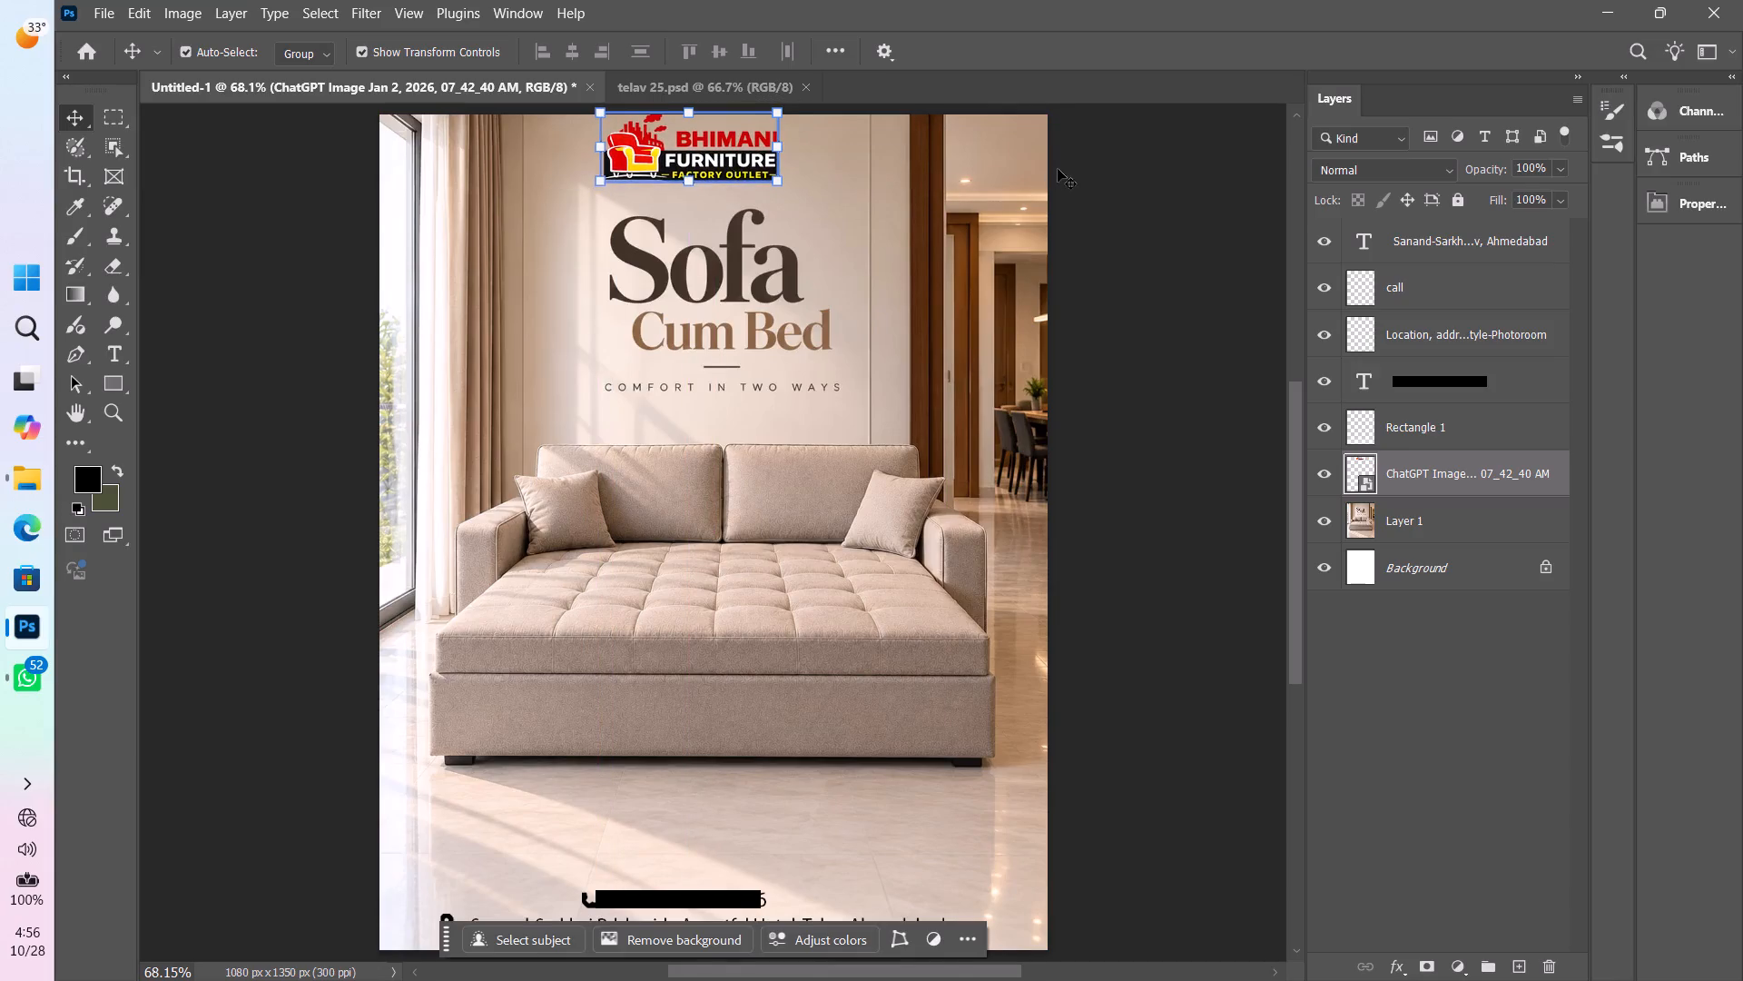
{"action": "key", "text": "Right"}
{"action": "key", "text": "Right"}
{"action": "key", "text": "Right"}
{"action": "key", "text": "Right"}
{"action": "key", "text": "Right"}
{"action": "key", "text": "Right"}
{"action": "key", "text": "Right"}
{"action": "key", "text": "Right"}
{"action": "key", "text": "Right"}
{"action": "key", "text": "Right"}
{"action": "key", "text": "Right"}
{"action": "key", "text": "Right"}
{"action": "key", "text": "Right"}
{"action": "key", "text": "Right"}
{"action": "key", "text": "Right"}
{"action": "key", "text": "Right"}
{"action": "key", "text": "Right"}
{"action": "key", "text": "Right"}
{"action": "key", "text": "Right"}
{"action": "key", "text": "Right"}
{"action": "key", "text": "Right"}
{"action": "key", "text": "Right"}
{"action": "key", "text": "Right"}
{"action": "key", "text": "Right"}
{"action": "key", "text": "Right"}
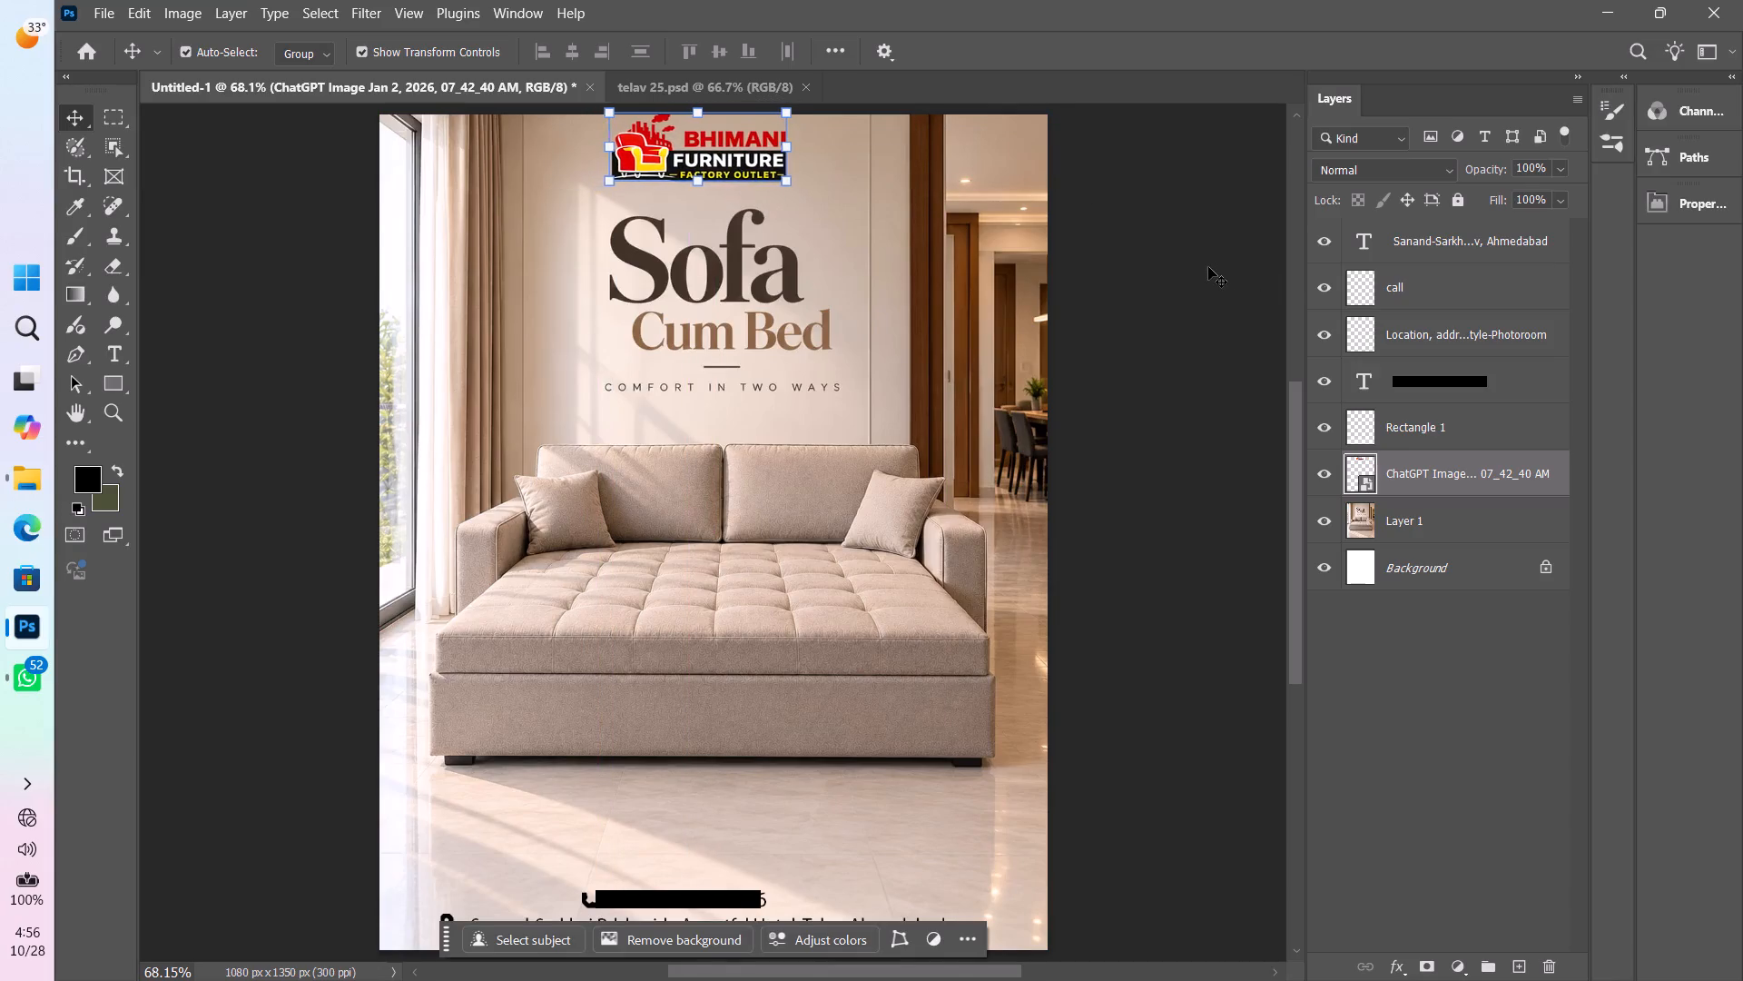
{"action": "key", "text": "Left"}
{"action": "left_click", "coordinate": [1167, 267]}
{"action": "key", "text": "ctrl+0"}
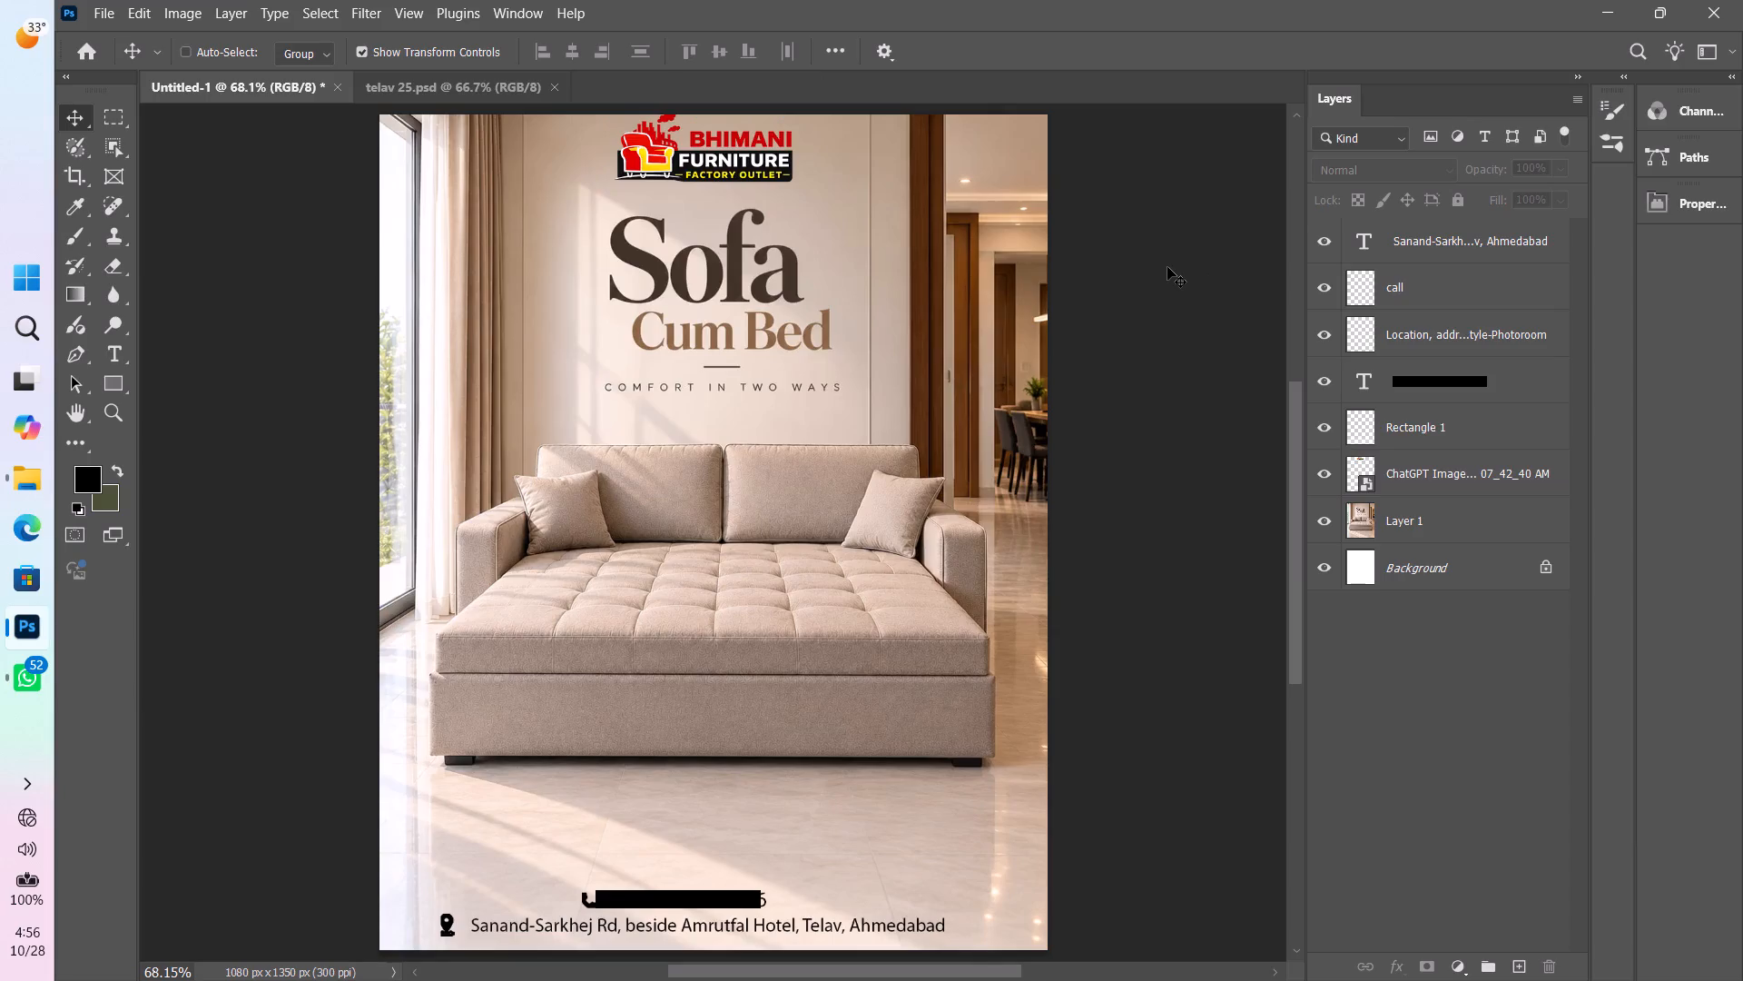
Nudge the Bhimani Furniture logo 4 px down and 1 px to the right.
{"action": "left_click", "coordinate": [727, 140]}
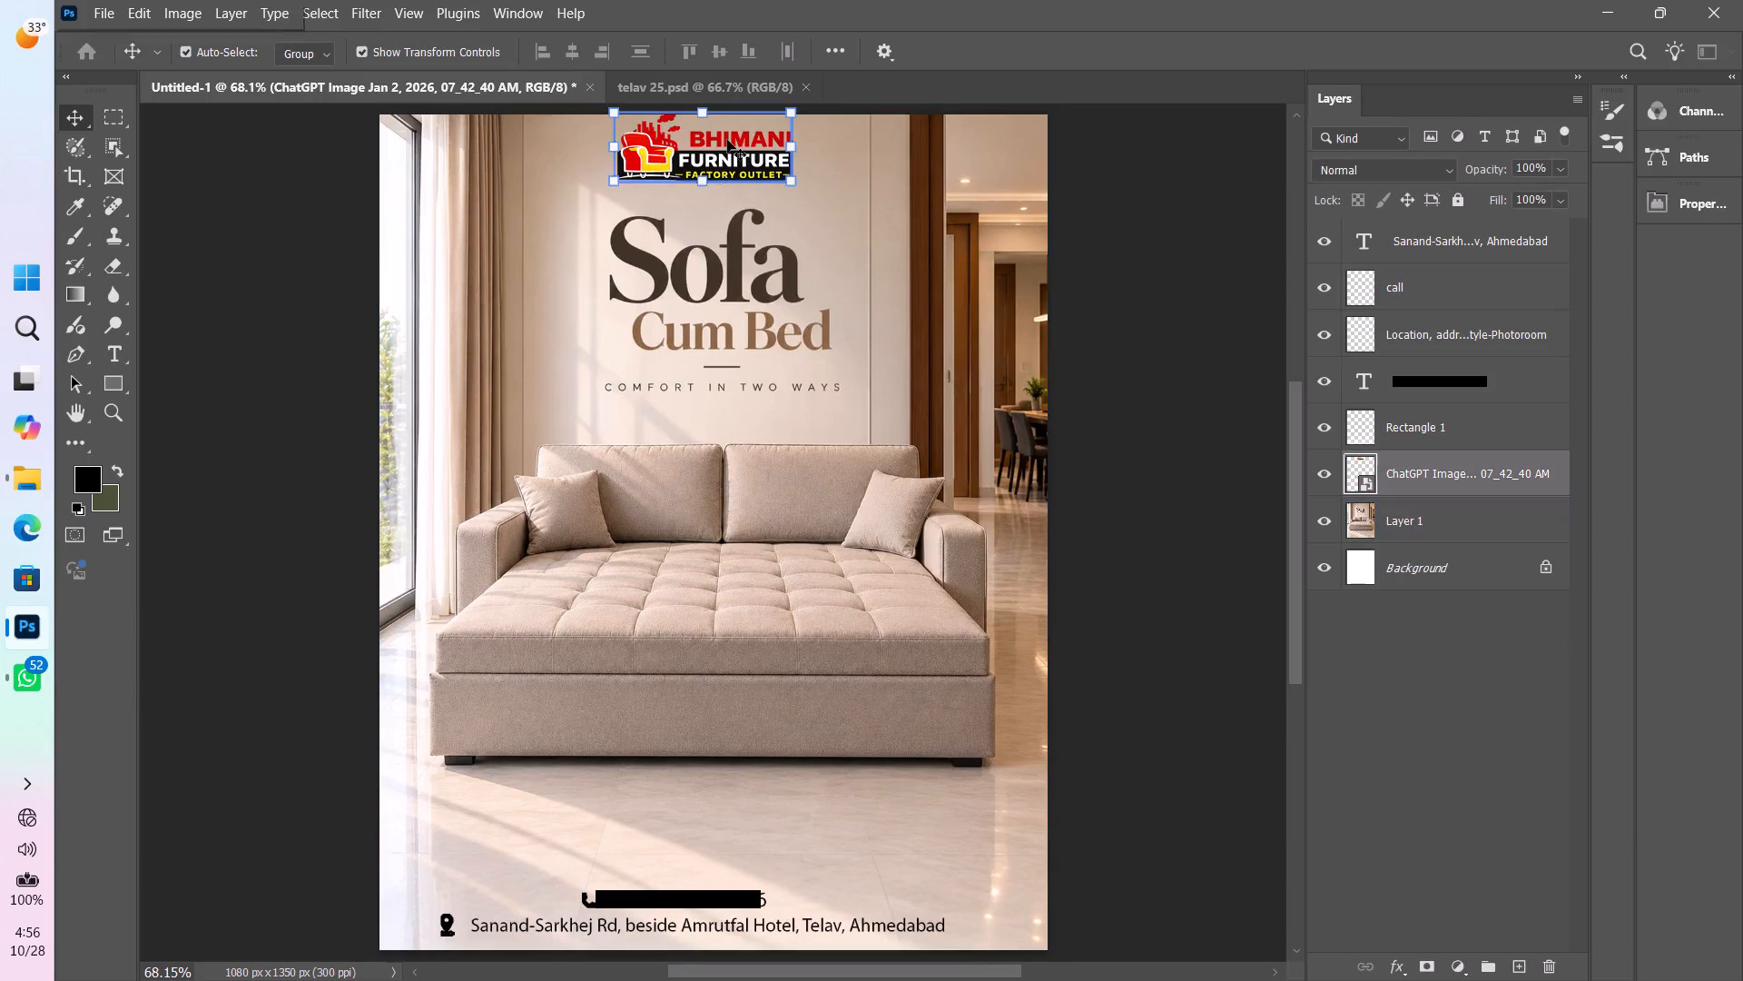
{"action": "key", "text": "Down"}
{"action": "key", "text": "Down"}
{"action": "key", "text": "Down"}
{"action": "key", "text": "Down"}
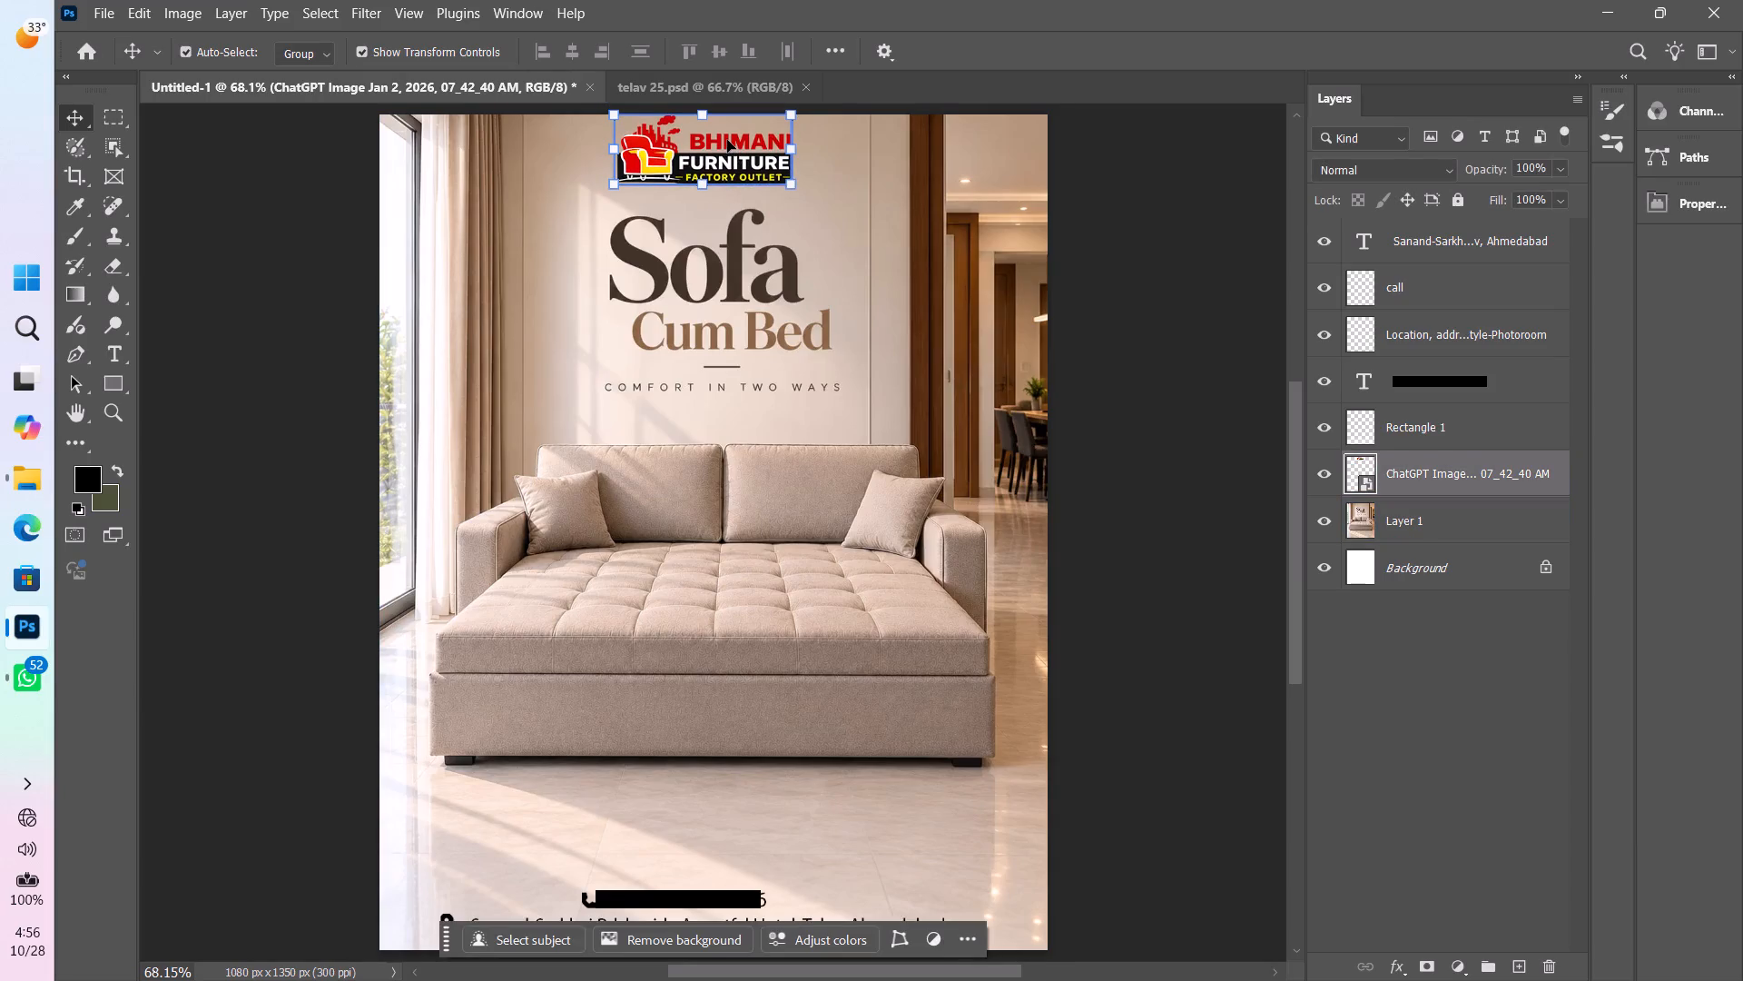
{"action": "key", "text": "Right"}
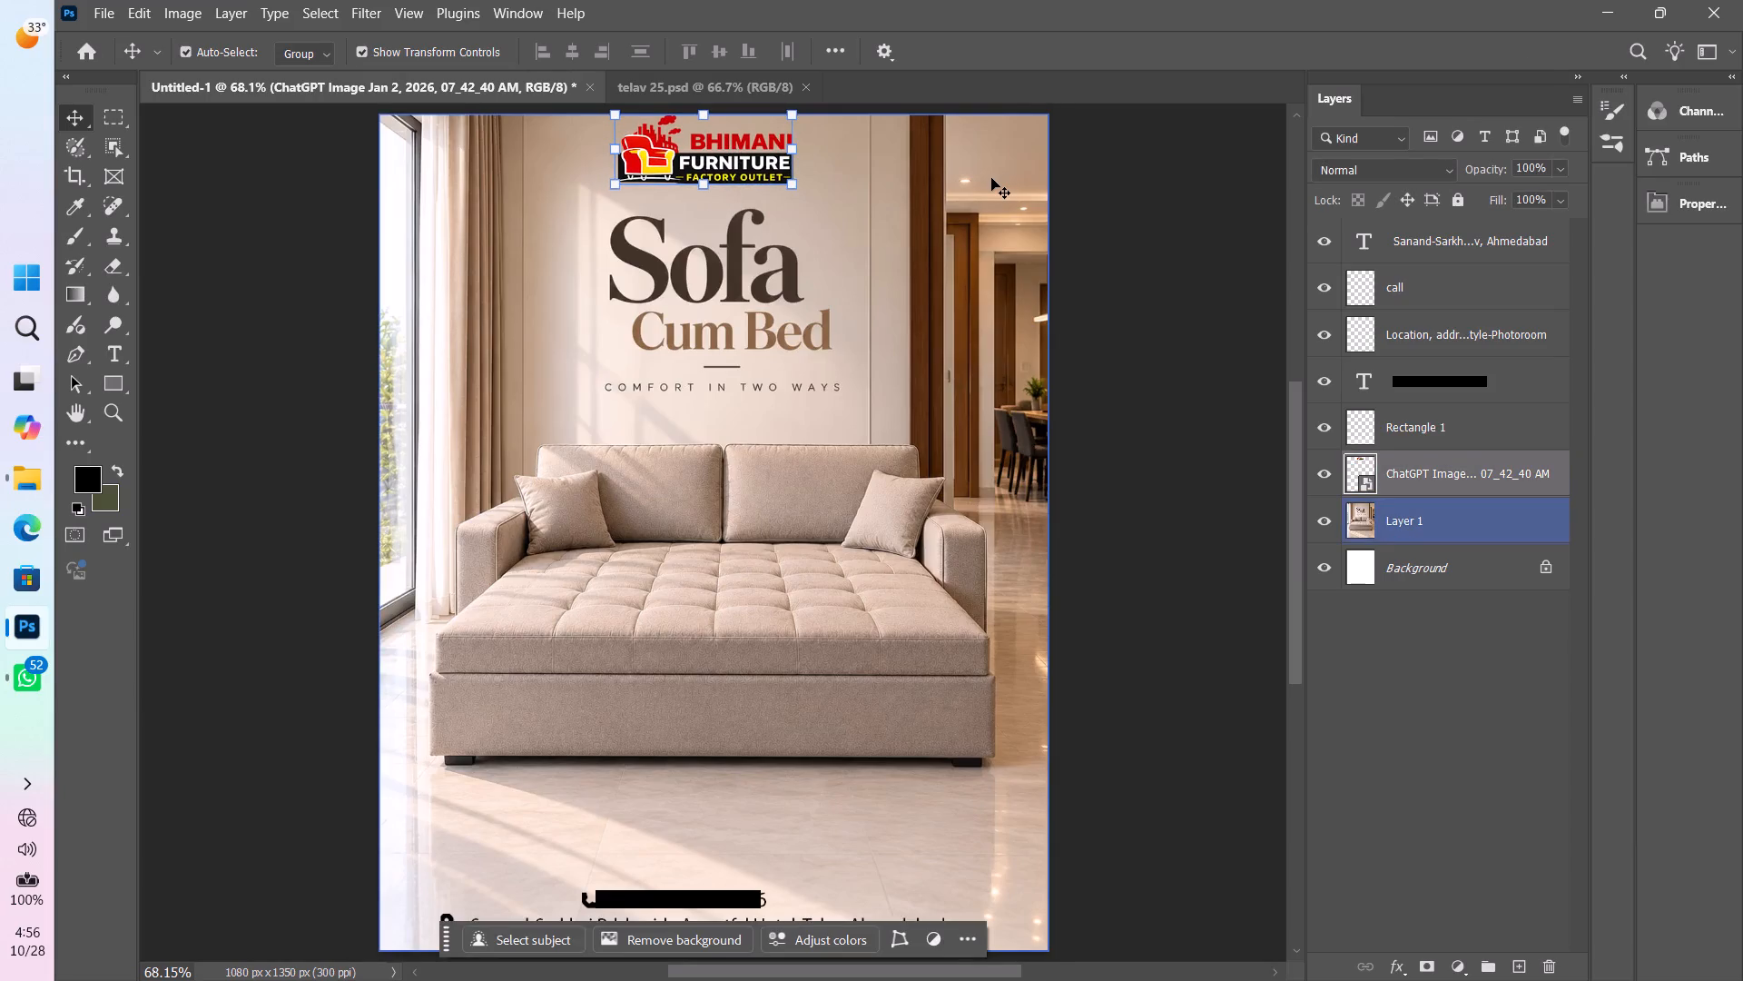
{"action": "left_click", "coordinate": [1216, 207]}
{"action": "key", "text": "ctrl+0"}
Save the Sofa Cum Bed post as a Photoshop file named fine 13 in the fine folder under Downloads, posts.
{"action": "key", "text": "ctrl+s"}
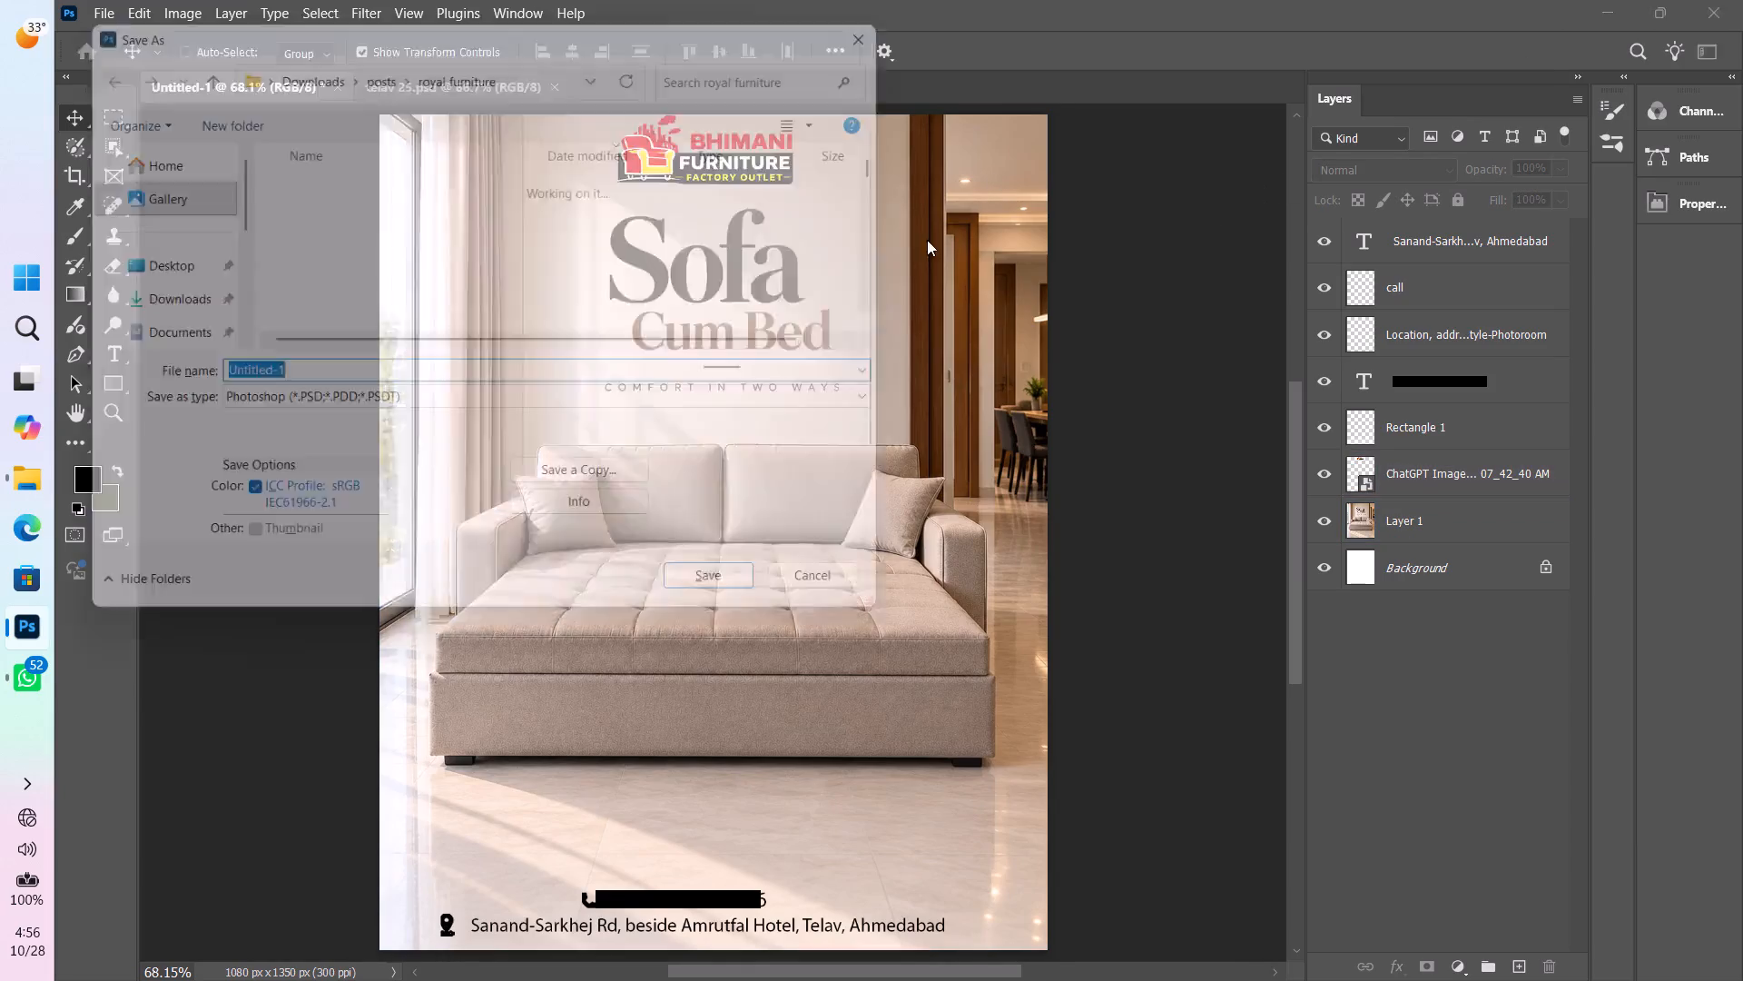
{"action": "left_click", "coordinate": [146, 306]}
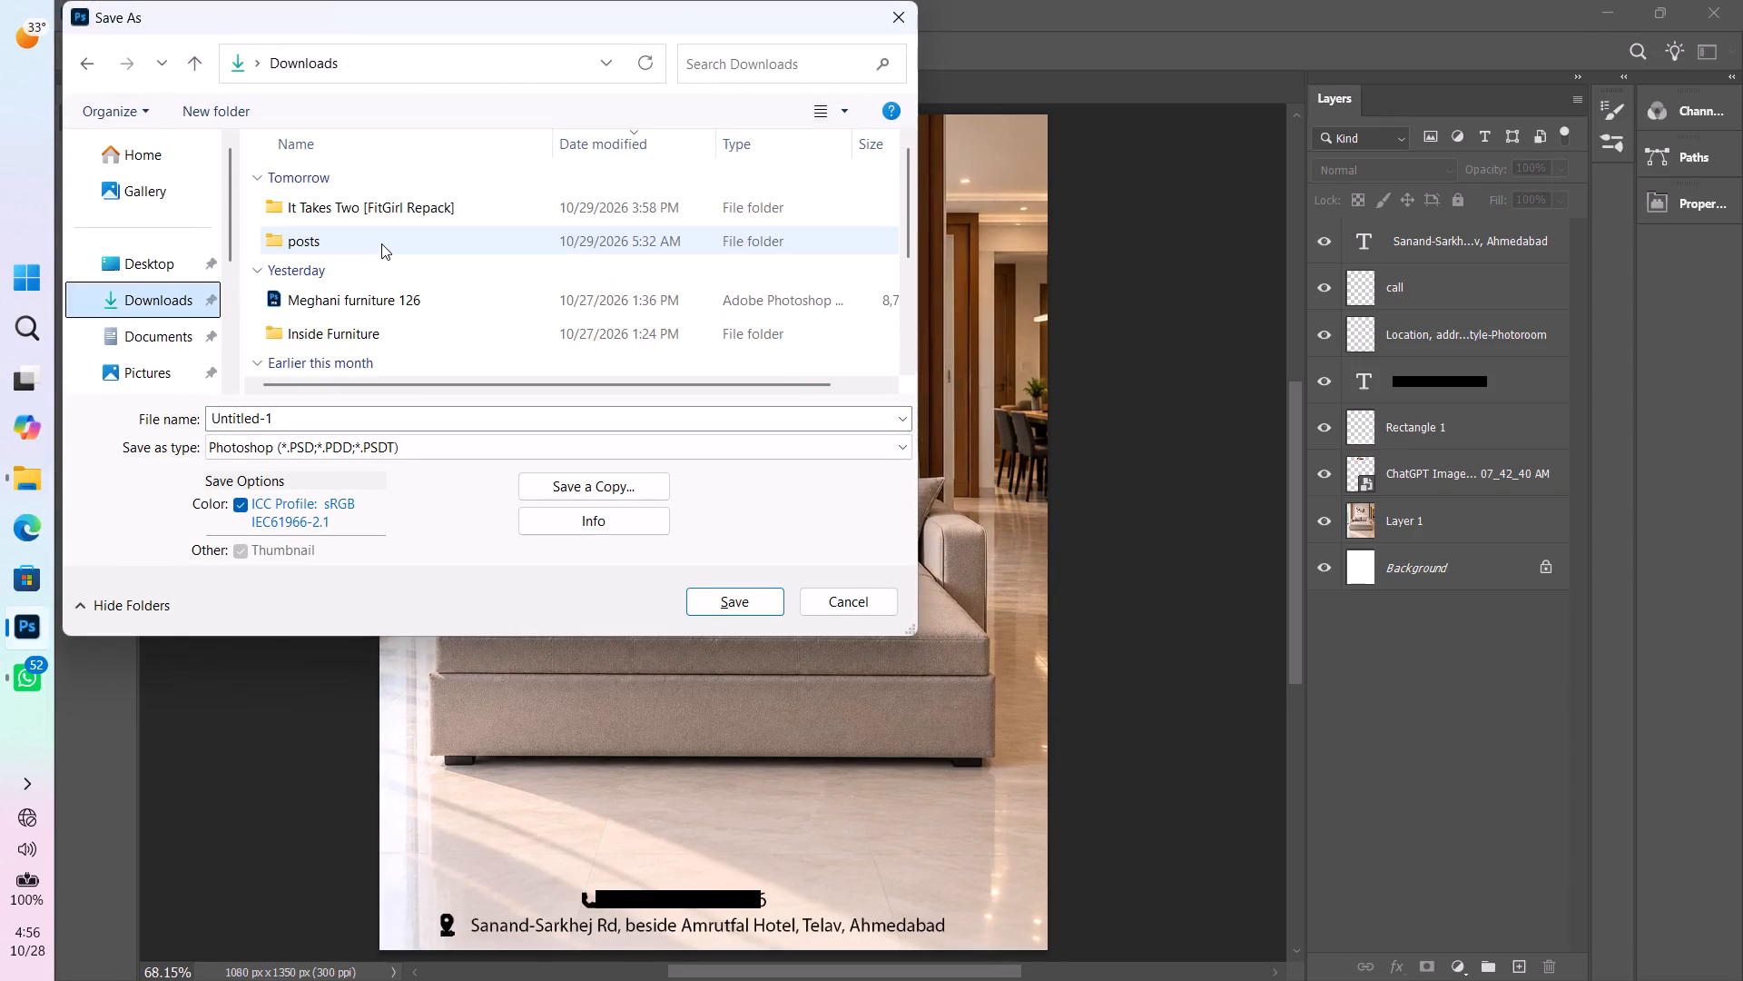
{"action": "double_click", "coordinate": [381, 243]}
{"action": "key", "text": "b"}
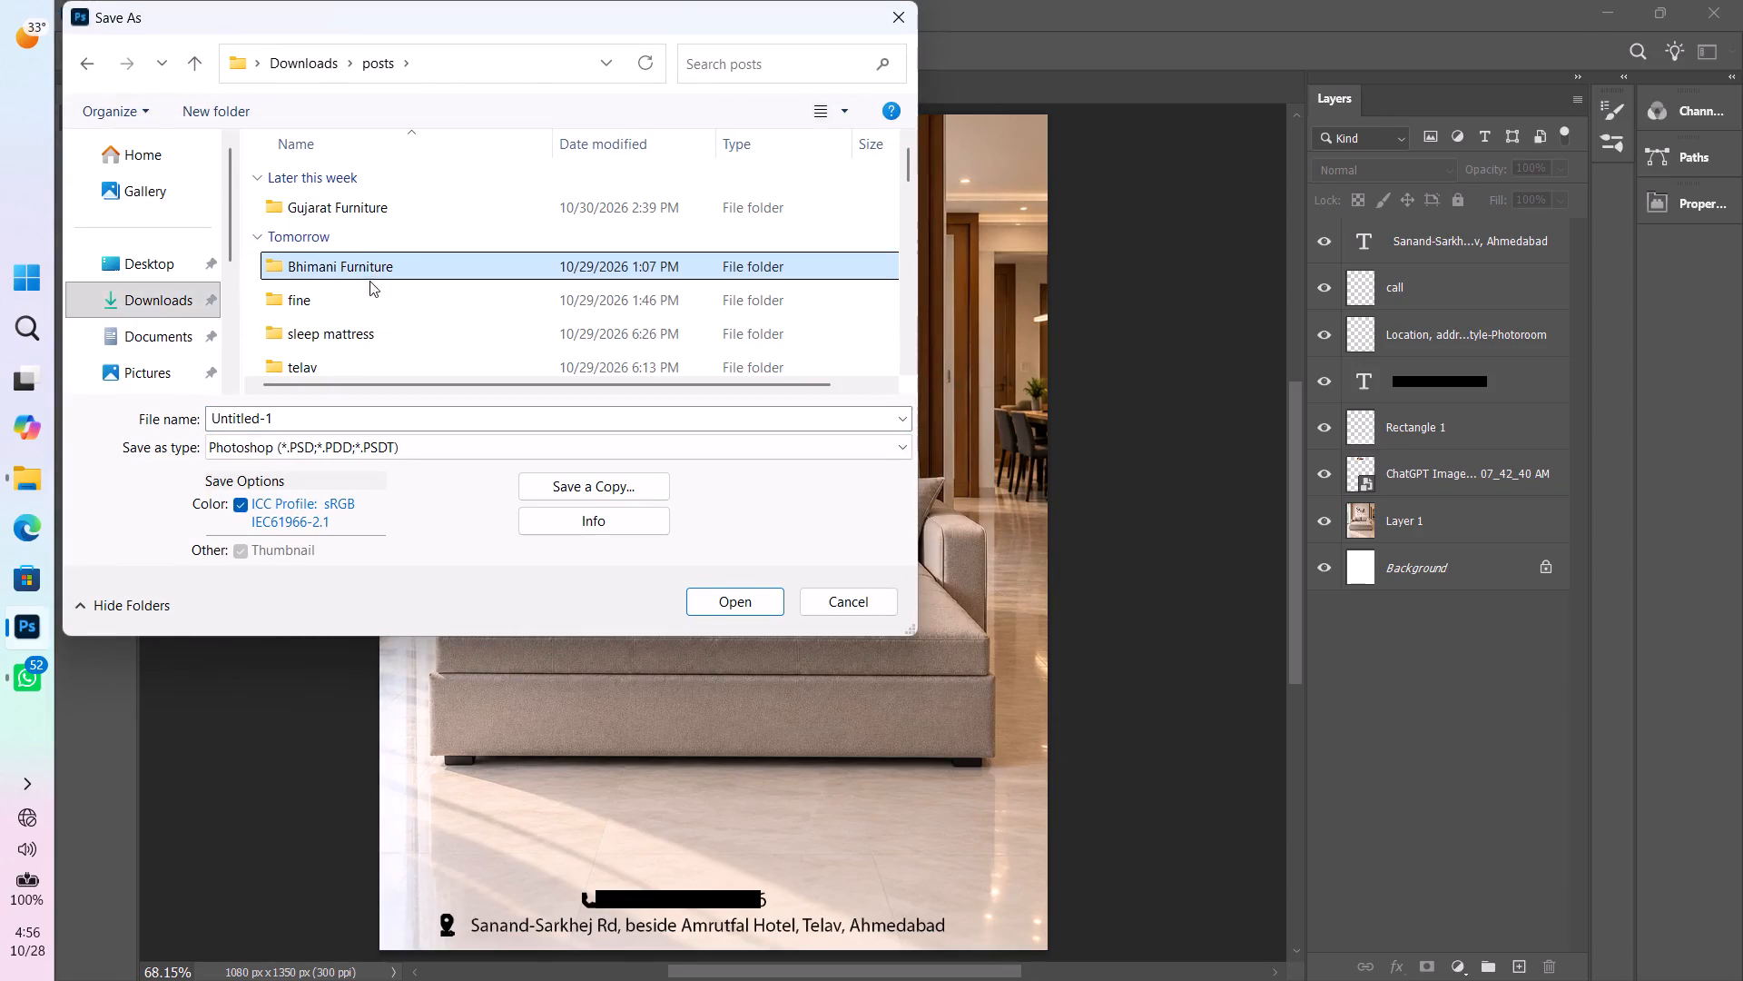
{"action": "double_click", "coordinate": [365, 292]}
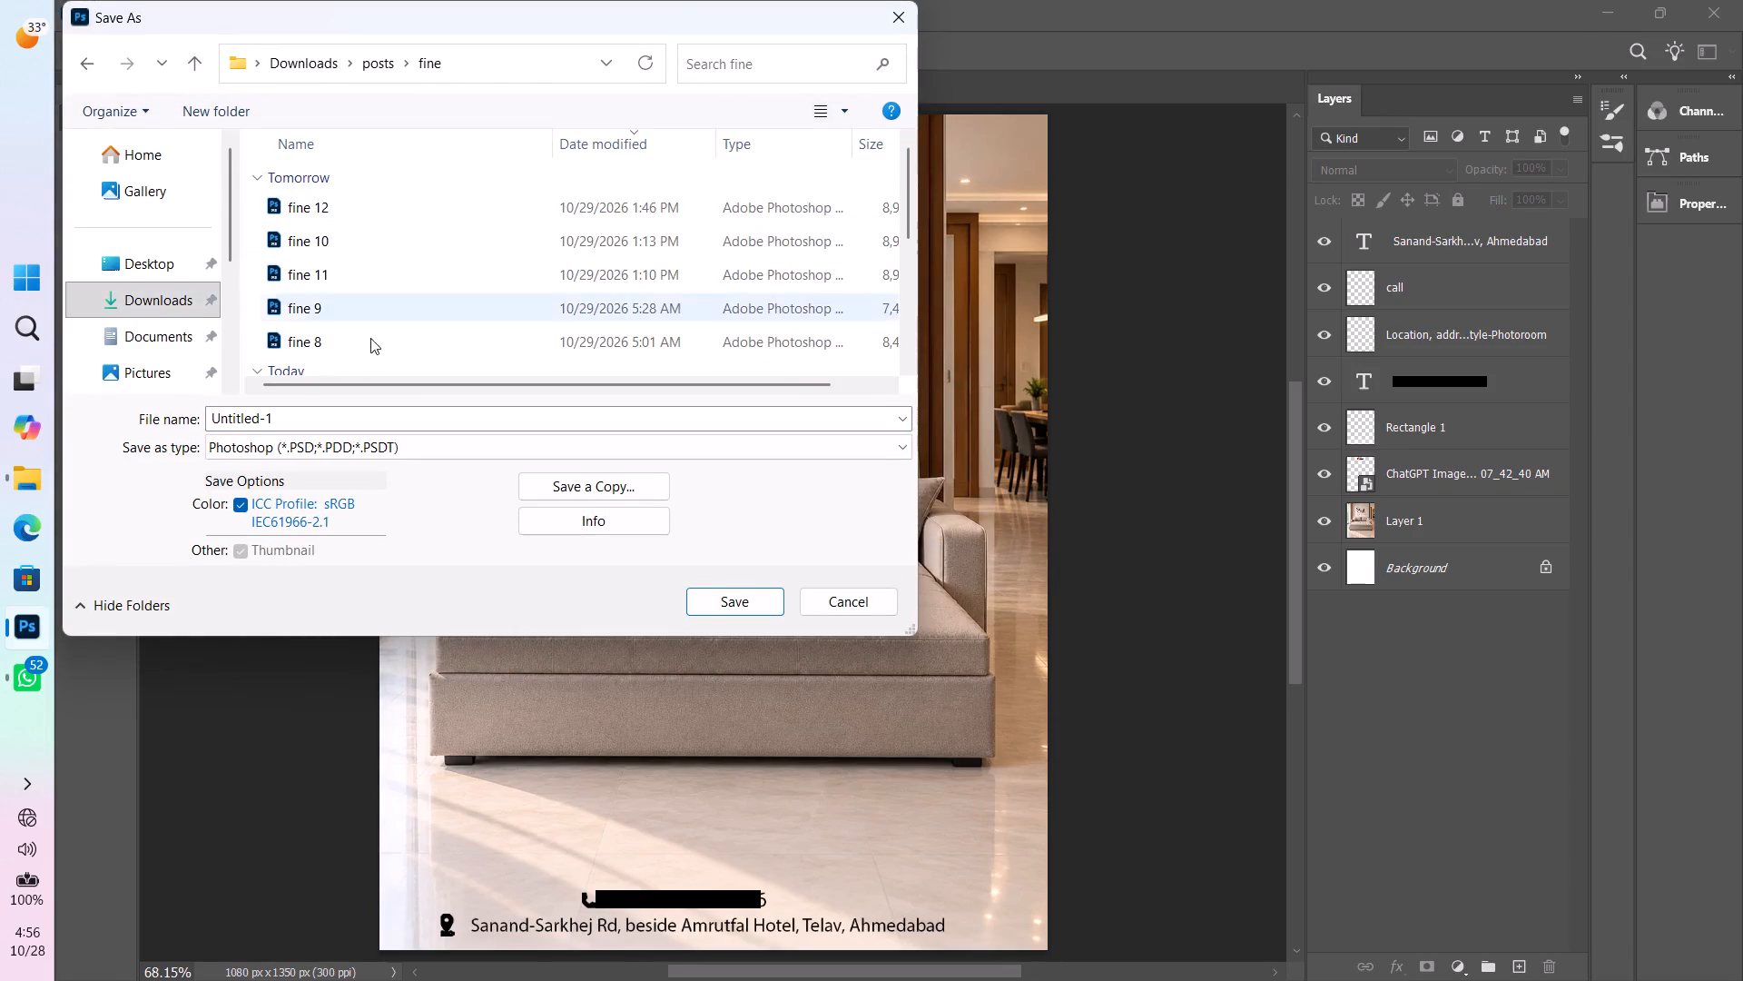
{"action": "left_click", "coordinate": [437, 219]}
{"action": "scroll", "coordinate": [437, 219], "scroll_direction": "down", "scroll_amount": 3}
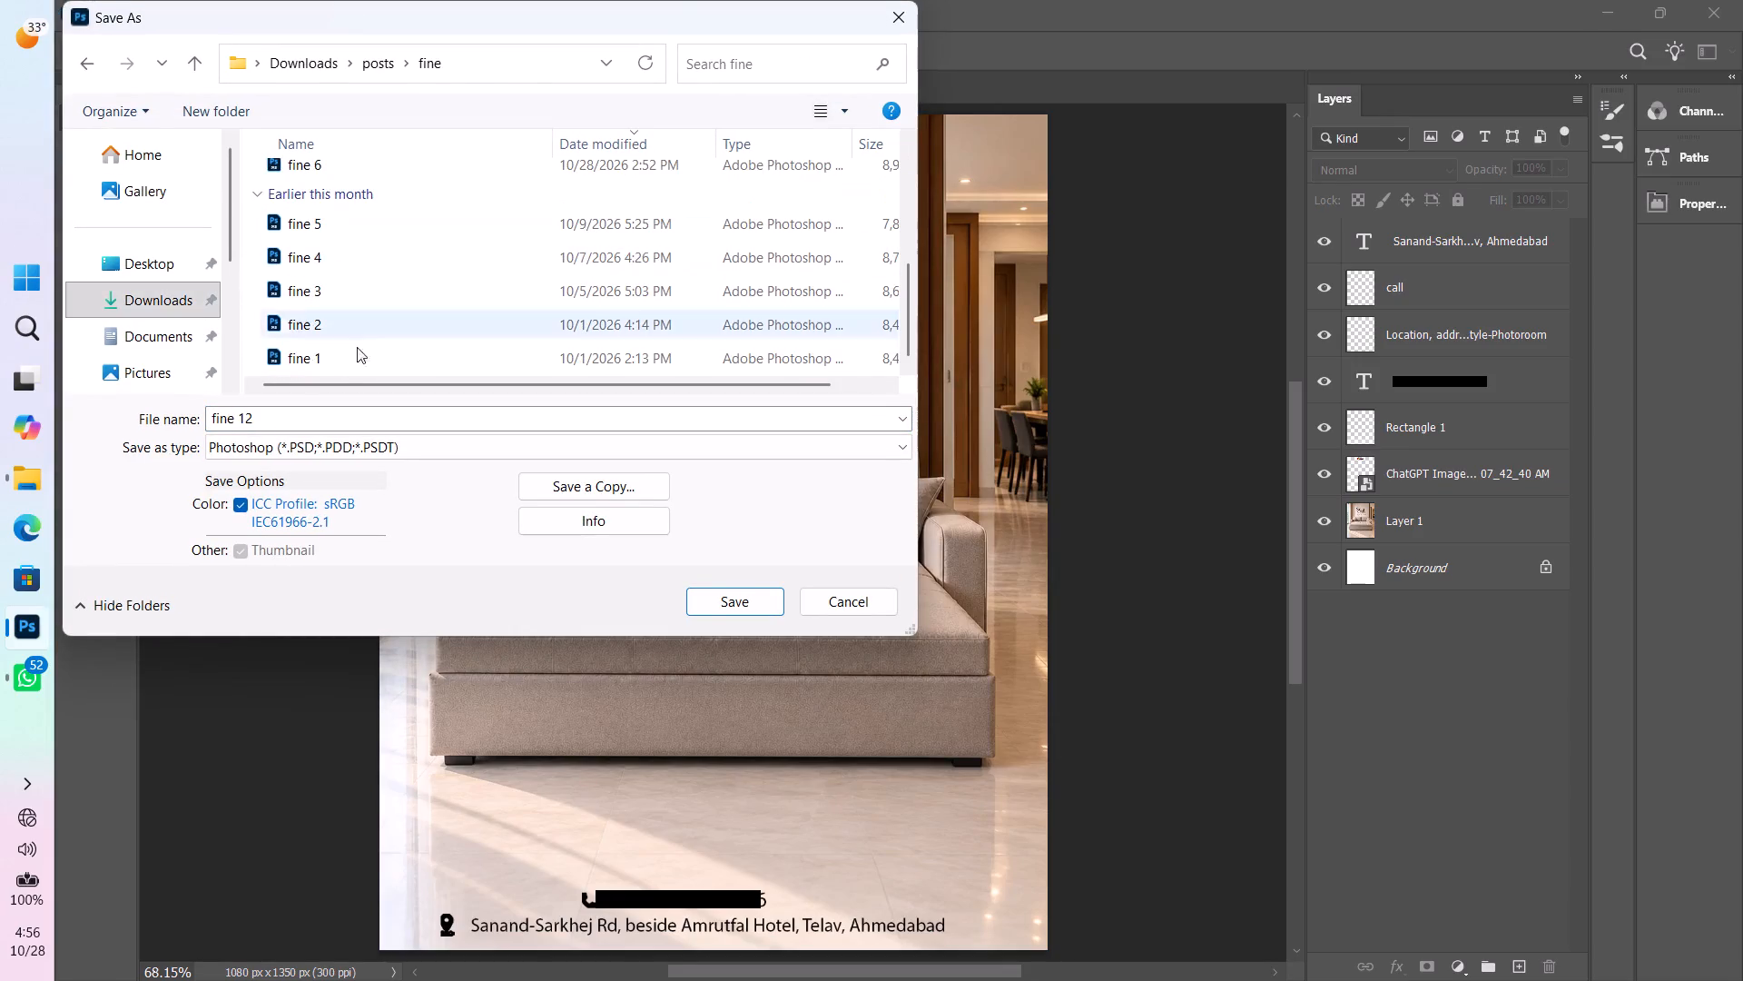
{"action": "triple_click", "coordinate": [336, 418]}
{"action": "left_click", "coordinate": [336, 418]}
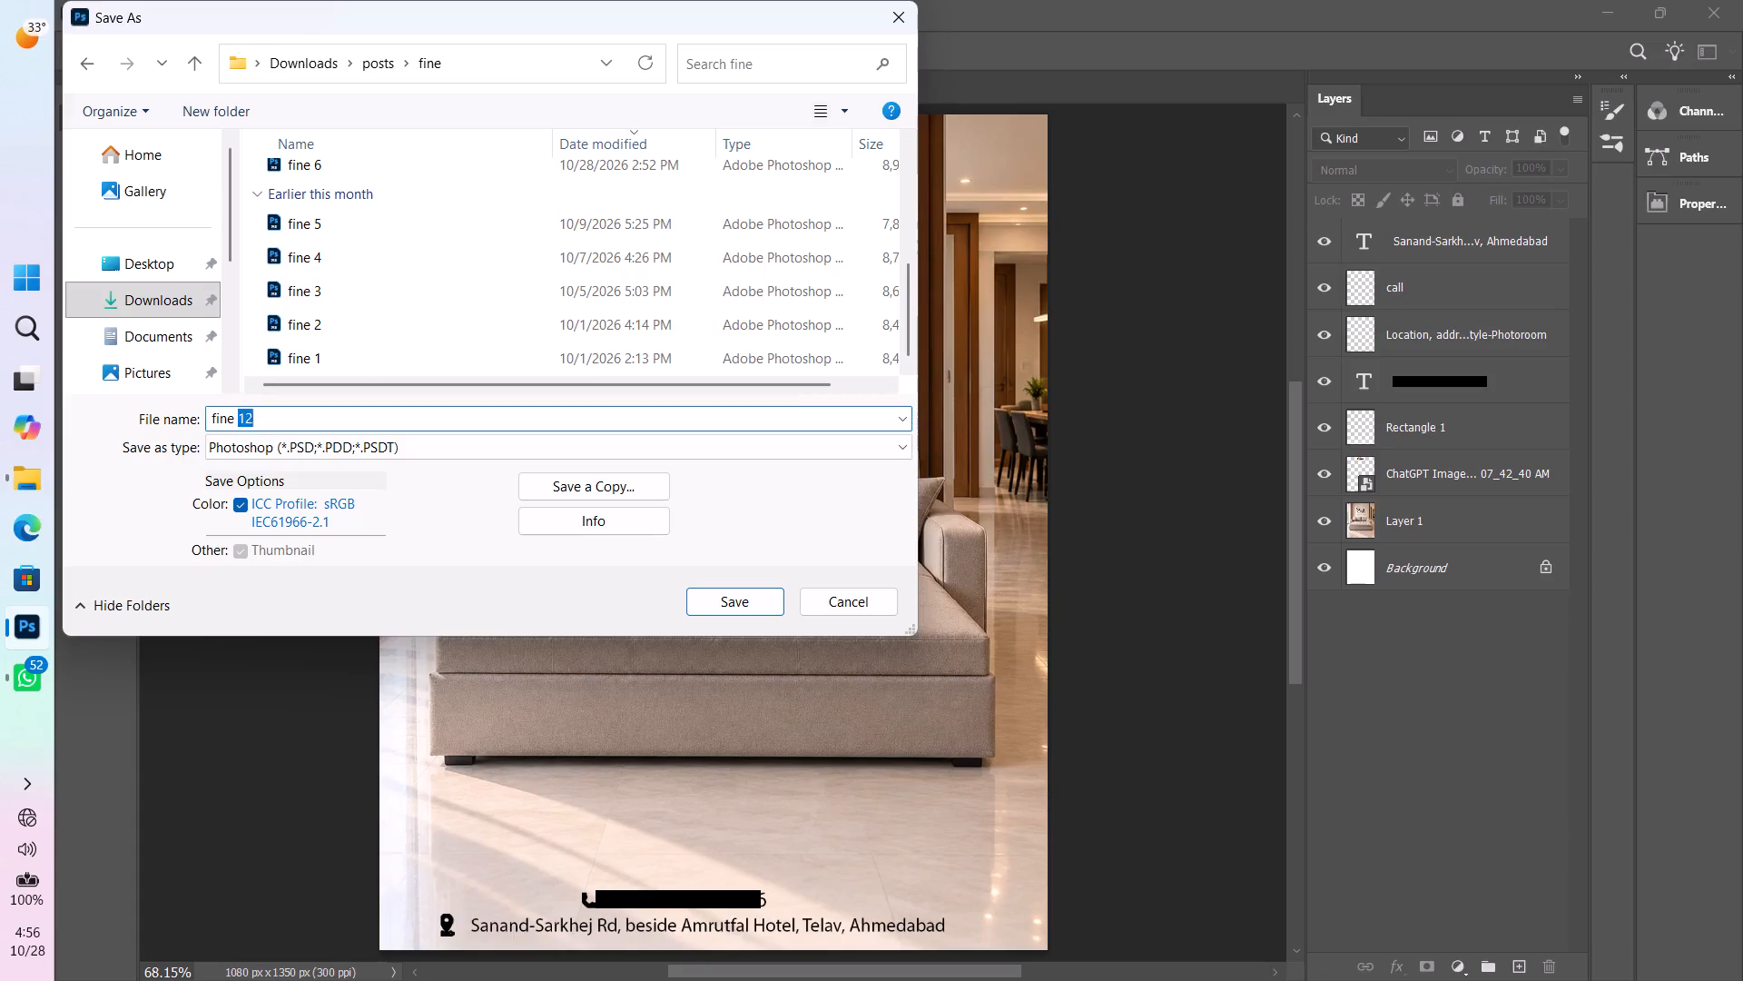
{"action": "left_click", "coordinate": [336, 418]}
{"action": "key", "text": "BackSpace"}
{"action": "key", "text": "3"}
{"action": "key", "text": "Return"}
{"action": "key", "text": "Return"}
Save a JPEG copy of the post named fine 13 in the fine folder at Maximum quality 12, Baseline (Standard).
{"action": "key", "text": "ctrl+alt+s"}
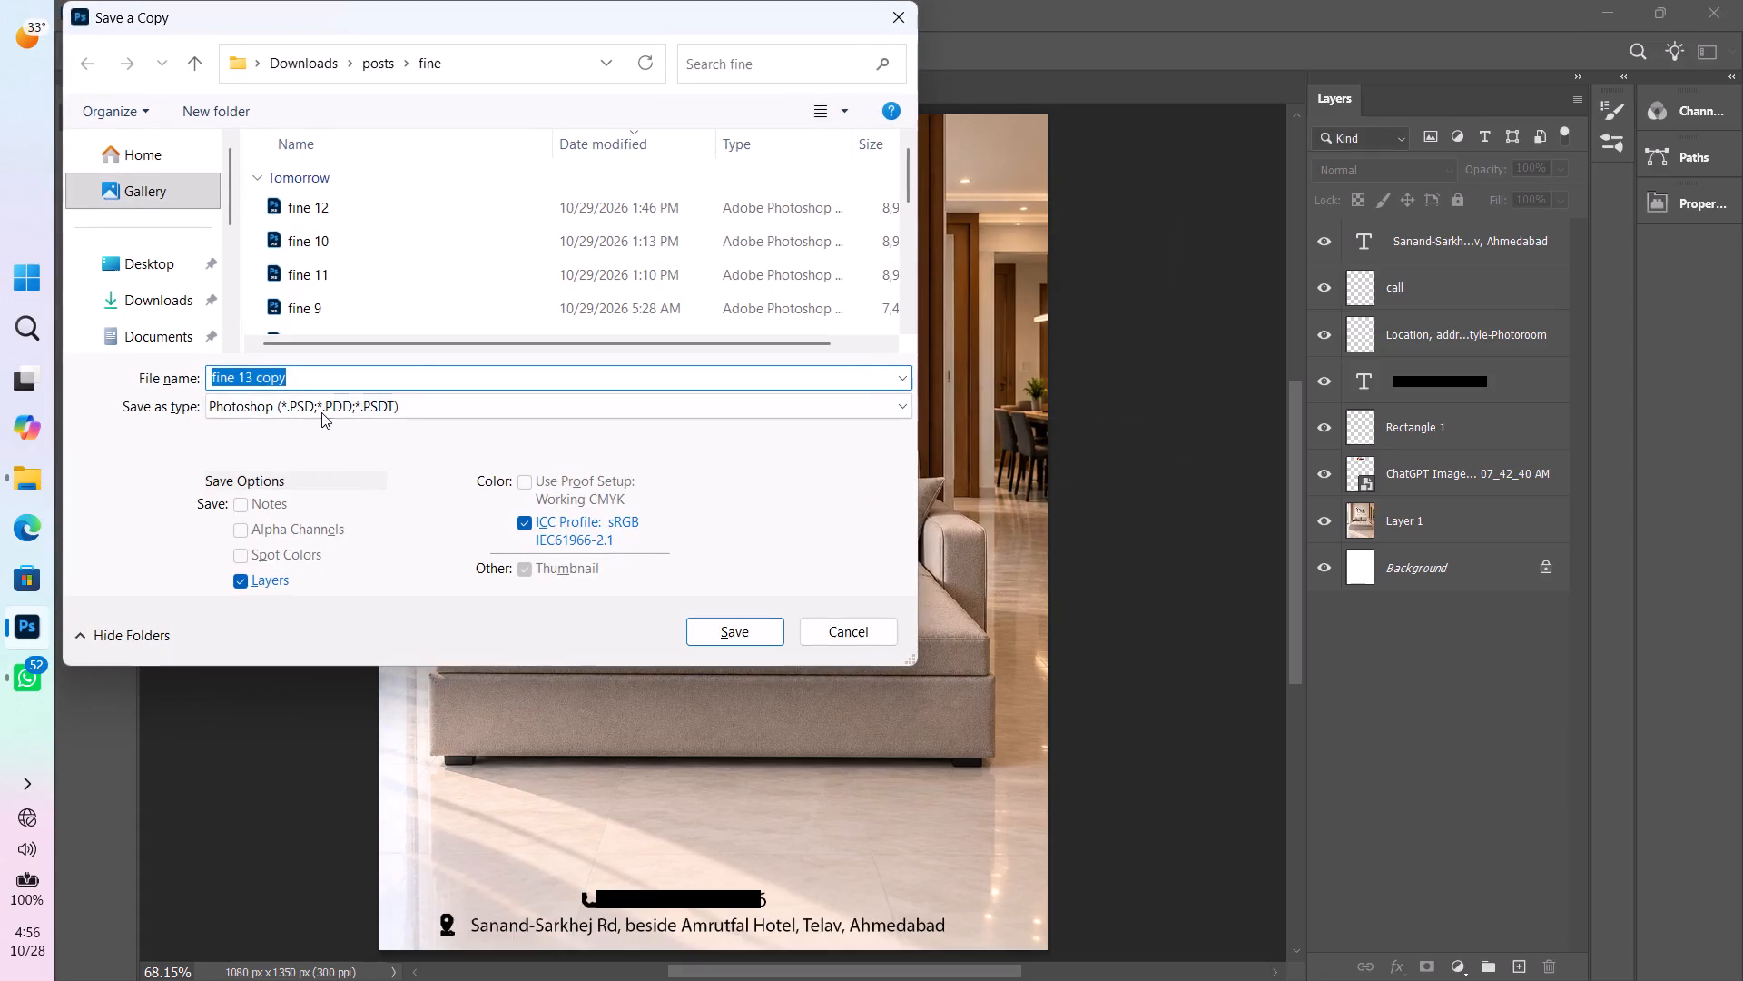
{"action": "triple_click", "coordinate": [368, 383]}
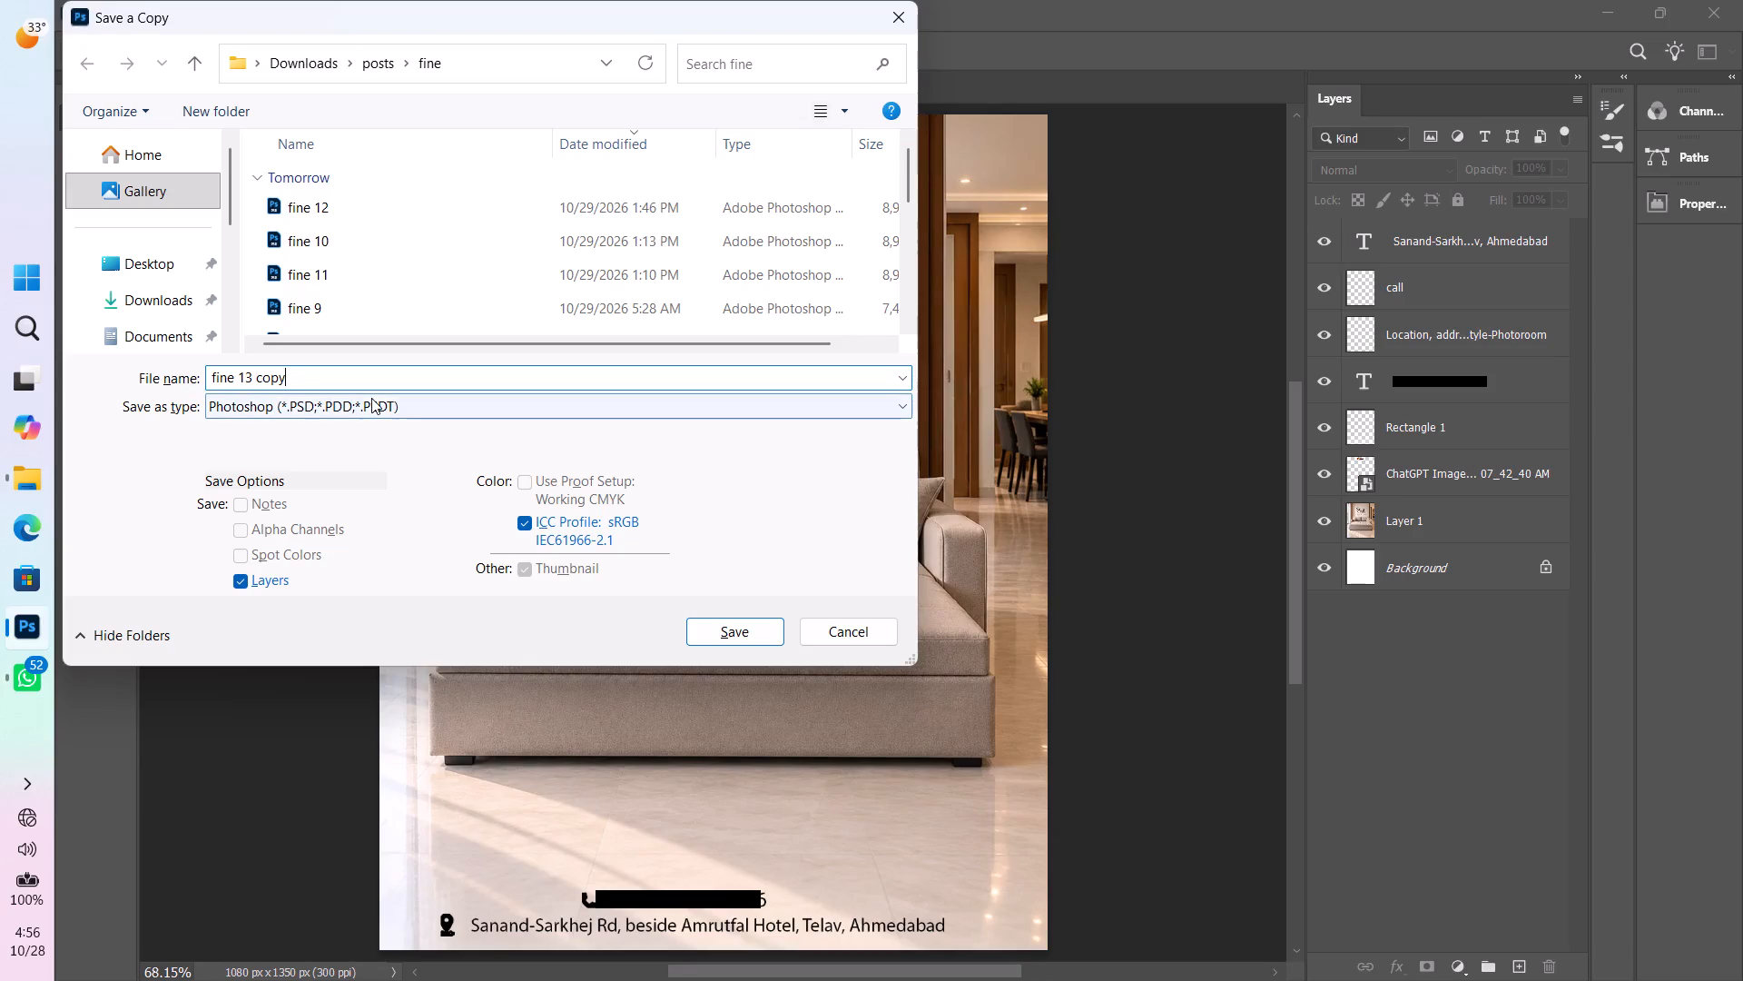
{"action": "key", "text": "BackSpace"}
{"action": "key", "text": "BackSpace"}
{"action": "key", "text": "BackSpace"}
{"action": "key", "text": "BackSpace"}
{"action": "left_click", "coordinate": [371, 415]}
{"action": "left_click", "coordinate": [334, 610]}
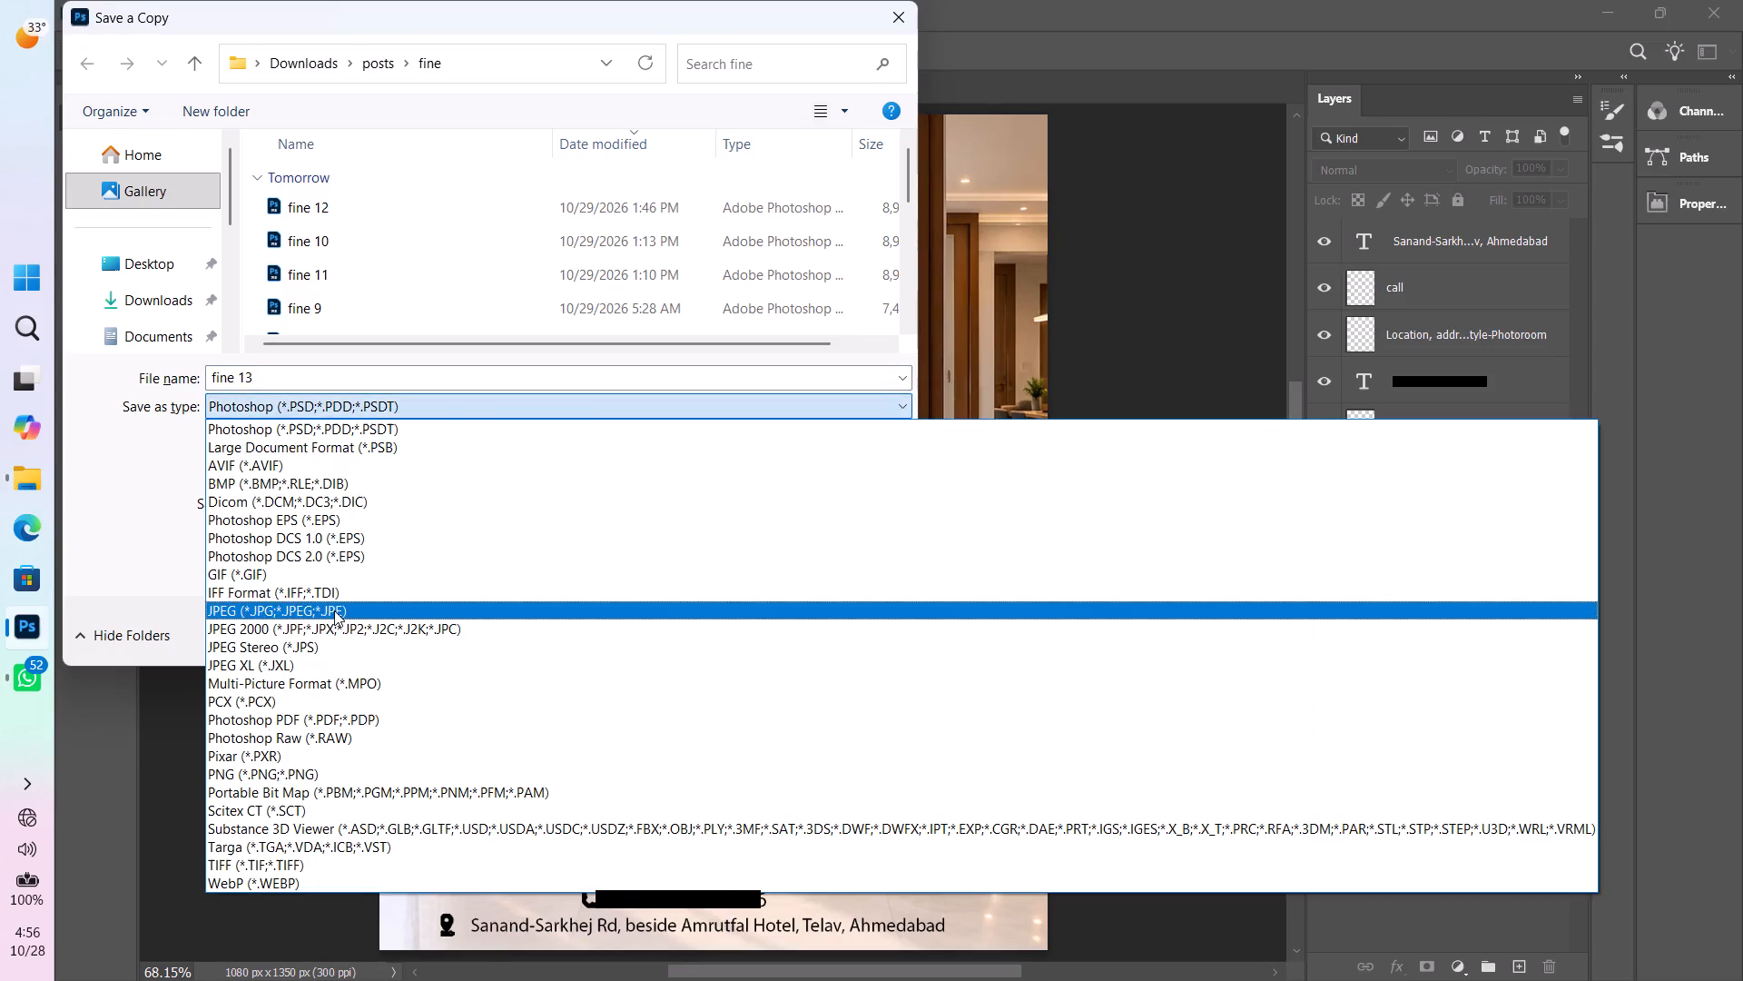
{"action": "left_click", "coordinate": [741, 623]}
{"action": "left_click", "coordinate": [997, 212]}
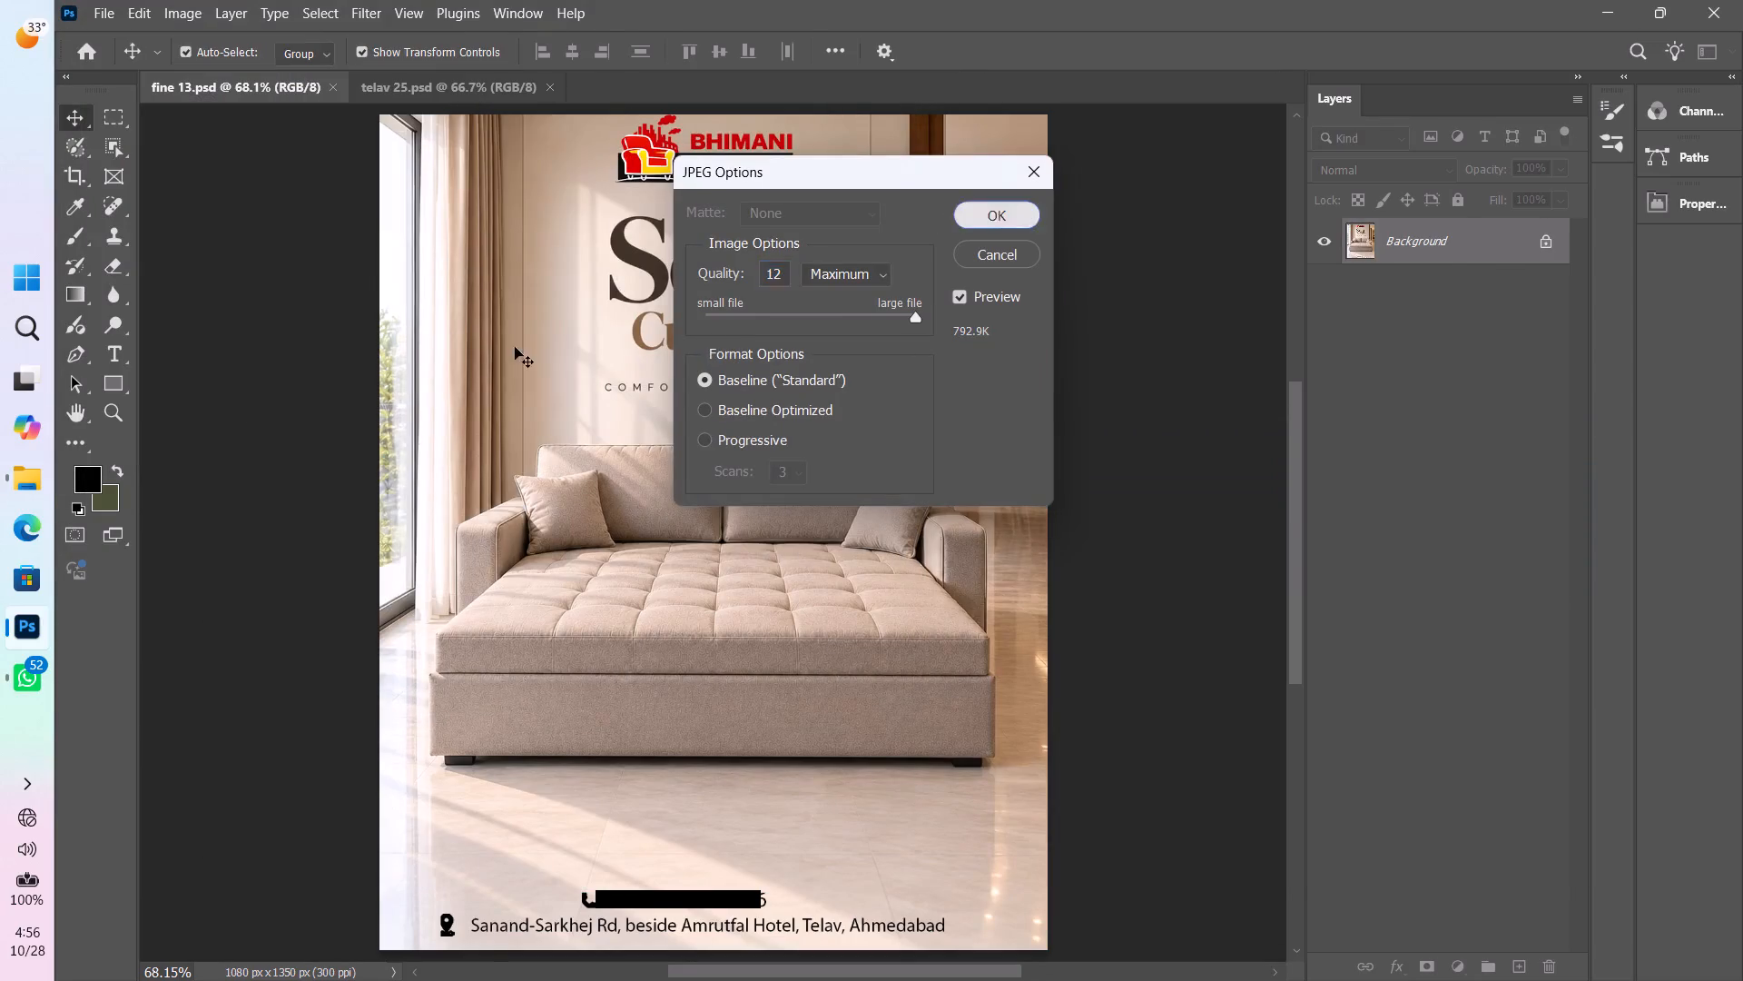
Switch to the telav folder in File Explorer.
{"action": "left_click", "coordinate": [43, 481]}
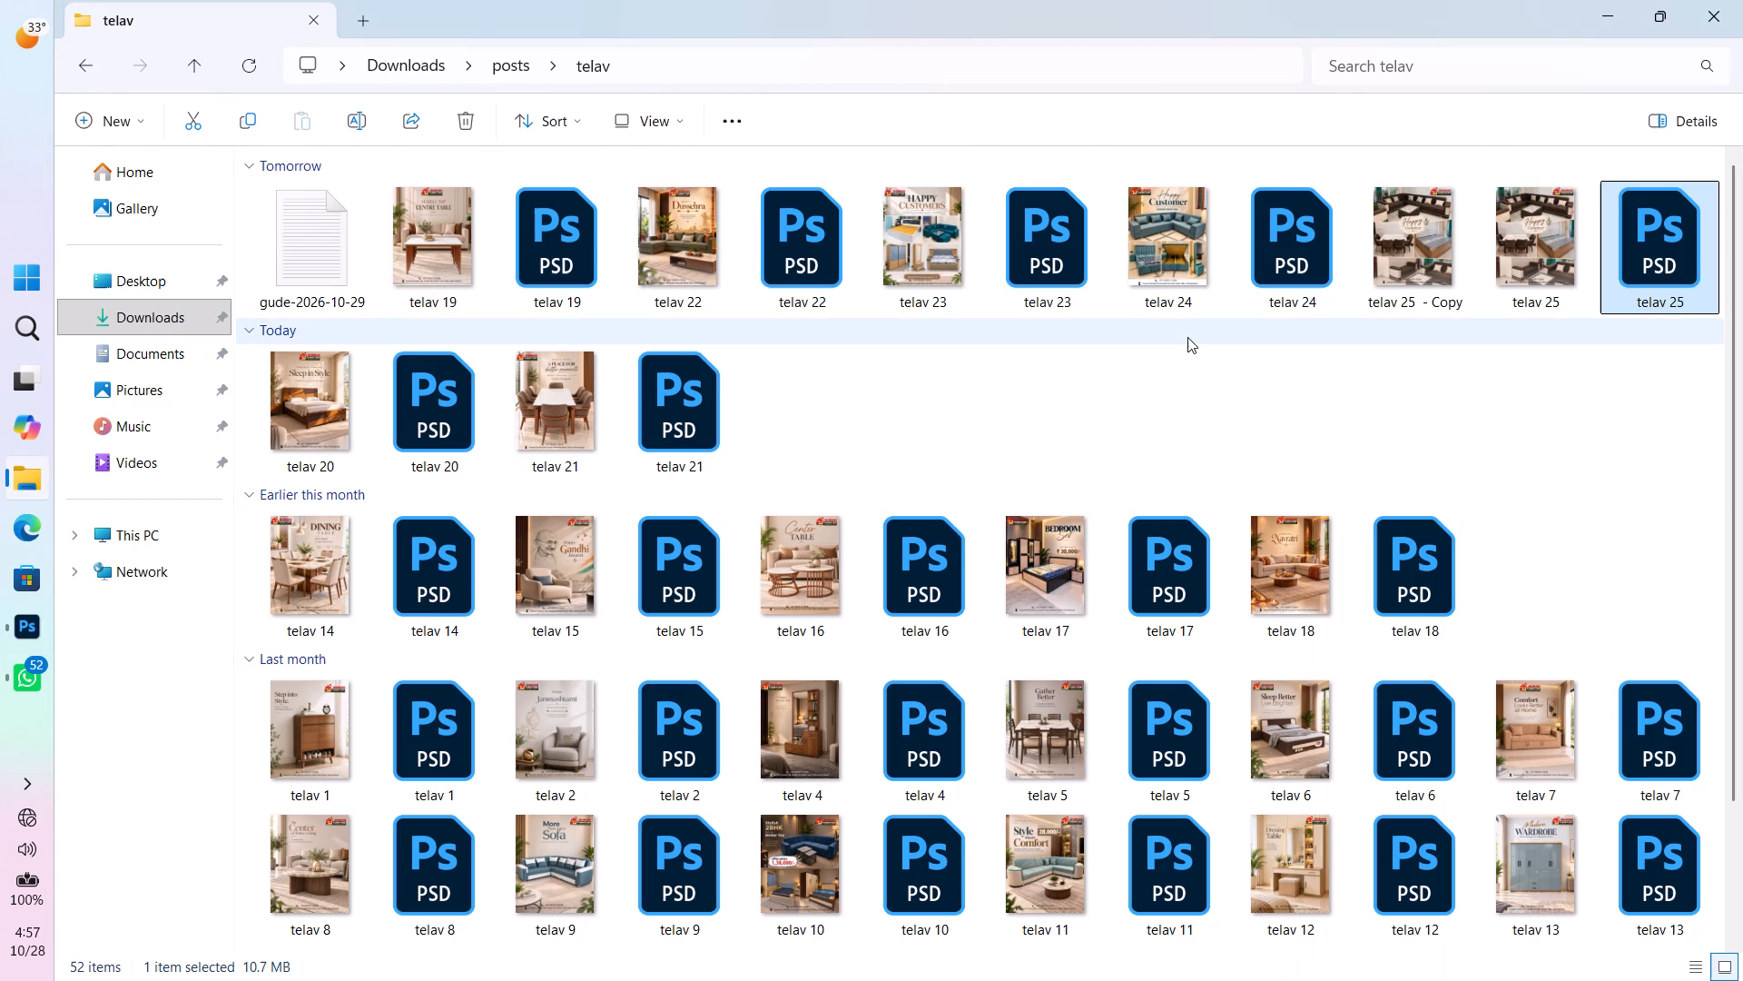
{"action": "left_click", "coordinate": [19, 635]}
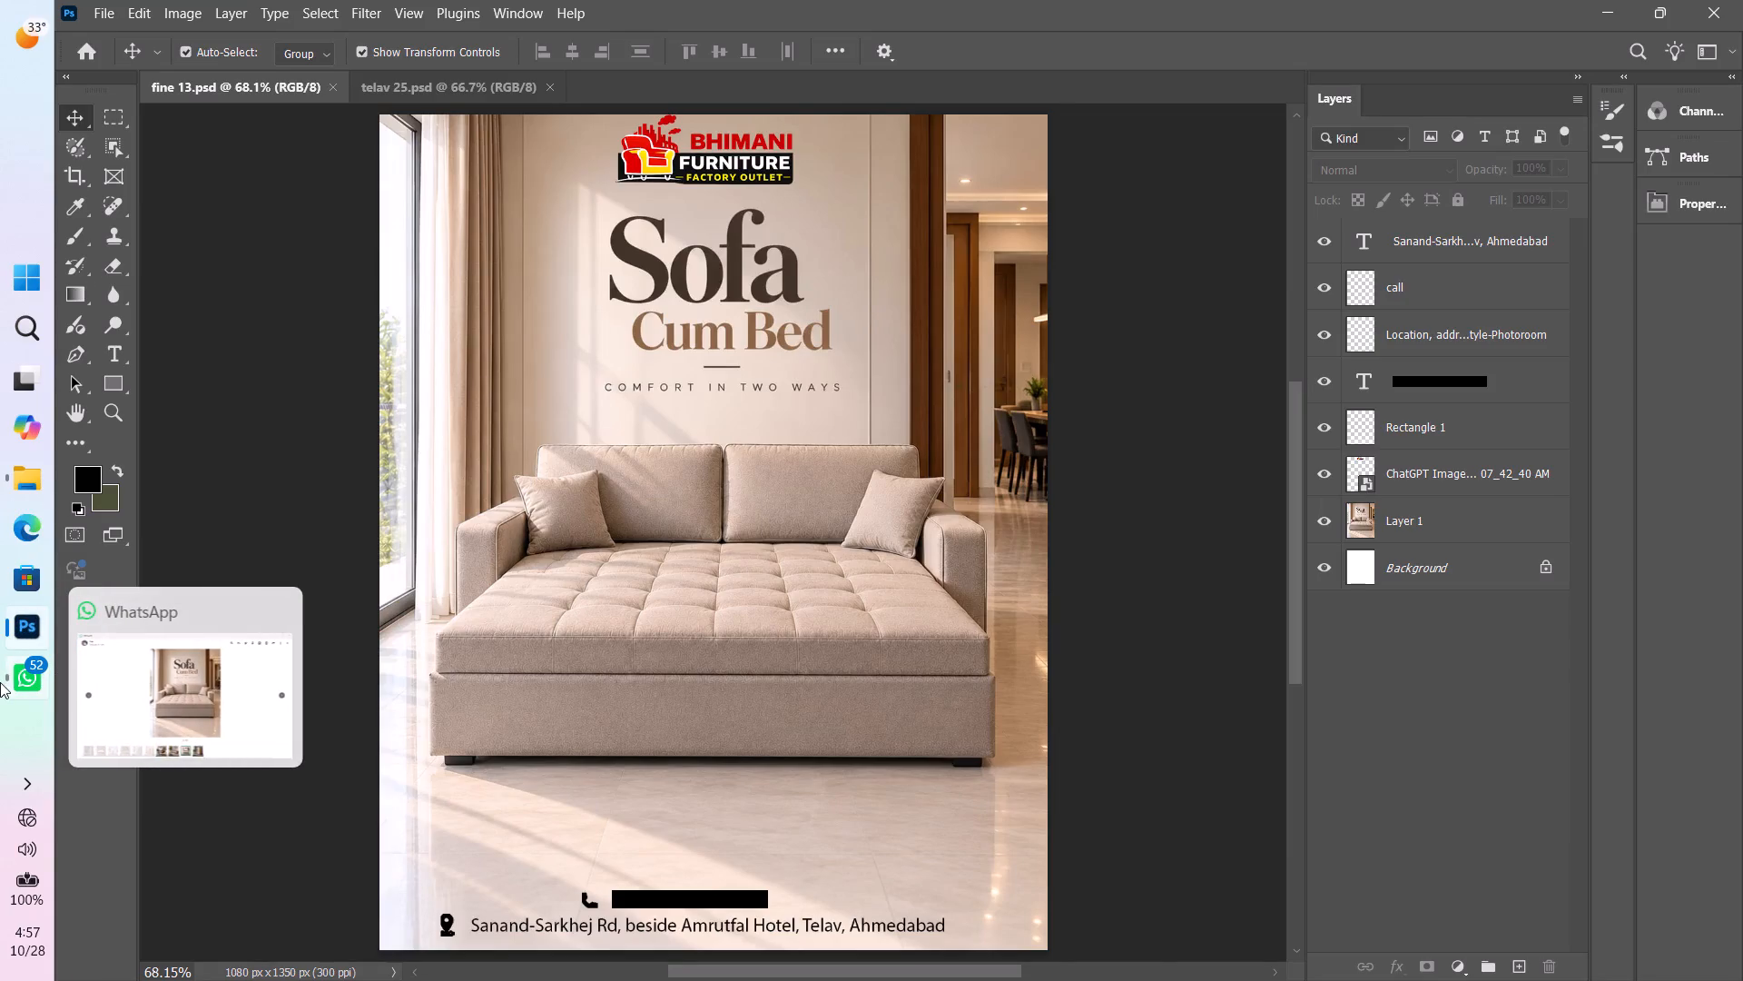
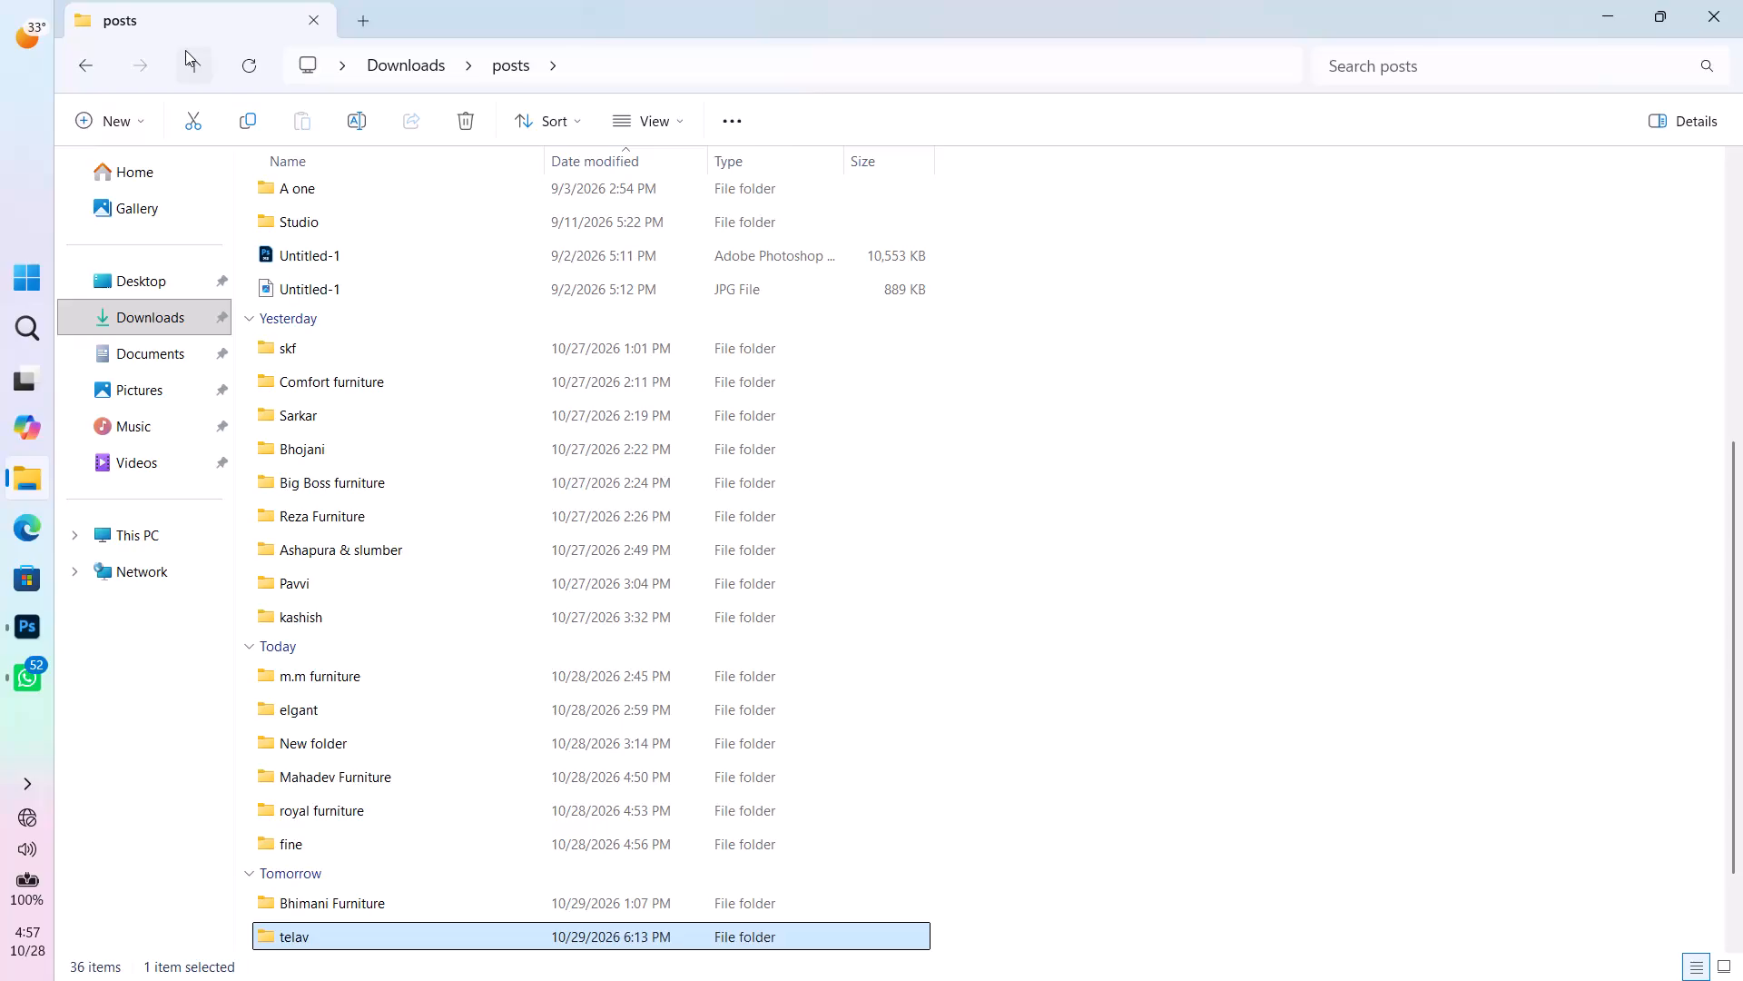
Copy the fine 13 JPEG from the fine folder under Downloads, posts.
{"action": "key", "text": "Return"}
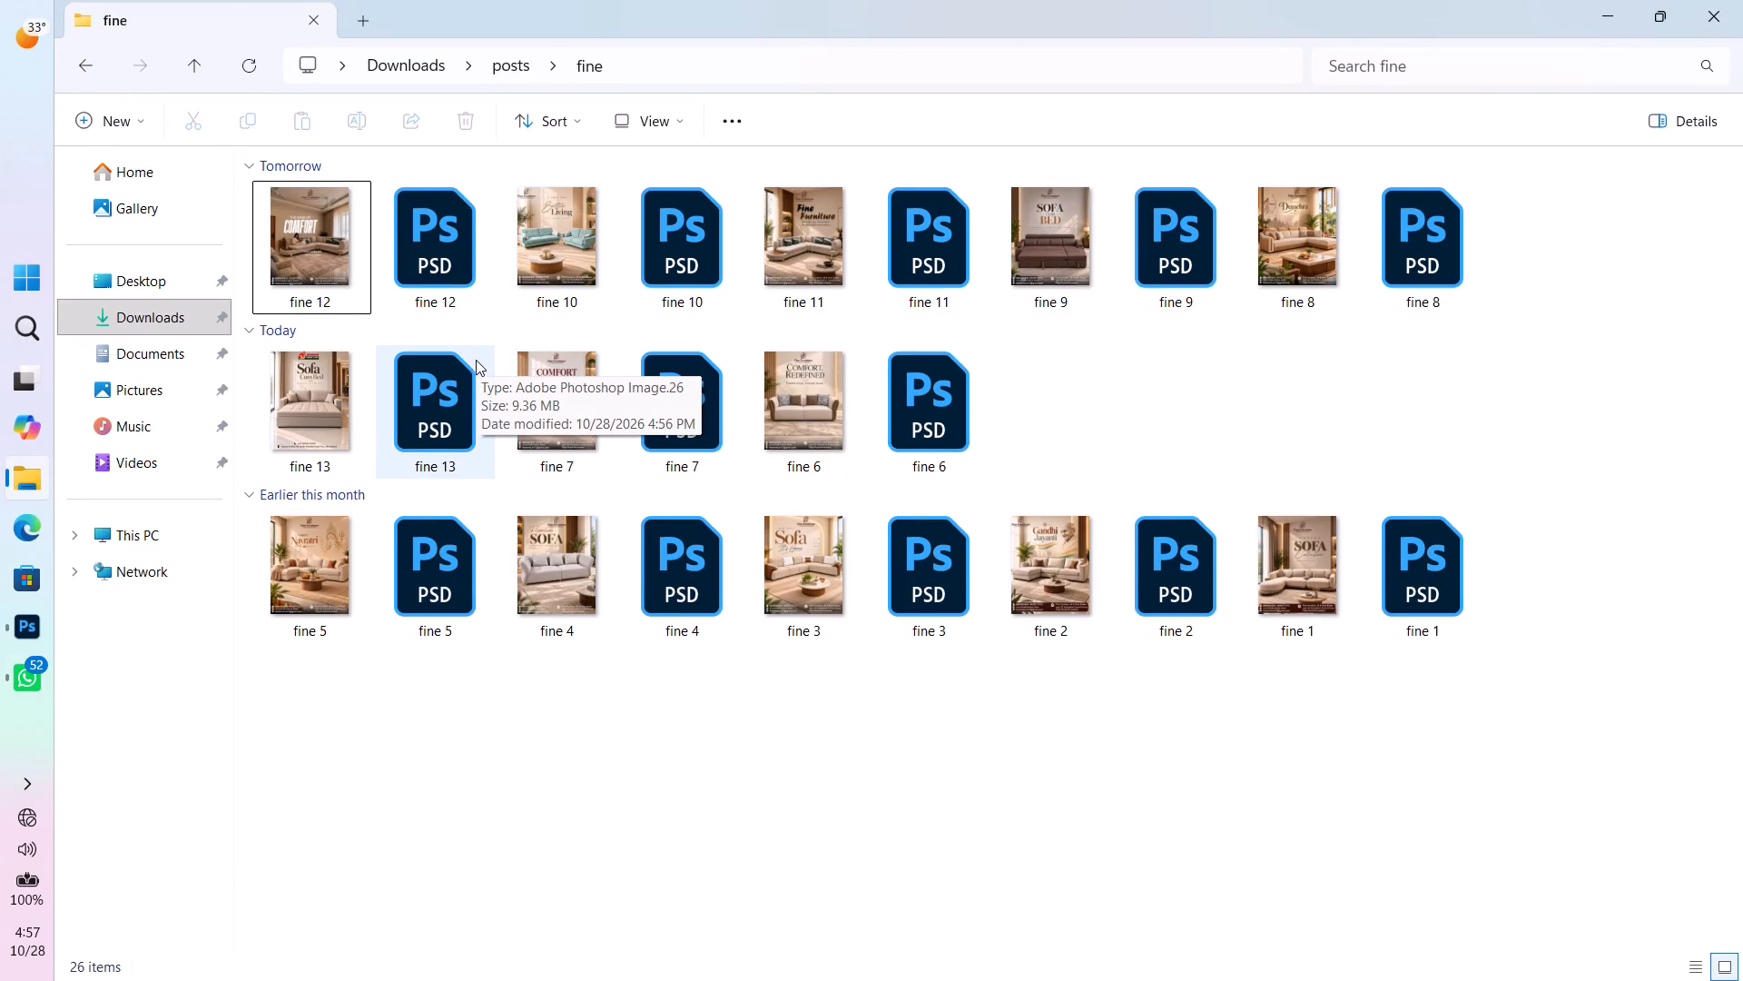
{"action": "left_click", "coordinate": [336, 403]}
{"action": "key", "text": "ctrl+c"}
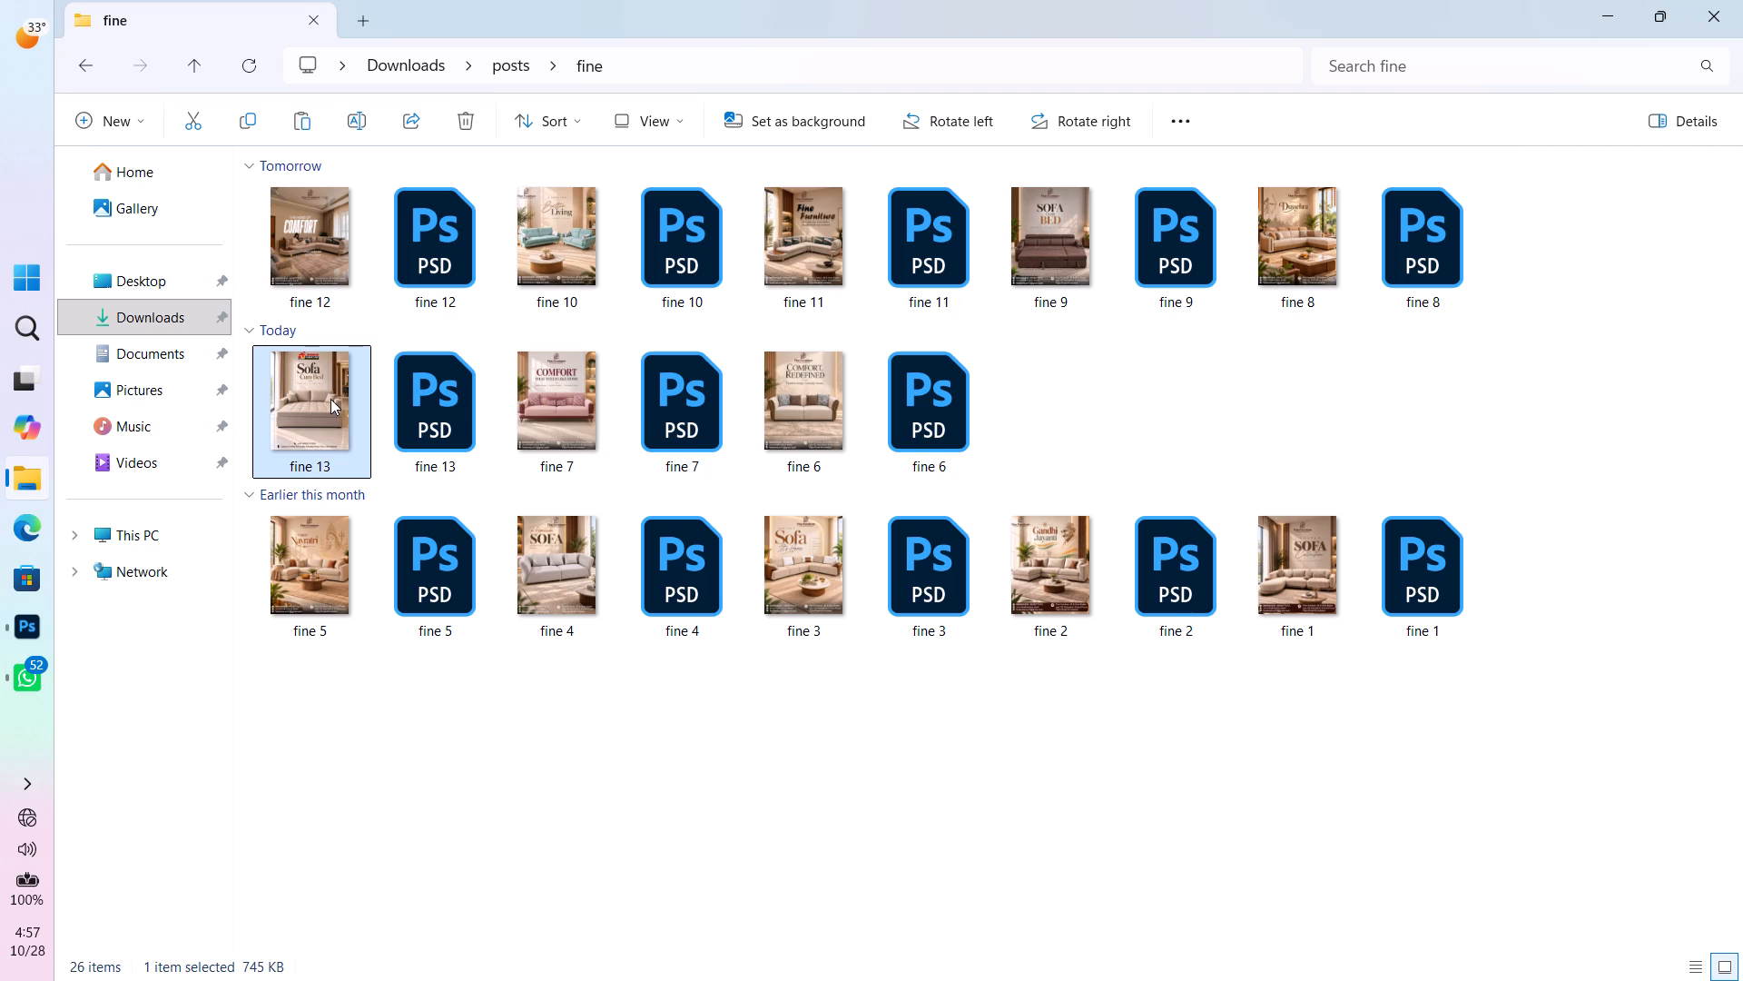
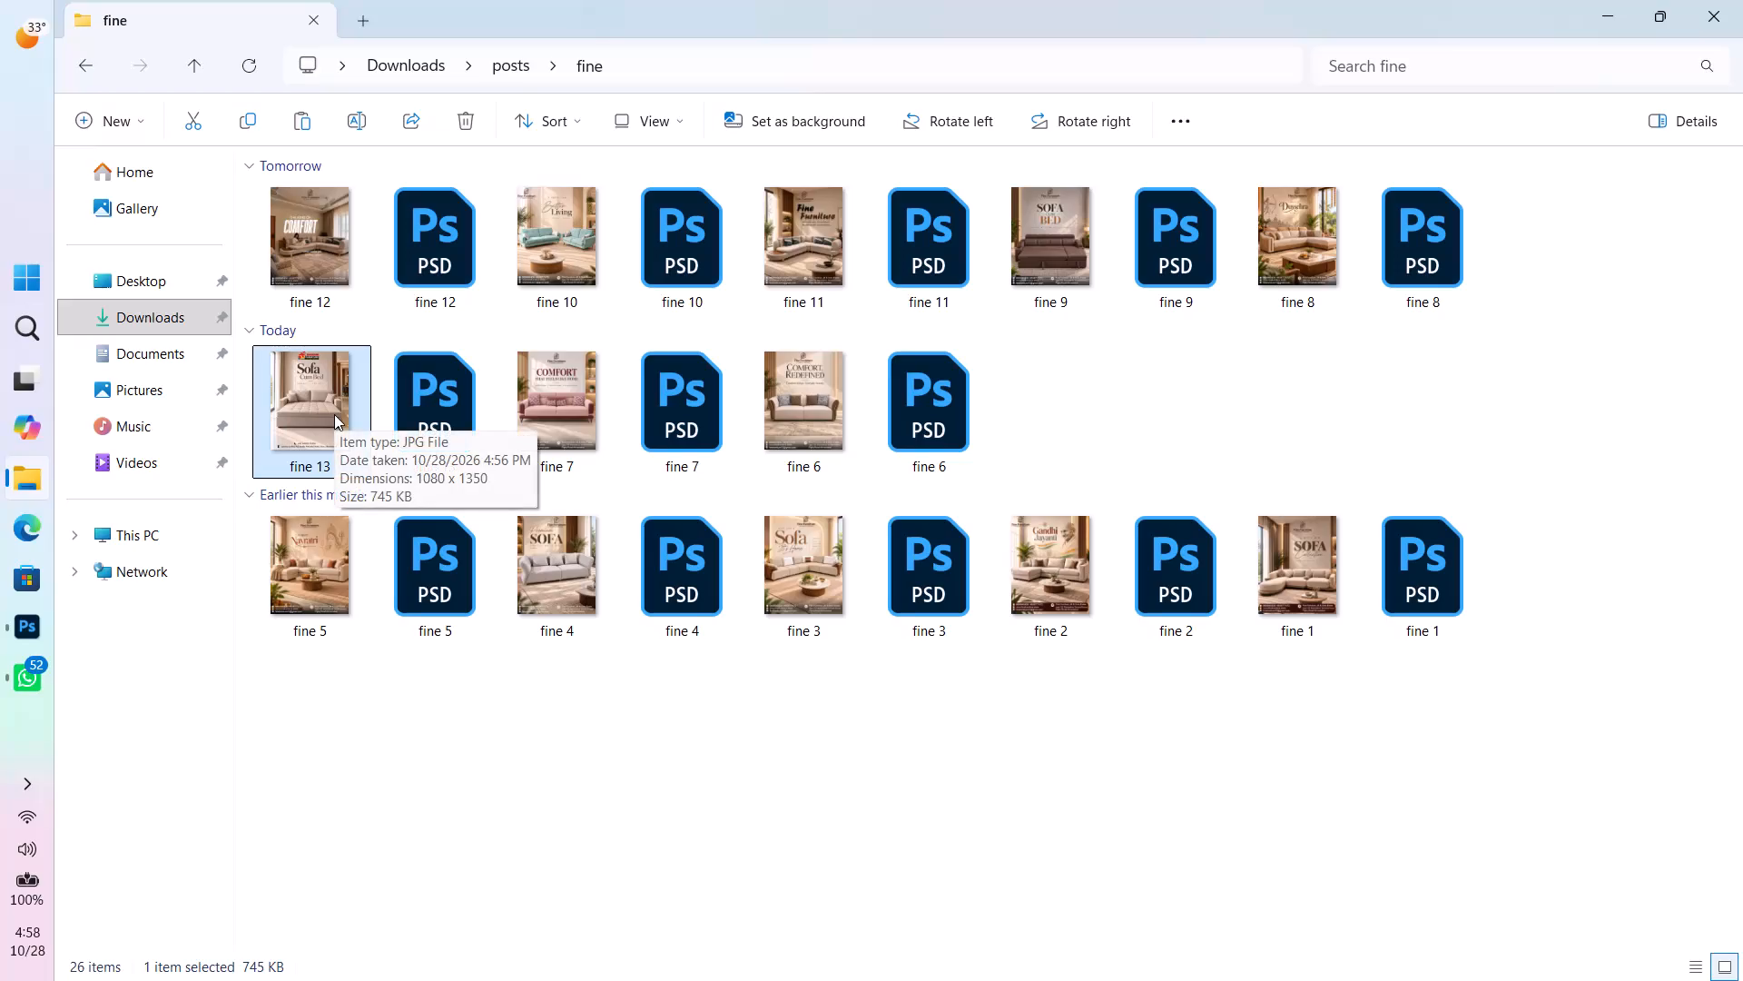
Delete both the JPEG and the Photoshop file named fine 13 from the fine folder under Downloads, posts.
{"action": "left_click", "coordinate": [478, 450]}
{"action": "left_click", "coordinate": [290, 401], "text": "ctrl"}
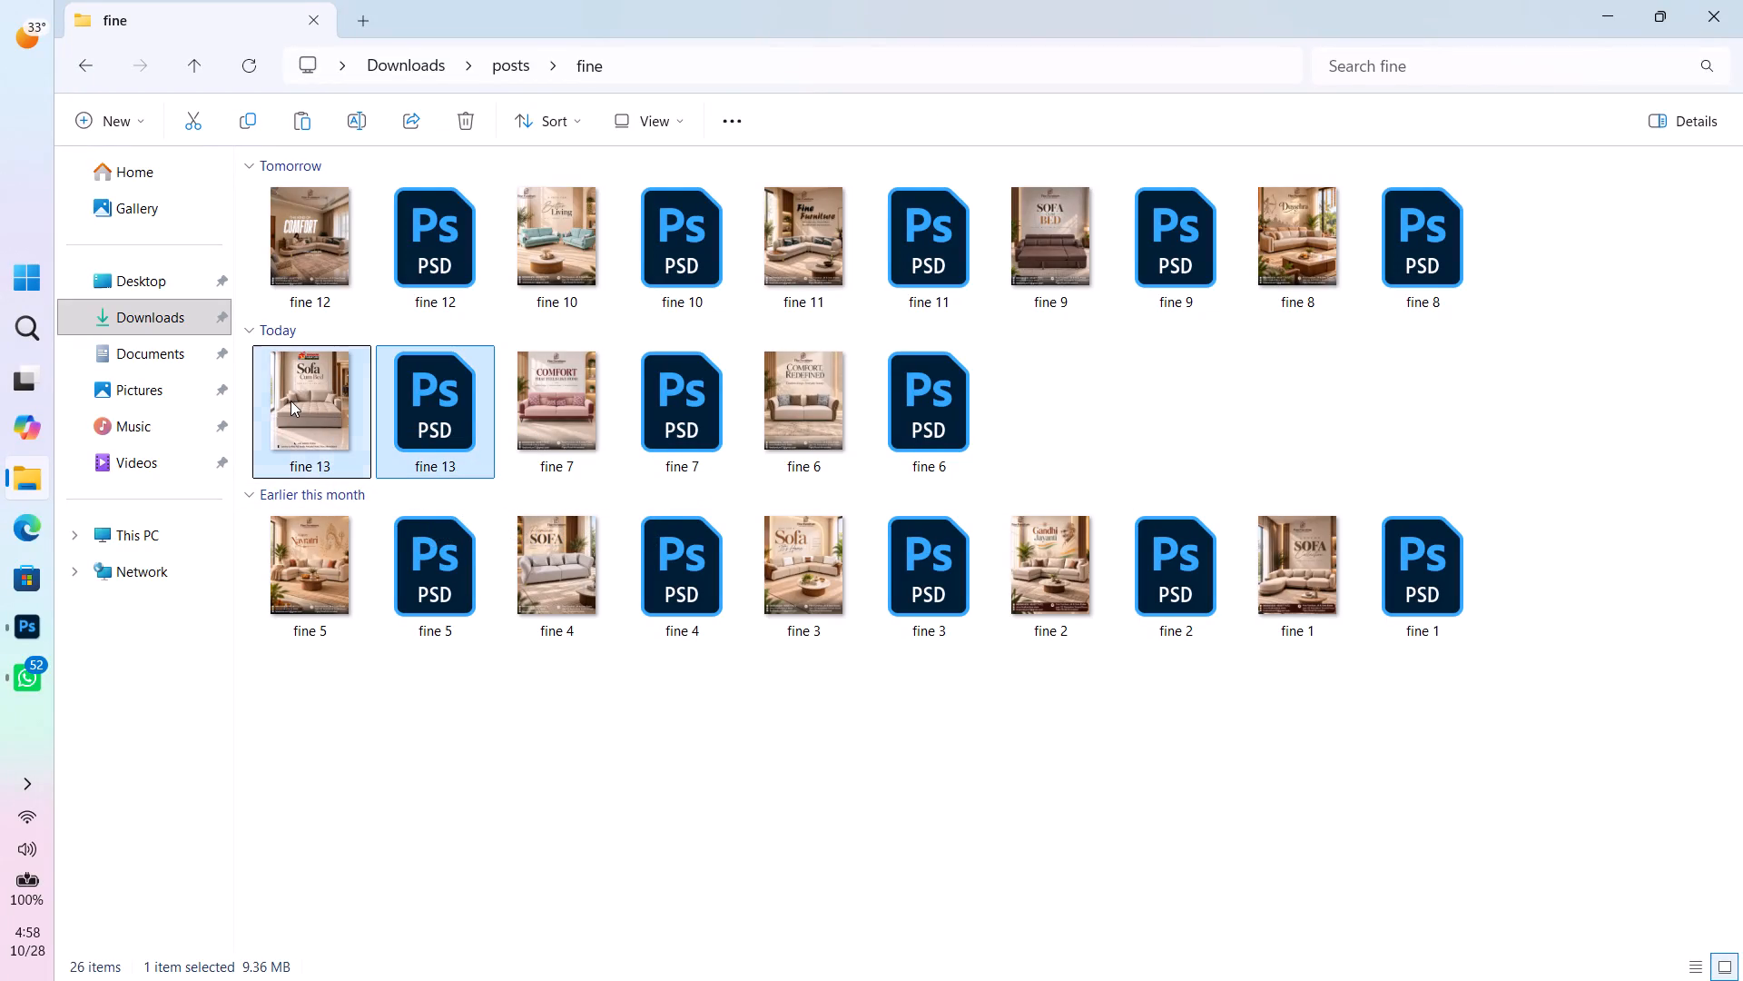
{"action": "key", "text": "Delete"}
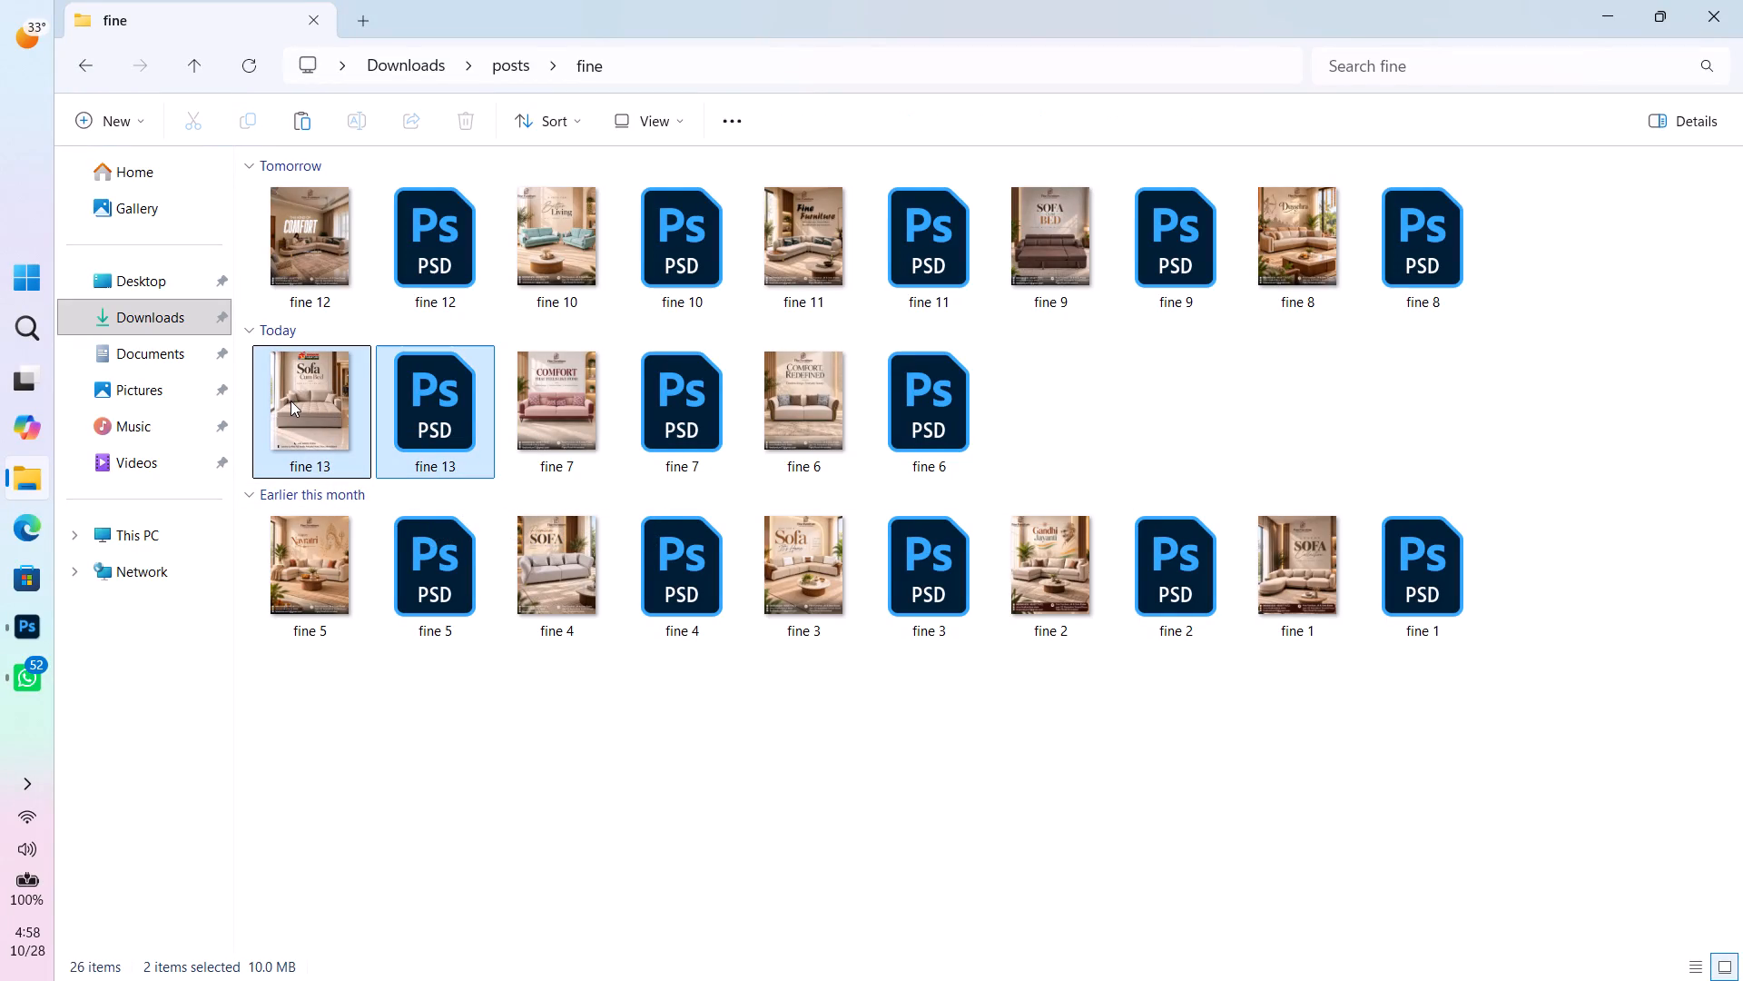
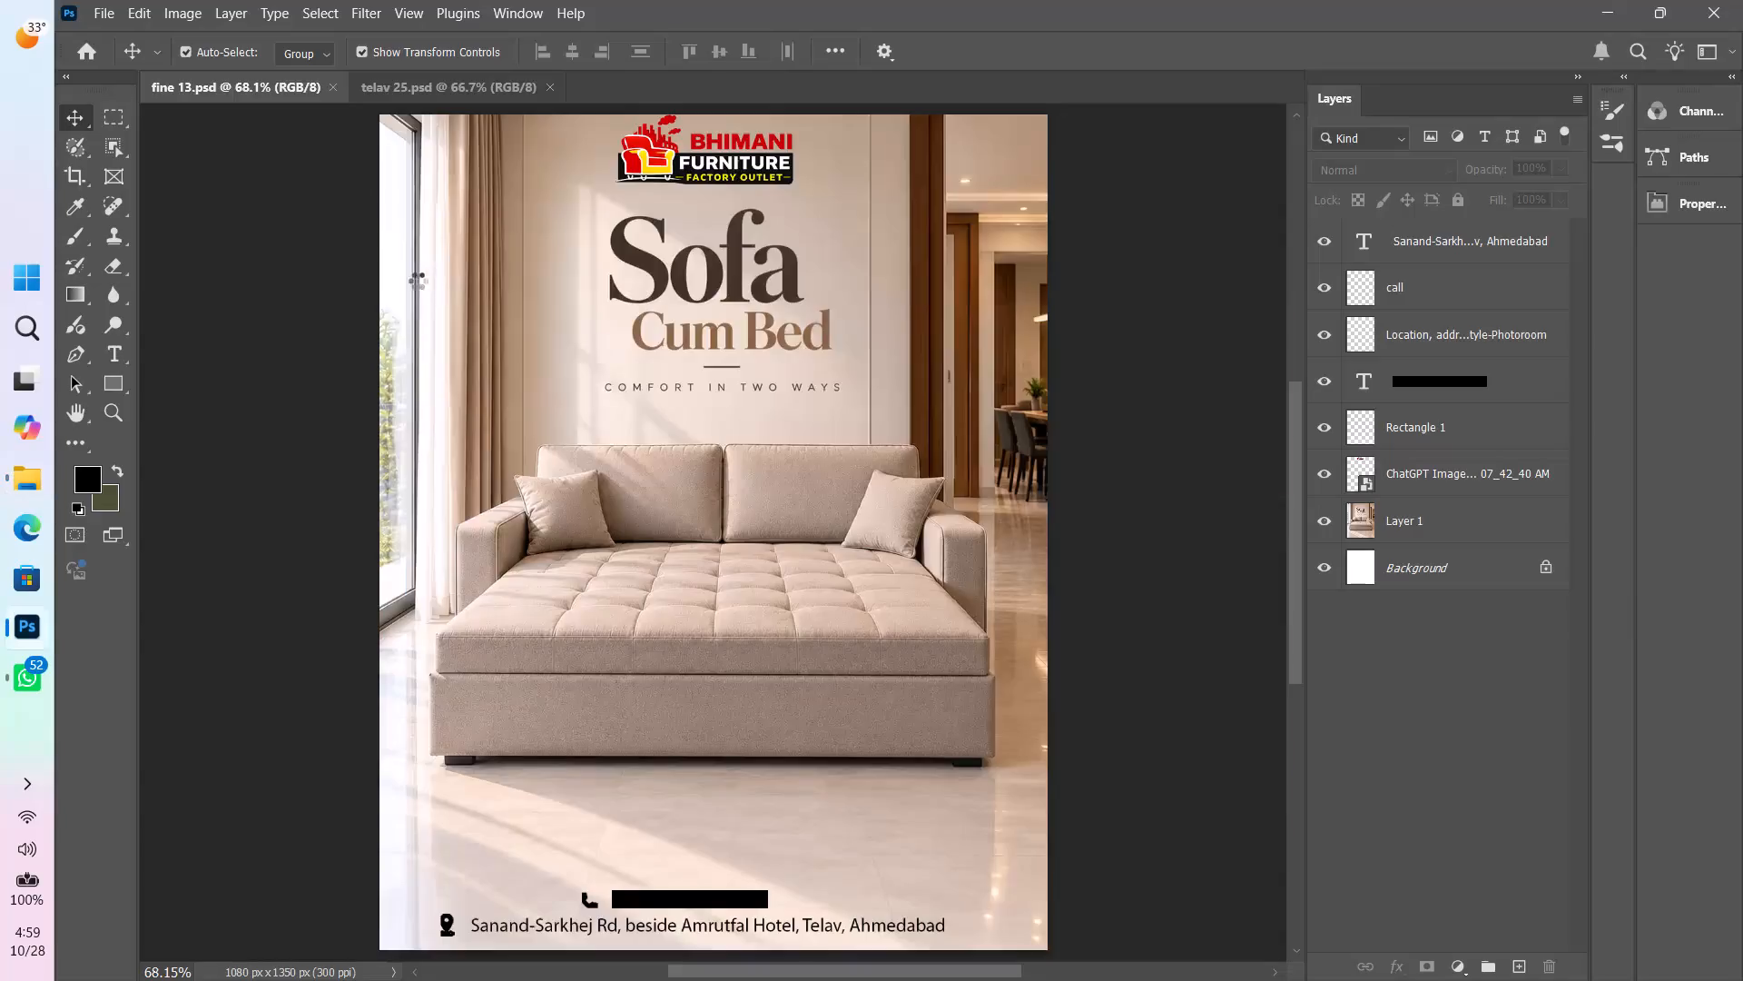
Close the fine 13 and telav 25 documents, leaving fine 12 open.
{"action": "left_click", "coordinate": [336, 84]}
{"action": "left_click", "coordinate": [336, 84]}
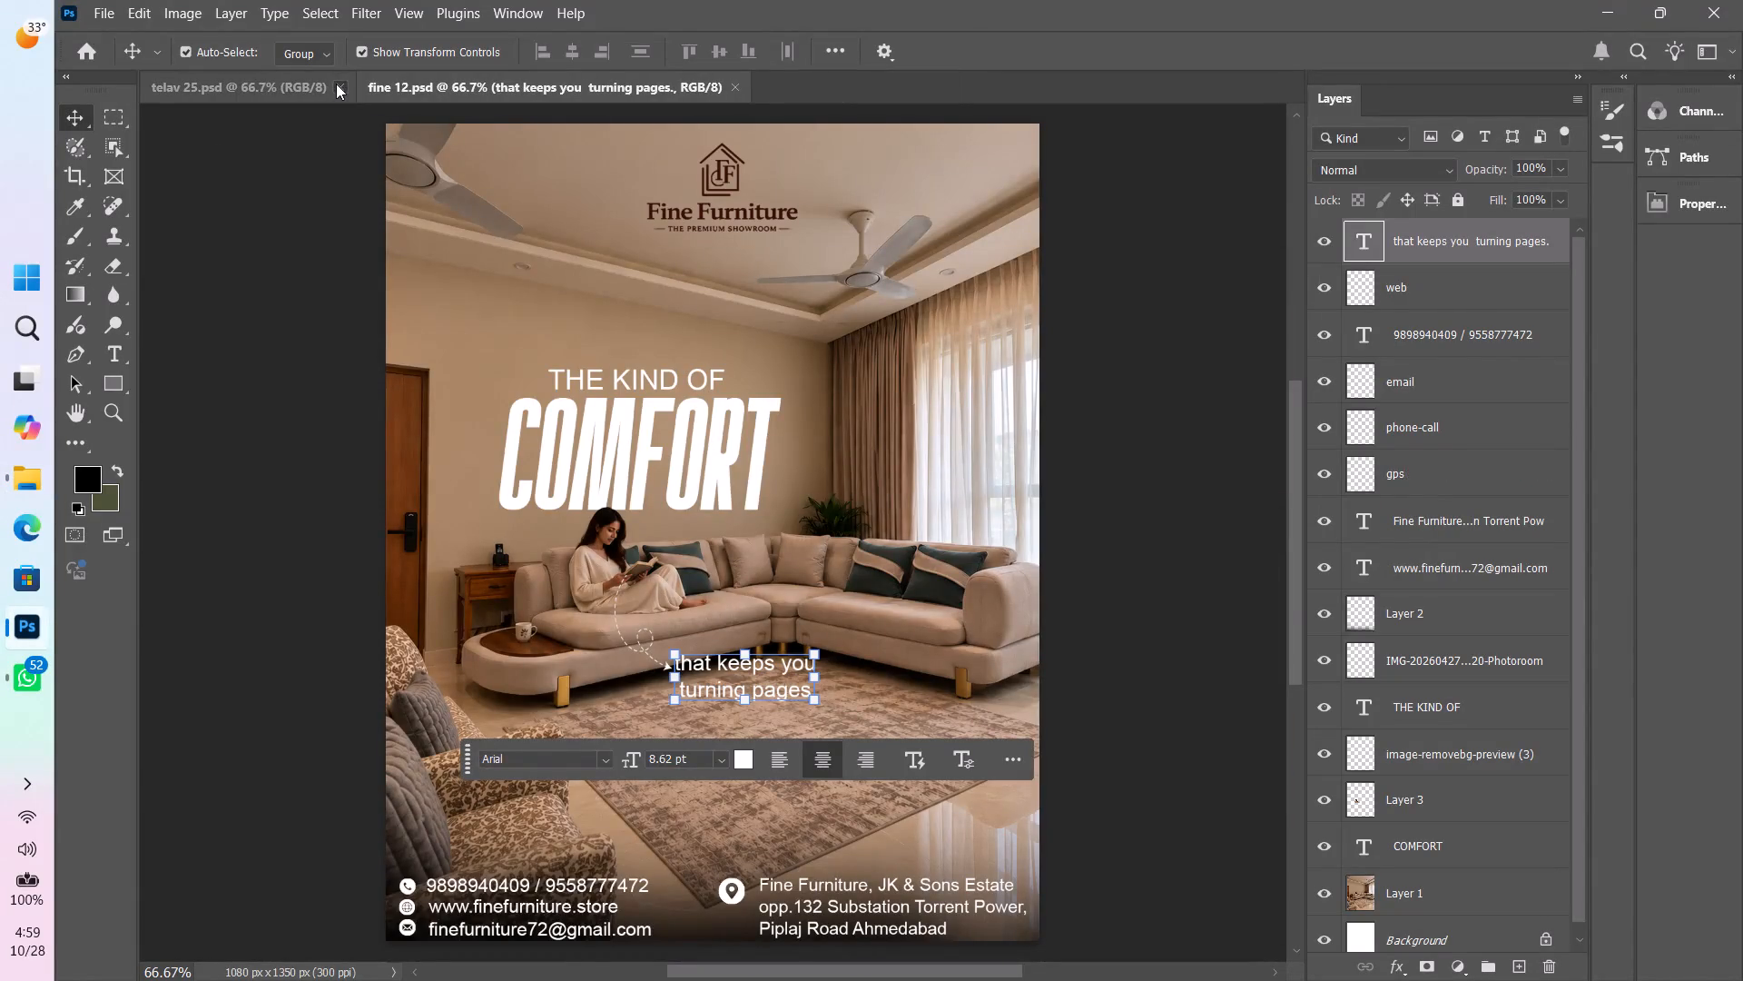
Create a new 1080 x 1350 px document at 300 ppi and paste the copied image into it.
{"action": "key", "text": "ctrl+n"}
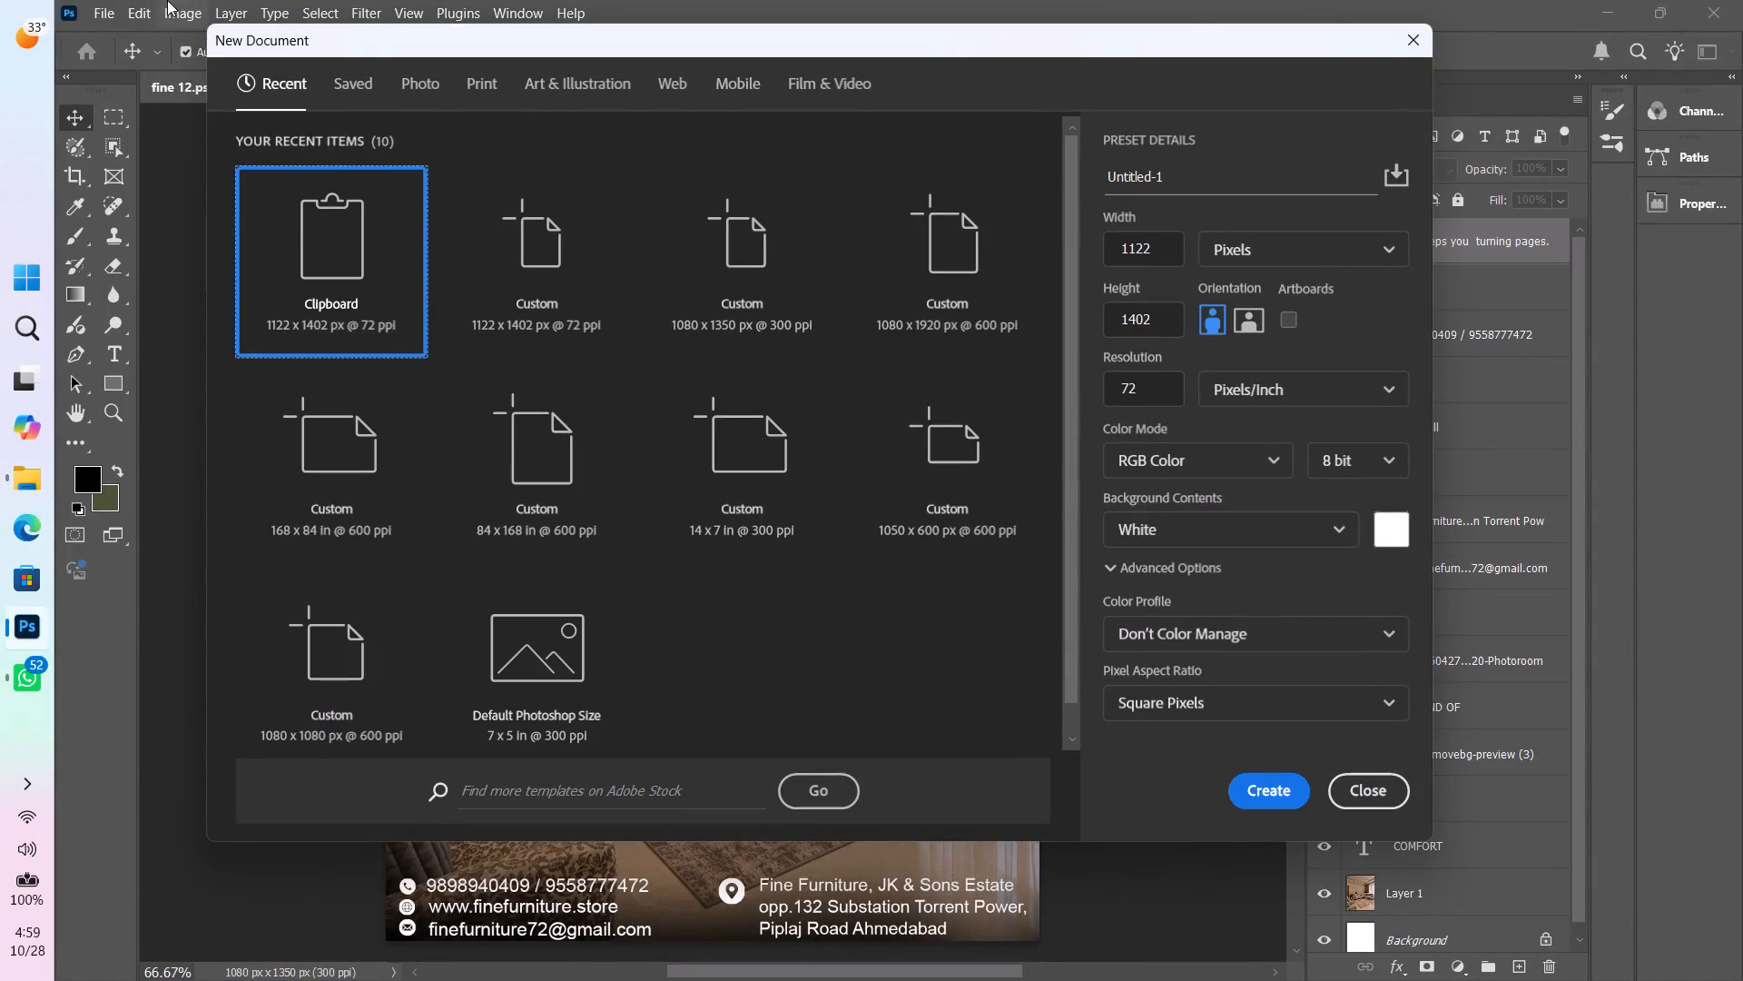
{"action": "left_click", "coordinate": [751, 273]}
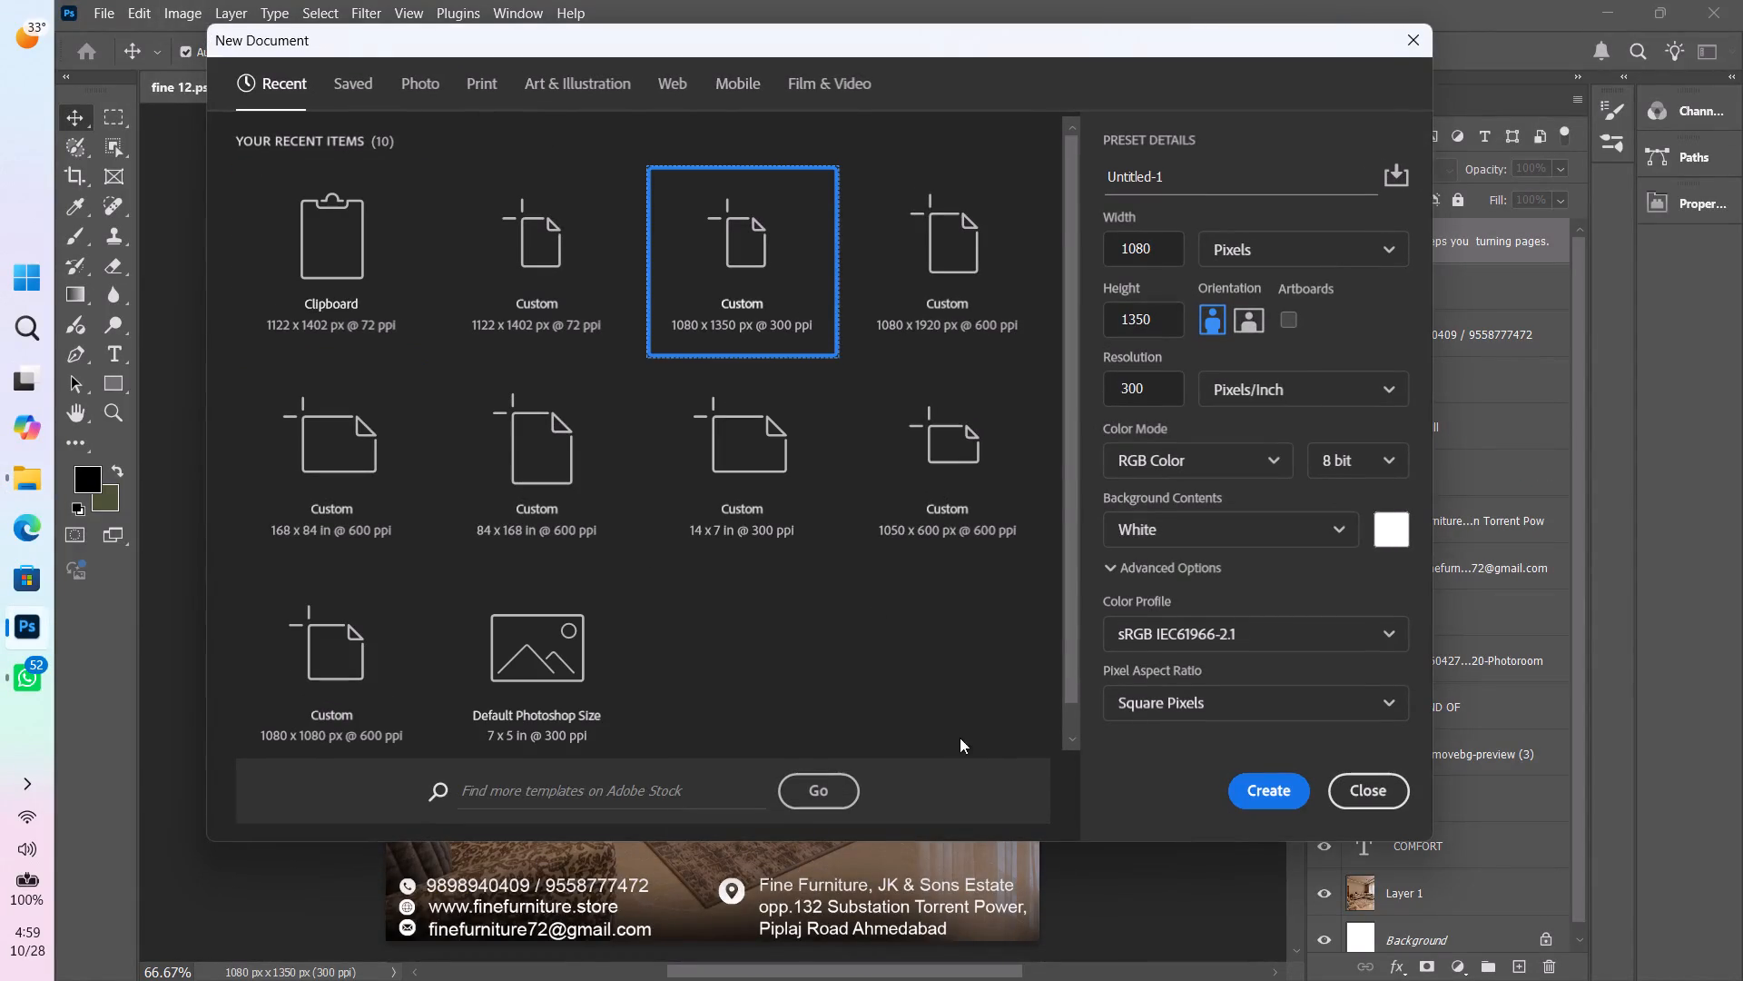
{"action": "left_click", "coordinate": [1292, 805]}
{"action": "key", "text": "ctrl+v"}
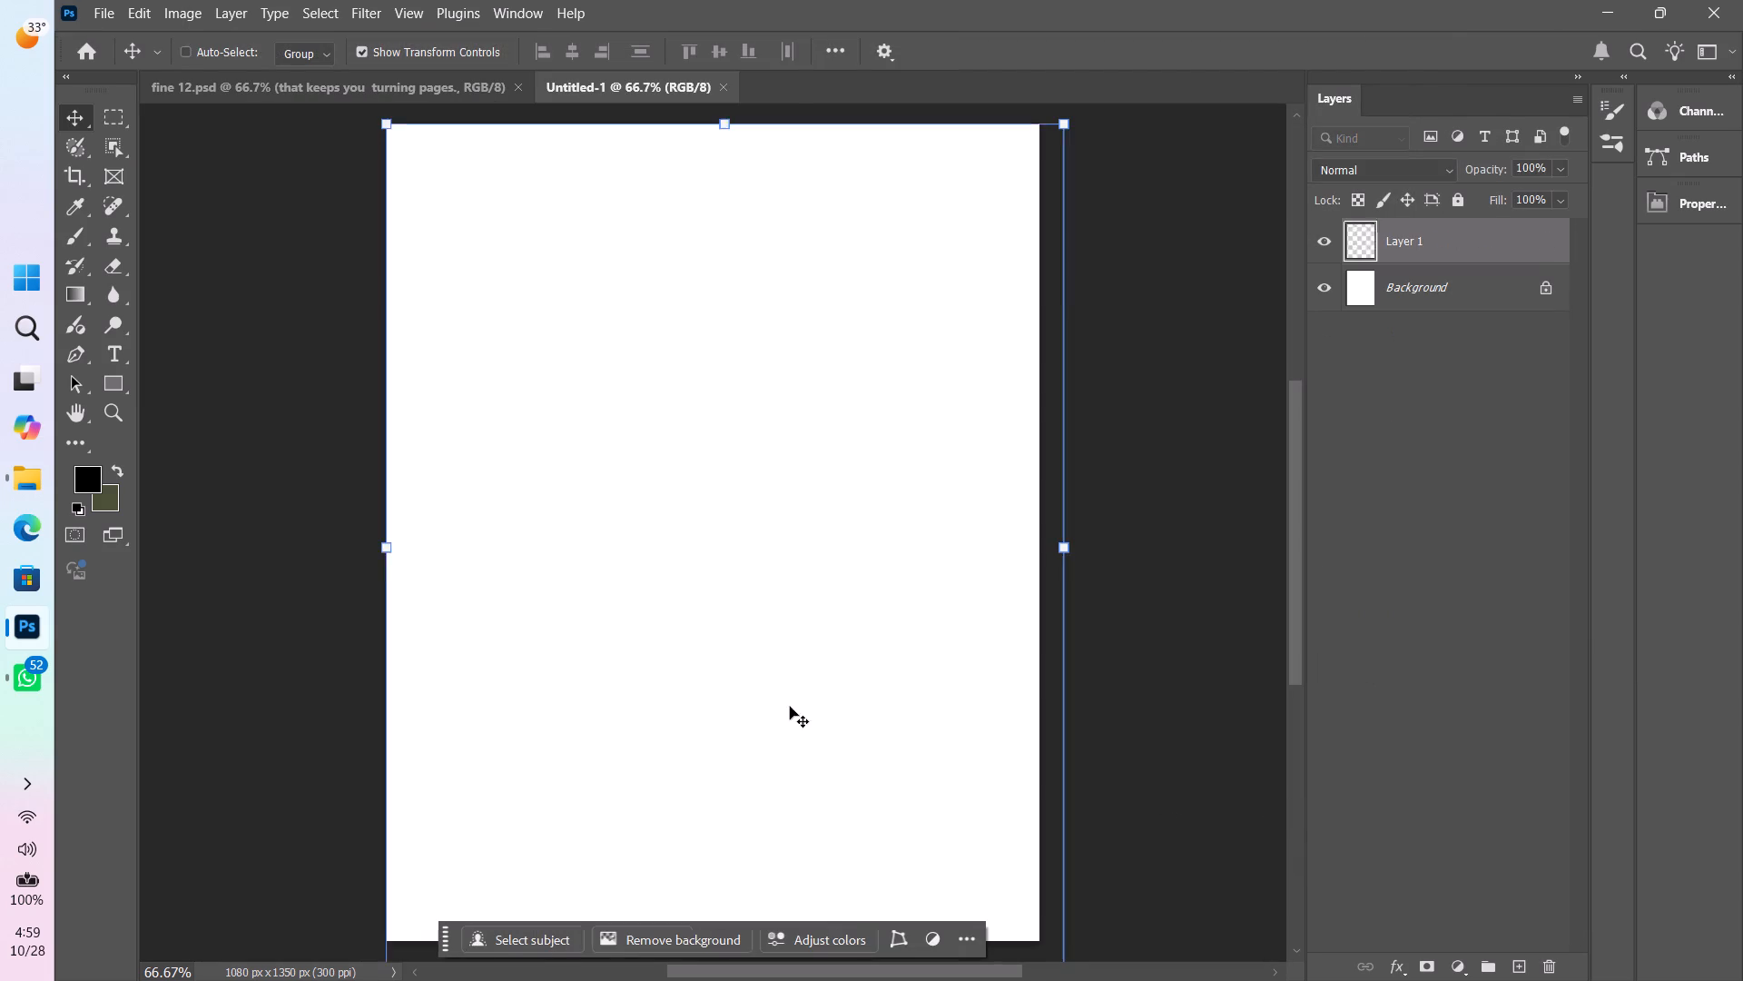
Delete the Sofa Cum Bed image layer from the untitled 1080 x 1350 px document, leaving only the background.
{"action": "key", "text": "space"}
{"action": "key", "text": "space"}
{"action": "key", "text": "space"}
{"action": "key", "text": "space"}
{"action": "key", "text": "space"}
{"action": "key", "text": "space"}
{"action": "key", "text": "space"}
{"action": "left_click_drag", "start_coordinate": [790, 715], "coordinate": [773, 664]}
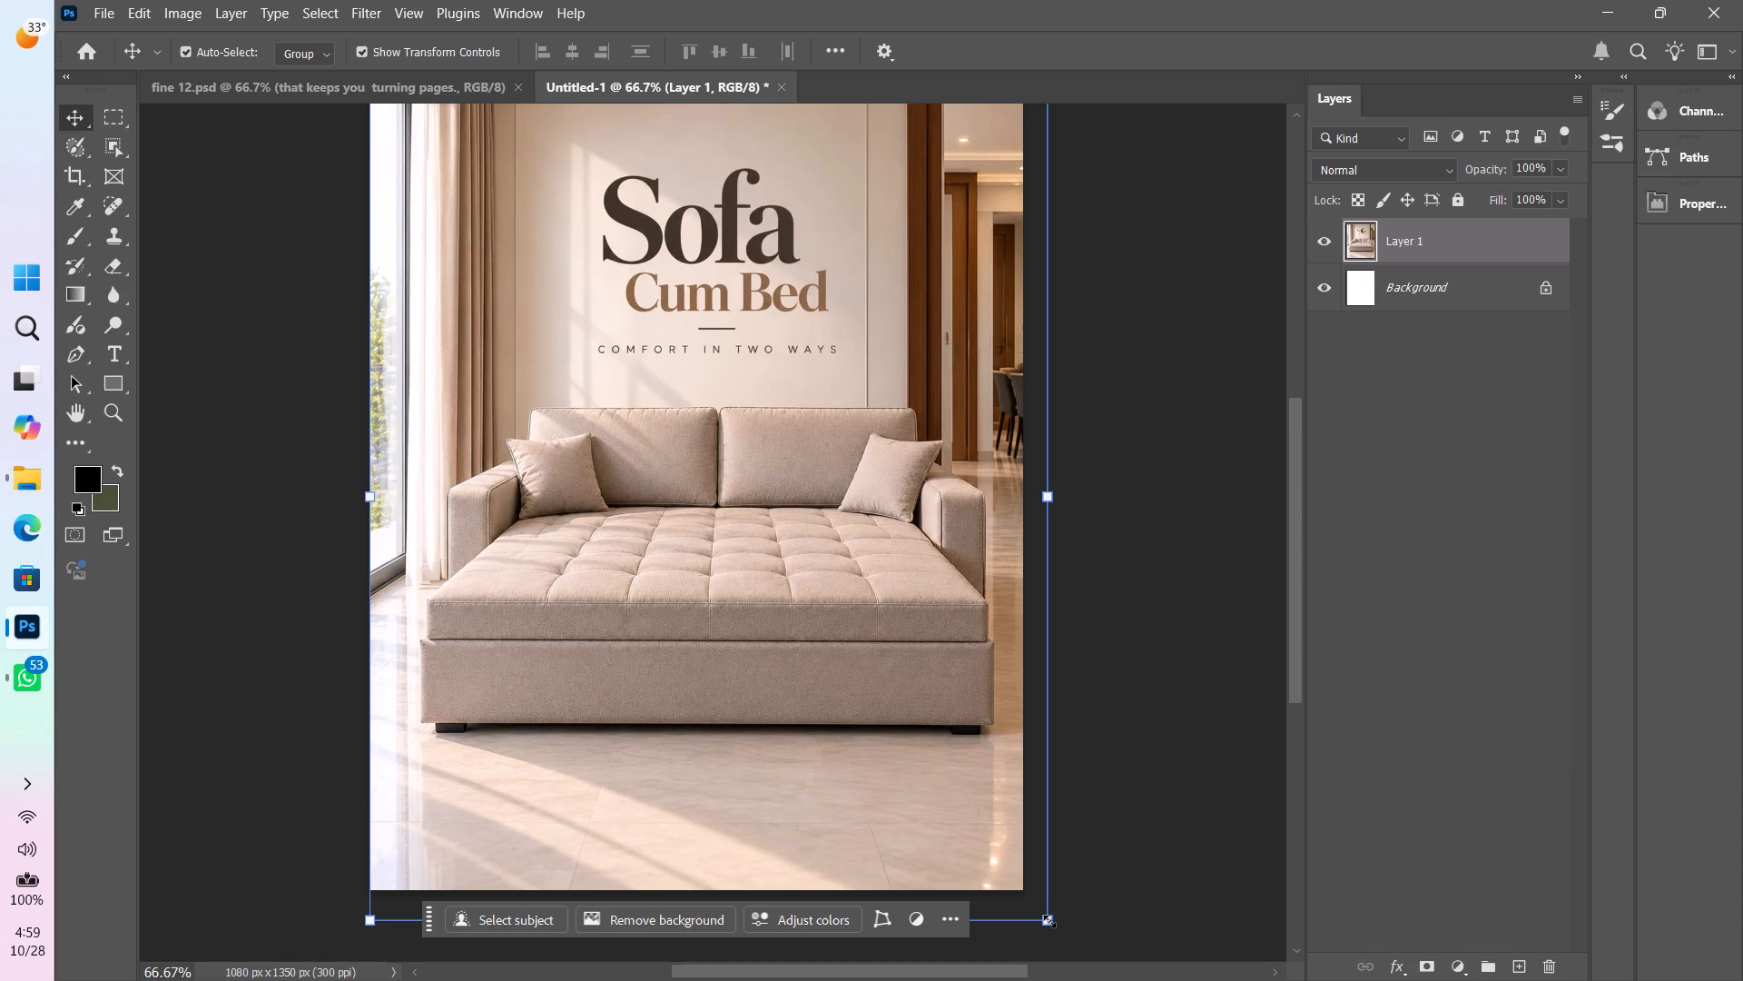
{"action": "key", "text": "ctrl+0"}
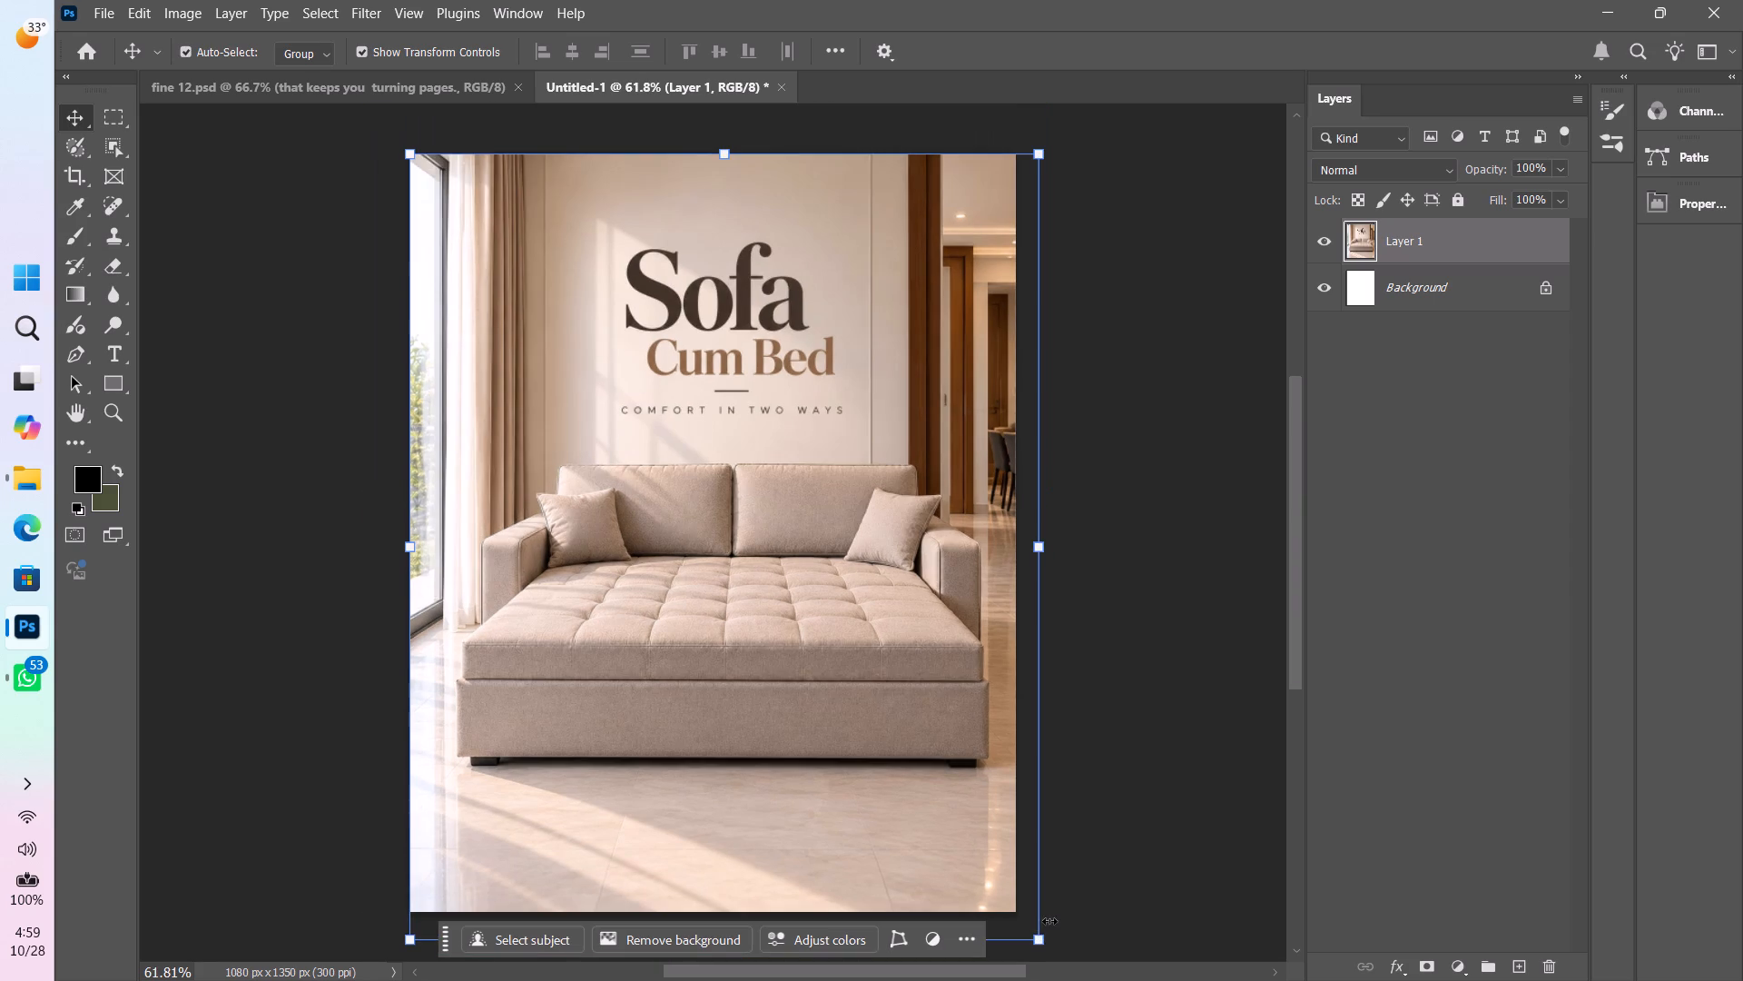
{"action": "left_click", "coordinate": [1479, 265]}
{"action": "key", "text": "Delete"}
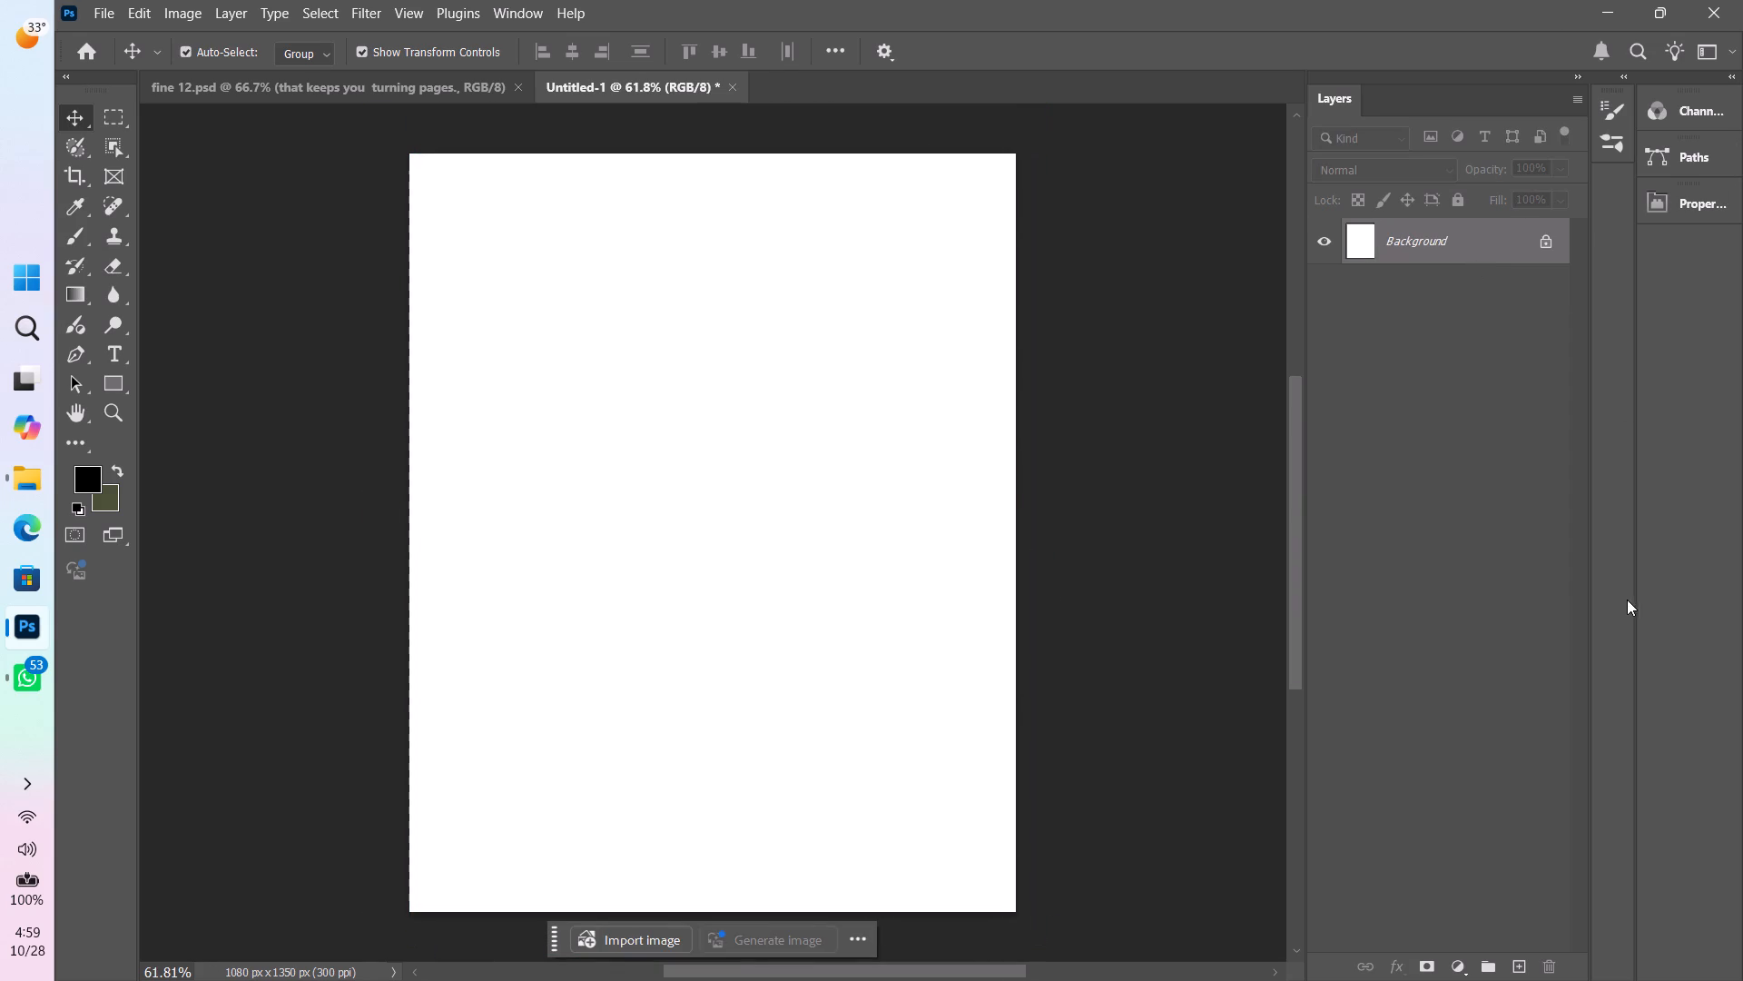
Switch to the fine 12.psd document with the COMFORT sofa post.
{"action": "left_click", "coordinate": [317, 55]}
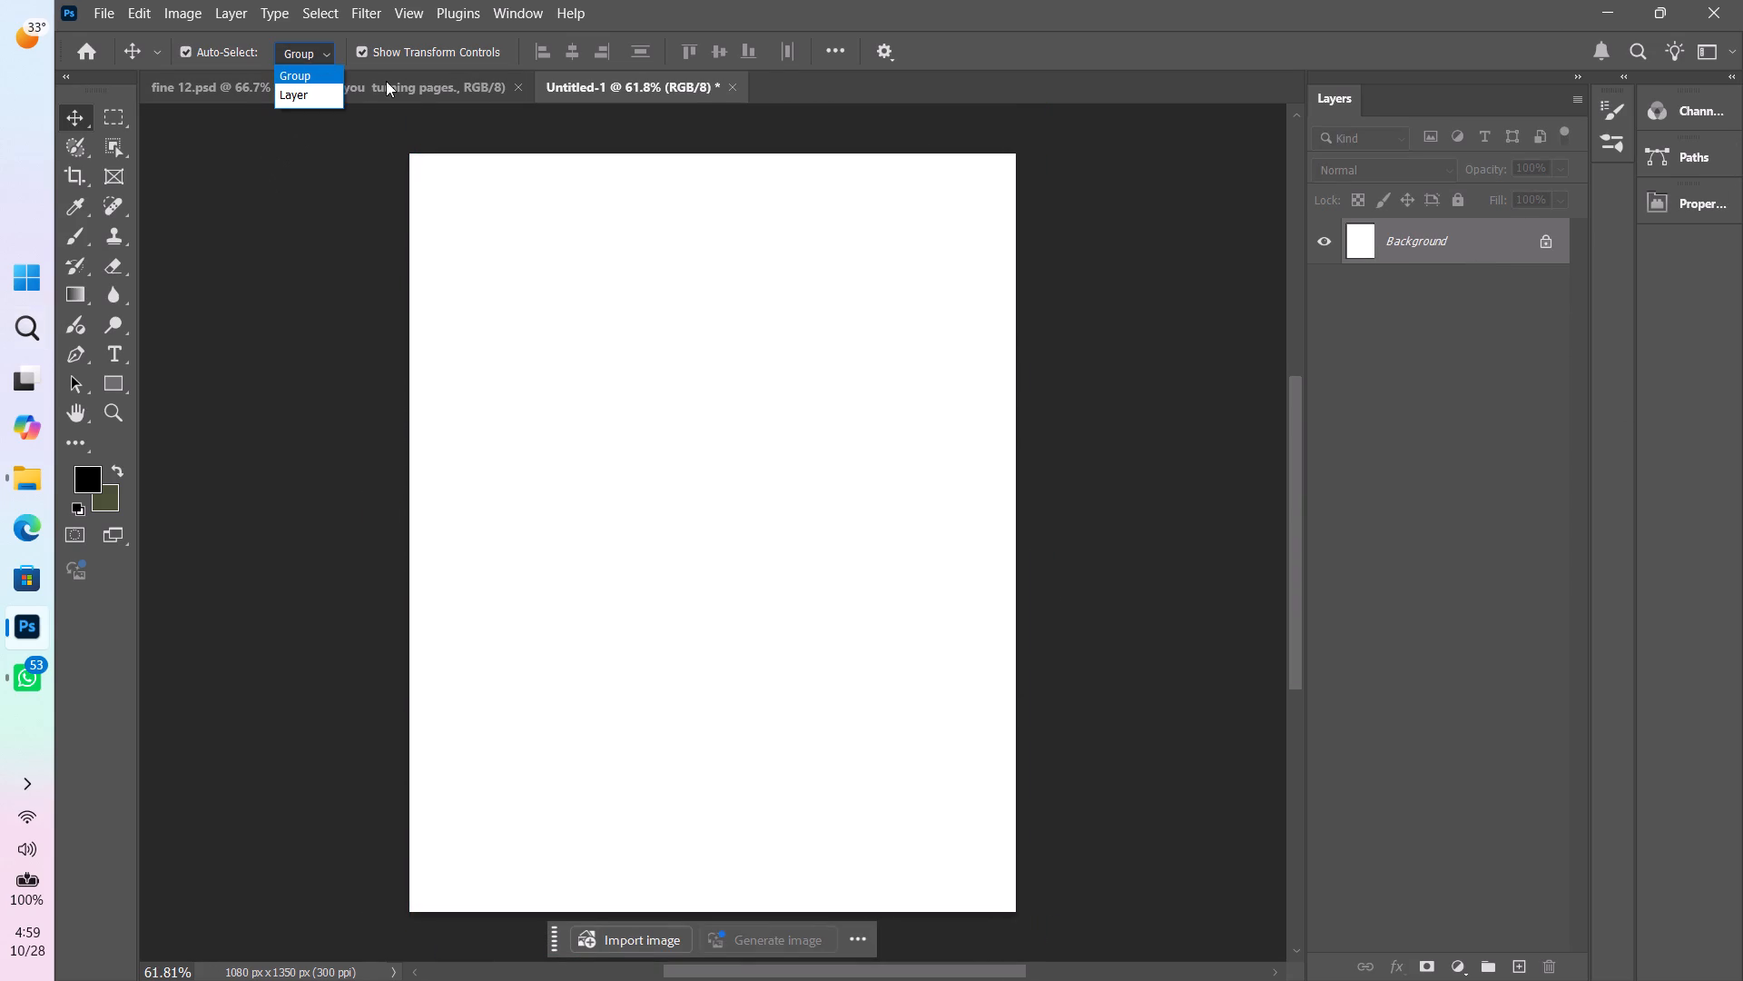
{"action": "double_click", "coordinate": [413, 87]}
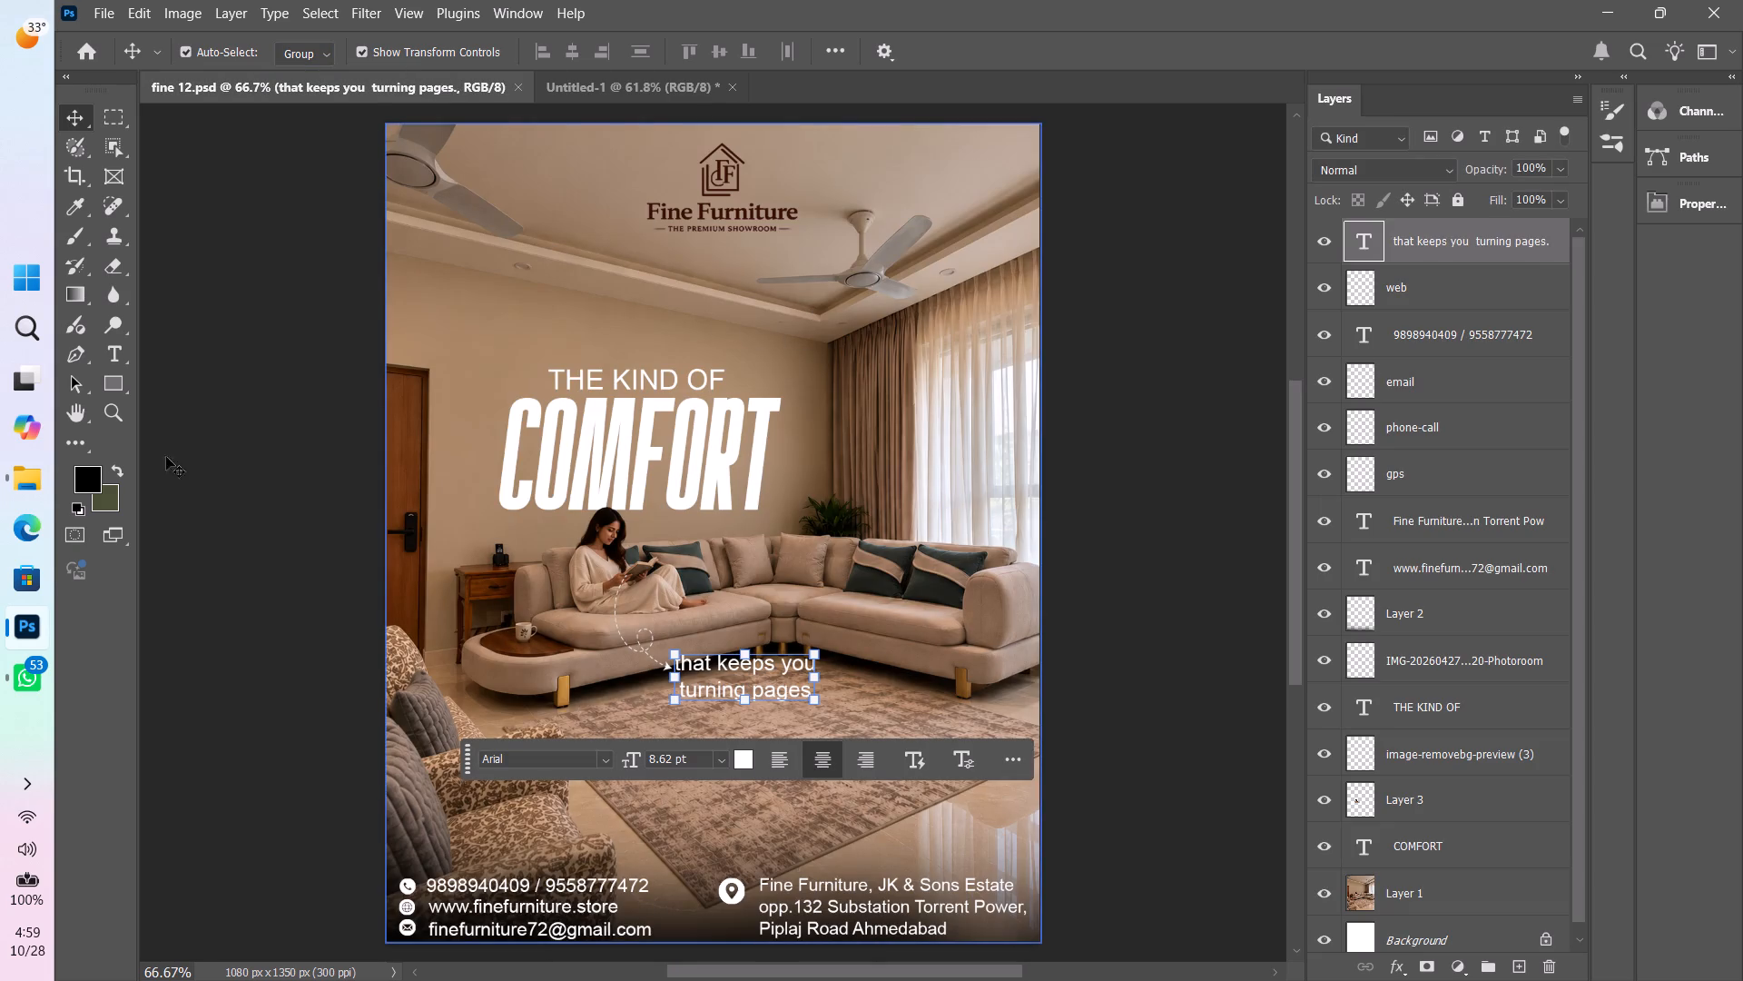
Switch to the fine folder in File Explorer.
{"action": "left_click", "coordinate": [18, 461]}
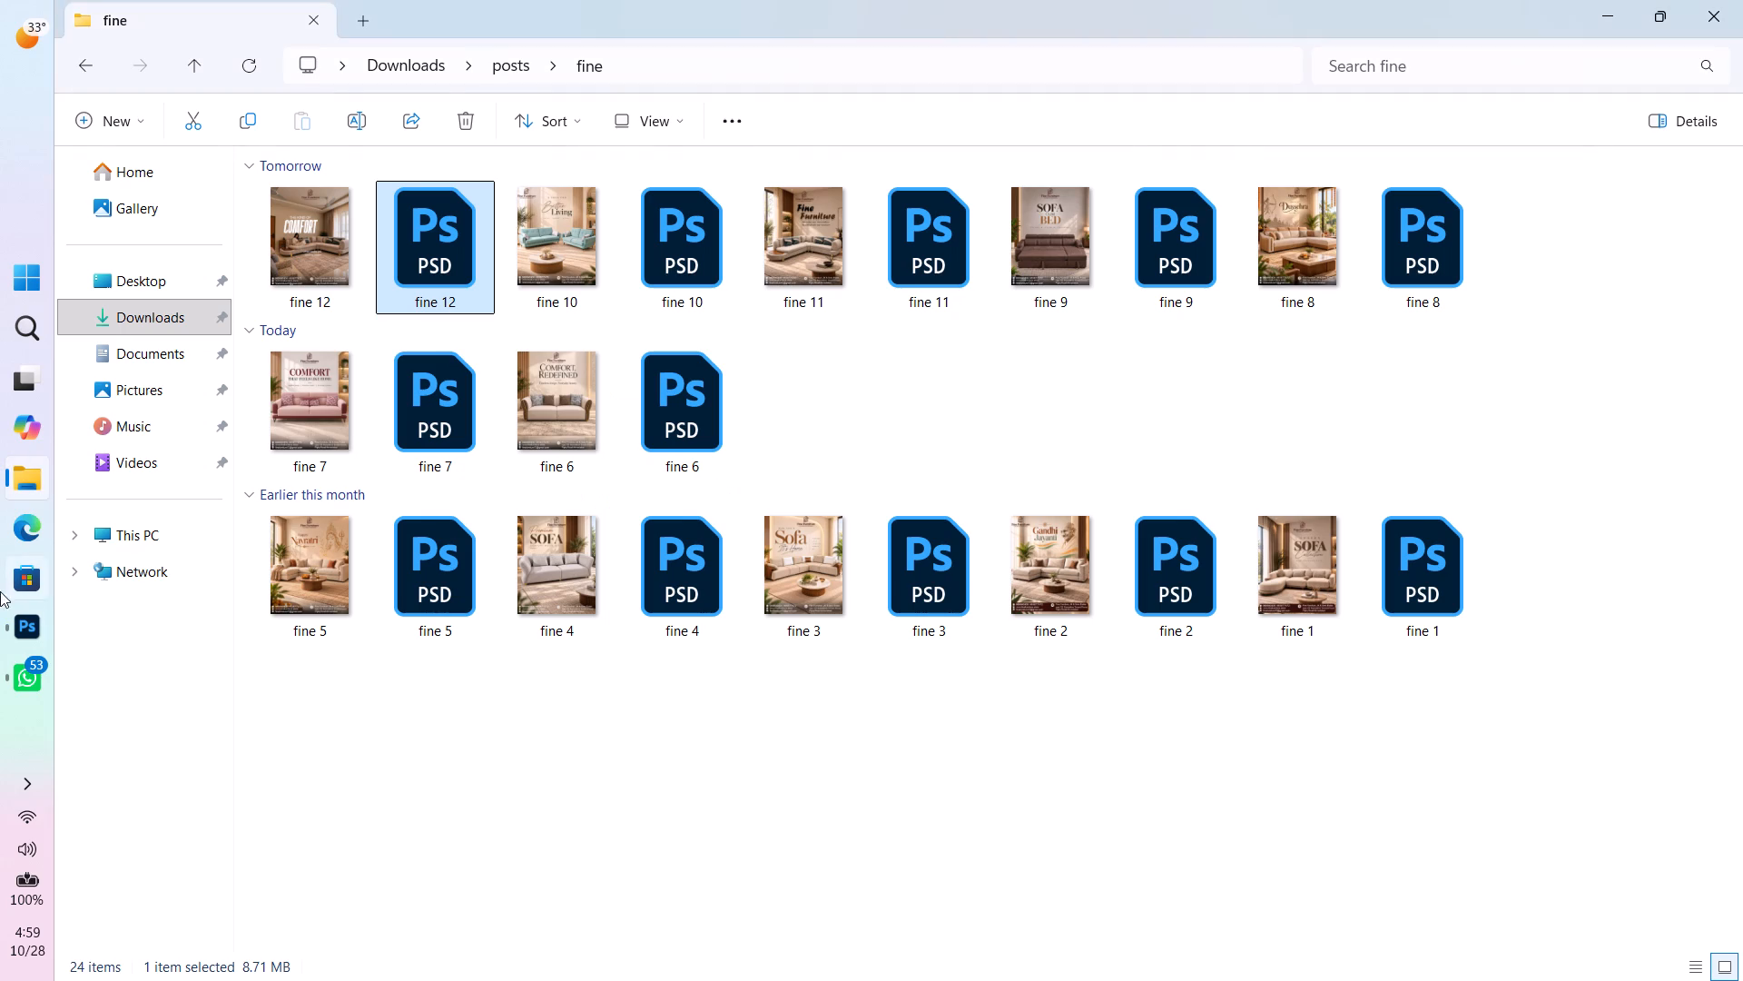
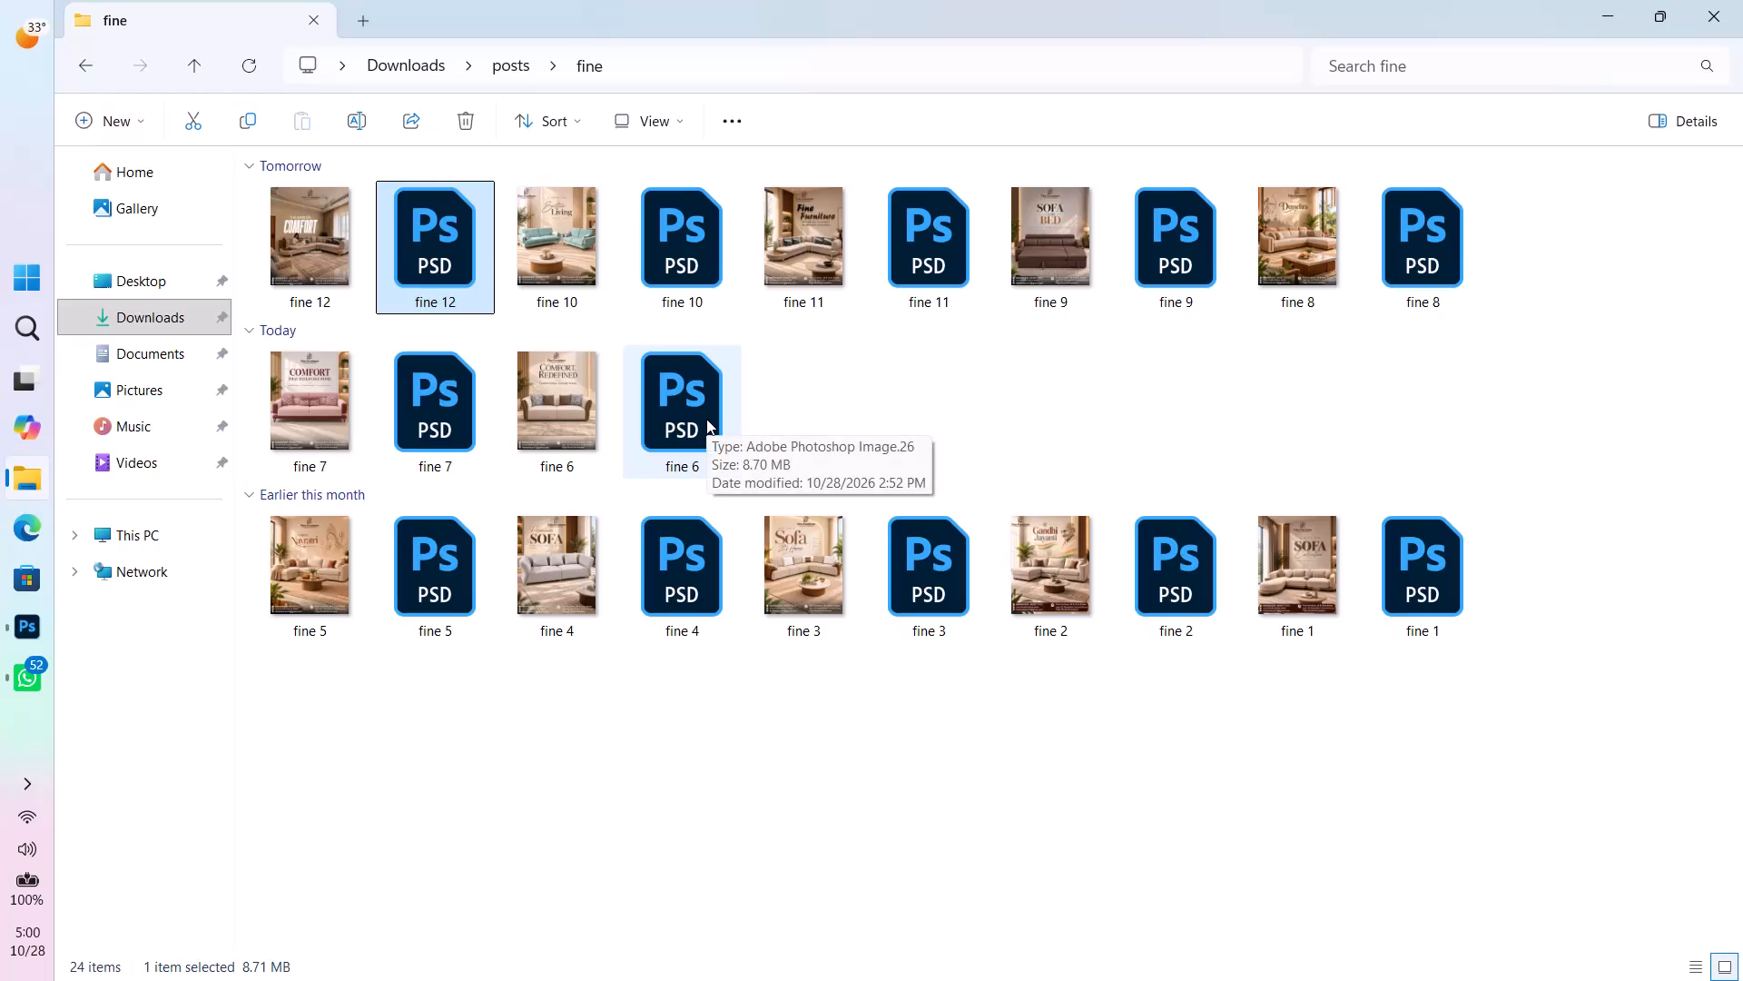
Open fine 12.psd from the fine folder in Photoshop.
{"action": "double_click", "coordinate": [467, 267]}
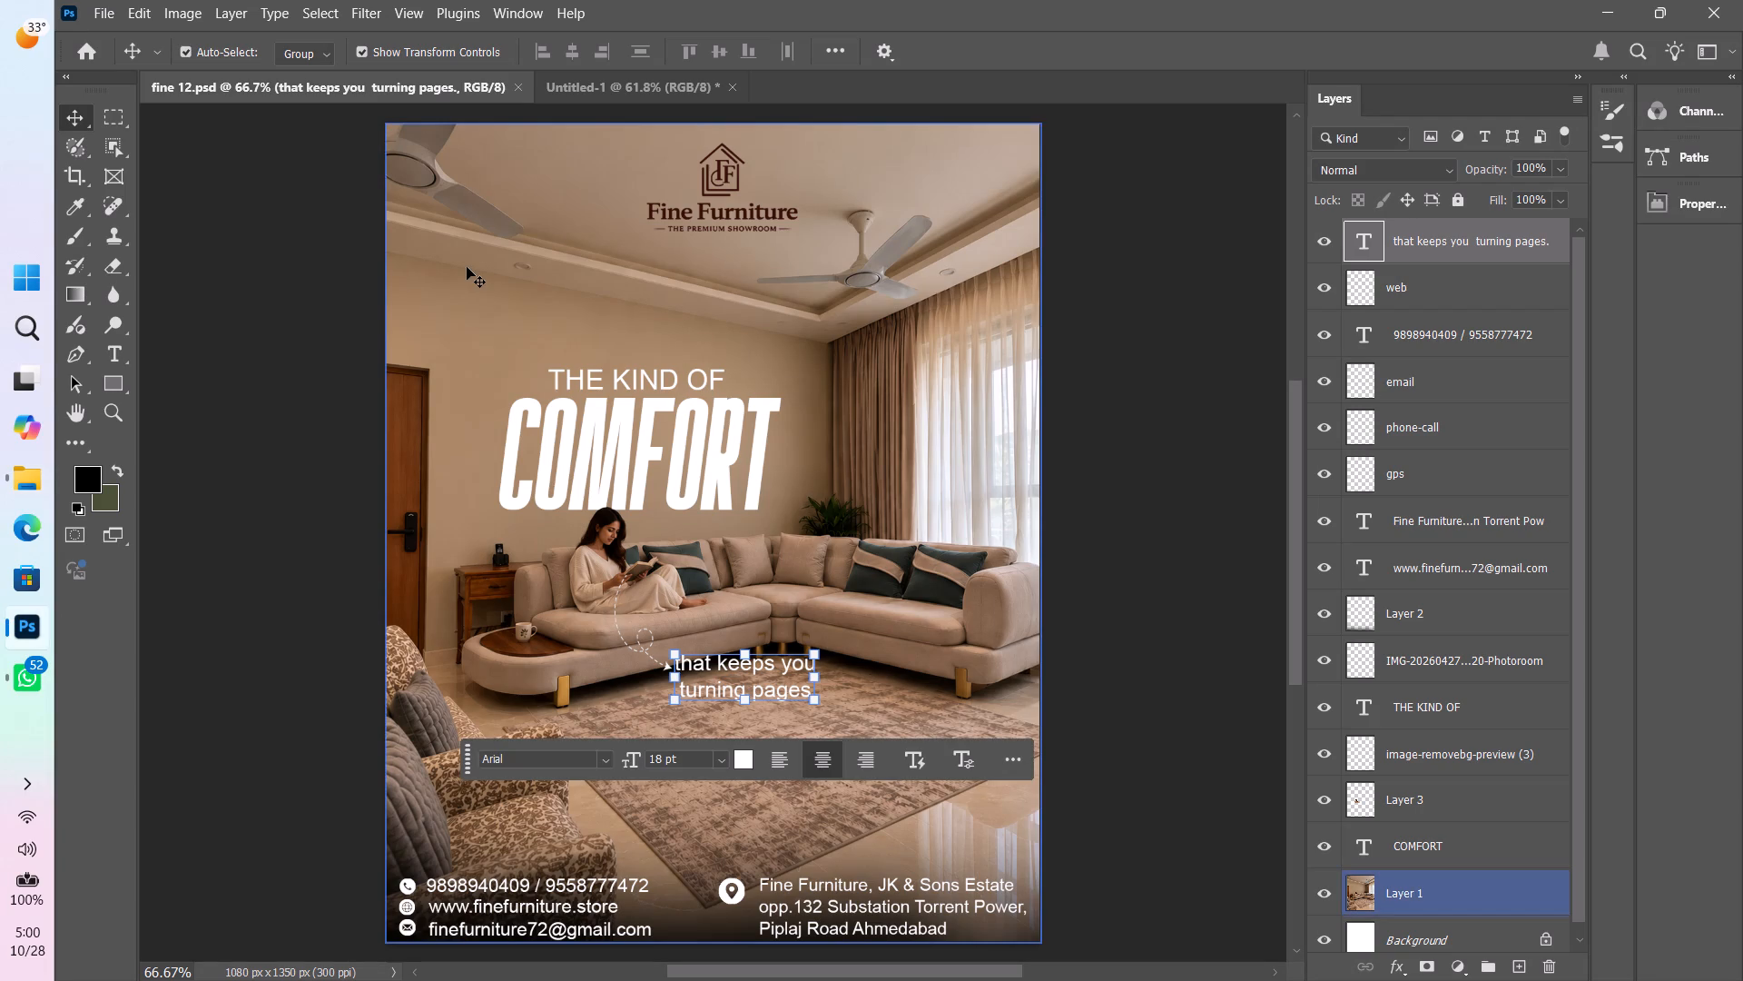
Paste the Modern Comfort sofa image into the untitled document and scale it to fill the canvas, about 1080 x 1349 px.
{"action": "left_click", "coordinate": [681, 83]}
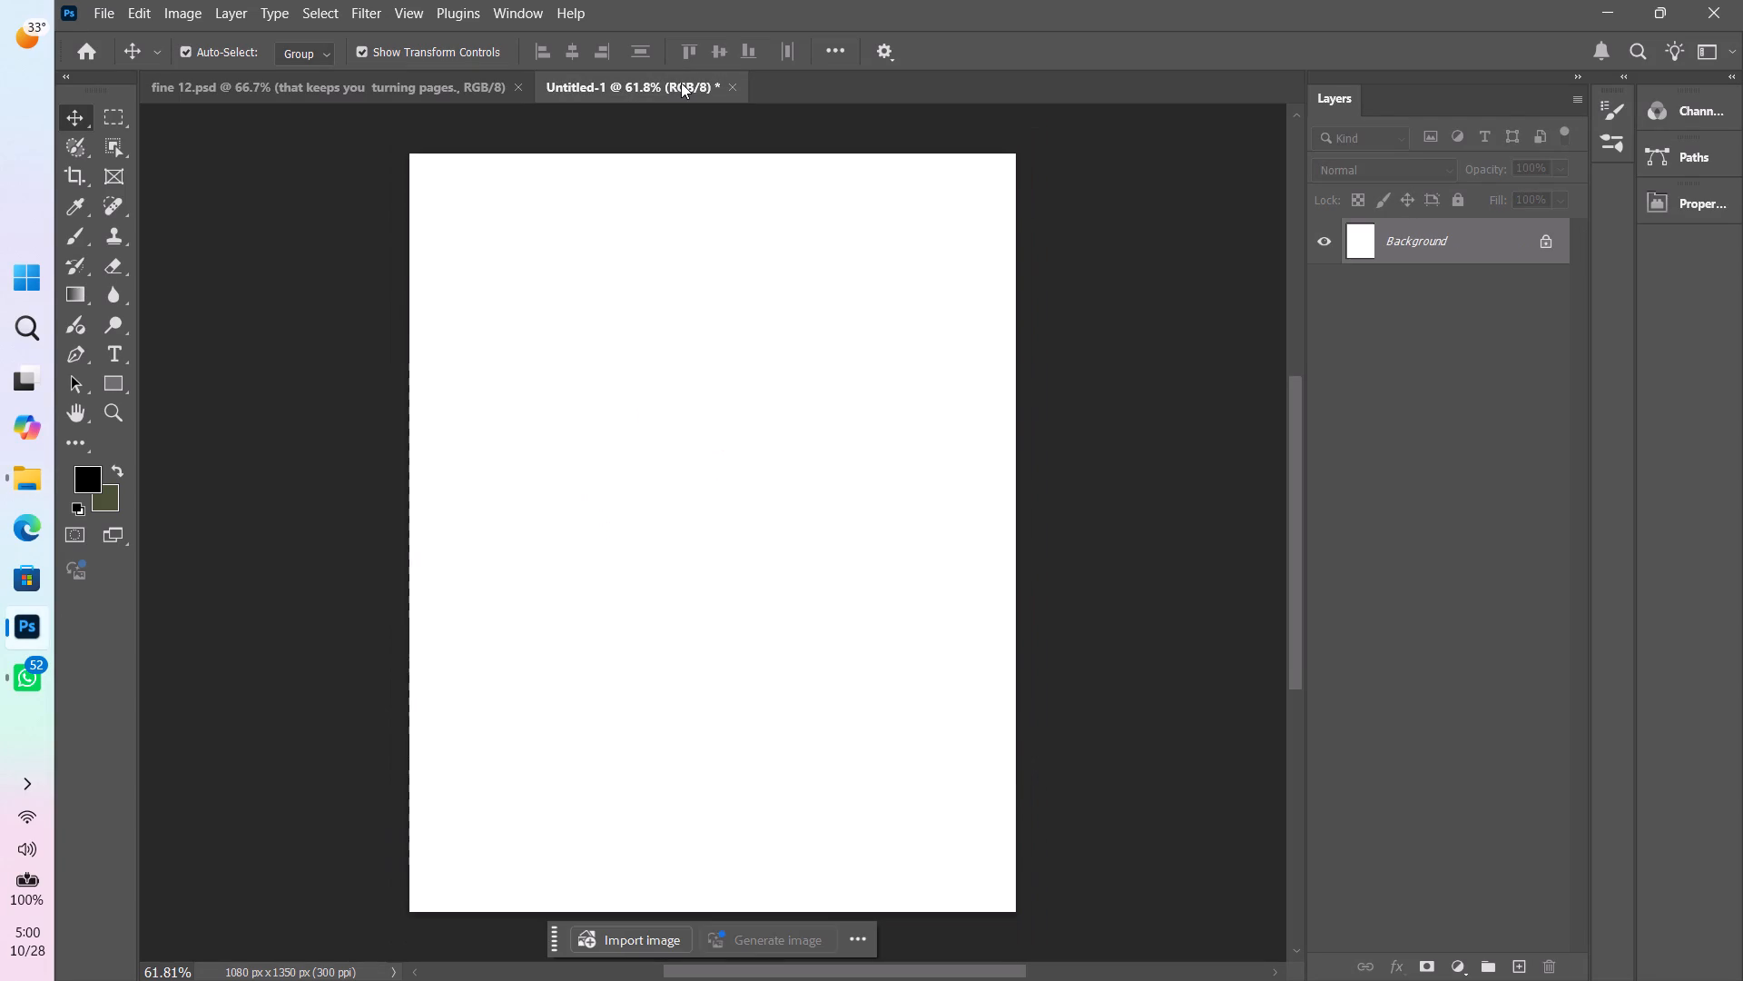
{"action": "key", "text": "ctrl+v"}
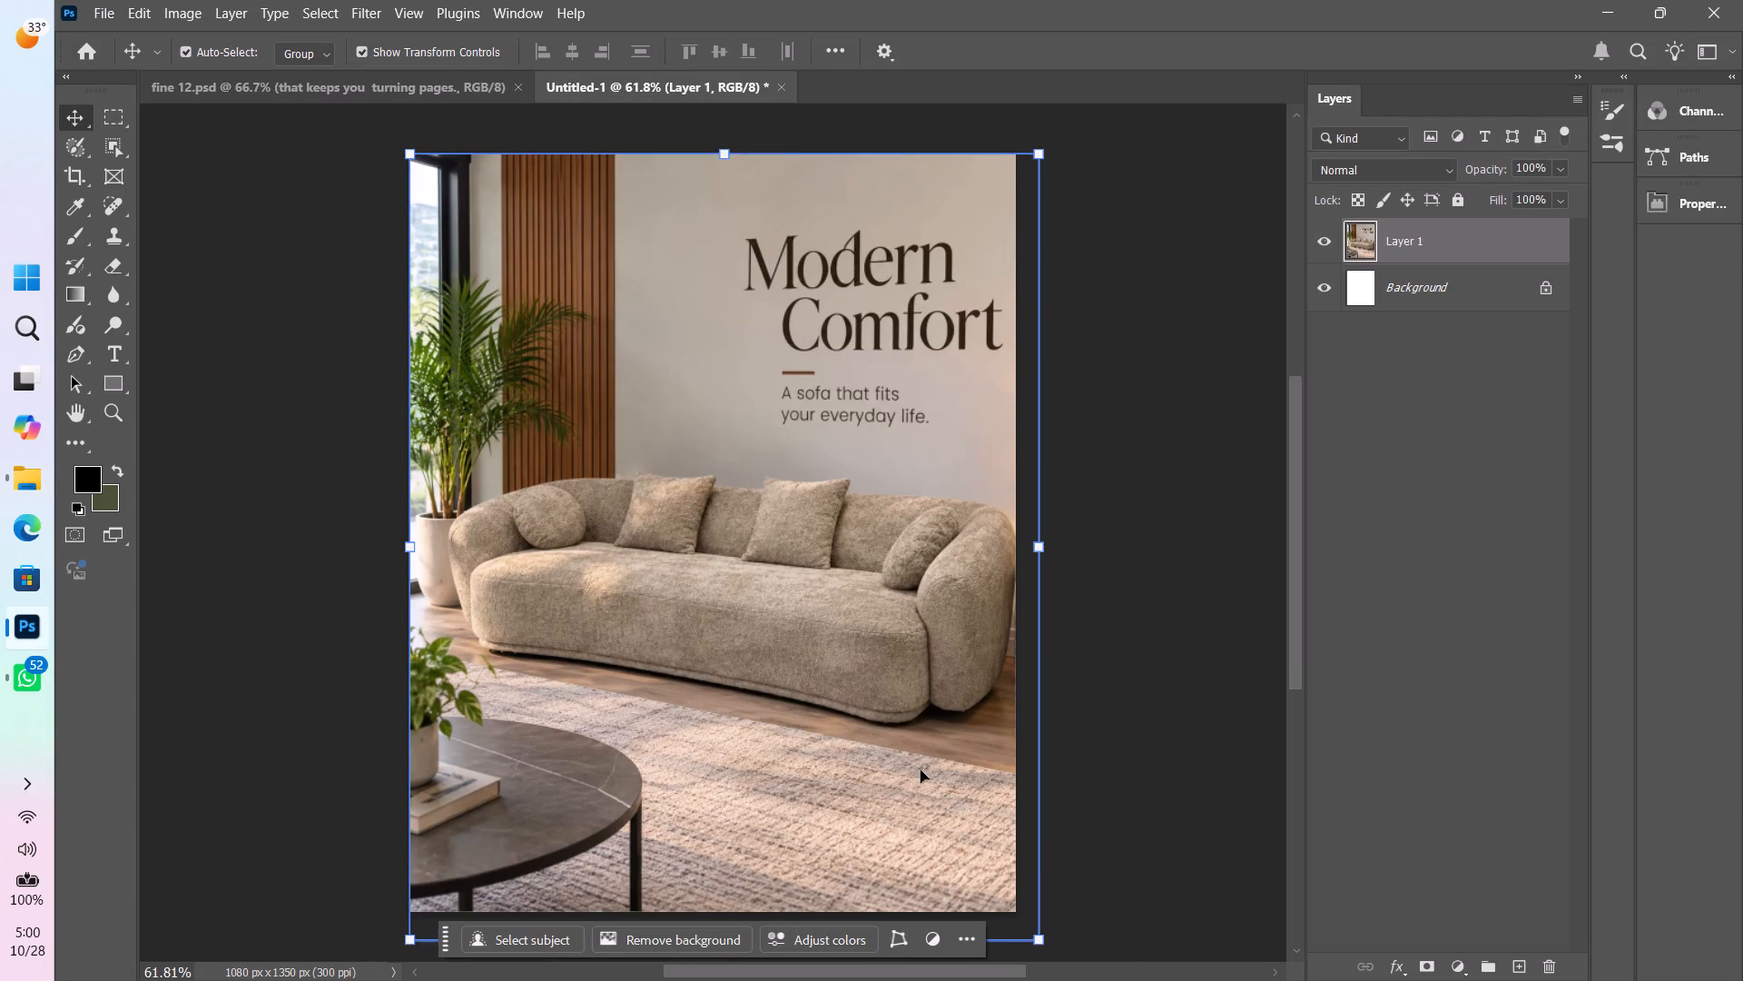
{"action": "left_click_drag", "start_coordinate": [1036, 940], "coordinate": [1003, 917]}
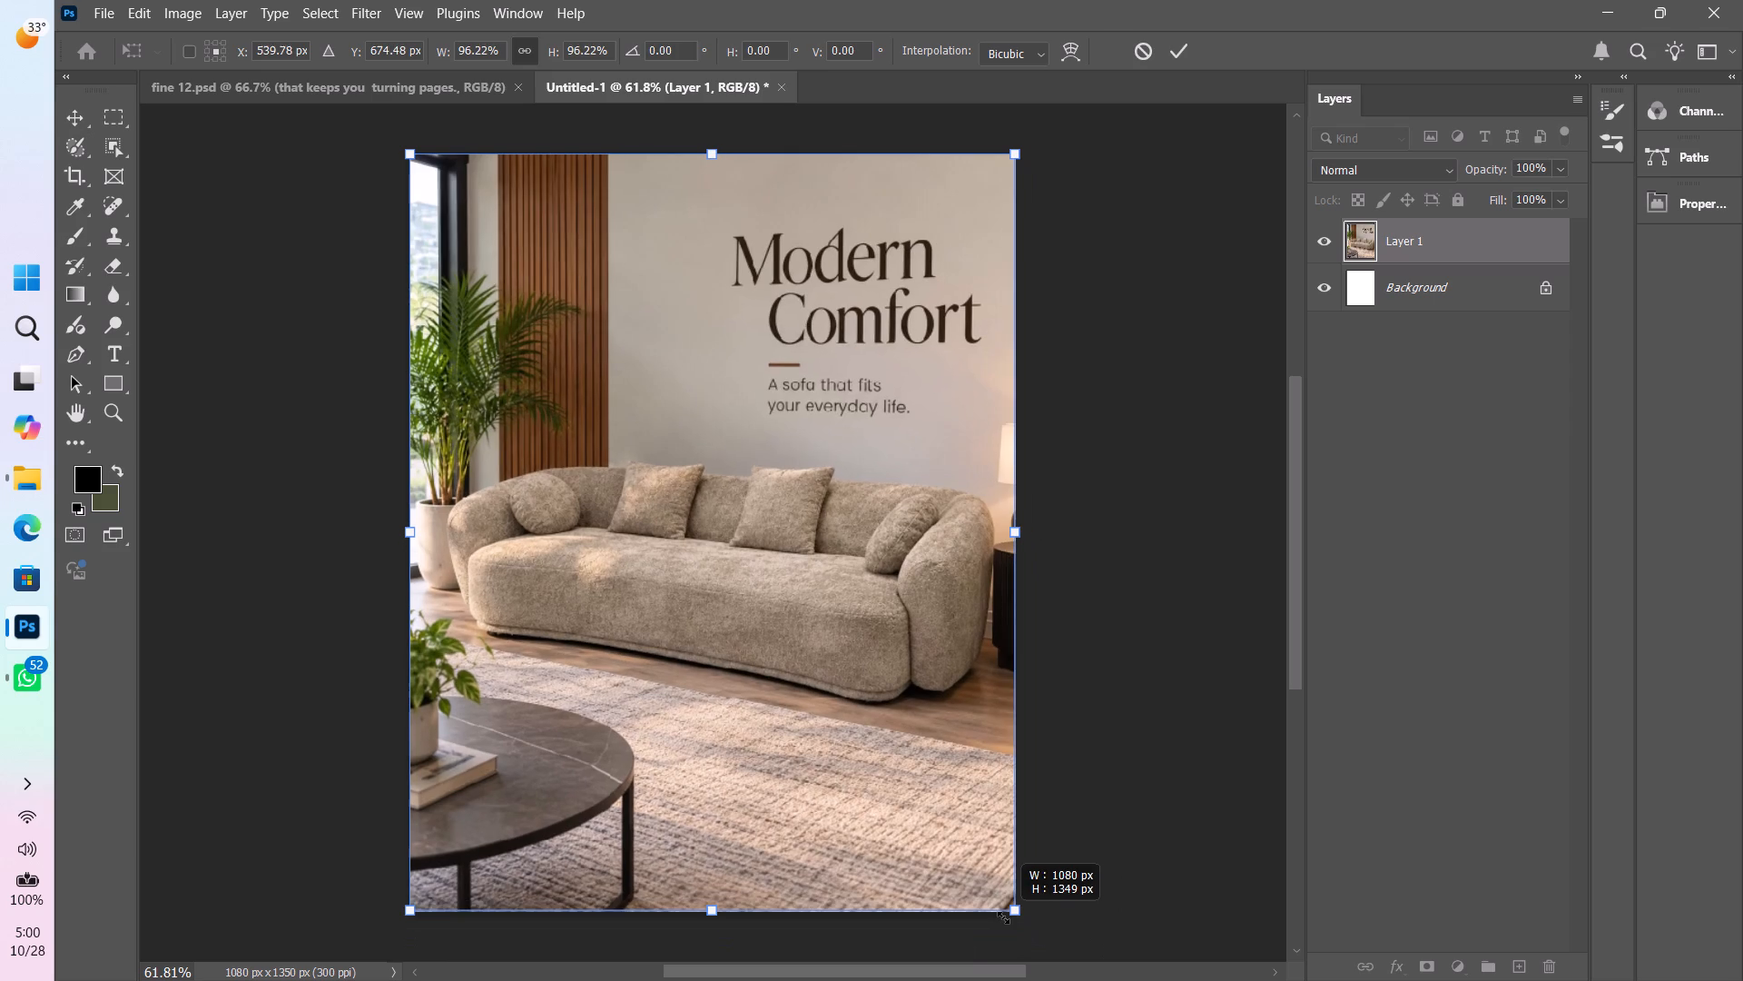
{"action": "left_click_drag", "start_coordinate": [1003, 917], "coordinate": [1007, 915]}
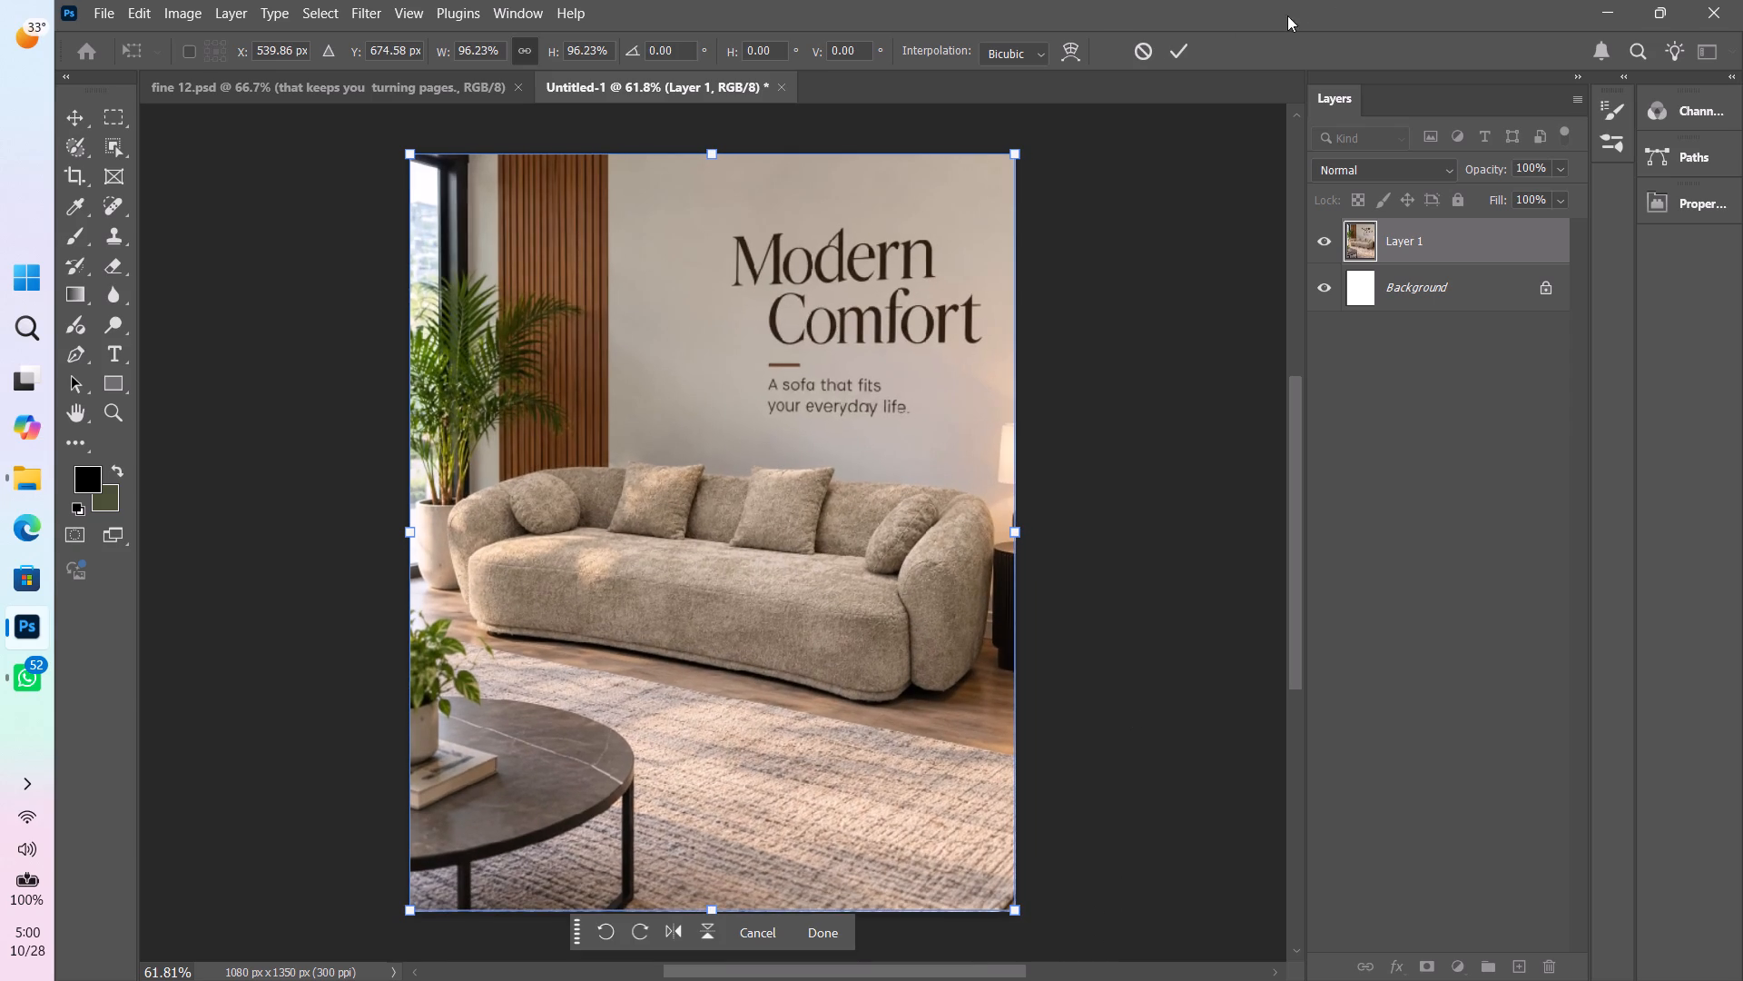
{"action": "left_click", "coordinate": [1176, 48]}
{"action": "left_click", "coordinate": [1187, 438]}
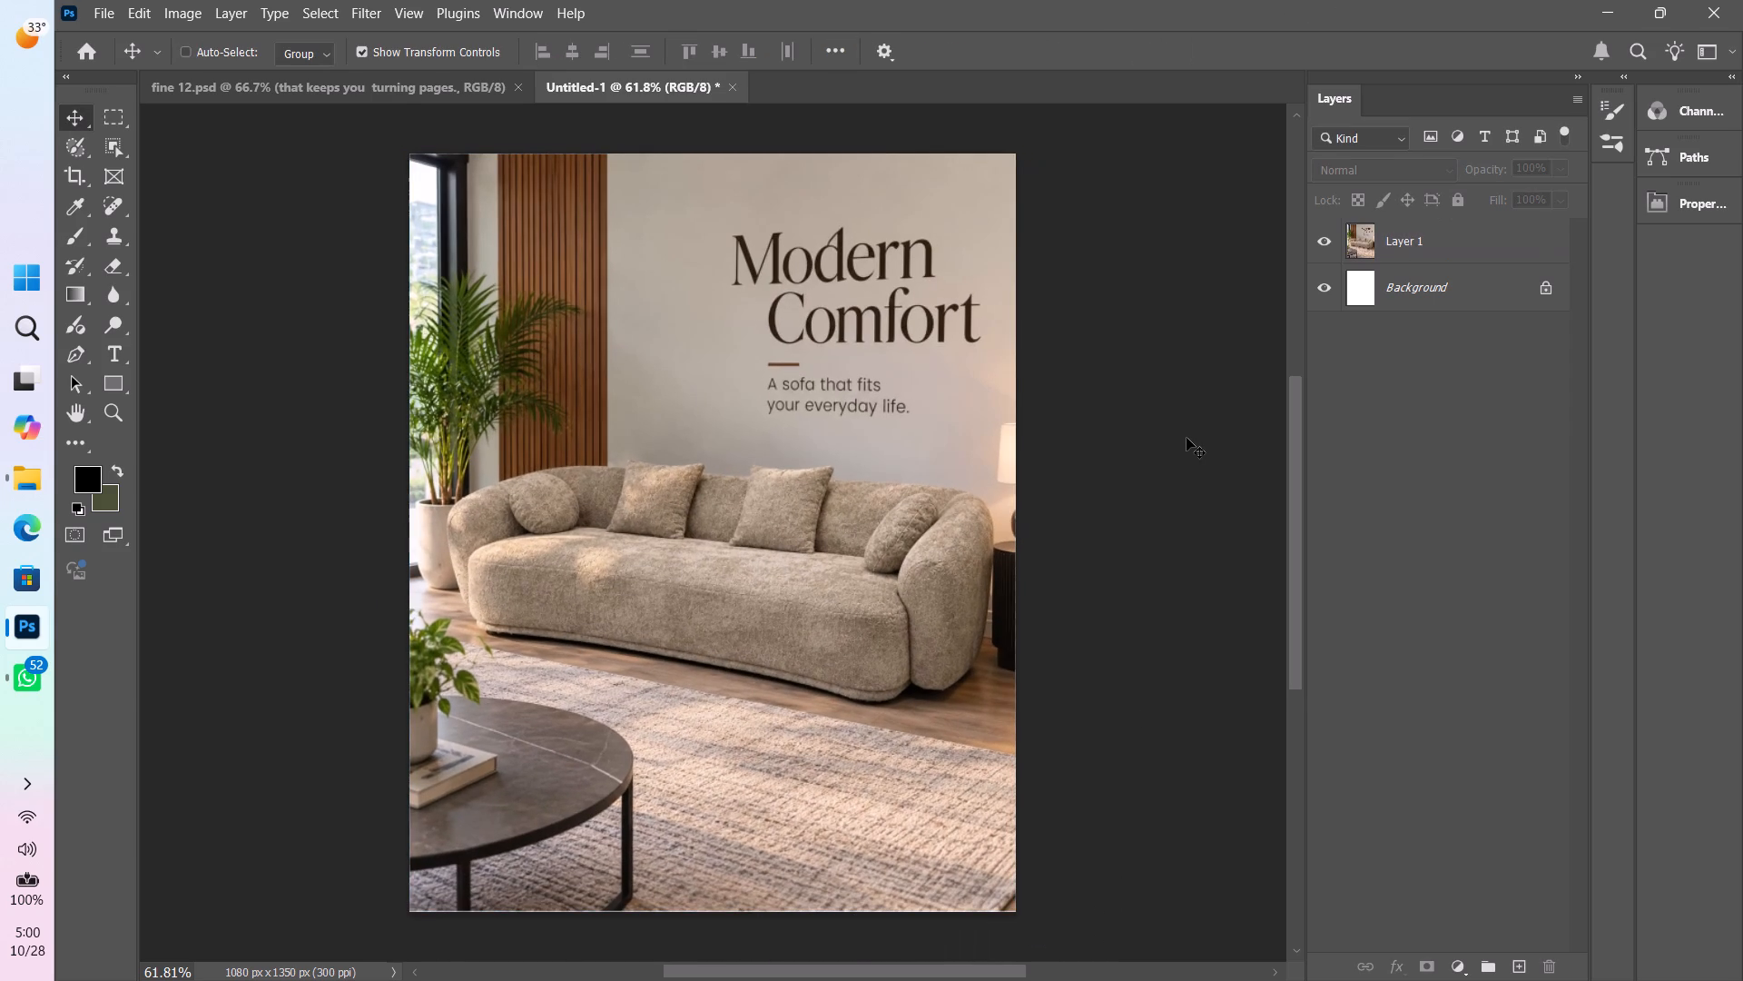
{"action": "key", "text": "ctrl+0"}
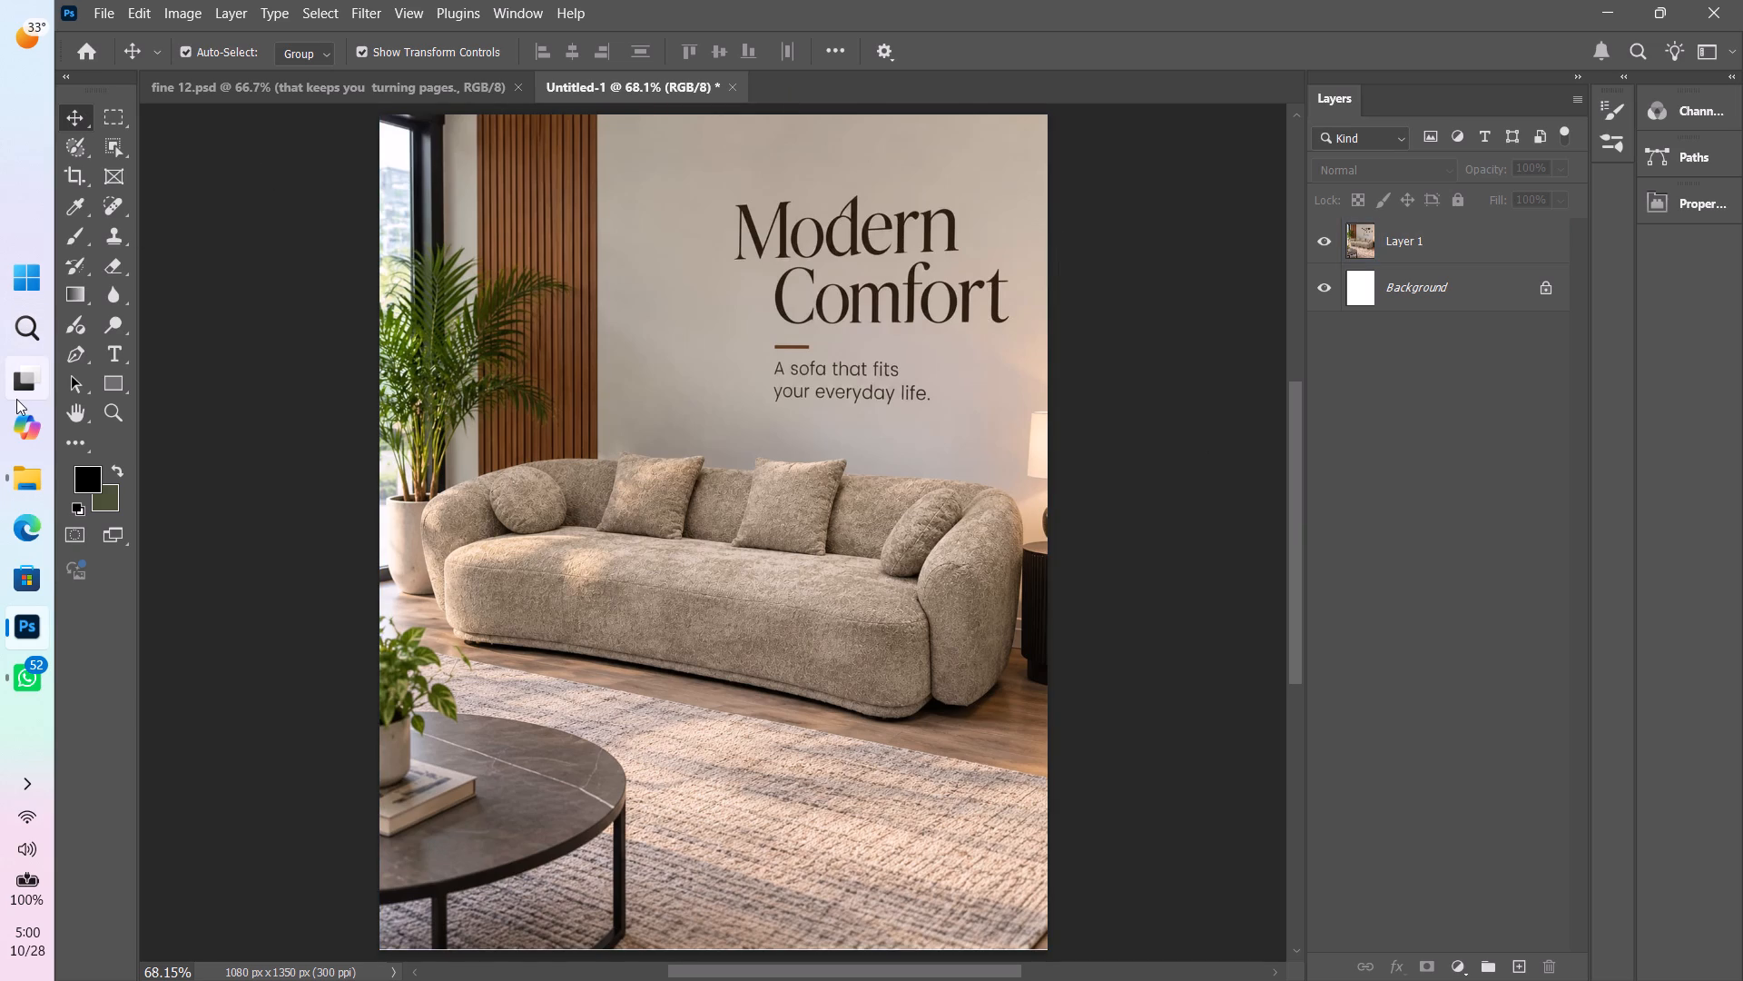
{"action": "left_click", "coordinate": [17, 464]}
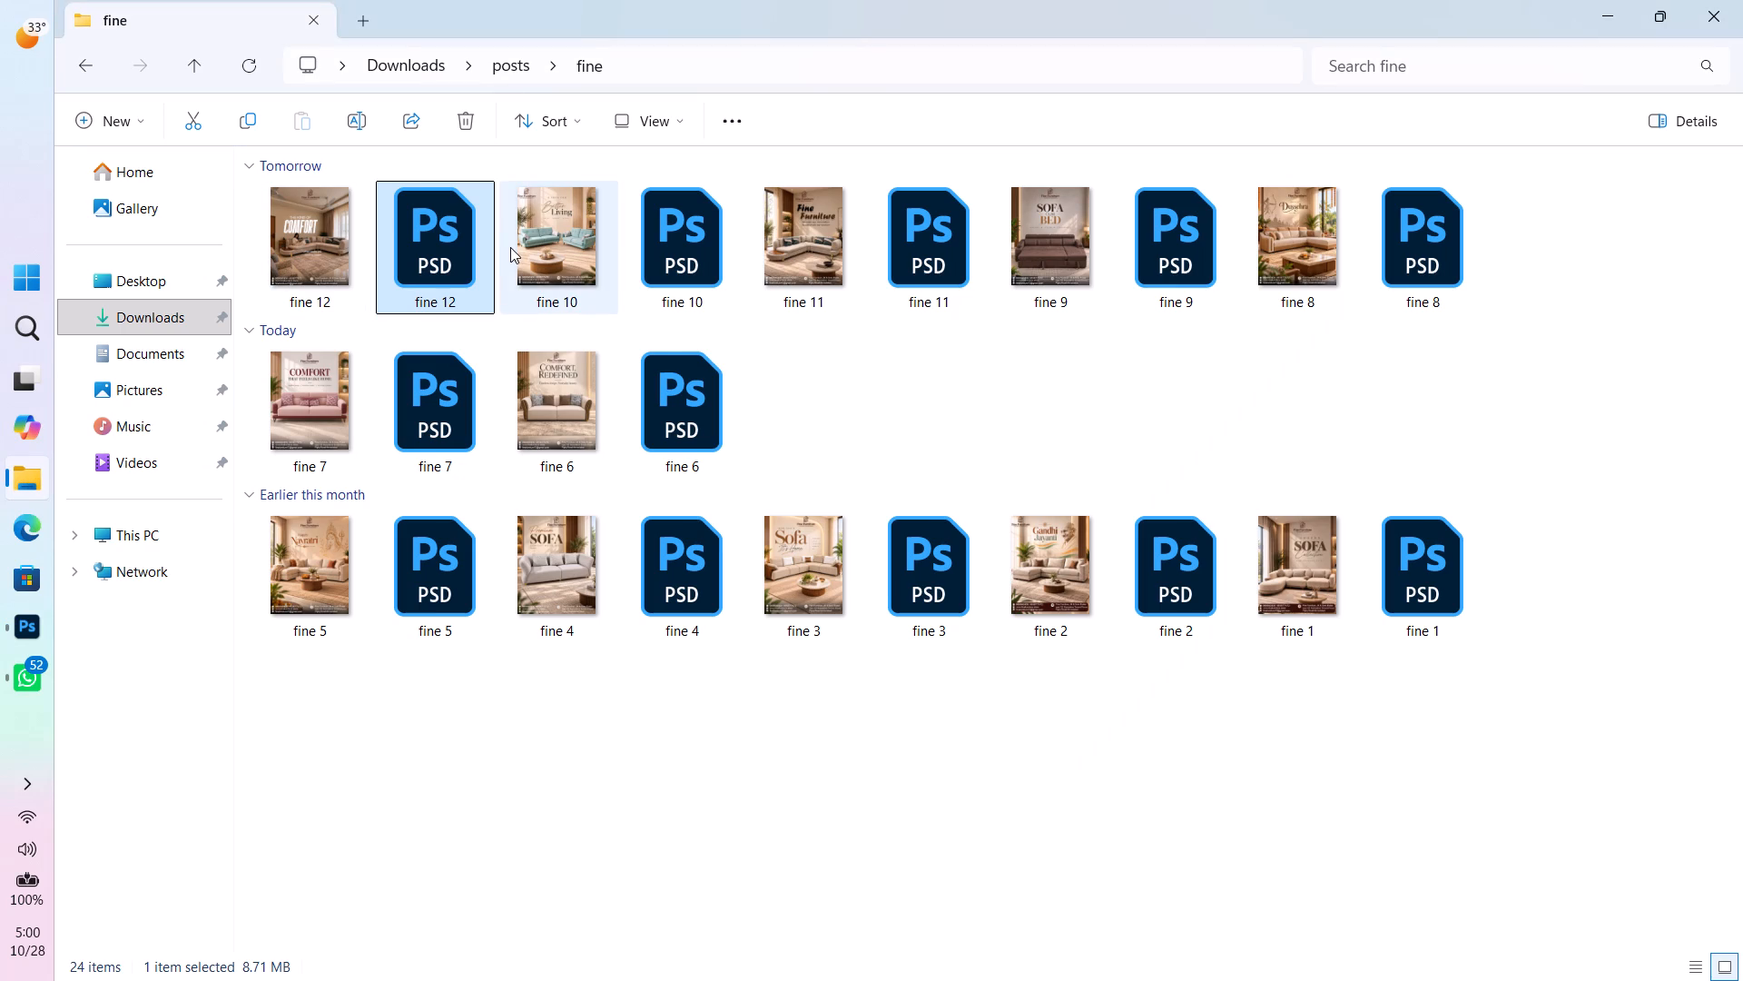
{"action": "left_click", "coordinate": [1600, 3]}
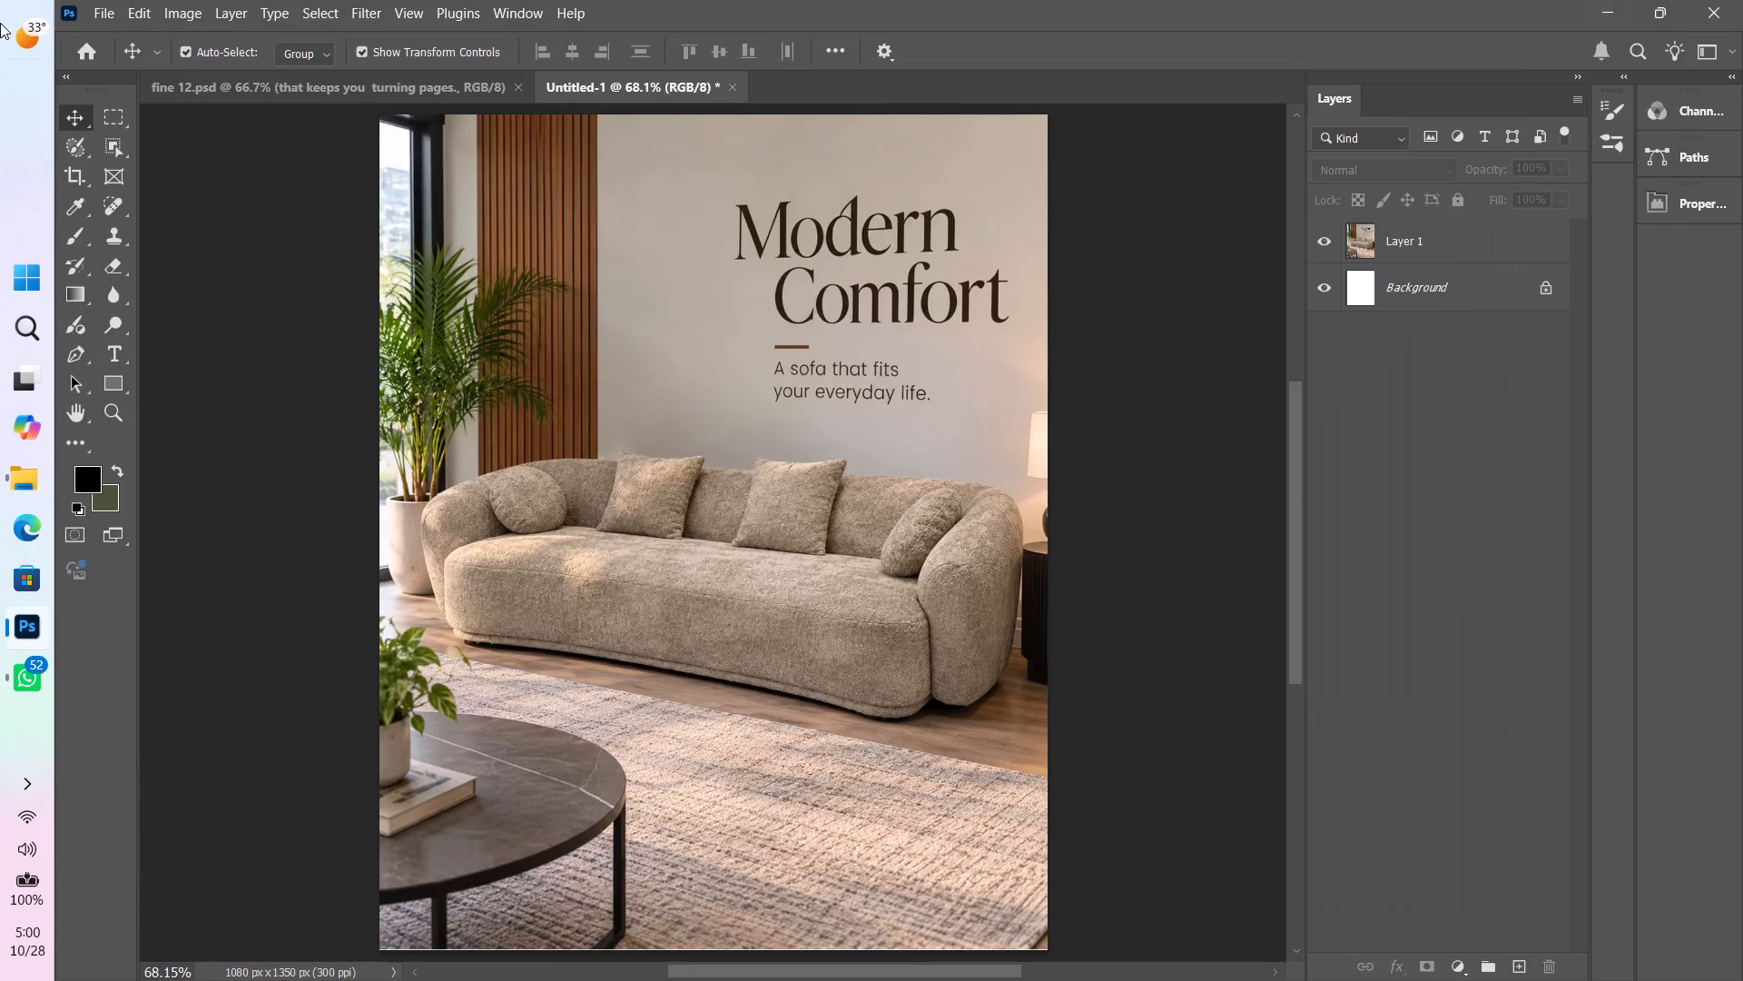
Switch to the fine 12.psd document with the COMFORT sofa post.
{"action": "left_click", "coordinate": [317, 71]}
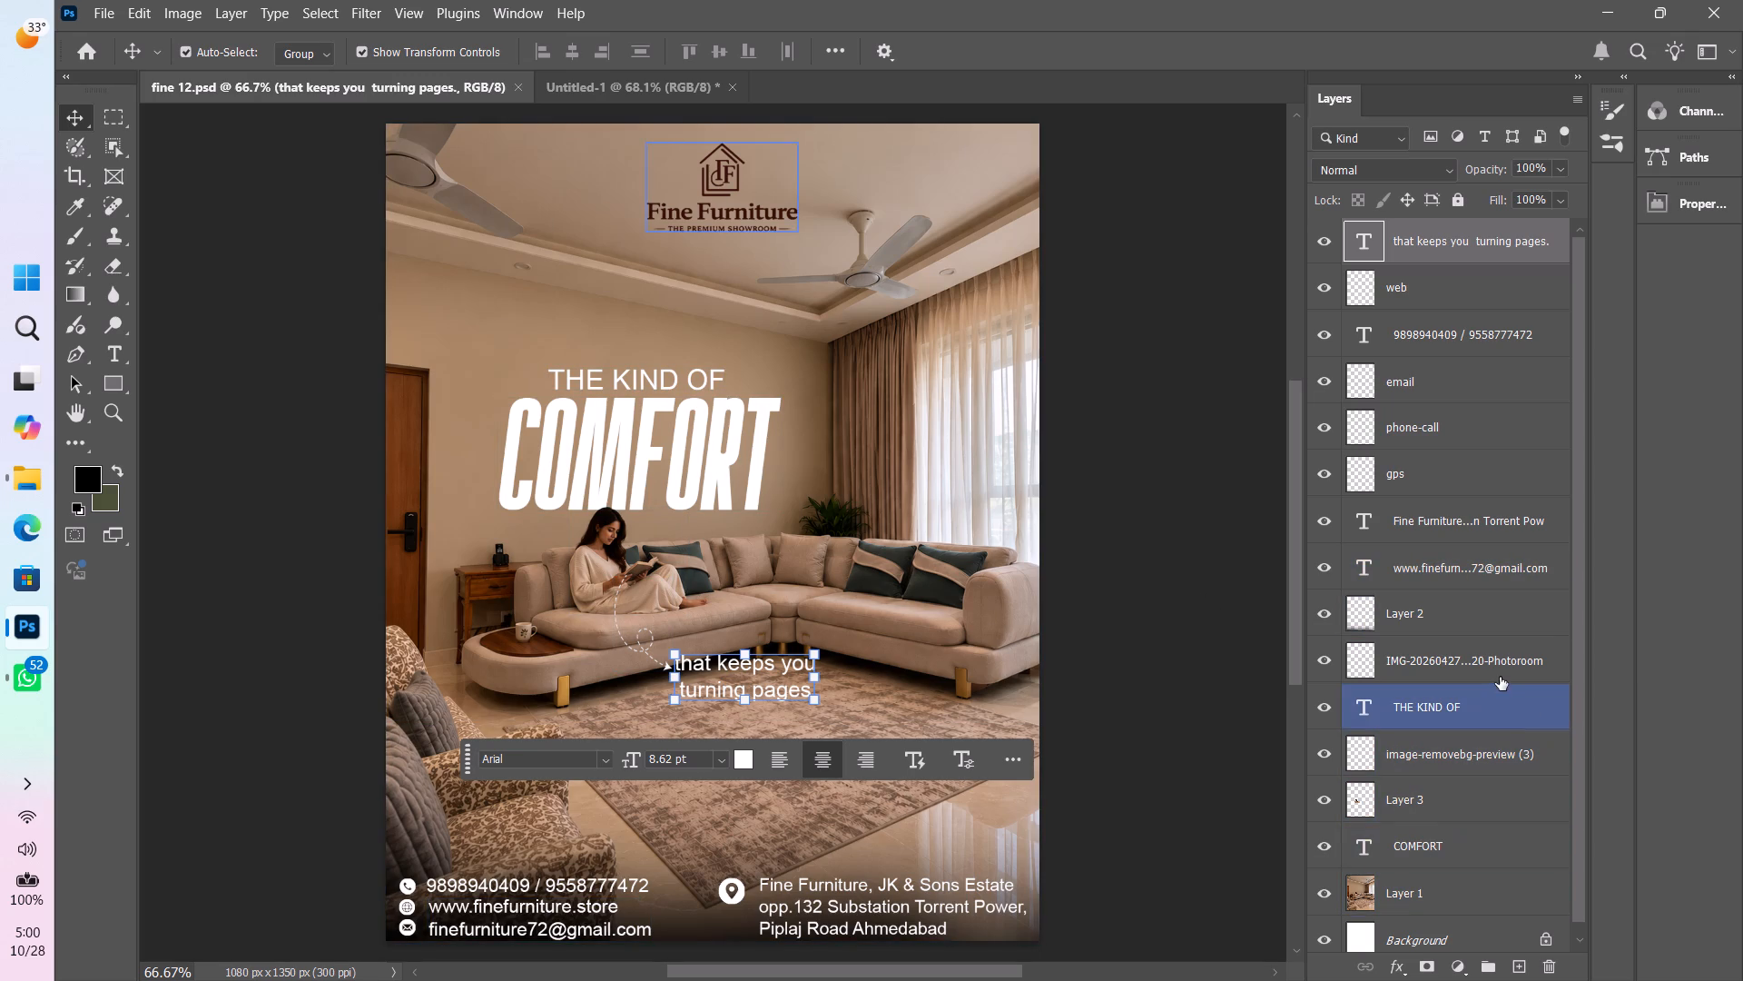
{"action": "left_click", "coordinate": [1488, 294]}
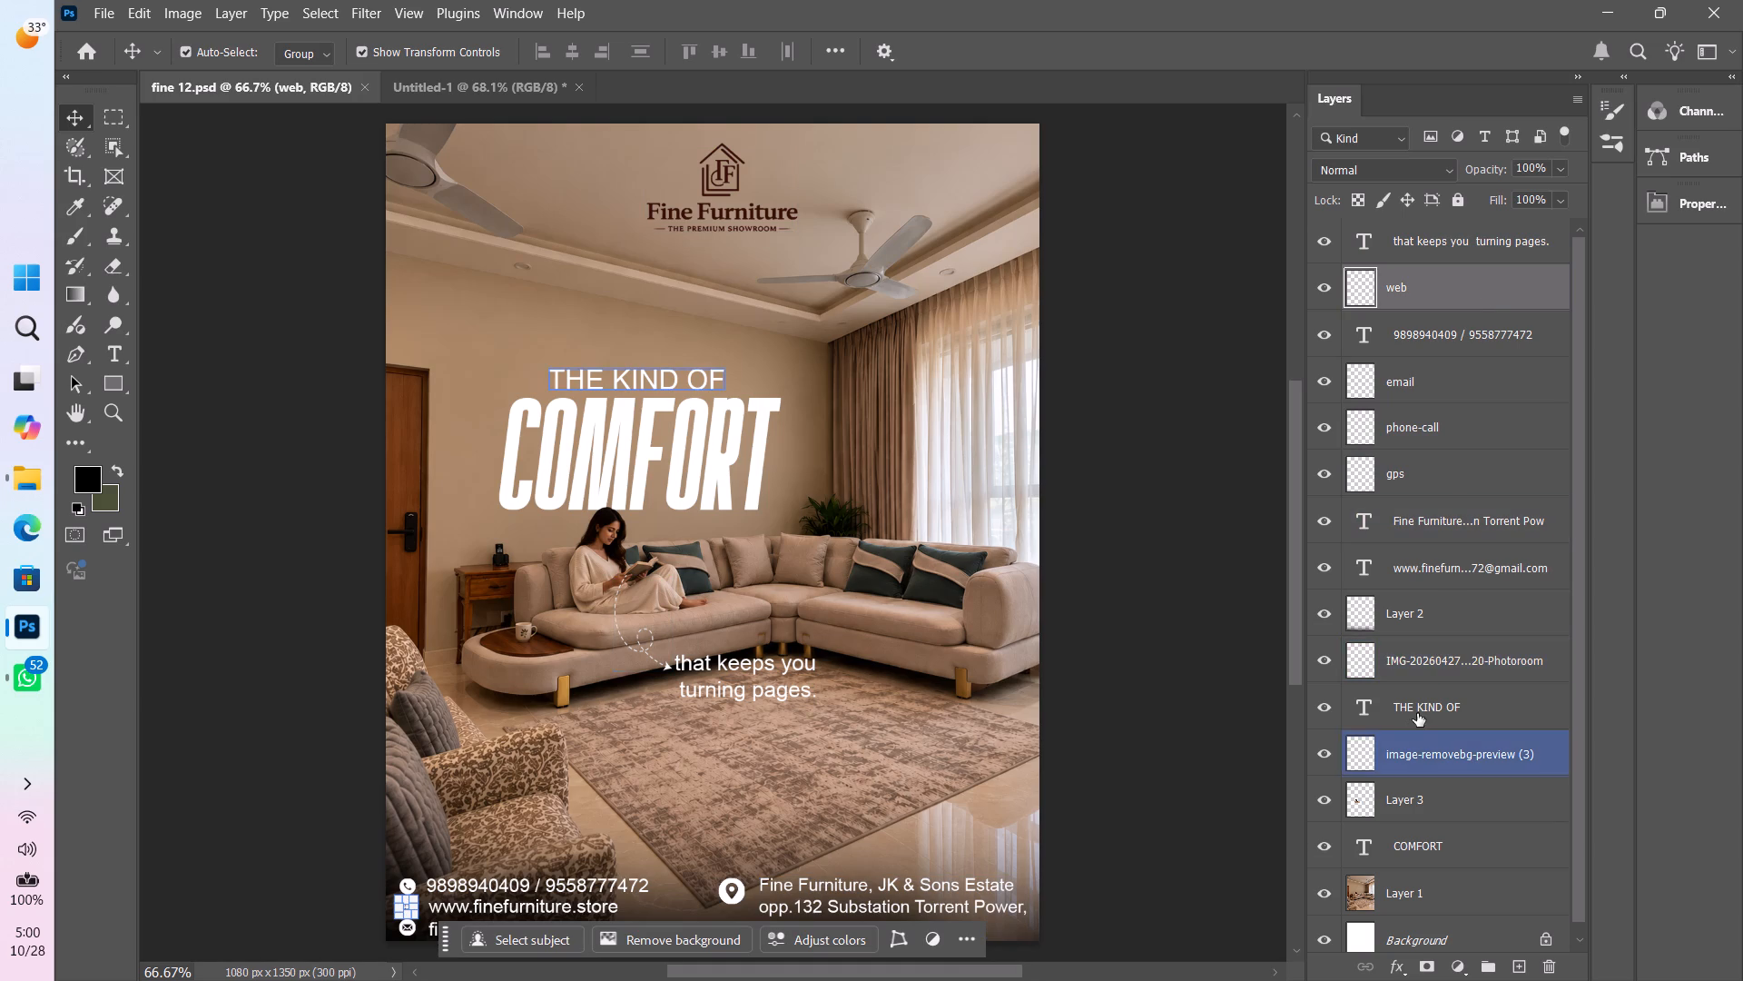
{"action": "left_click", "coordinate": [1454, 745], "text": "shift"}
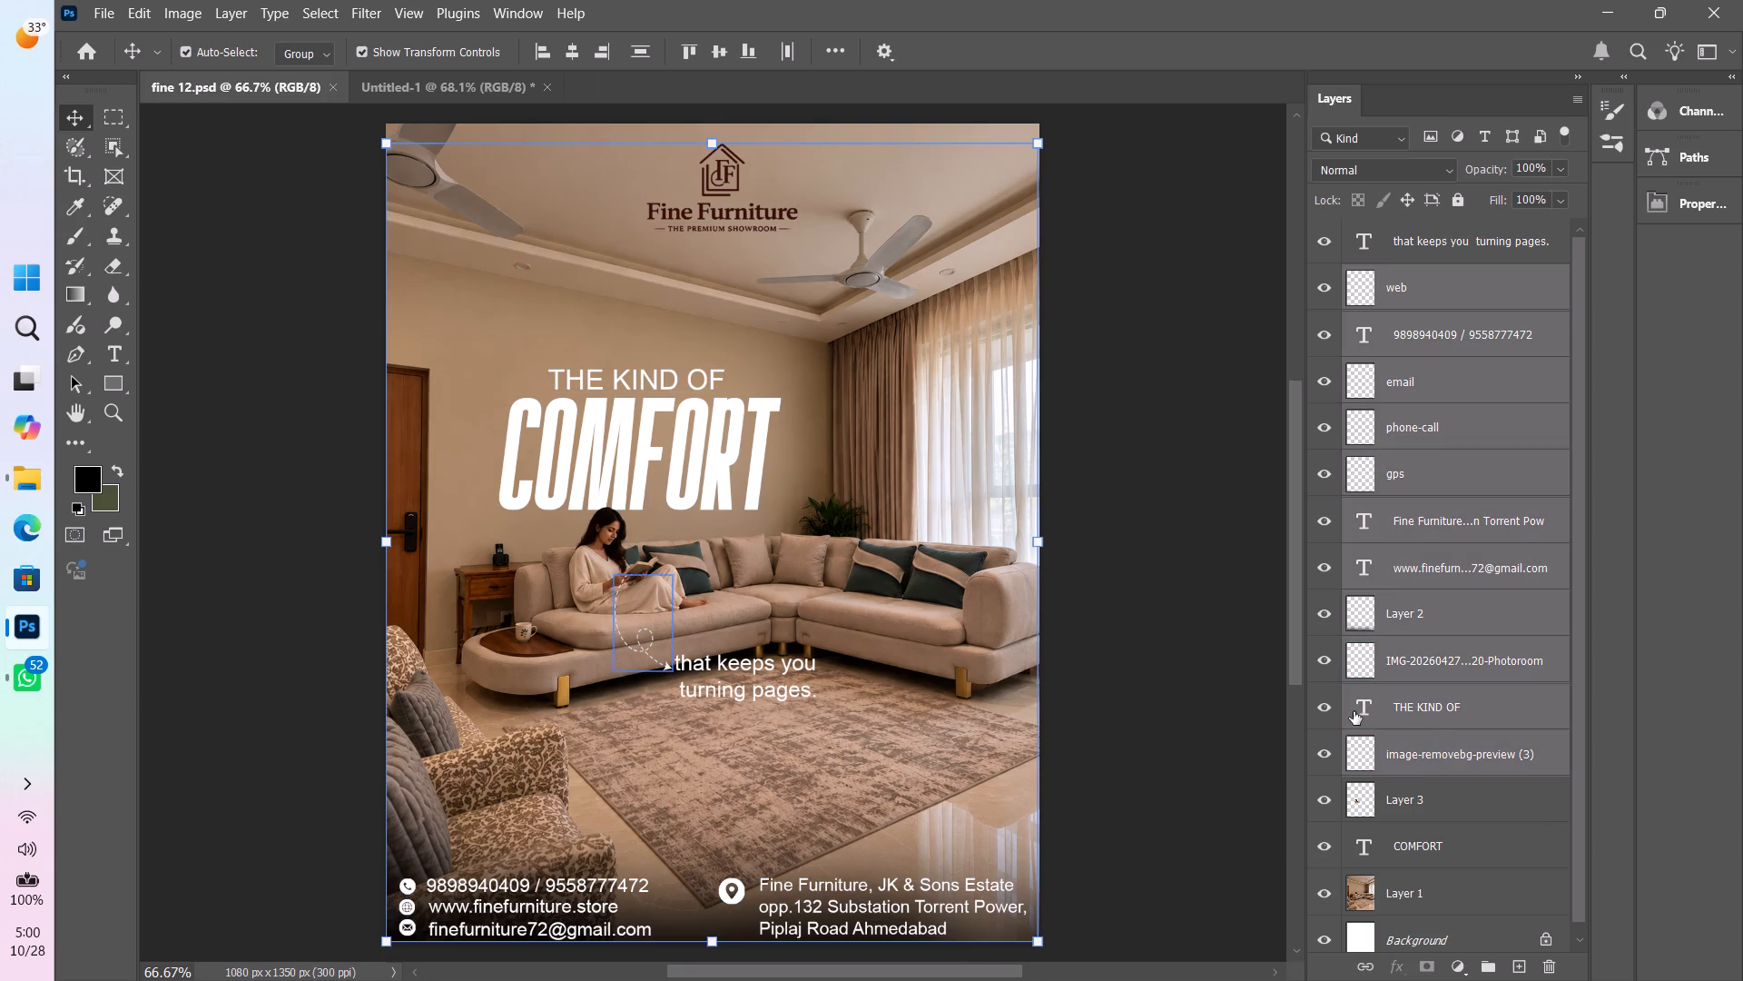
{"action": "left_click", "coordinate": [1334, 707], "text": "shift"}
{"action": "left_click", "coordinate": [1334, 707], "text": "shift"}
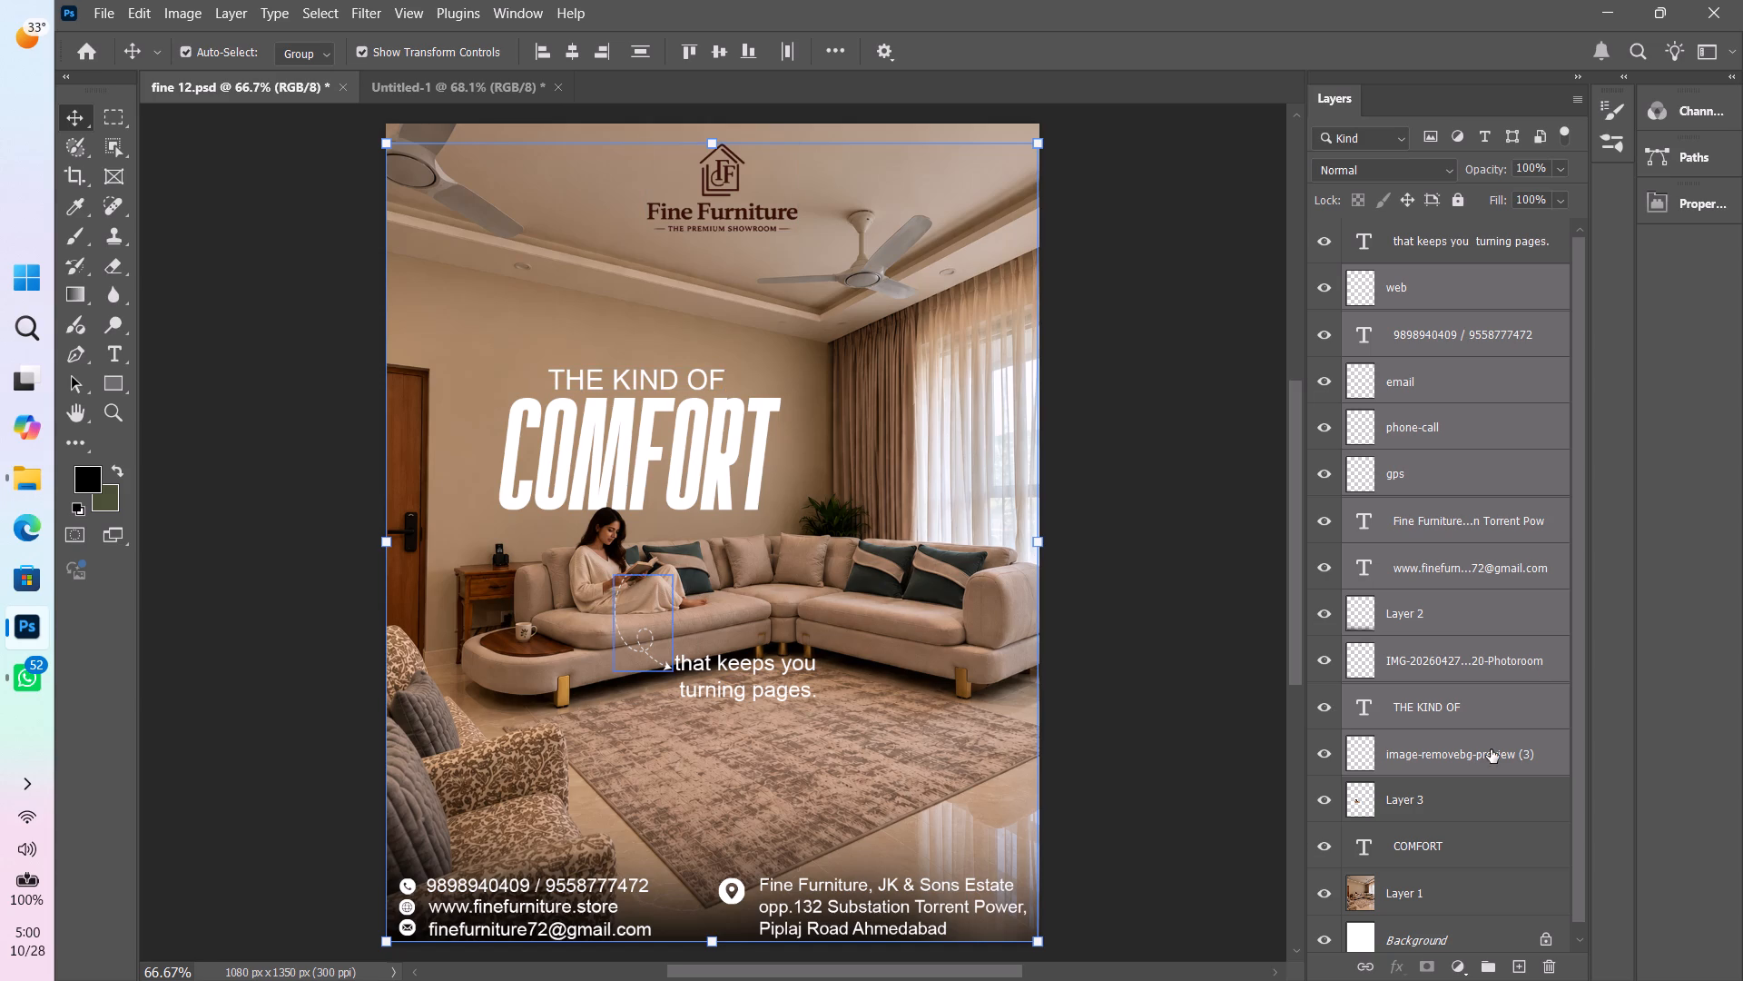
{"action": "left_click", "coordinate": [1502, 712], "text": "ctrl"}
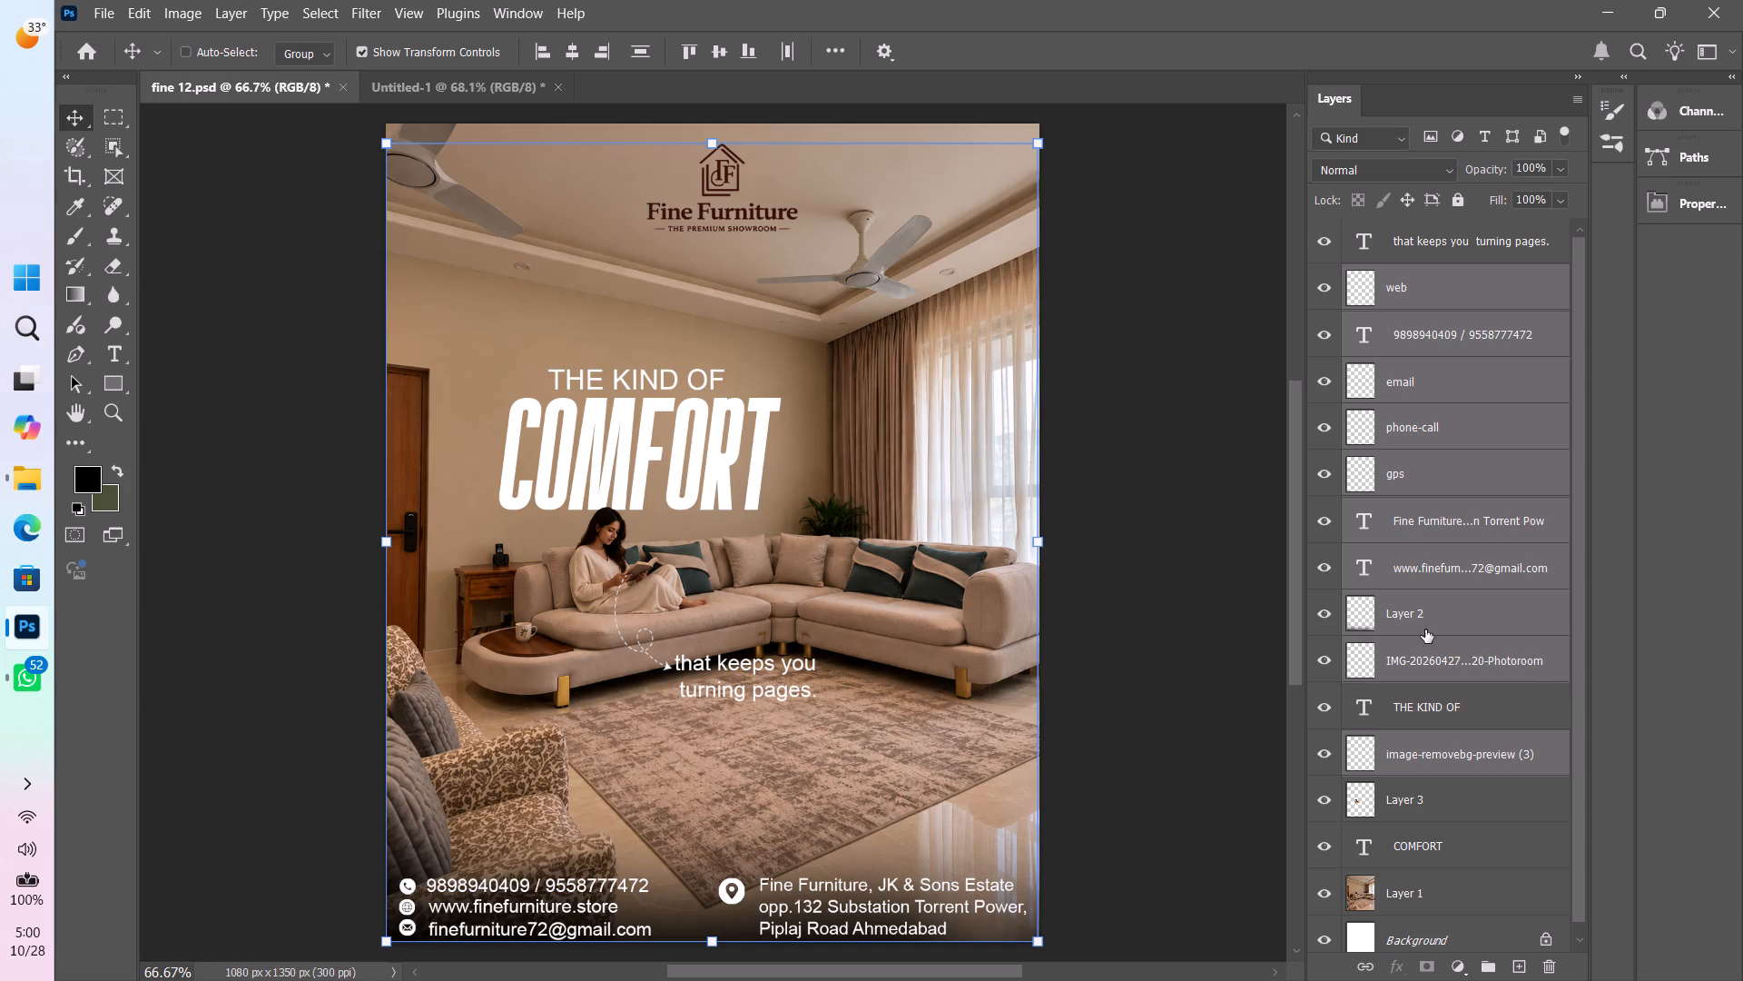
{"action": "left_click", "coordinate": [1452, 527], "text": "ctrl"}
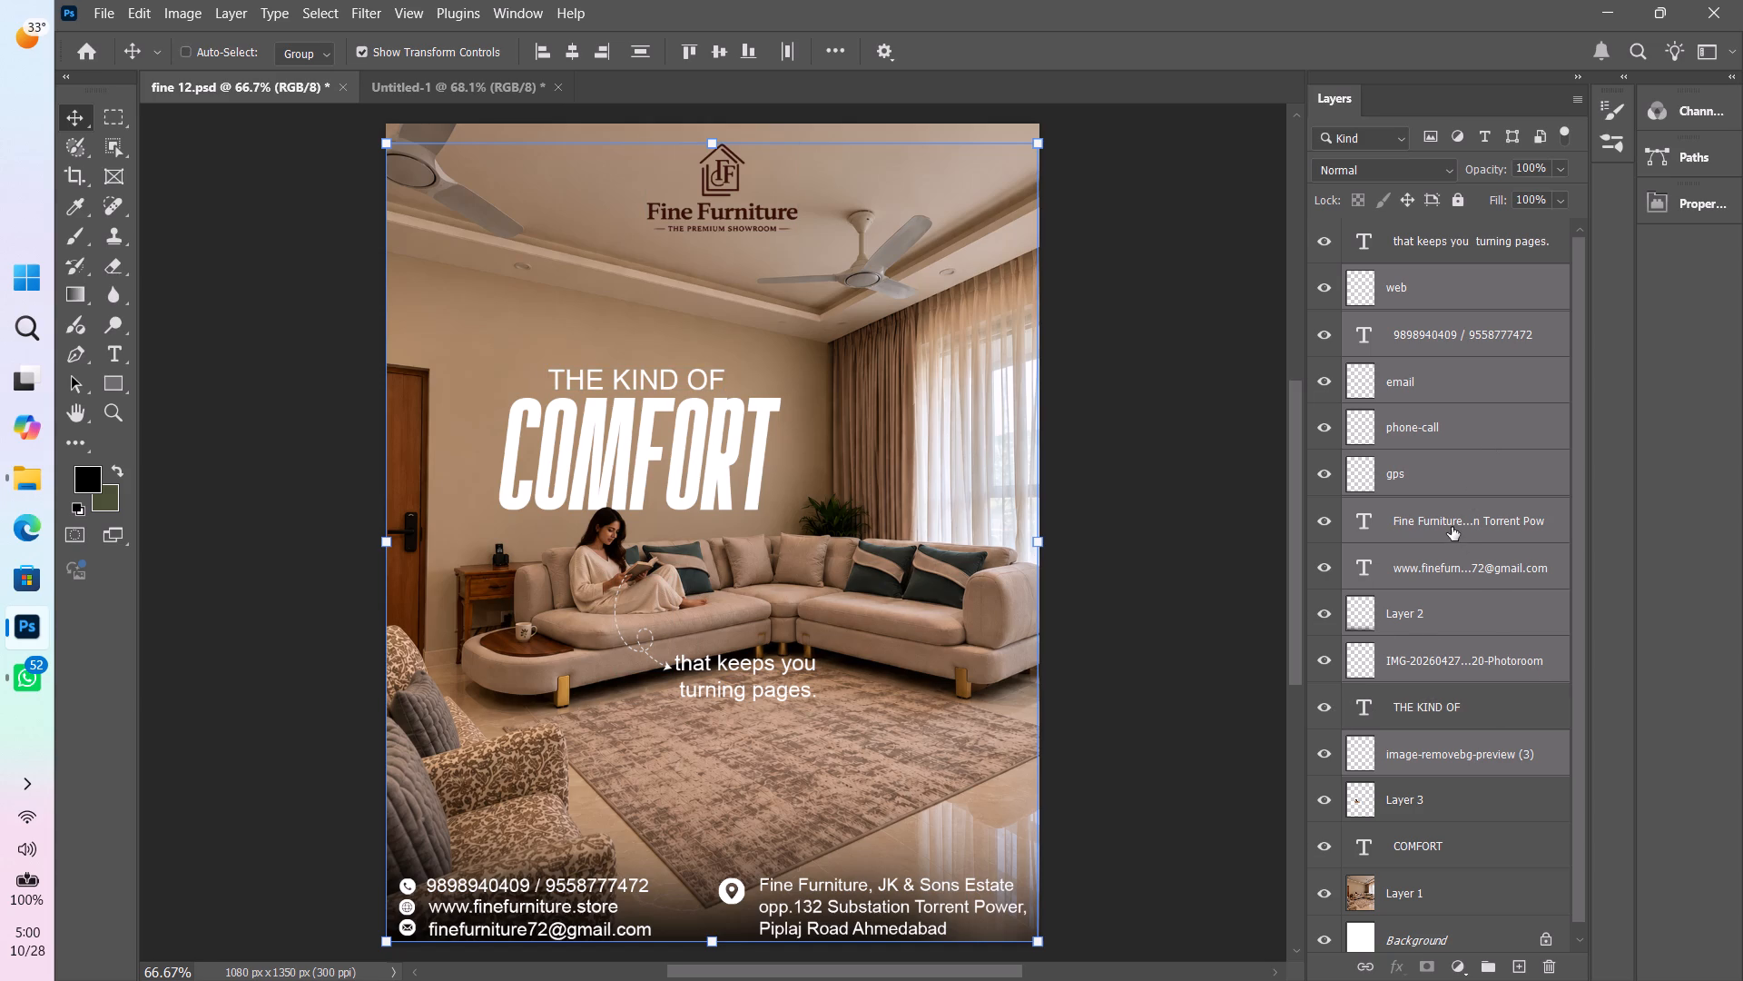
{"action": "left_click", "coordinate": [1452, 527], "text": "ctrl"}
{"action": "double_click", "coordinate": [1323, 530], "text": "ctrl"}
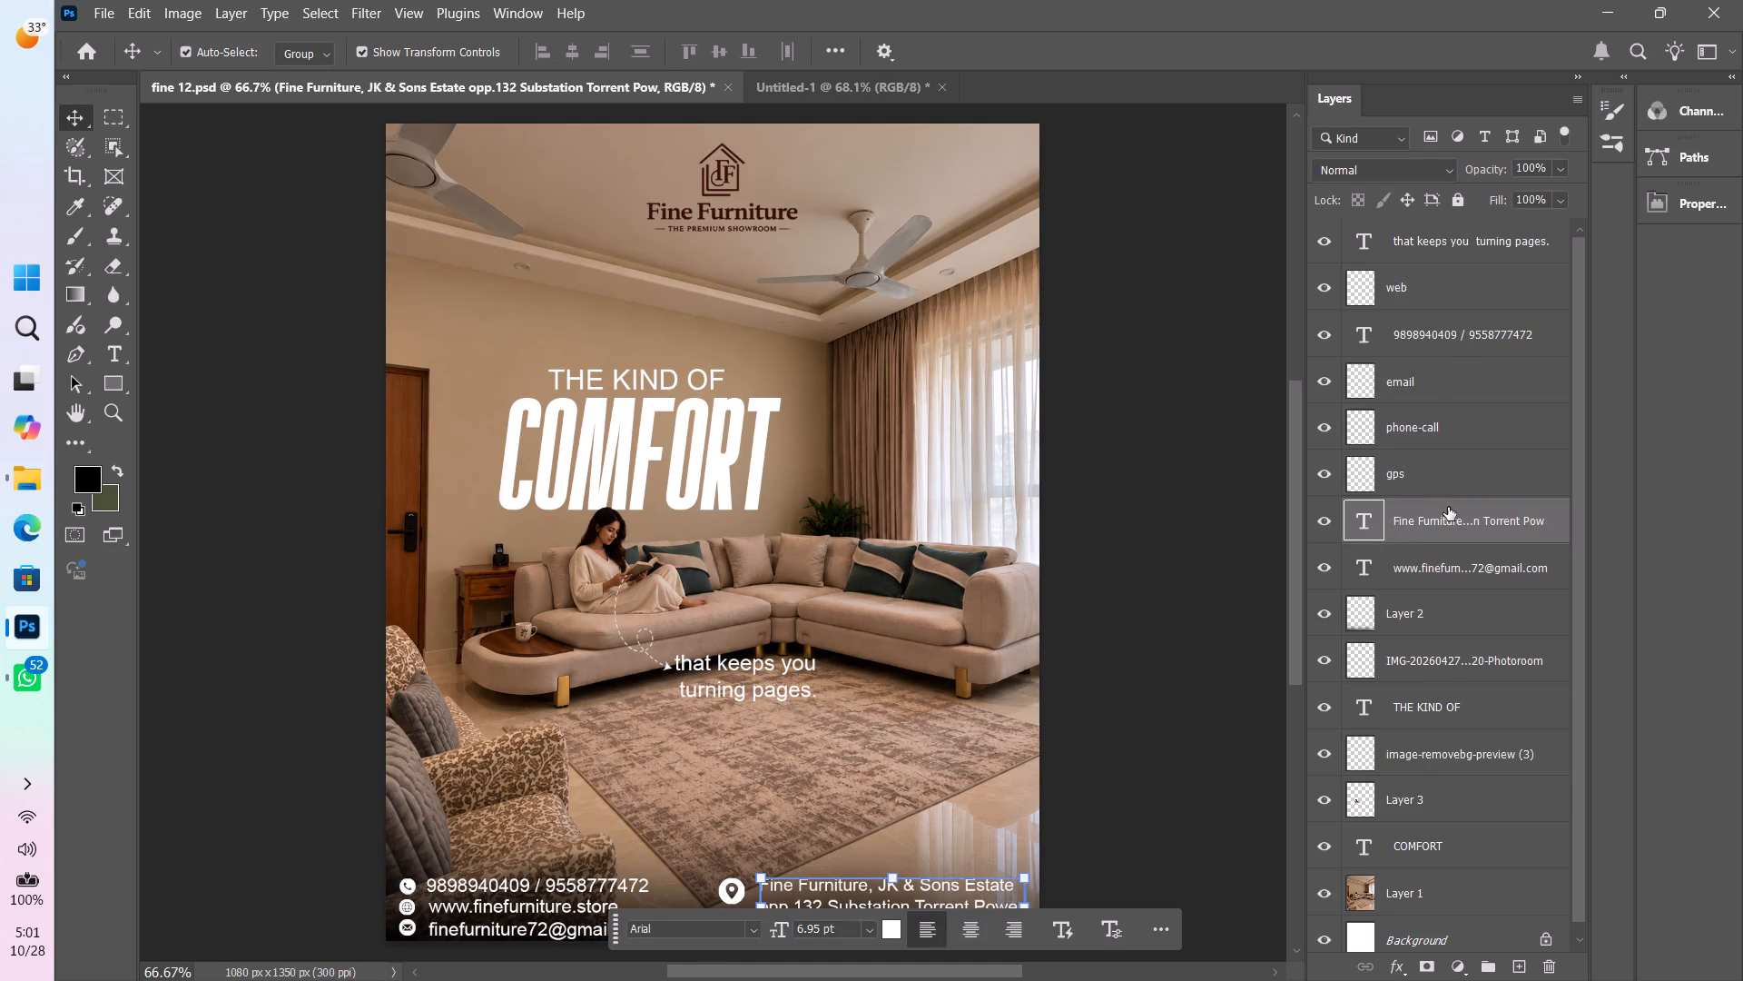
Copy the layers from web down to image-removebg-preview (3), except THE KIND OF, into the untitled document.
{"action": "left_click", "coordinate": [1468, 277], "text": "shift"}
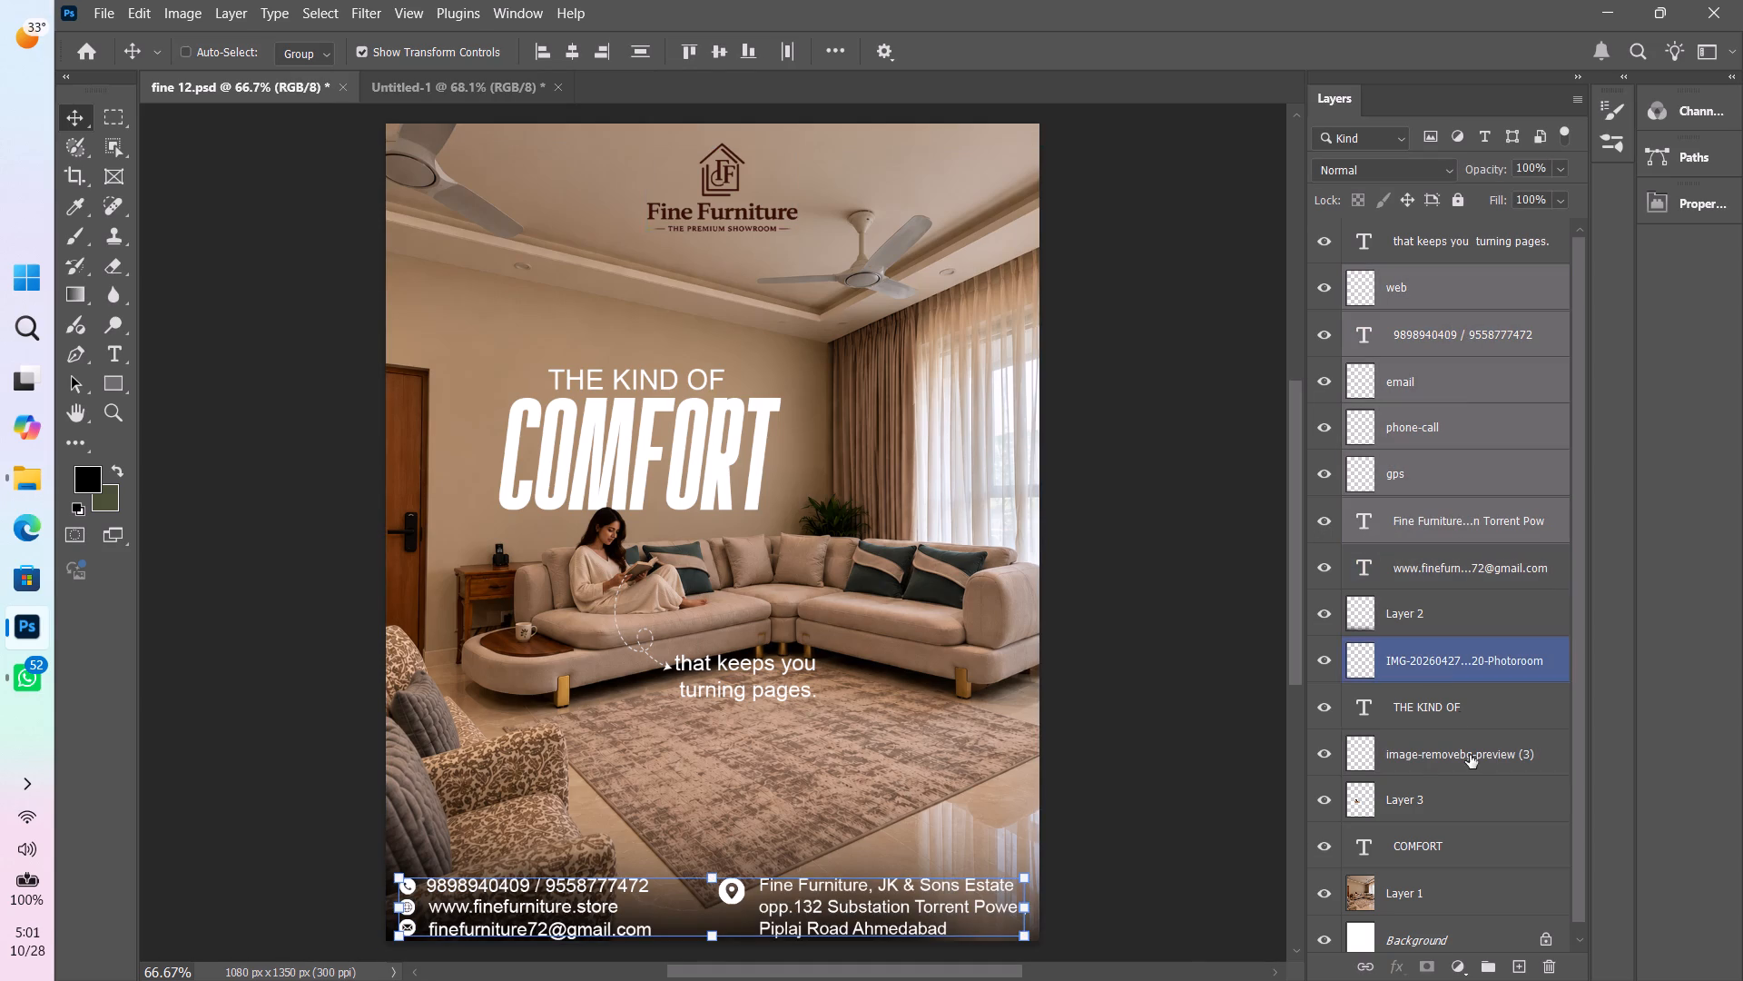
{"action": "left_click", "coordinate": [1471, 758]}
{"action": "left_click", "coordinate": [1502, 278], "text": "shift"}
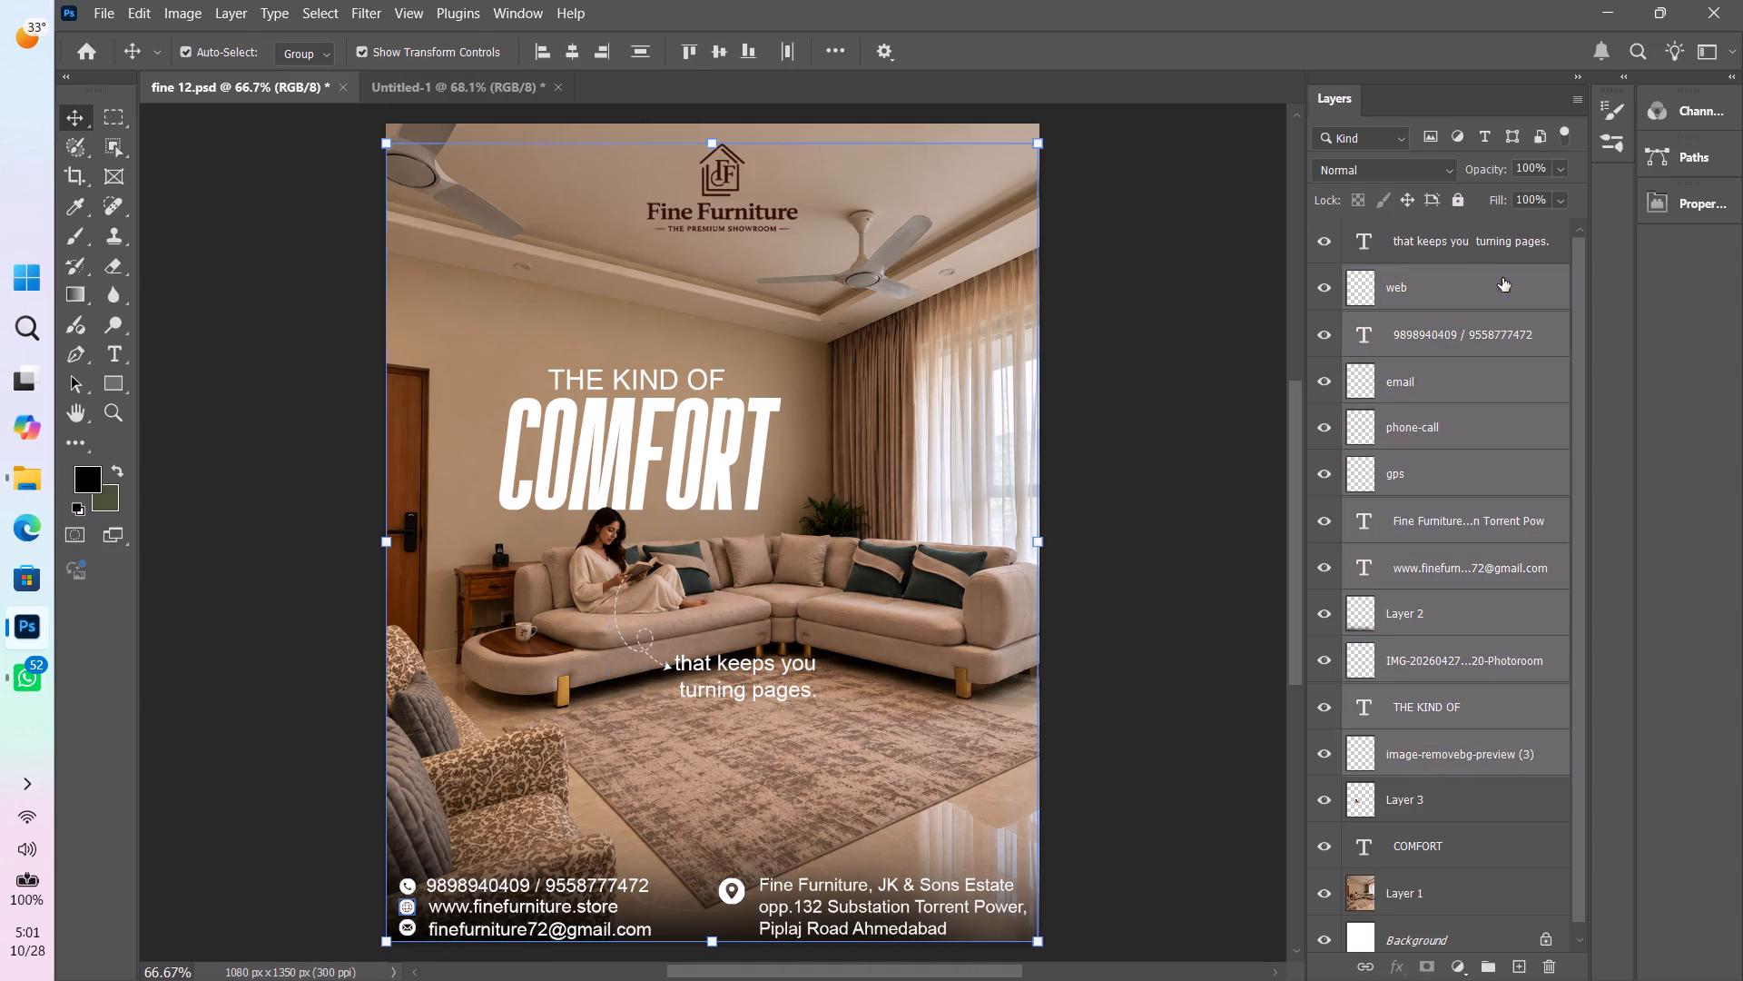
{"action": "left_click", "coordinate": [1334, 699], "text": "ctrl"}
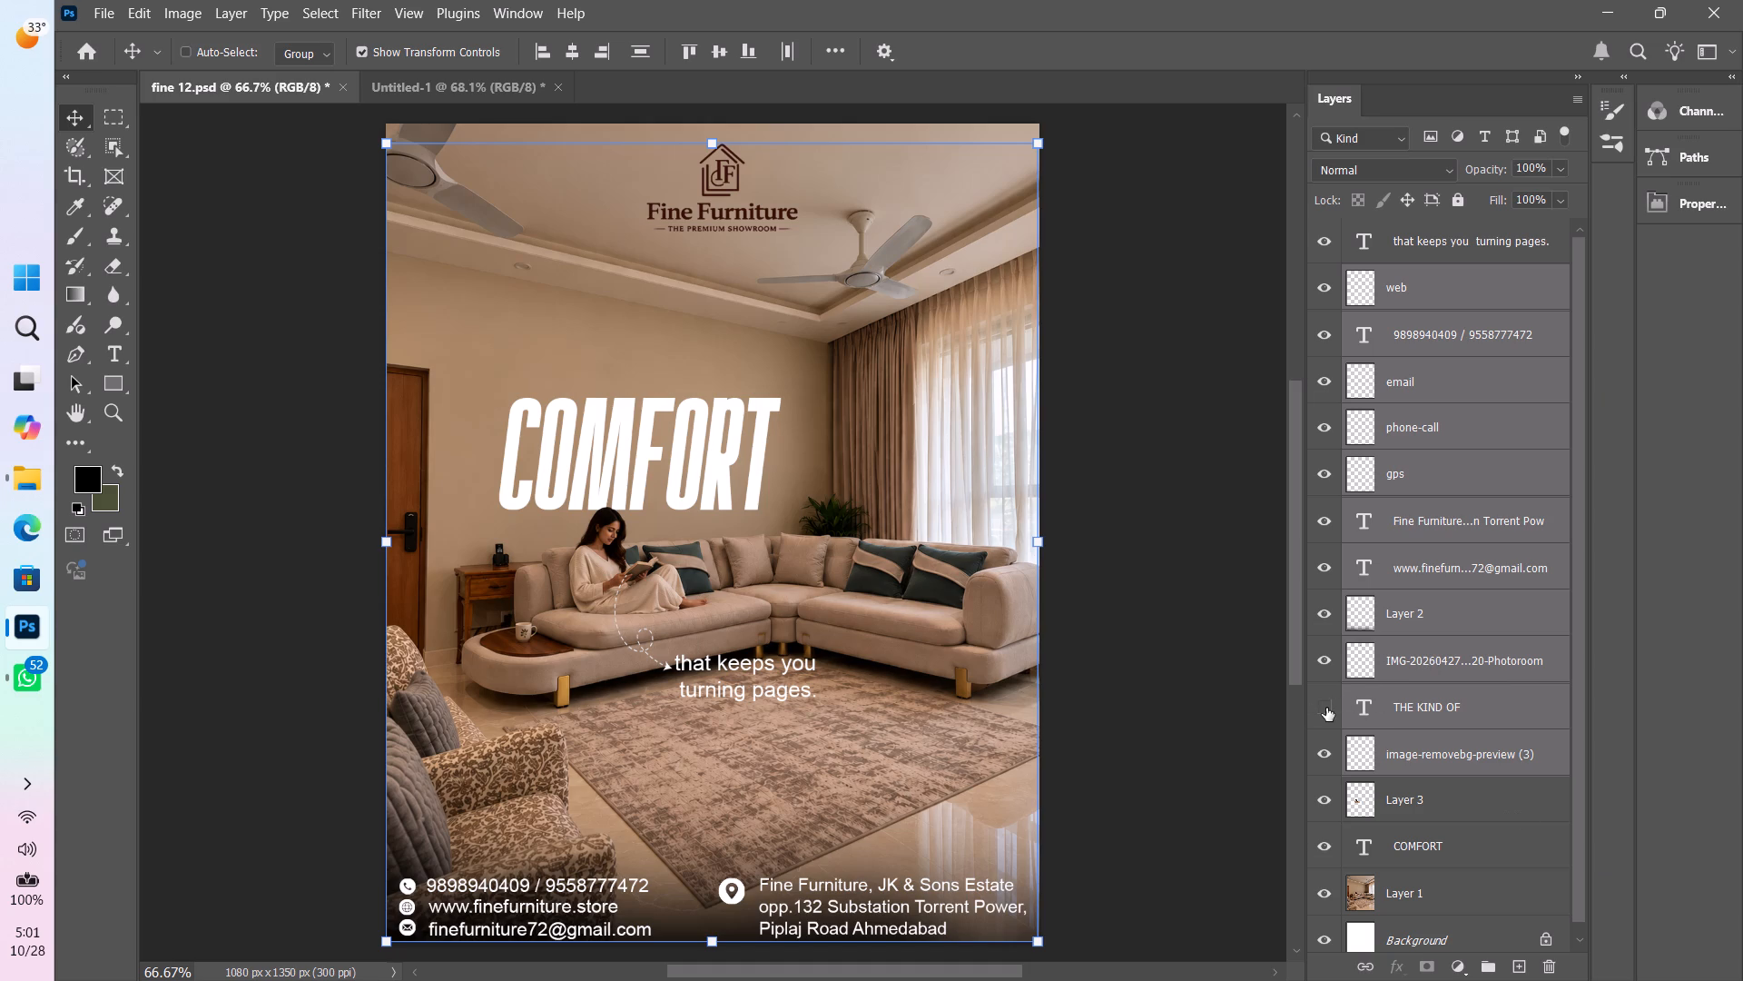
{"action": "left_click", "coordinate": [1330, 708], "text": "ctrl"}
{"action": "left_click", "coordinate": [1426, 714], "text": "ctrl"}
{"action": "key", "text": "ctrl+c"}
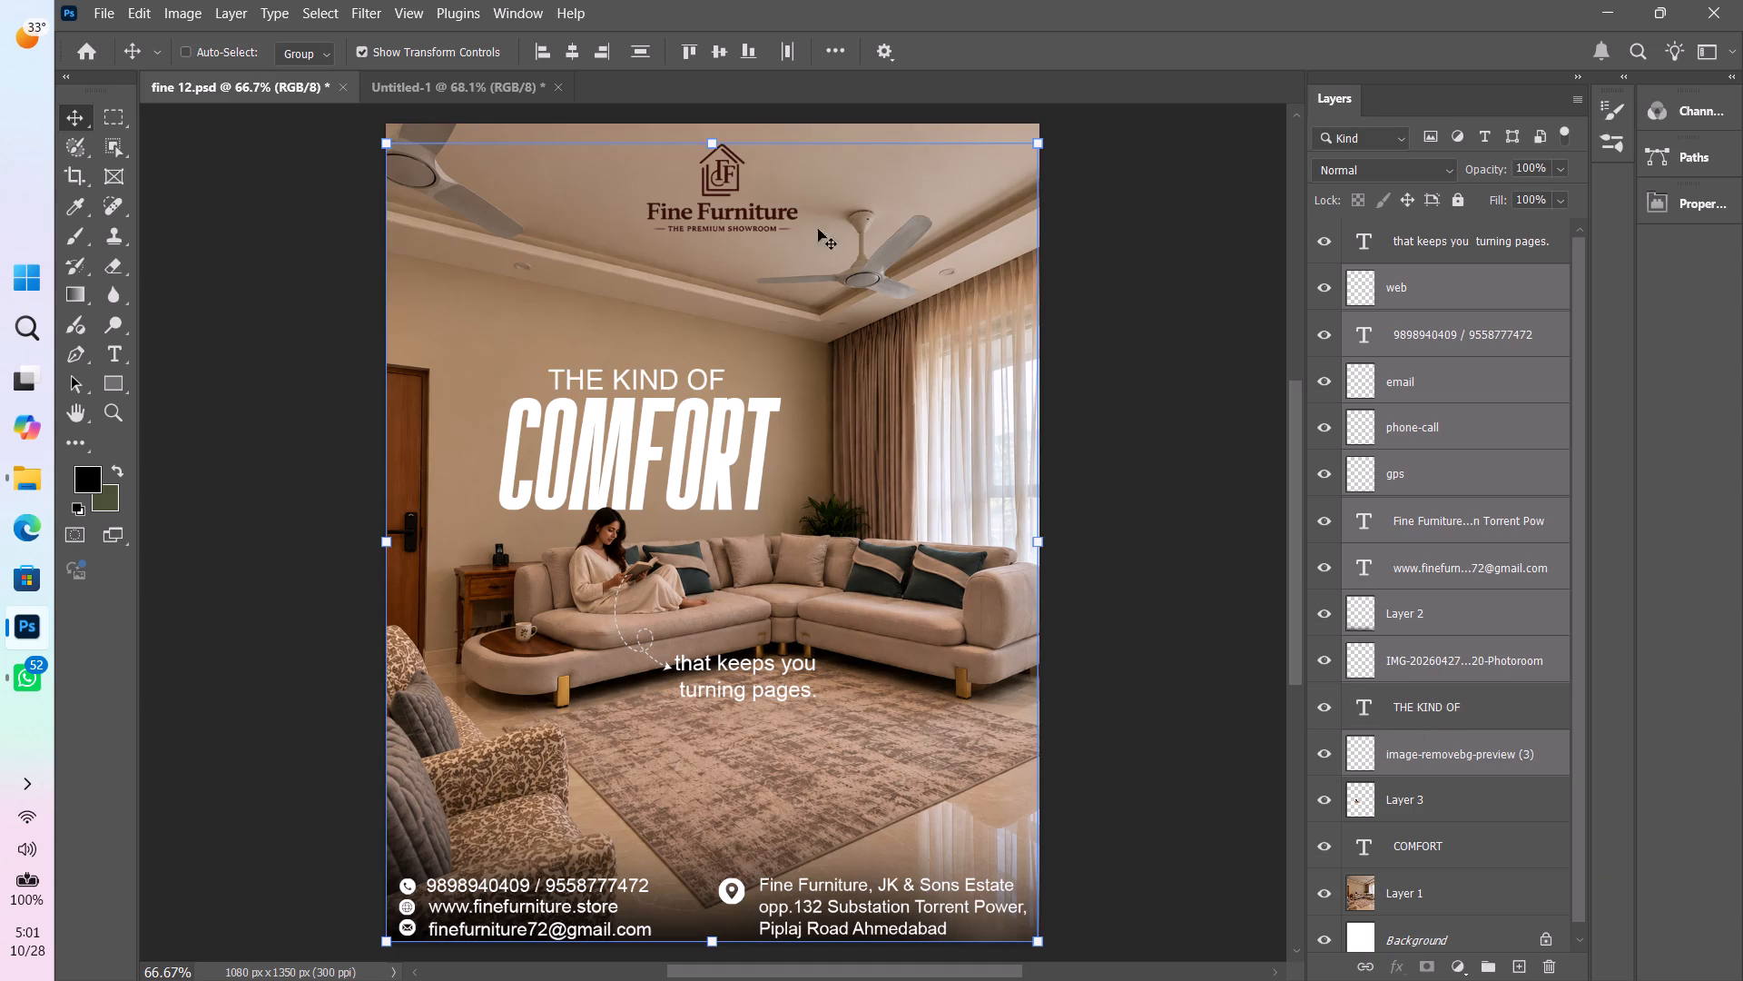
{"action": "left_click", "coordinate": [450, 93], "text": "ctrl"}
{"action": "key", "text": "ctrl+v"}
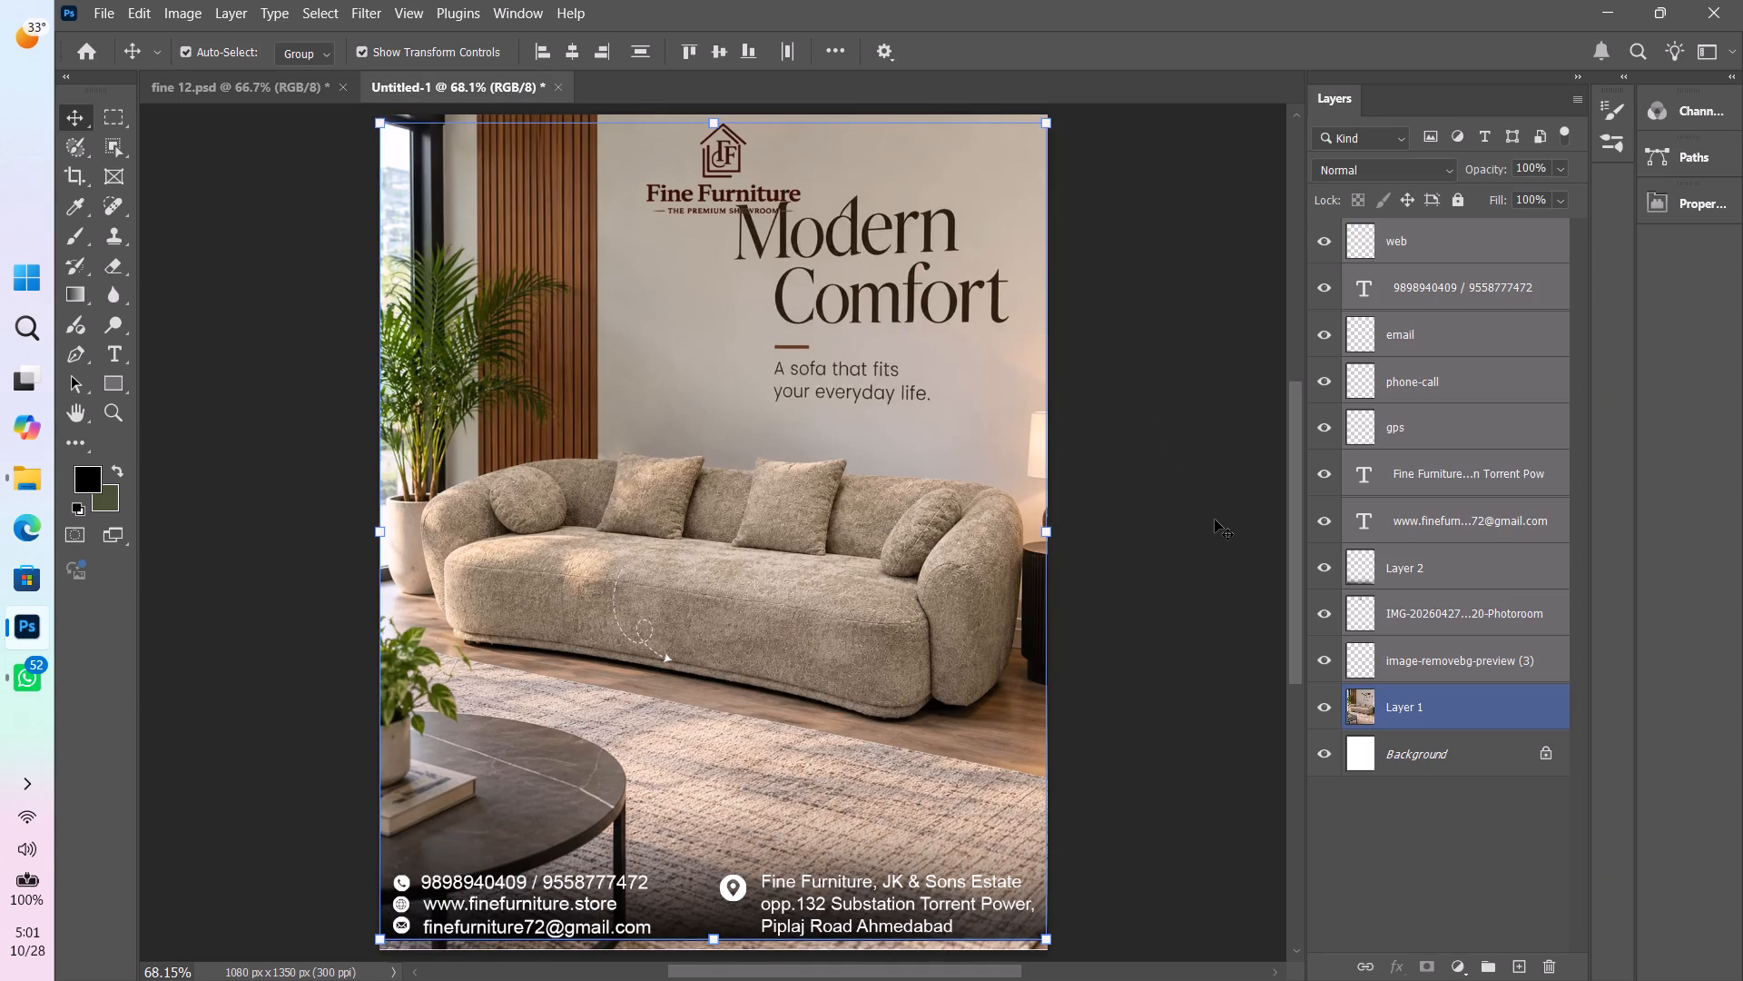
Move all the pasted branding and contact layers down about 20 px so the footer reaches the canvas's lower edge.
{"action": "key", "text": "shift+Down"}
{"action": "key", "text": "shift+Down"}
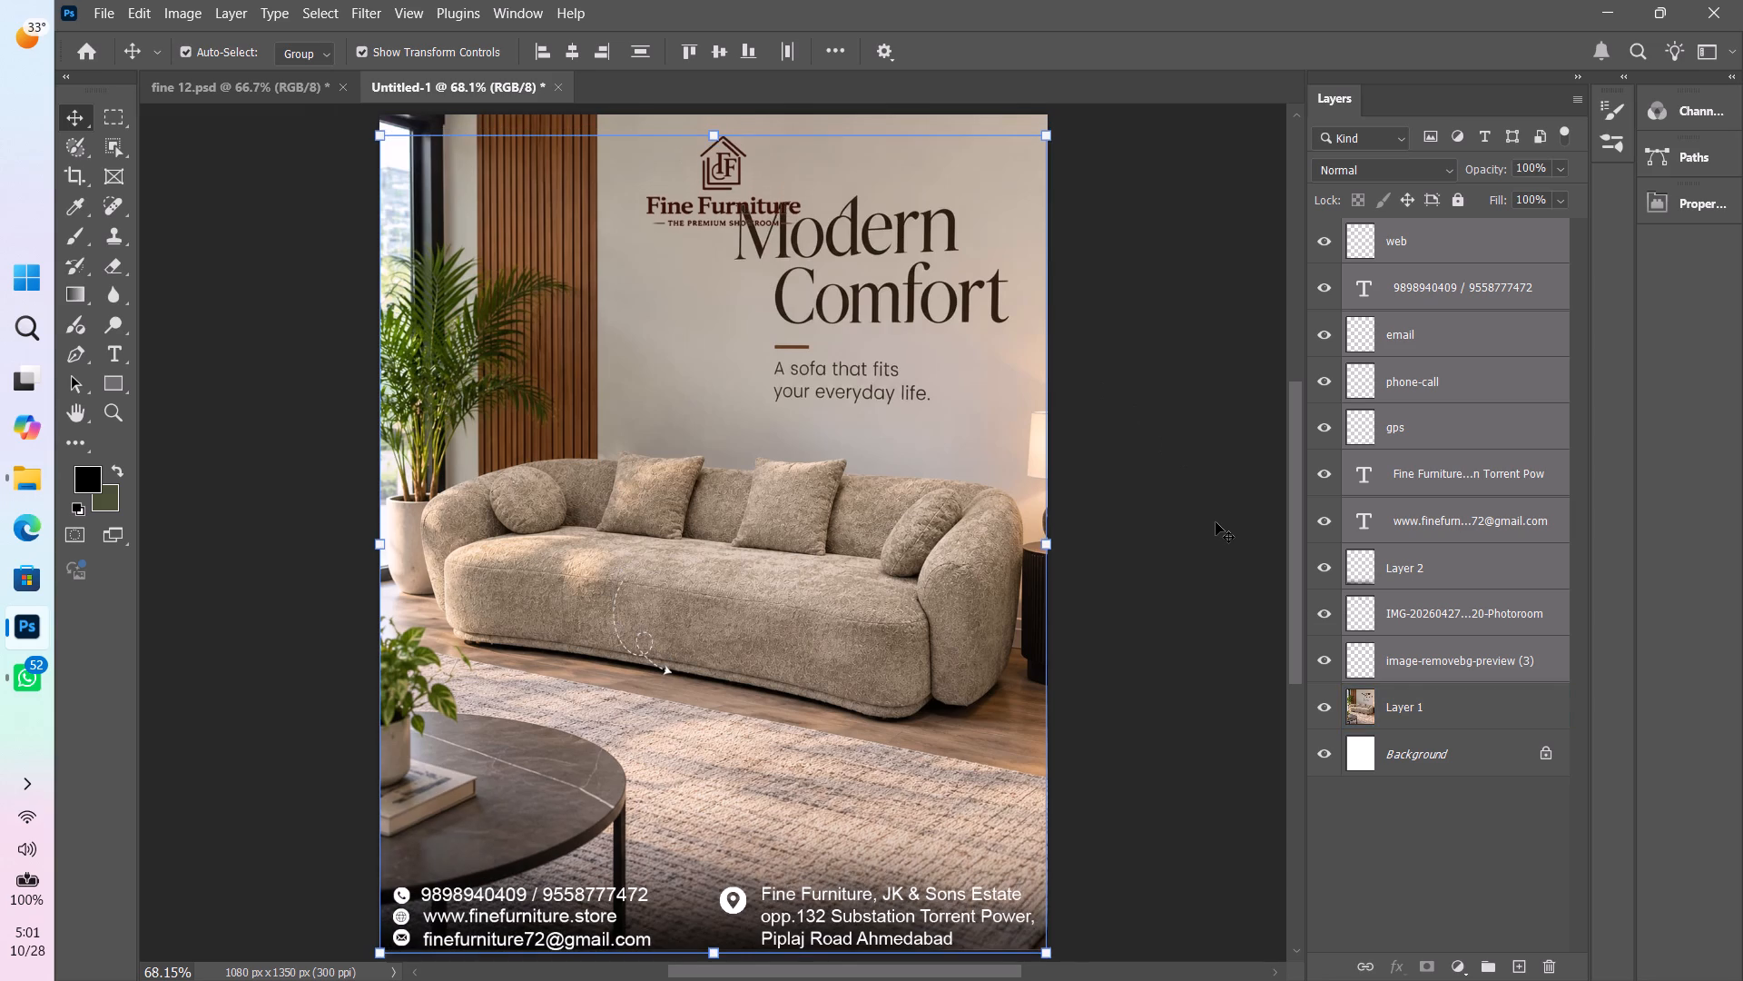
{"action": "left_click", "coordinate": [1211, 498]}
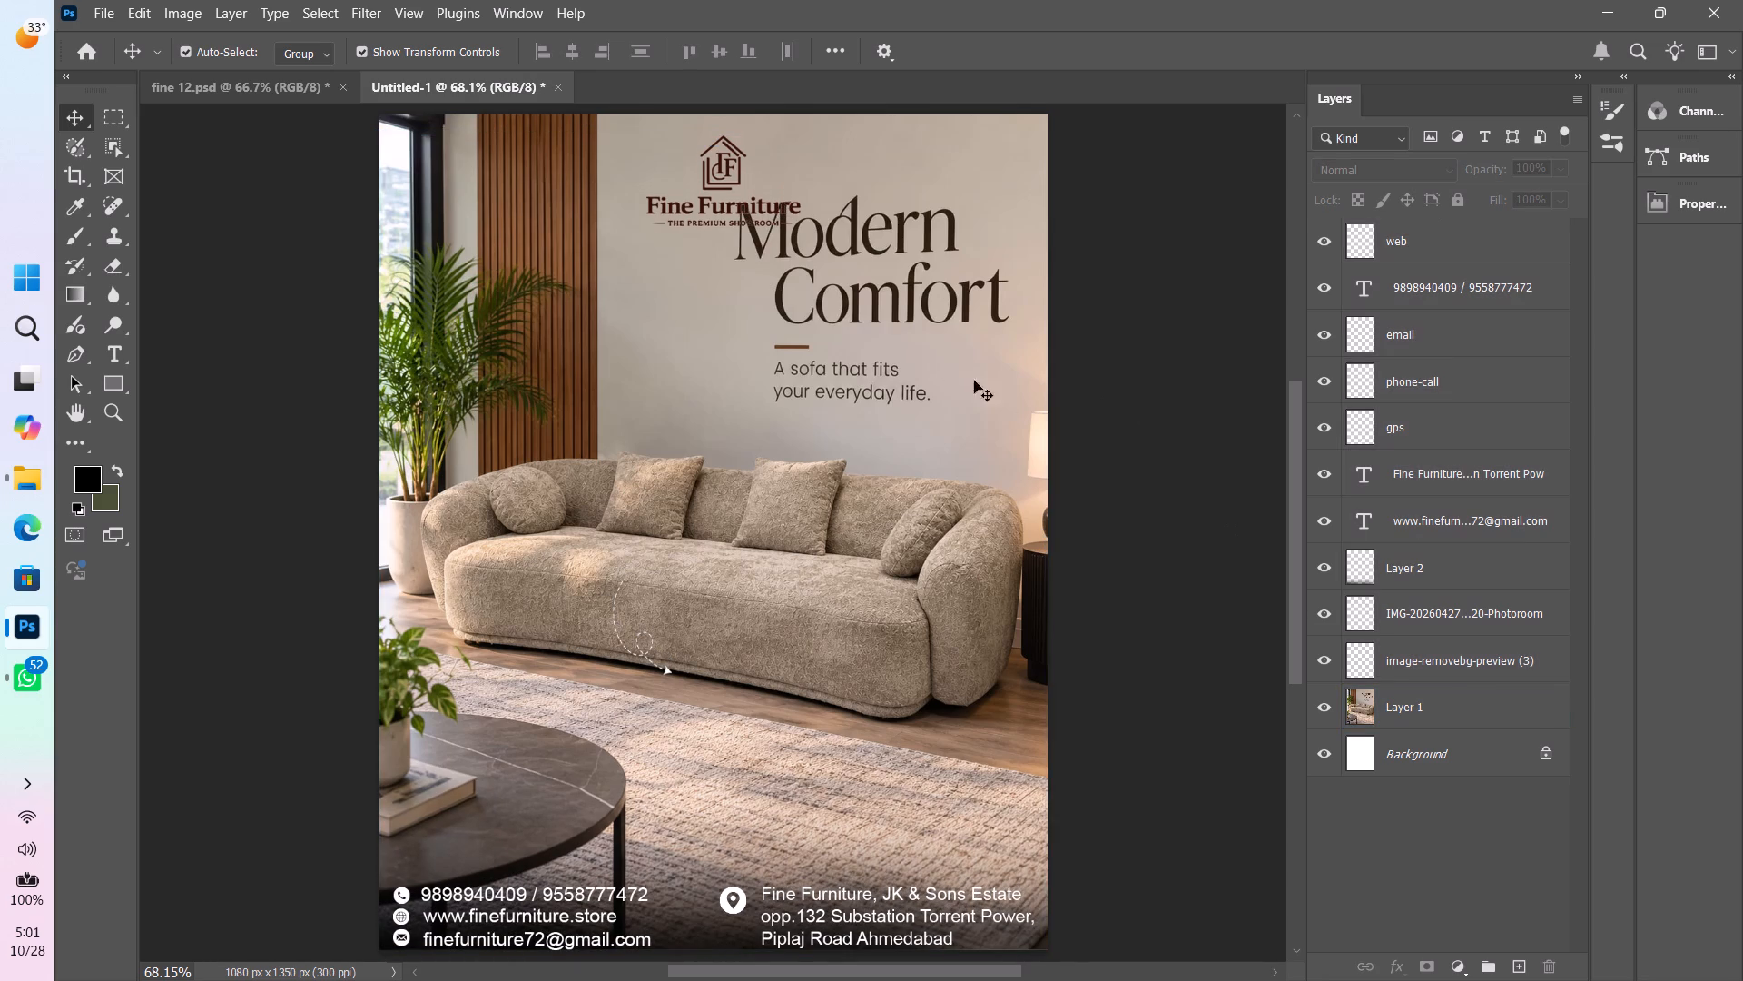
Move the Fine Furniture logo away from the Modern Comfort headline into the upper-left corner of the canvas.
{"action": "left_click", "coordinate": [727, 173]}
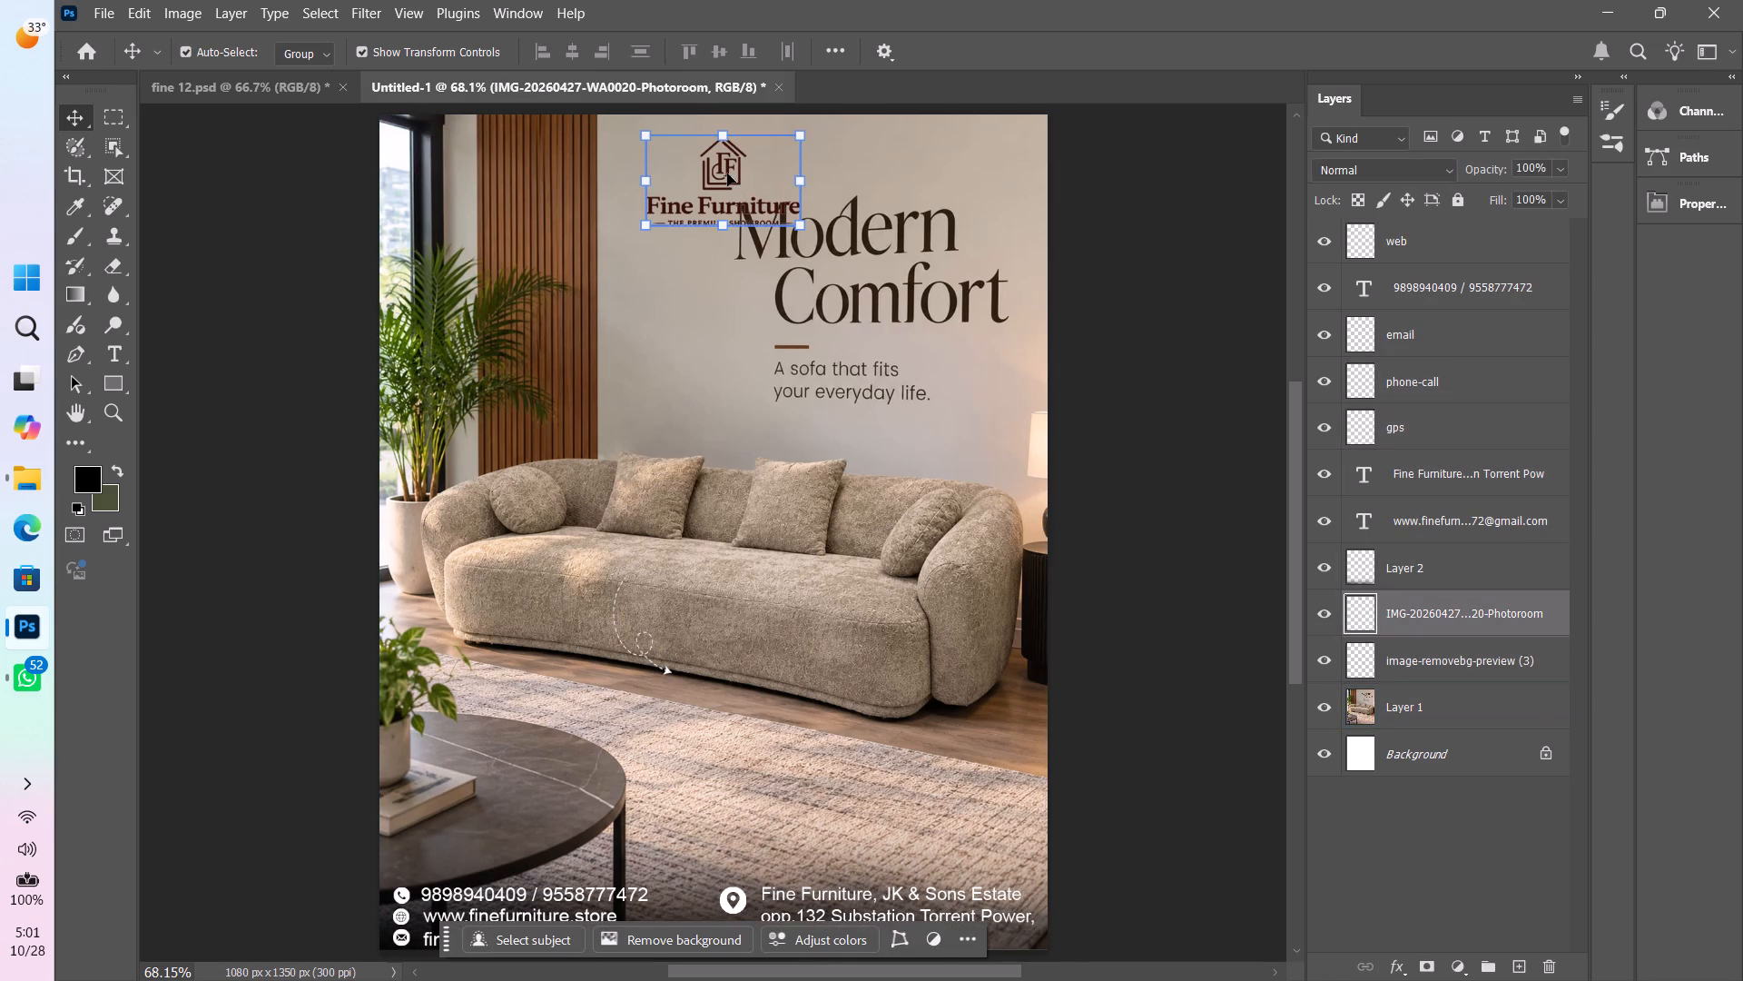
{"action": "key", "text": "shift+Up"}
{"action": "key", "text": "shift+Up"}
{"action": "key", "text": "shift+Up"}
{"action": "key", "text": "shift+Up"}
{"action": "key", "text": "shift+Left"}
{"action": "key", "text": "shift+Left"}
{"action": "key", "text": "shift+Left"}
{"action": "key", "text": "shift+Left"}
{"action": "key", "text": "shift+Left"}
{"action": "key", "text": "shift+Left"}
{"action": "key", "text": "shift+Left"}
{"action": "key", "text": "shift+Left"}
{"action": "key", "text": "shift+Left"}
{"action": "key", "text": "shift+Left"}
{"action": "key", "text": "shift+Left"}
{"action": "key", "text": "shift+Left"}
{"action": "key", "text": "shift+Left"}
{"action": "key", "text": "shift+Left"}
{"action": "key", "text": "shift+Left"}
{"action": "key", "text": "shift+Left"}
{"action": "key", "text": "shift+Left"}
{"action": "key", "text": "shift+Left"}
{"action": "key", "text": "shift+Left"}
{"action": "key", "text": "shift+Left"}
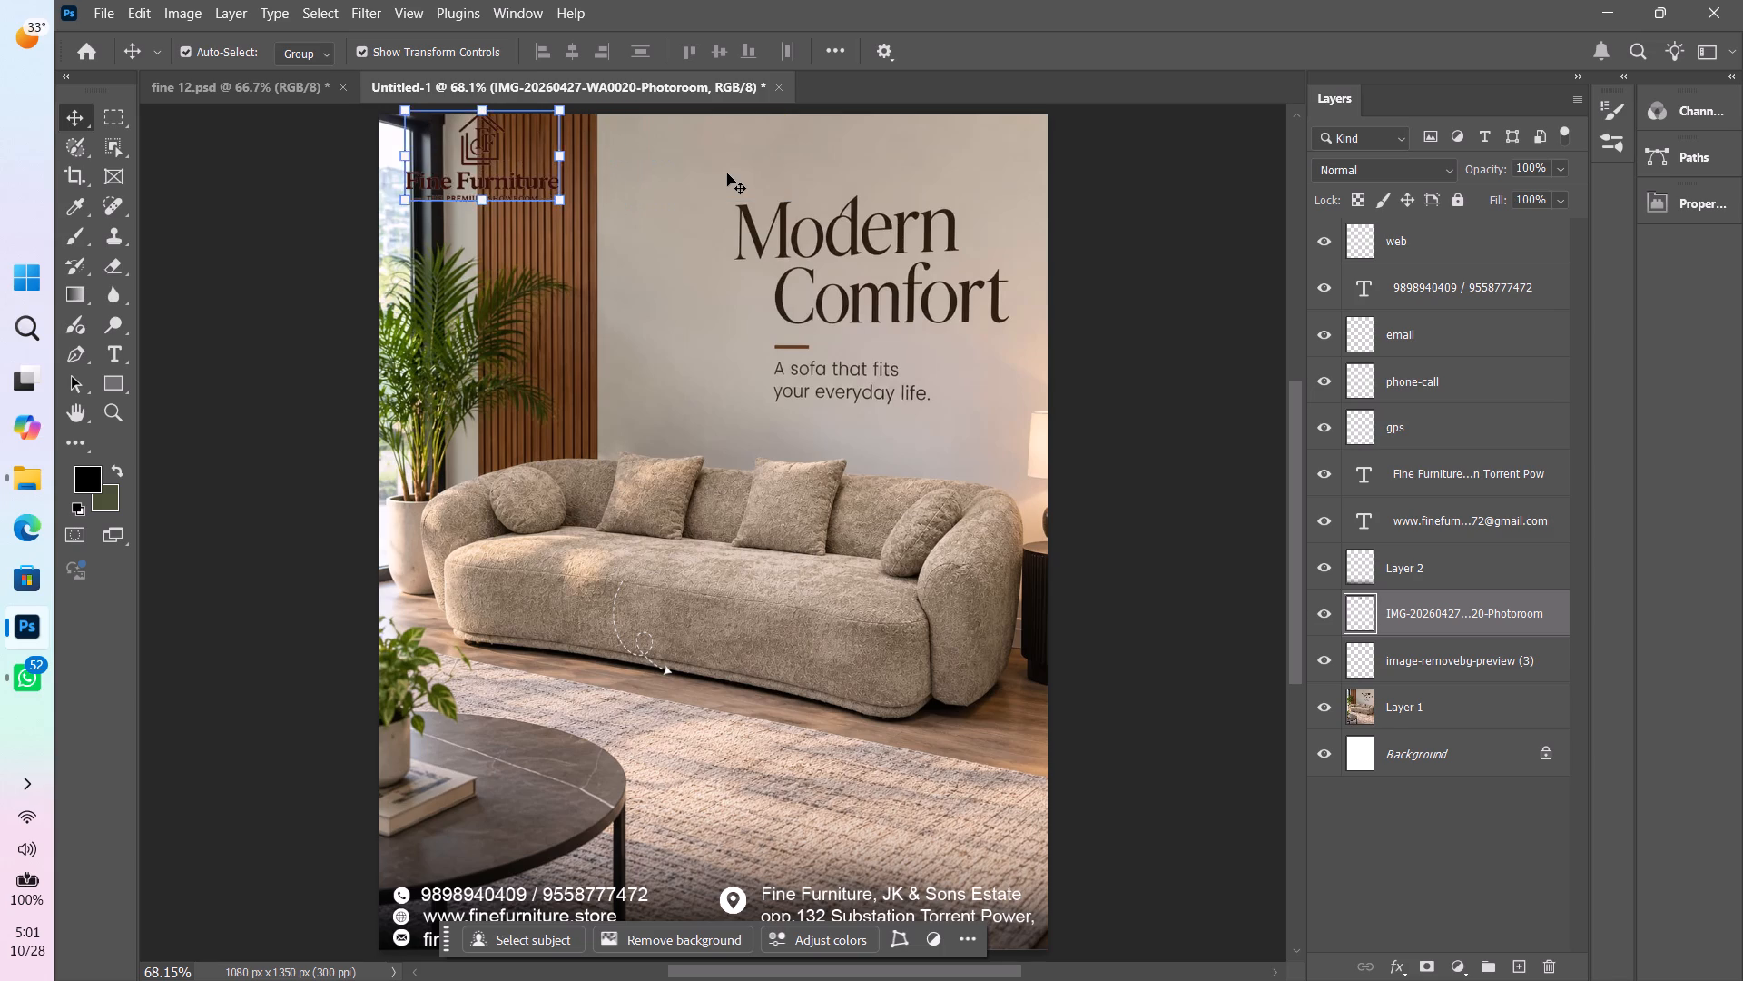
{"action": "key", "text": "shift+Left"}
{"action": "key", "text": "shift+Left"}
{"action": "key", "text": "shift+Left"}
{"action": "key", "text": "shift+Left"}
{"action": "key", "text": "shift+Down"}
{"action": "key", "text": "shift+Up"}
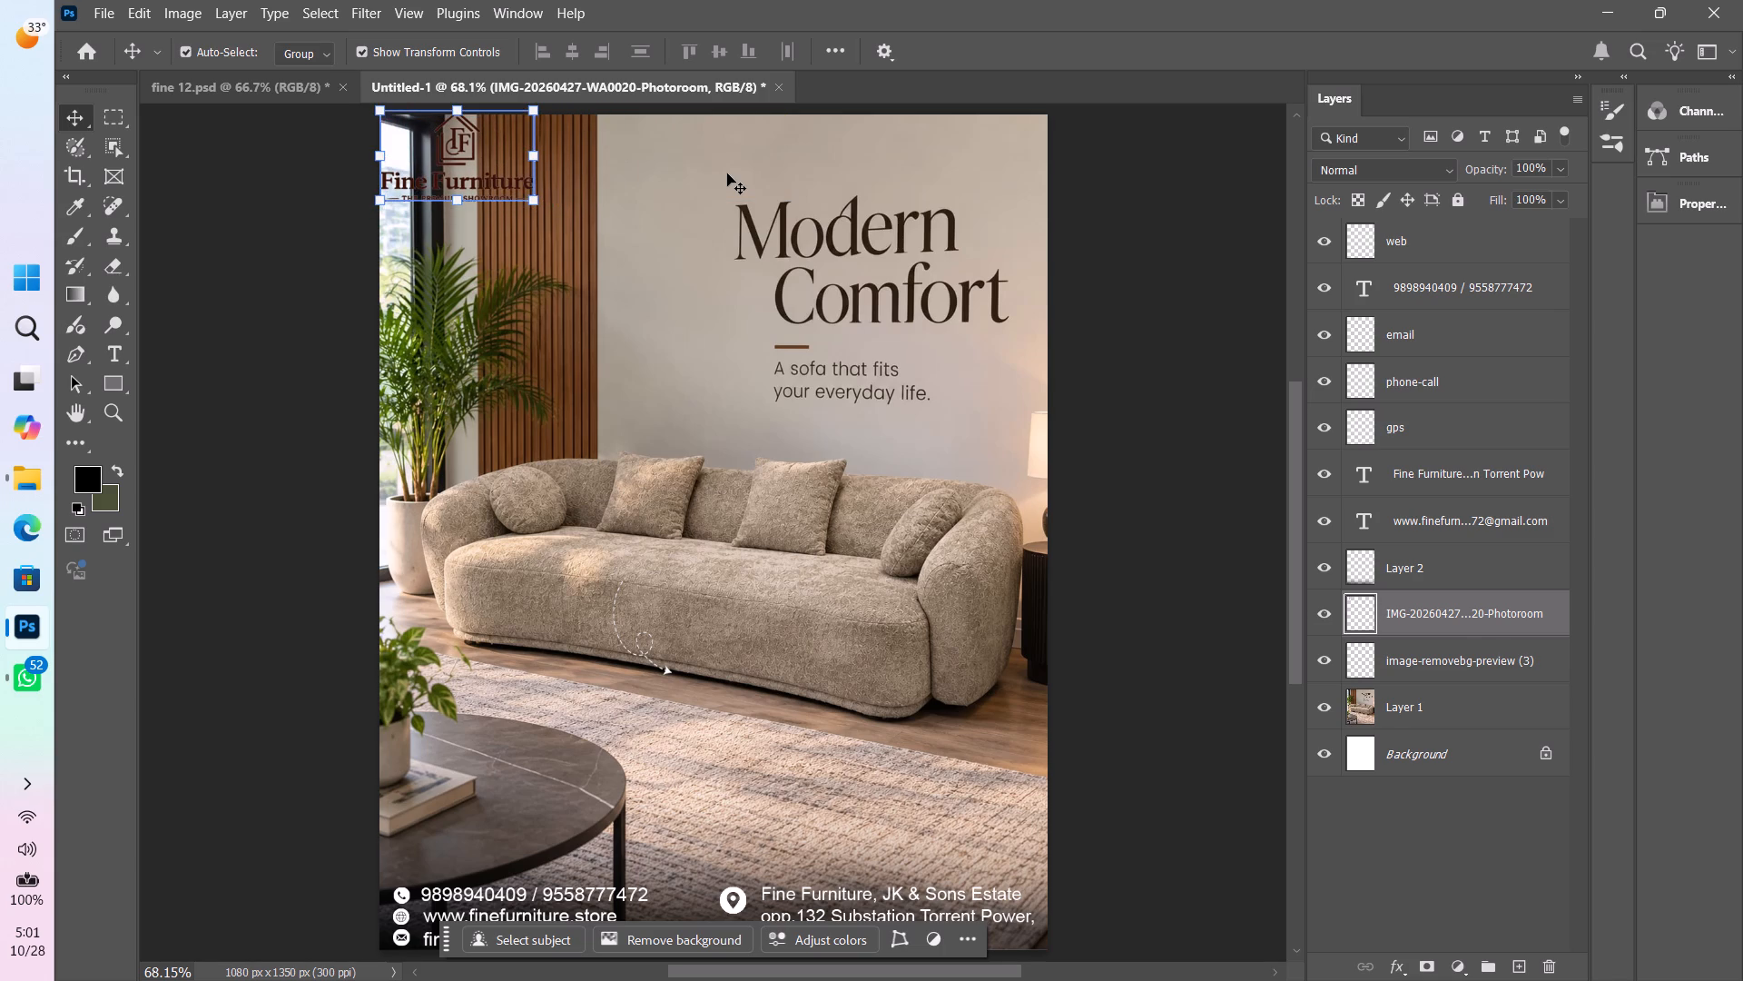
{"action": "left_click", "coordinate": [1214, 292]}
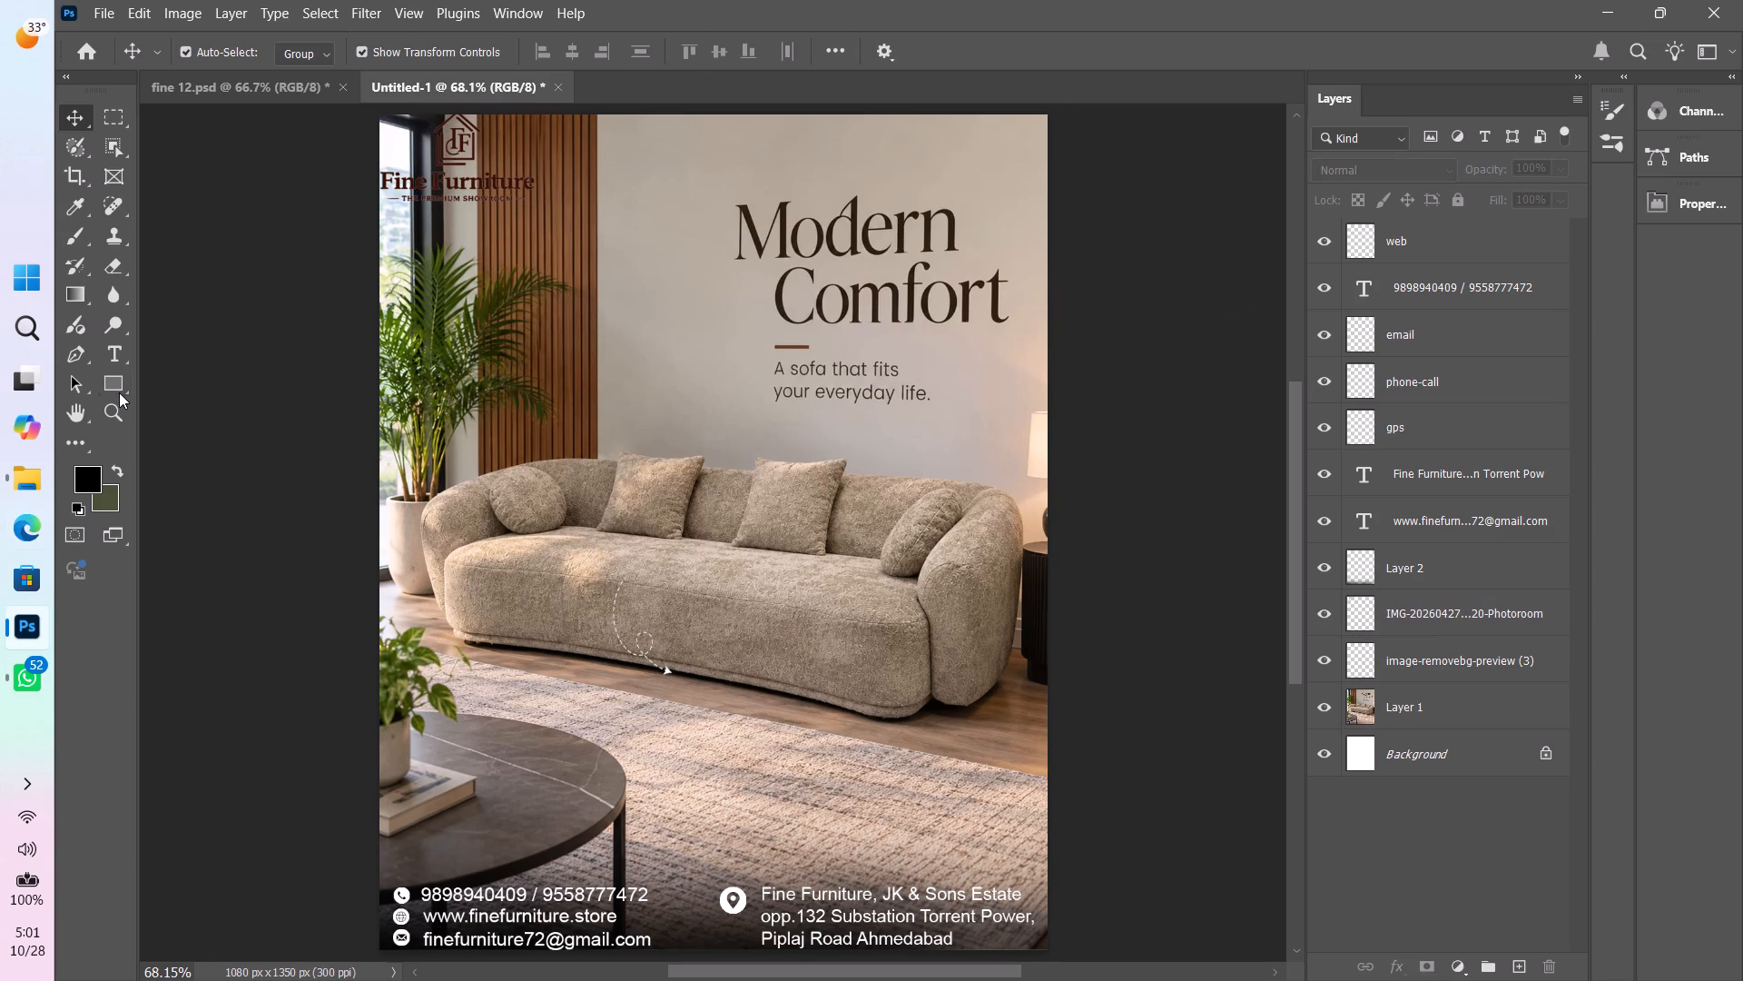
Draw a rectangle about 314 x 273 px over the logo, extending past the canvas's upper-left corner.
{"action": "left_click", "coordinate": [119, 392]}
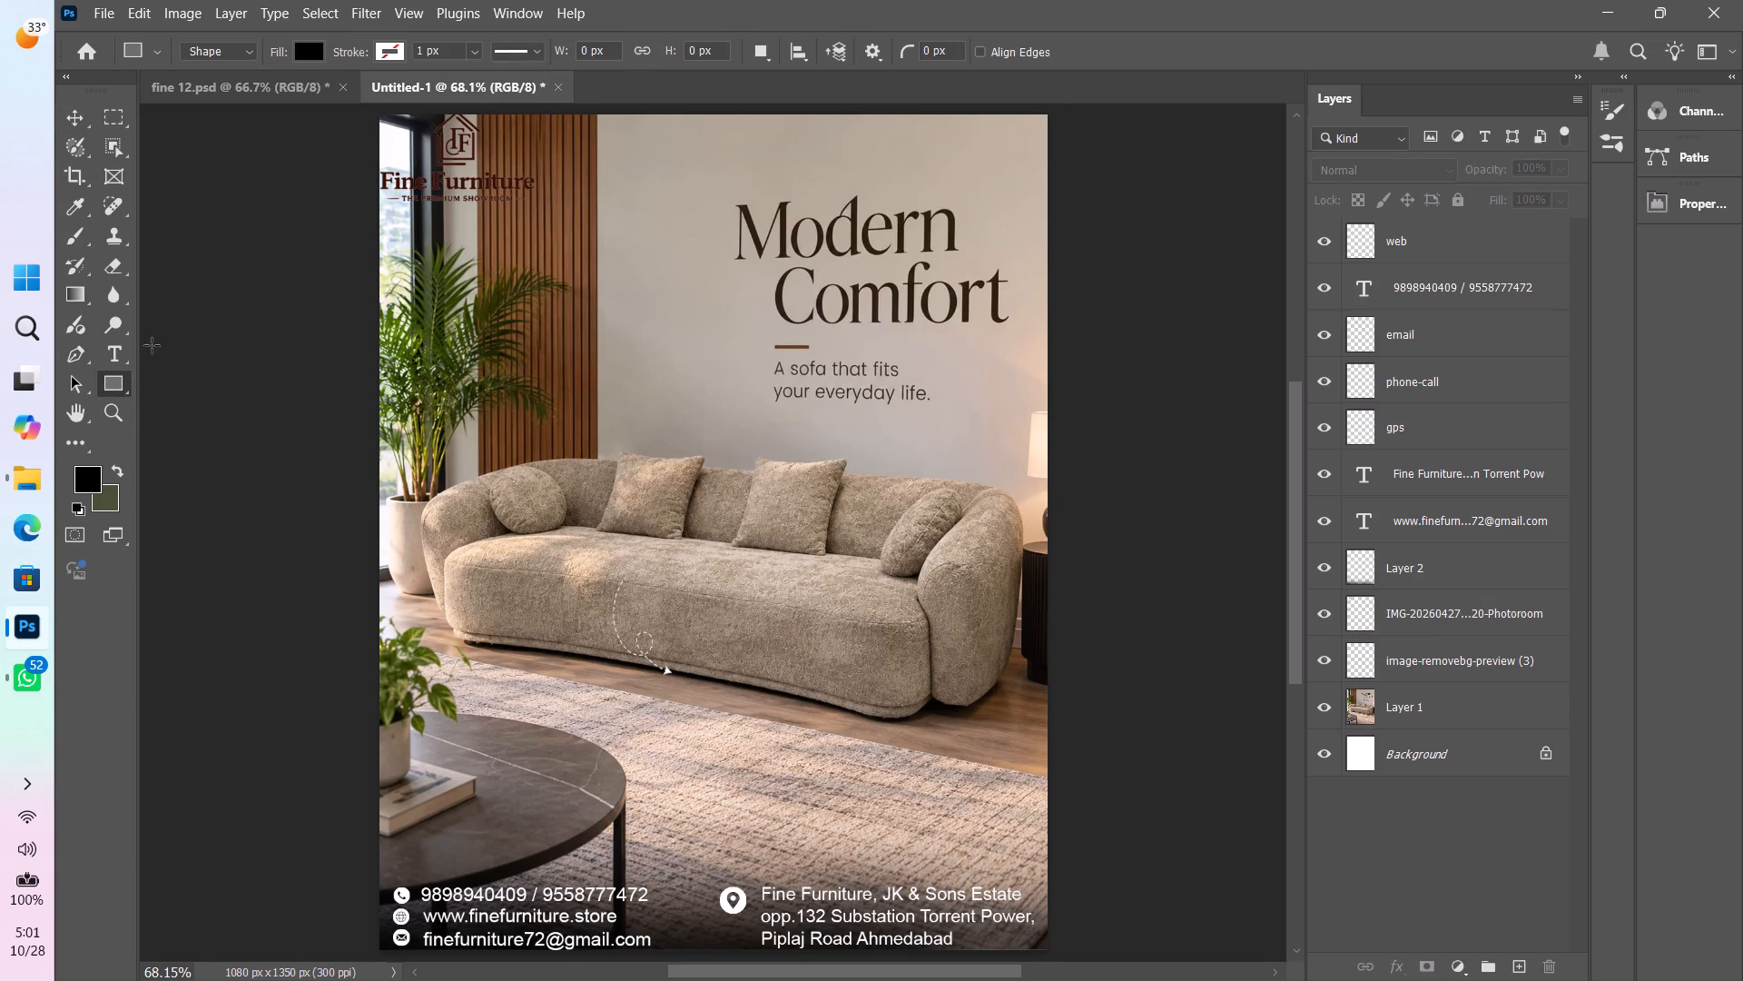
{"action": "left_click_drag", "start_coordinate": [552, 192], "coordinate": [361, 132]}
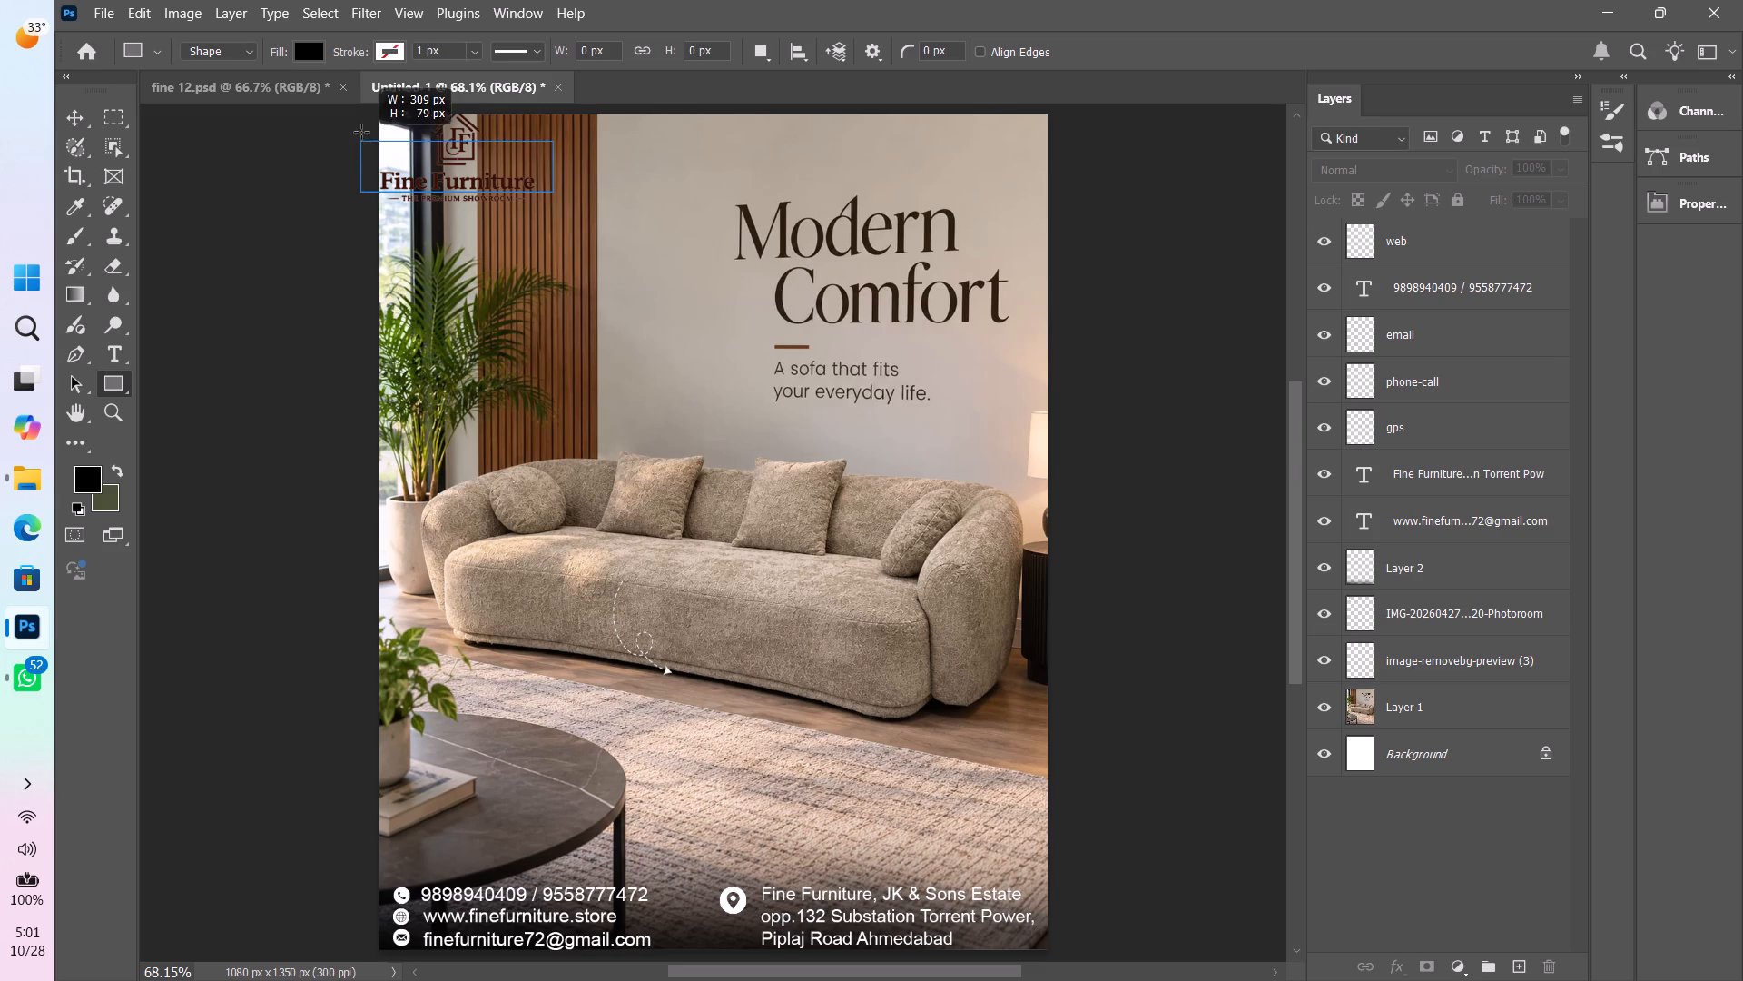
{"action": "left_click_drag", "start_coordinate": [361, 132], "coordinate": [359, 81]}
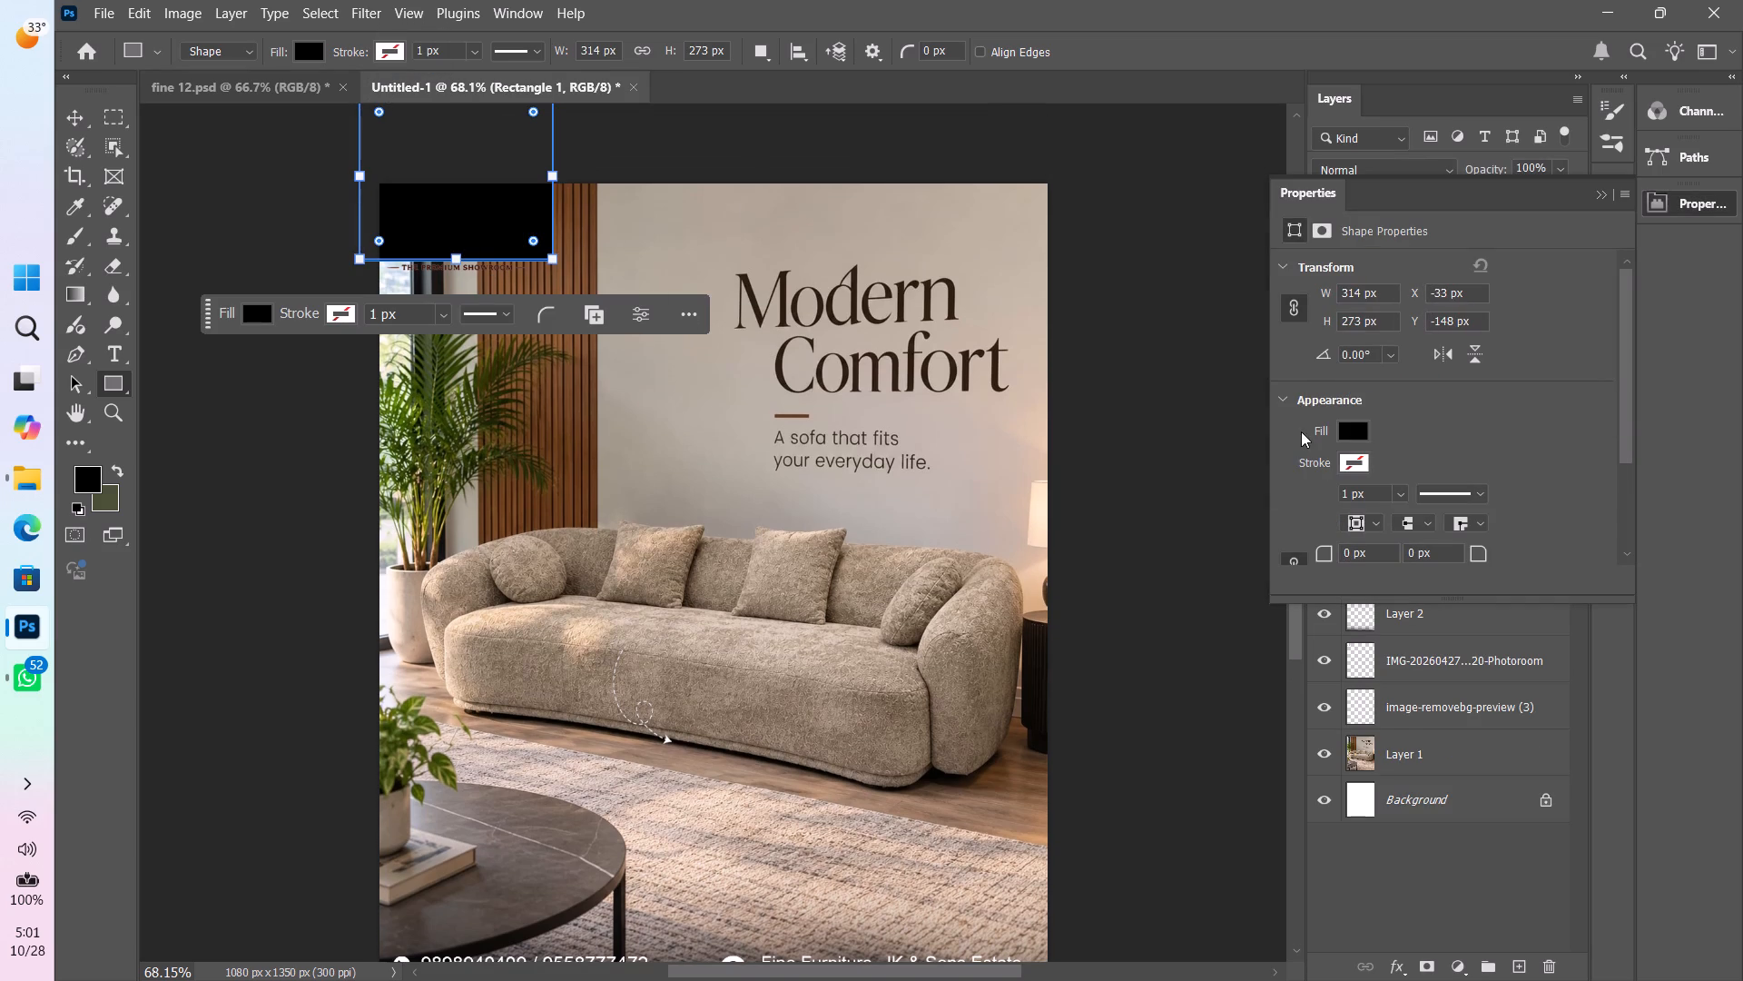
Fill the rectangle with a beige colour sampled from the wall in the sofa image.
{"action": "left_click", "coordinate": [1352, 430]}
{"action": "left_click", "coordinate": [1577, 472]}
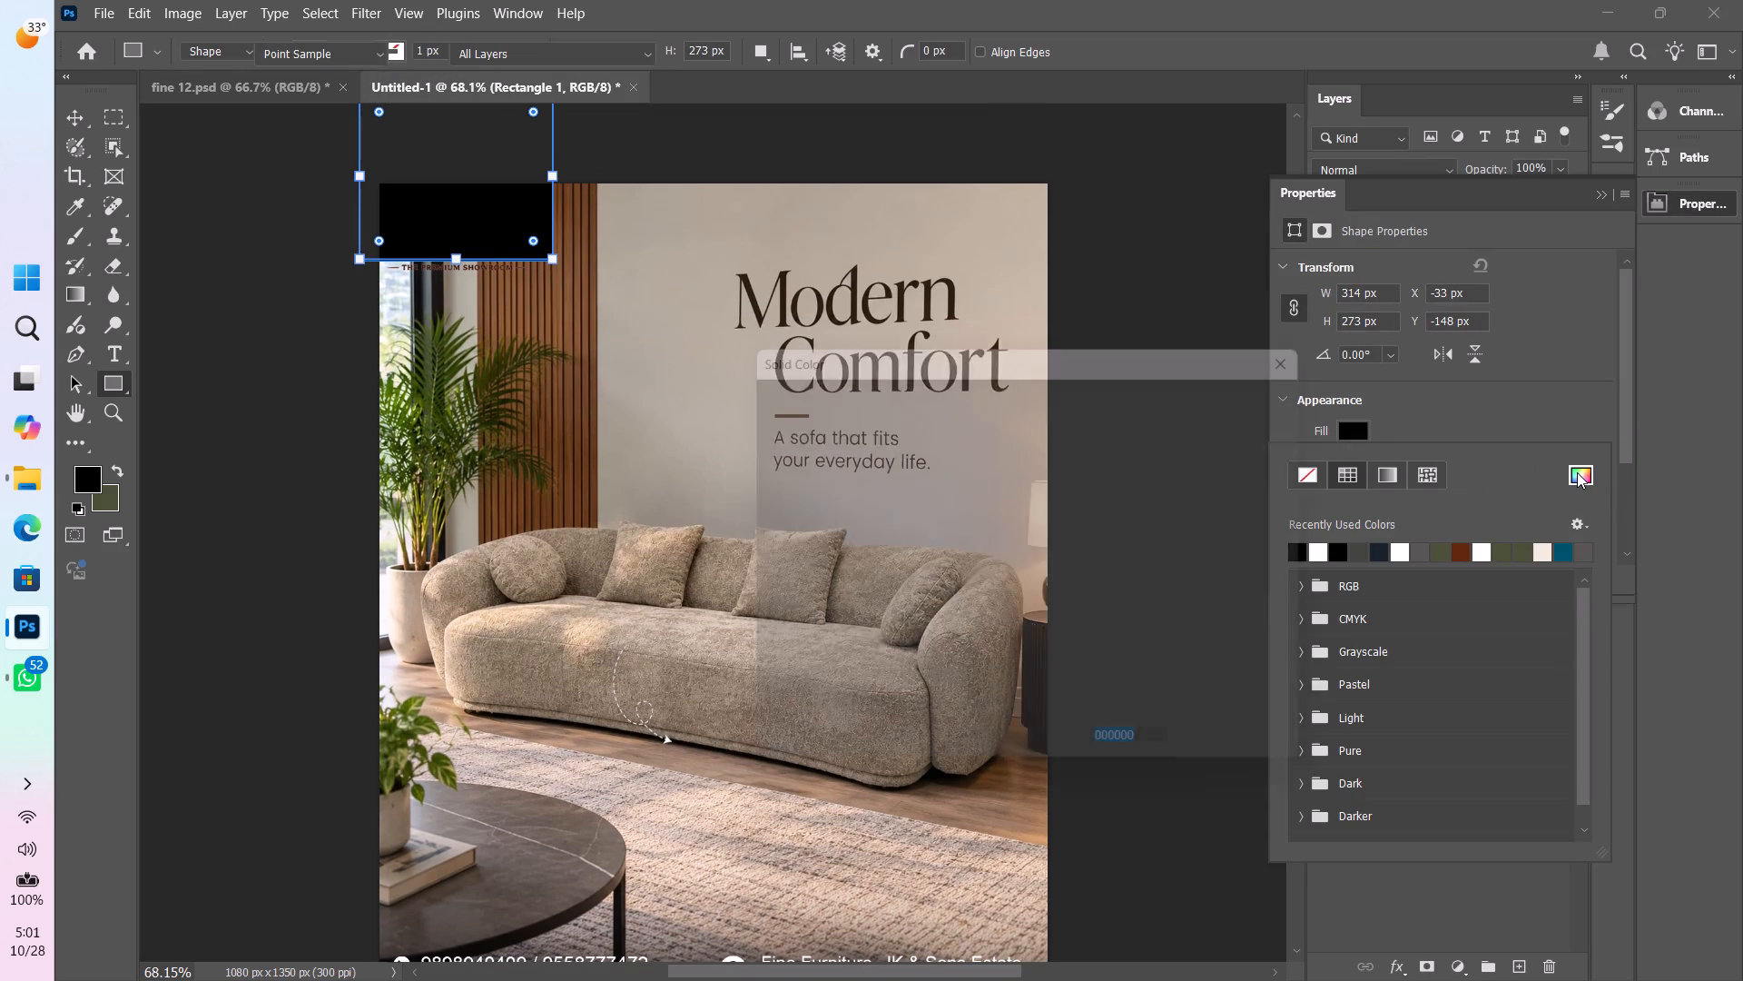
{"action": "left_click", "coordinate": [921, 227]}
{"action": "left_click", "coordinate": [1278, 379]}
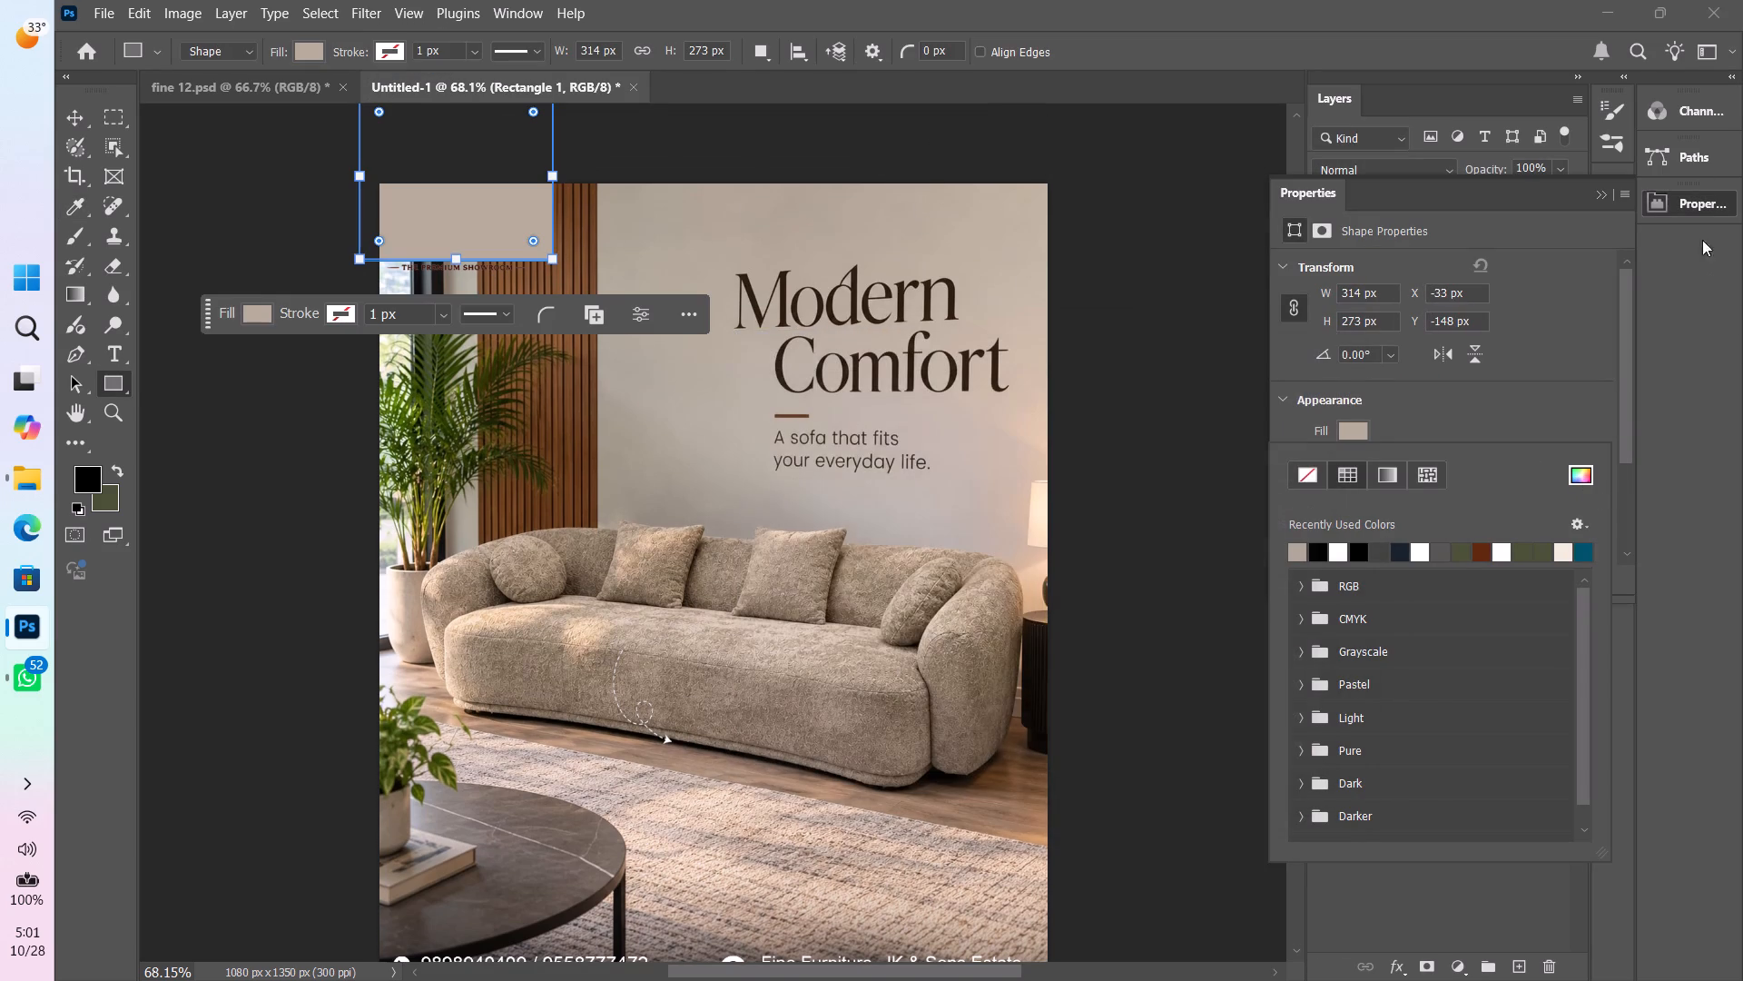
{"action": "left_click", "coordinate": [1601, 193]}
Place the Rectangle 1 layer directly beneath the Fine Furniture logo layer.
{"action": "left_click_drag", "start_coordinate": [1519, 255], "coordinate": [1537, 565]}
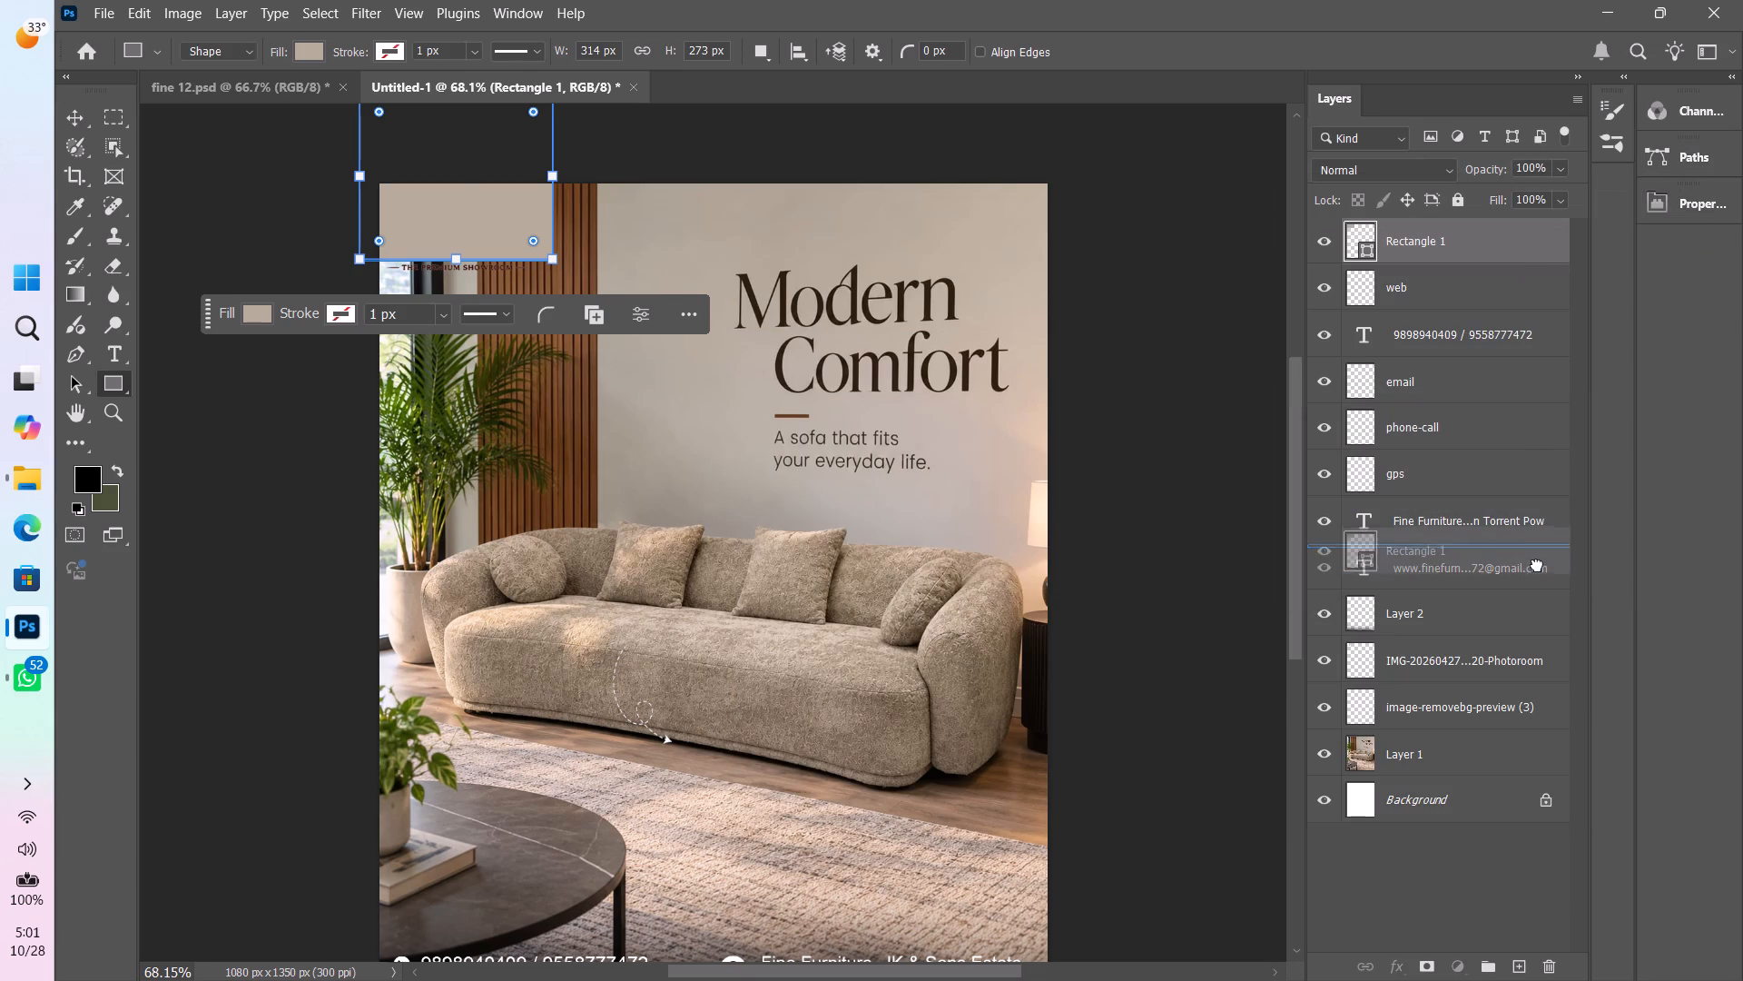
{"action": "left_click_drag", "start_coordinate": [1537, 565], "coordinate": [1516, 695]}
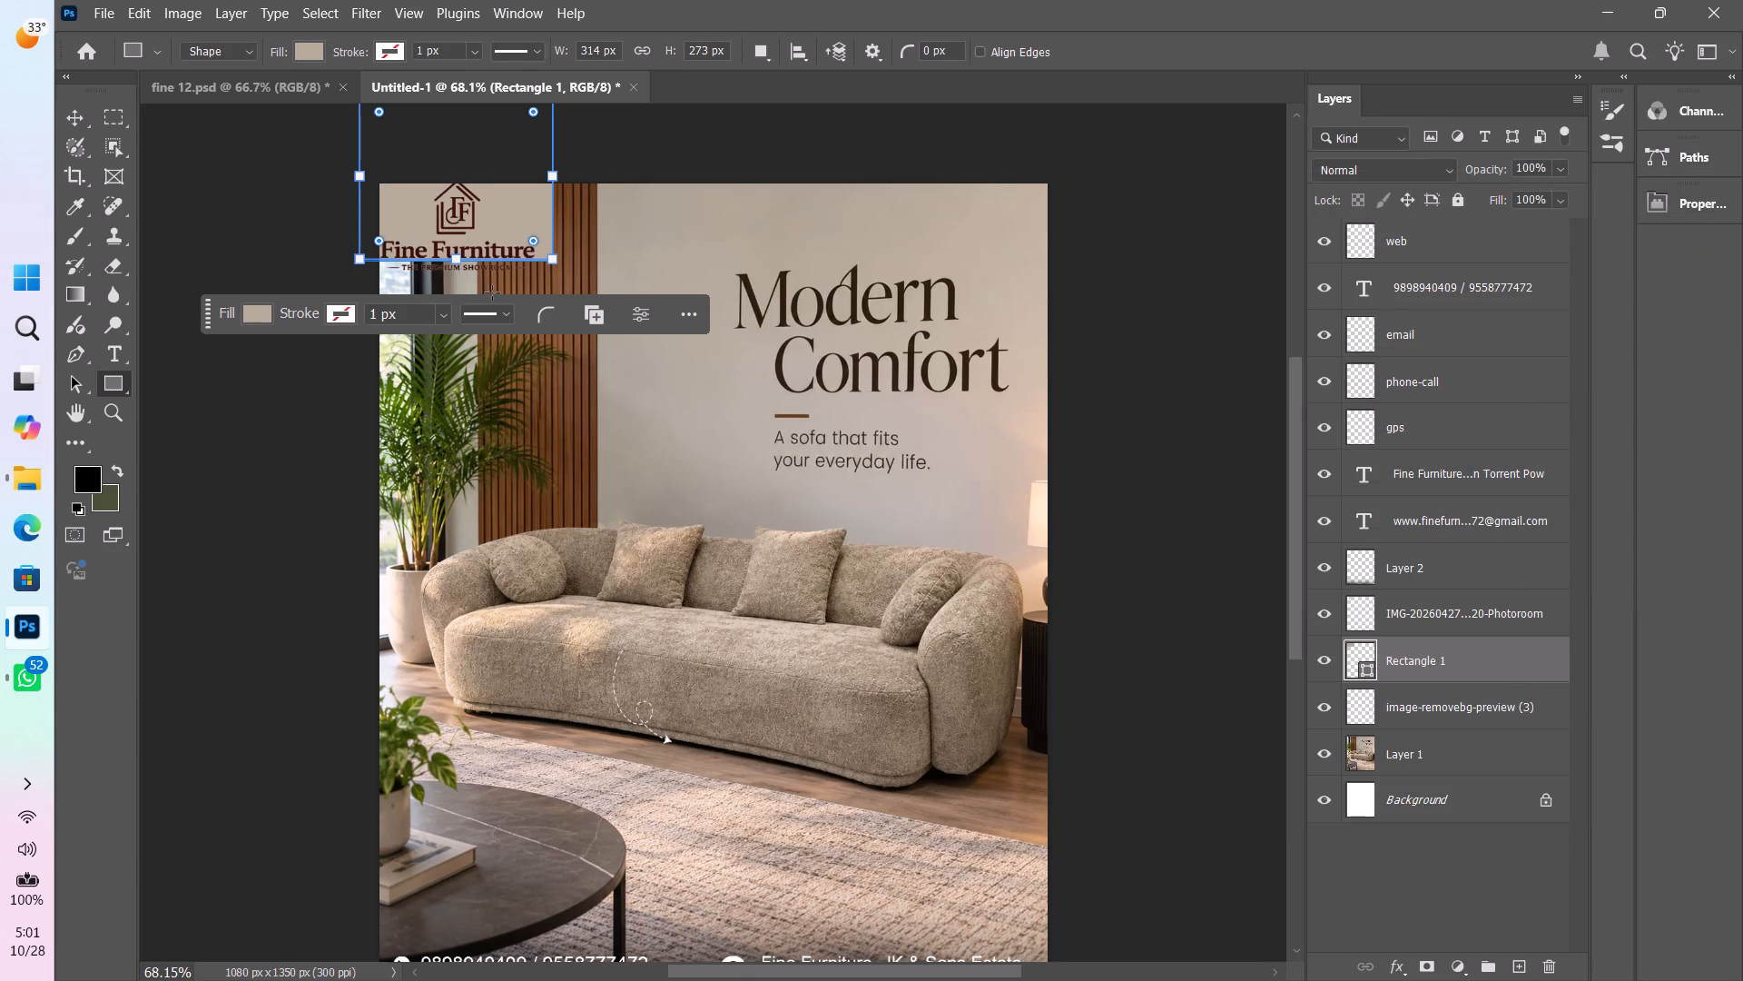
Extend the rectangle's lower edge to a height of about 288 px, behind the logo's tagline.
{"action": "left_click", "coordinate": [459, 263]}
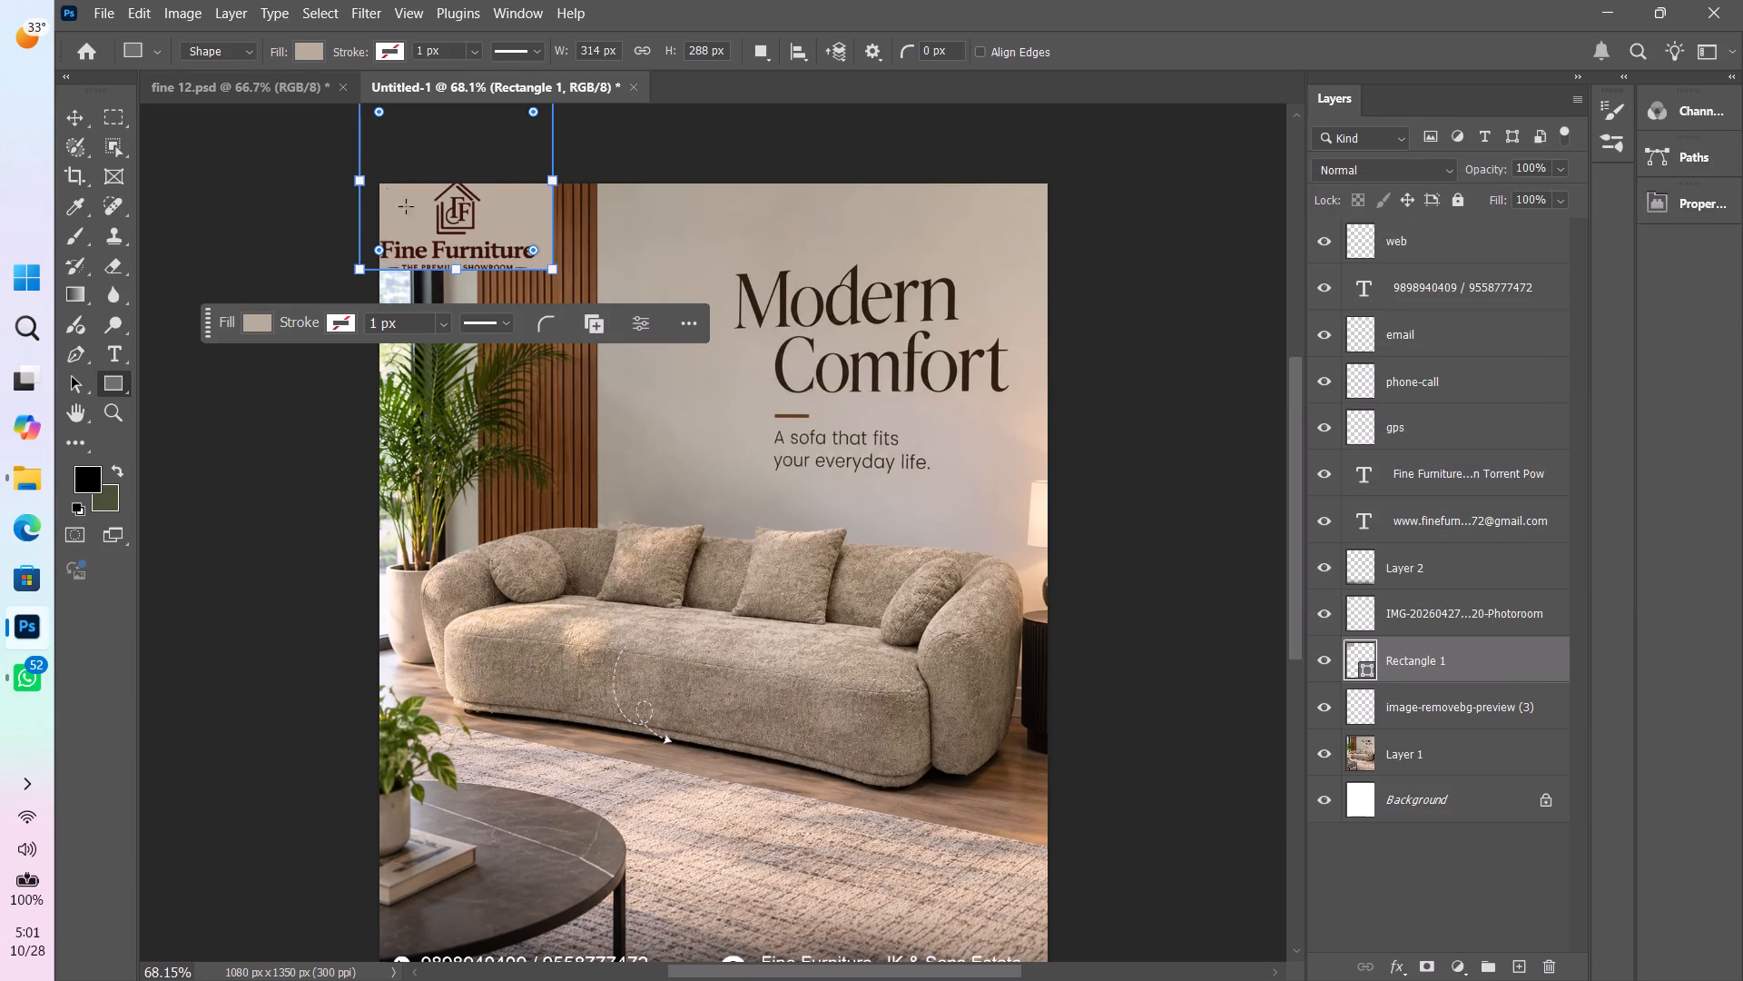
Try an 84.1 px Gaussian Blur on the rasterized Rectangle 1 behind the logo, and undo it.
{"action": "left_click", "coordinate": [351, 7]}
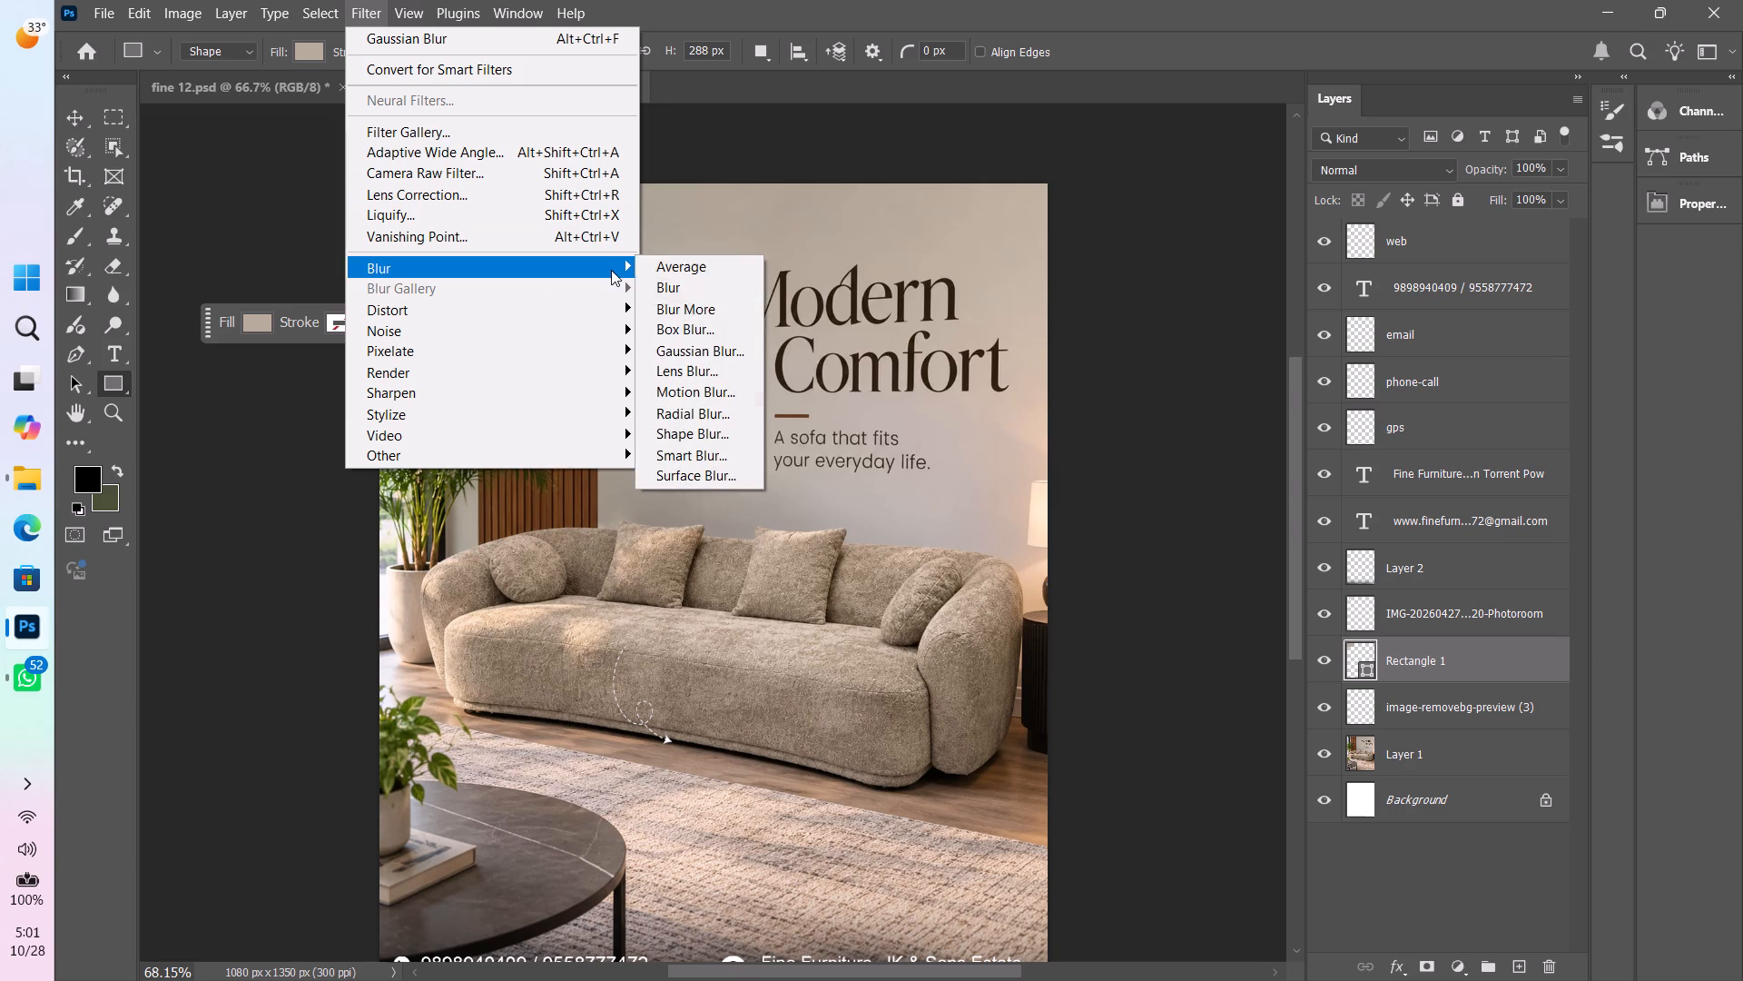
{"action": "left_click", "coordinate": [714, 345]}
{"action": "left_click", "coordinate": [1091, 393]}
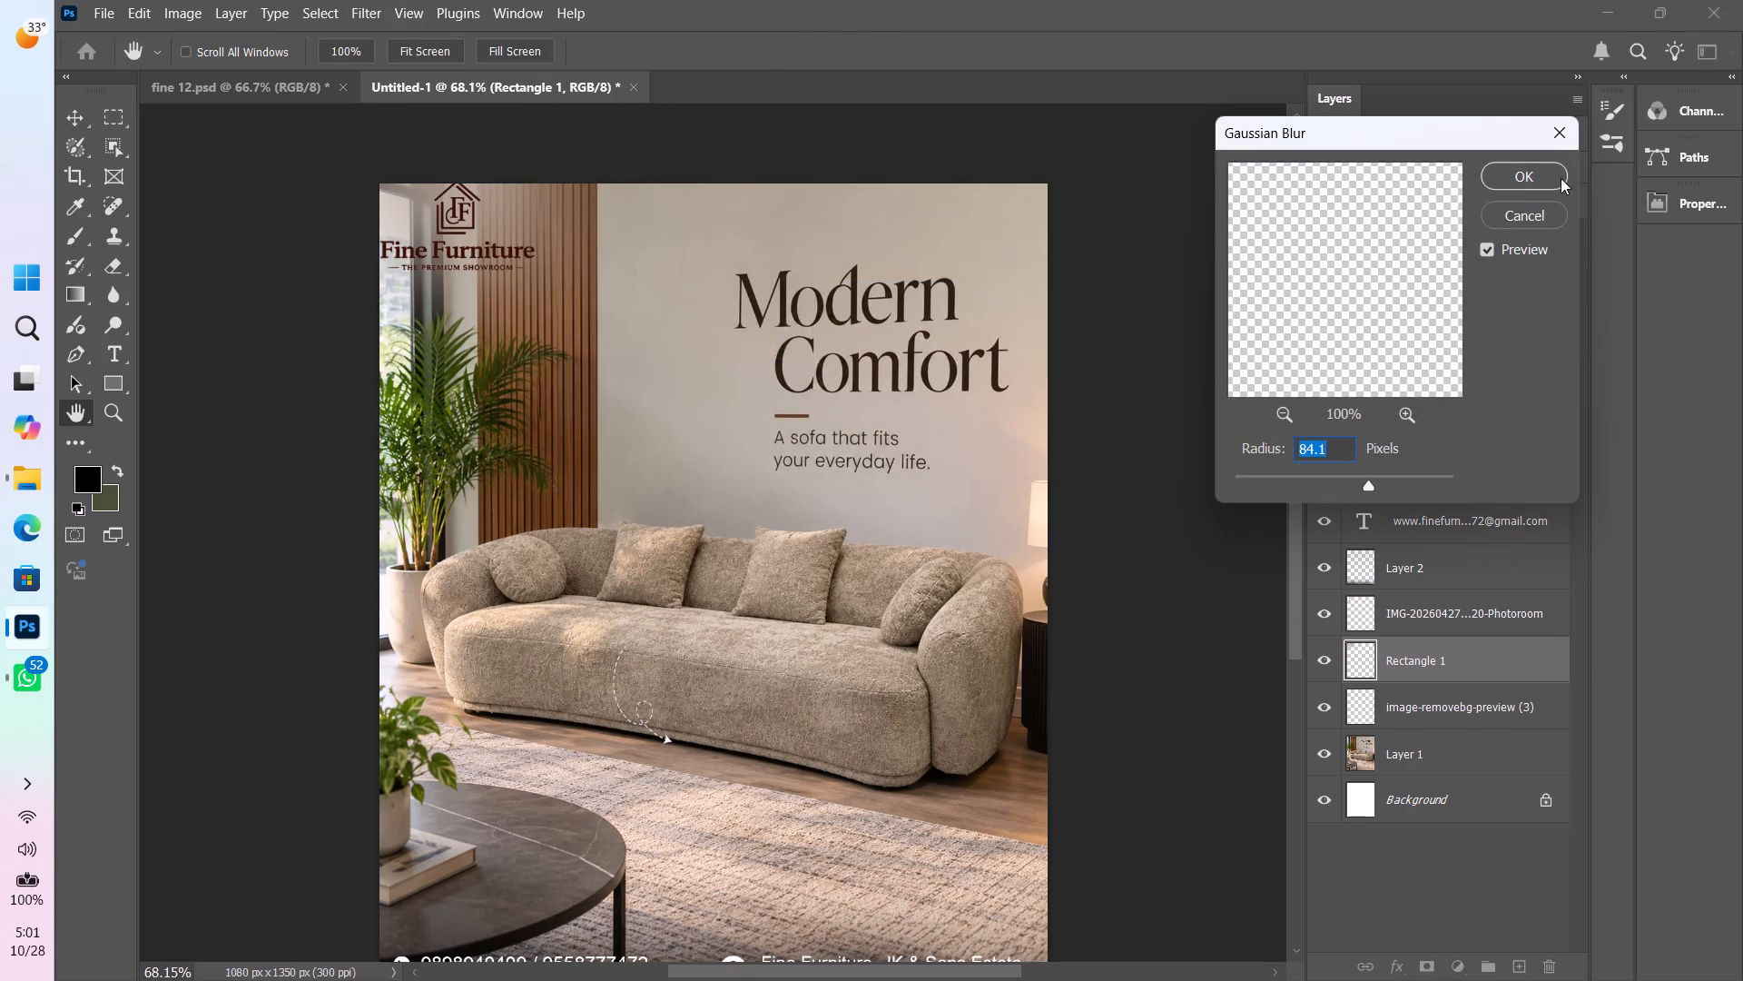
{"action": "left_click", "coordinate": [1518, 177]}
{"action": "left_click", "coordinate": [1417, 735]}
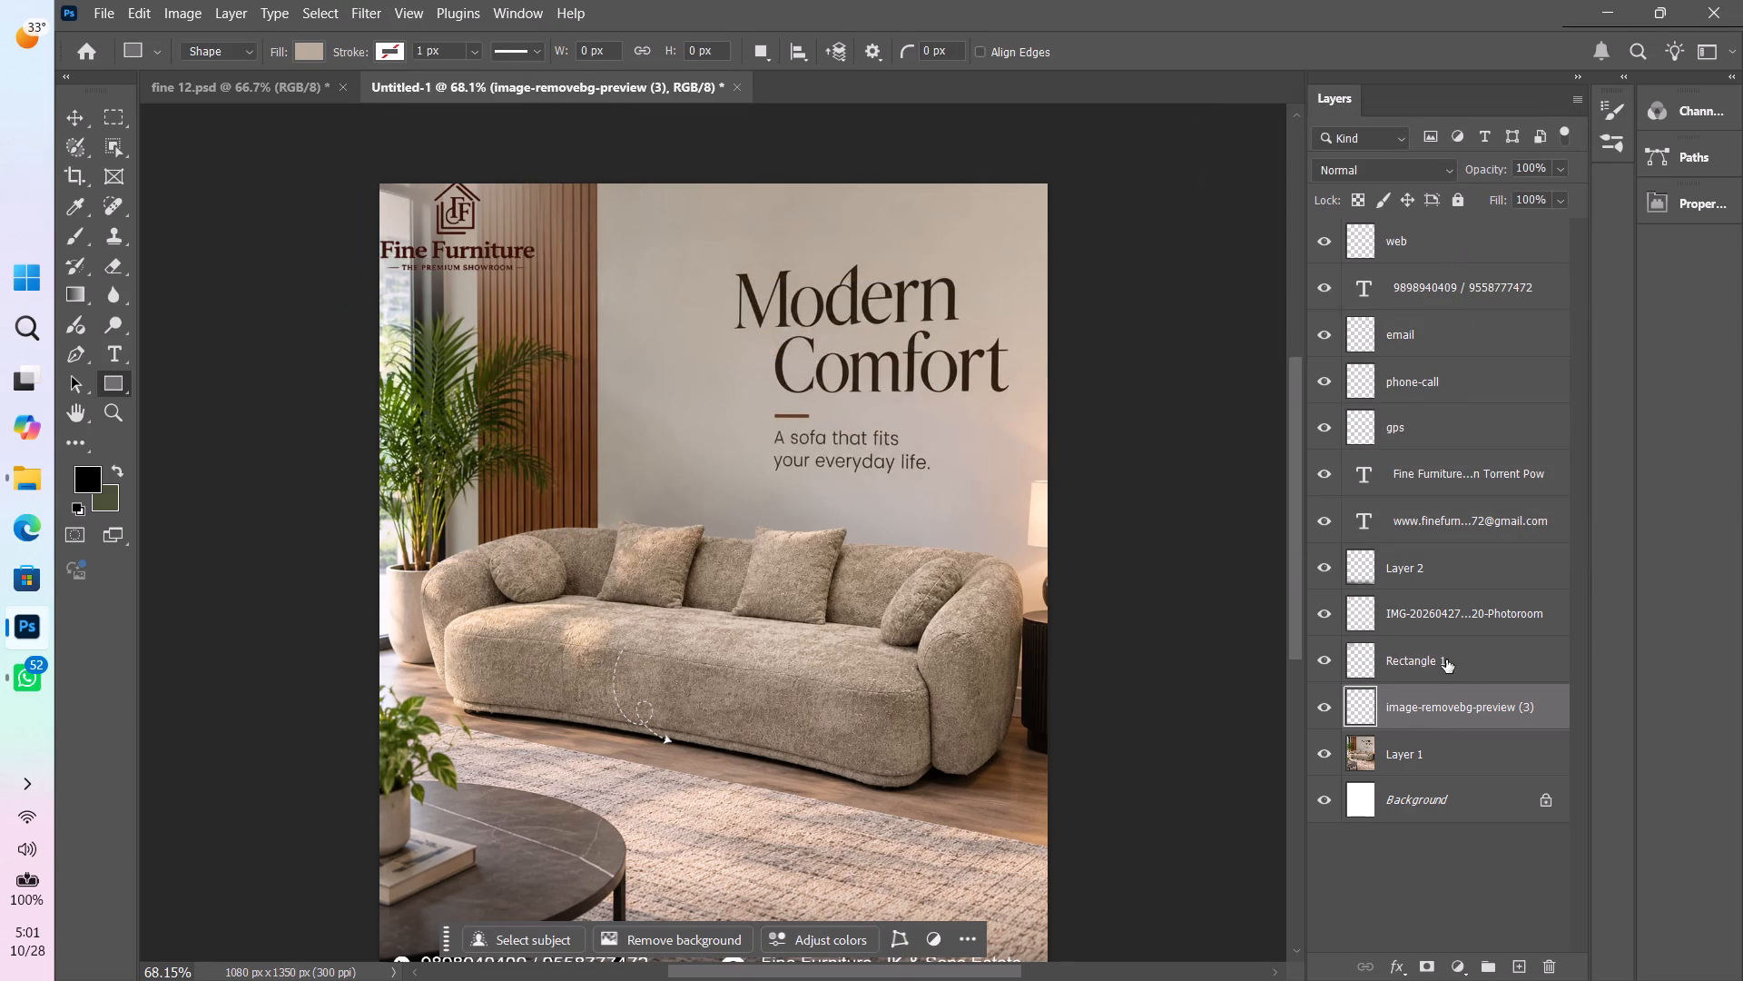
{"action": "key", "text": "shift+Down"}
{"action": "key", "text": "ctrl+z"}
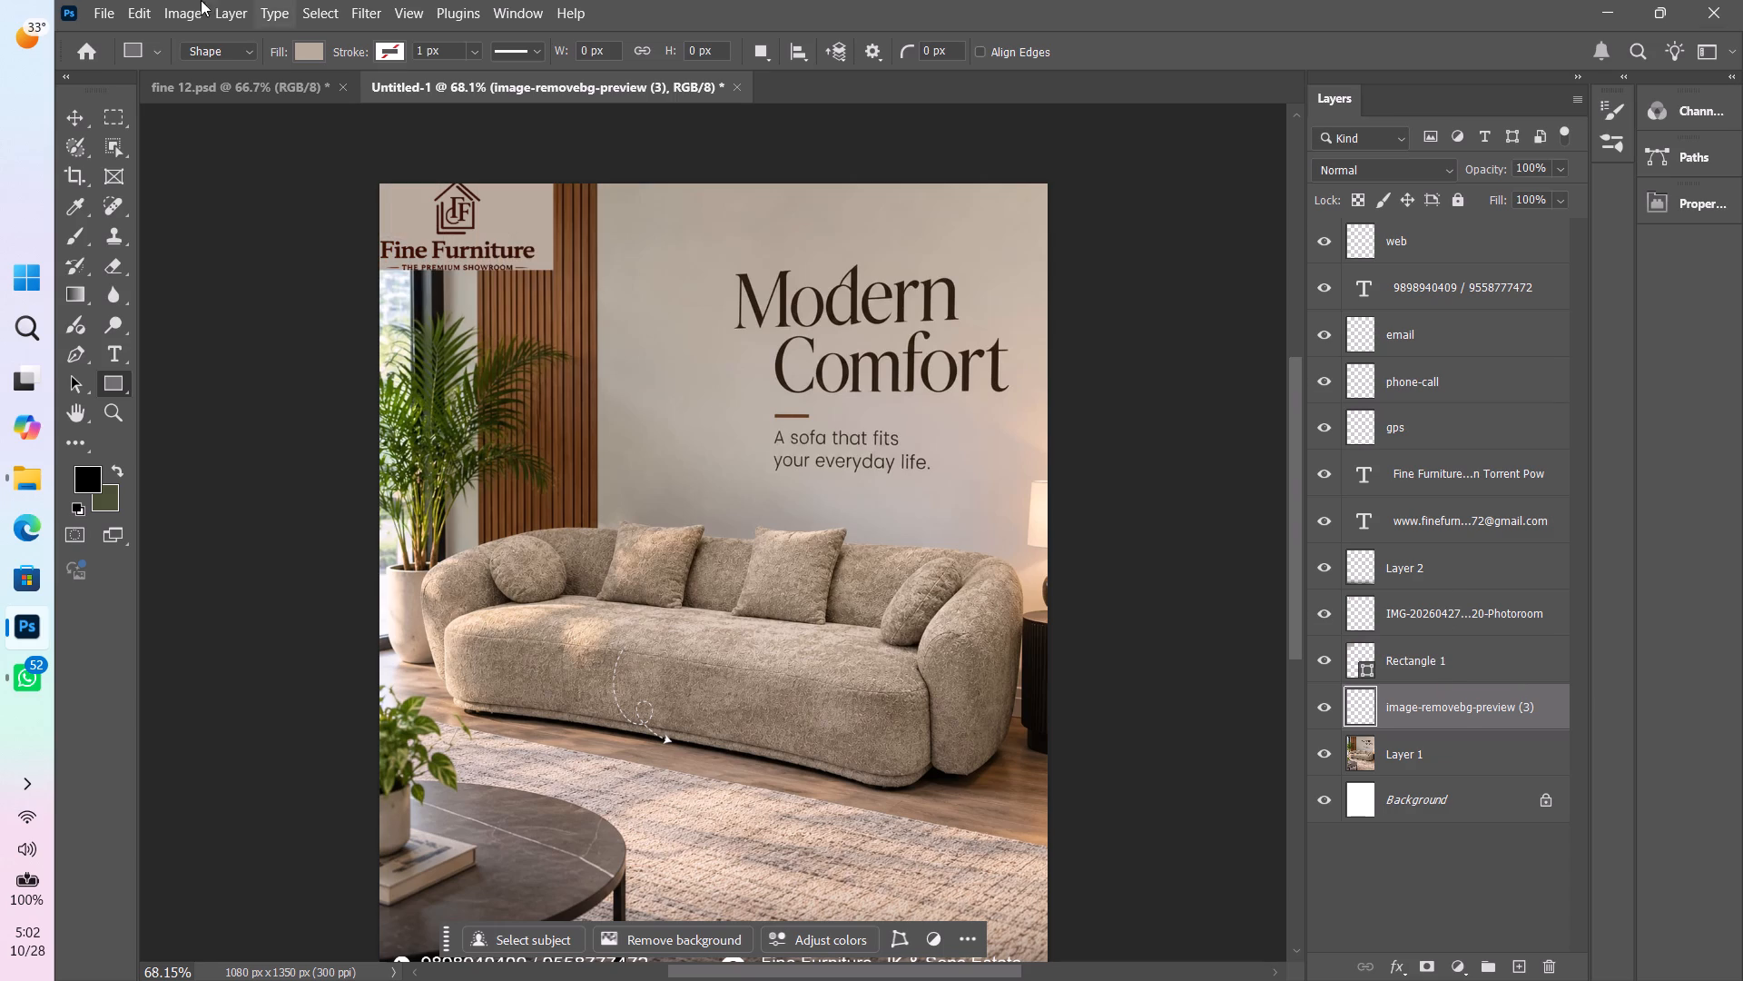
Apply a Gaussian Blur with an 84.1 px radius to the image-removebg-preview (3) layer.
{"action": "left_click", "coordinate": [363, 15]}
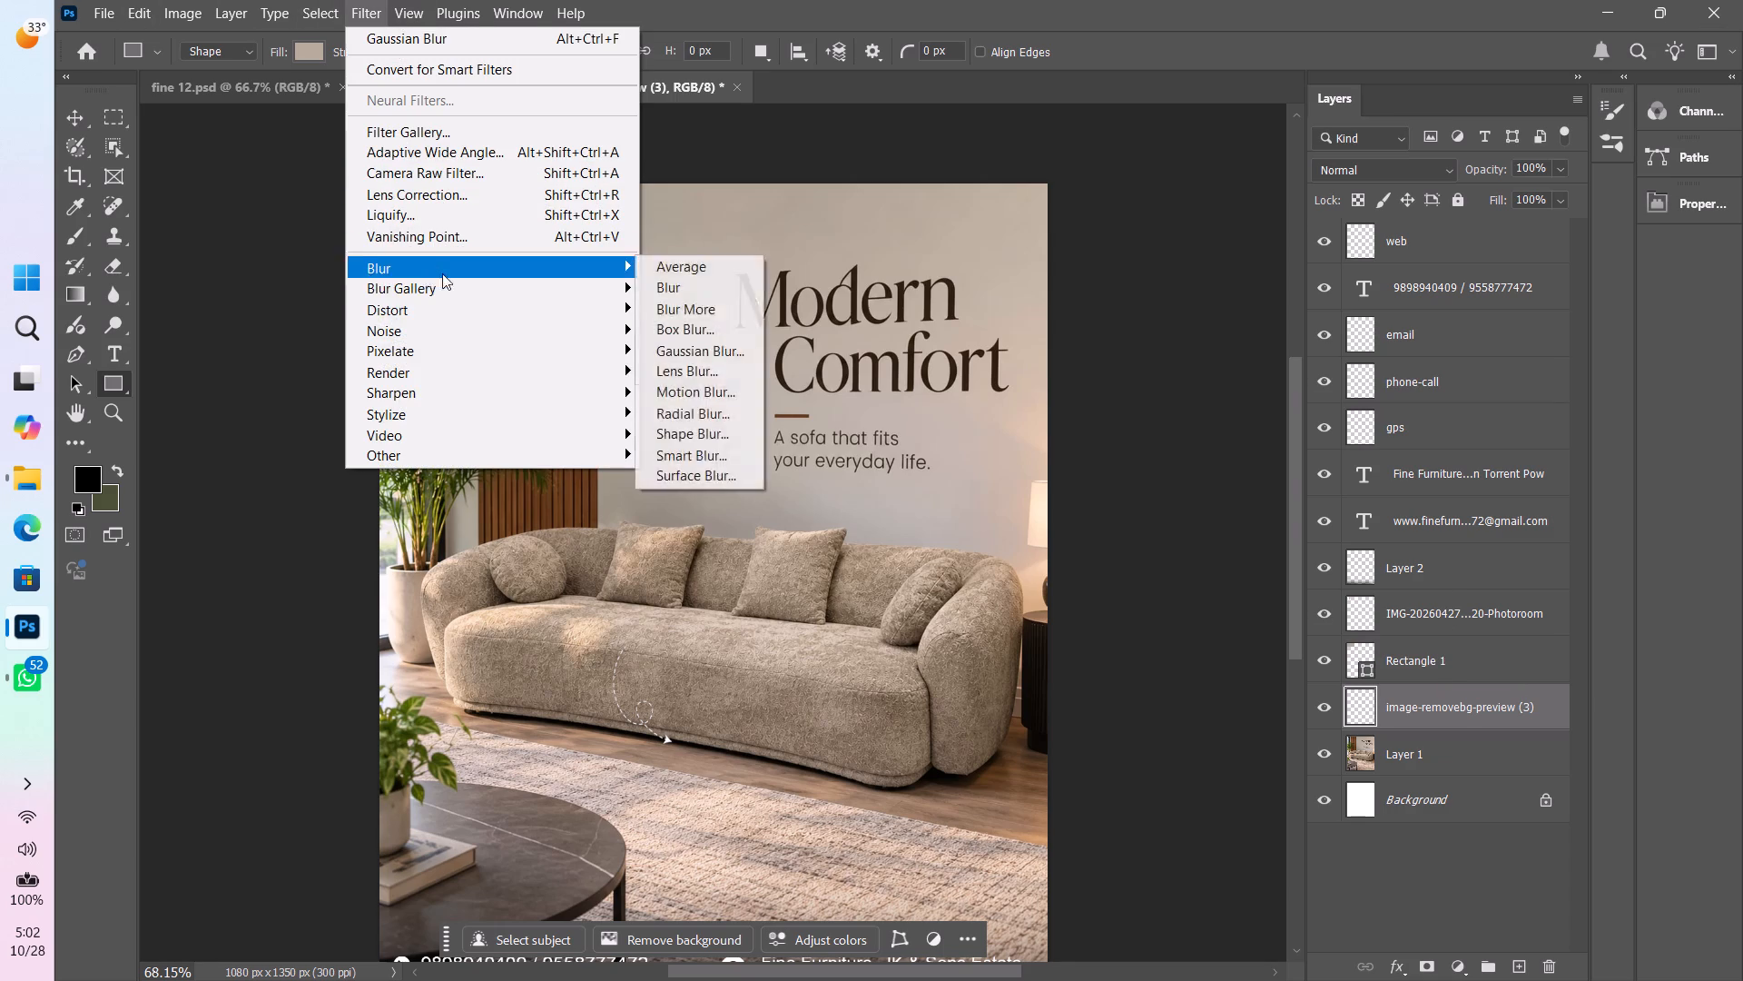
{"action": "left_click", "coordinate": [723, 347]}
{"action": "left_click", "coordinate": [1524, 180]}
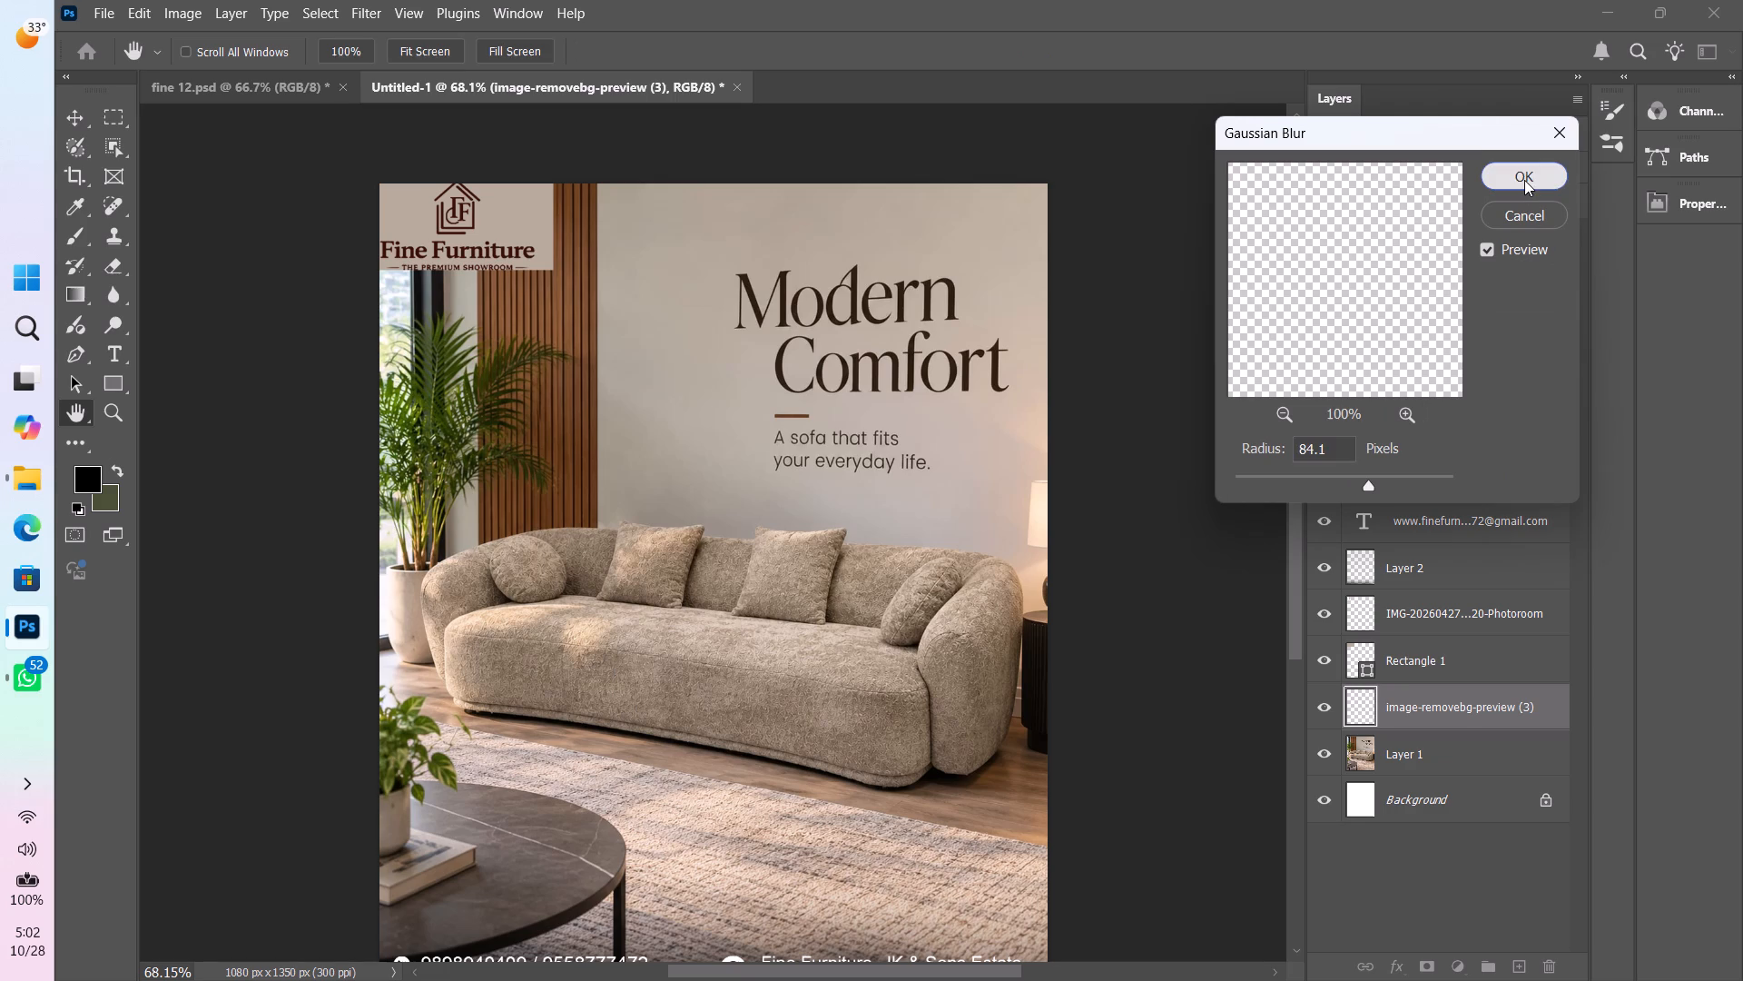
Rasterize the beige Rectangle 1 behind the logo and apply a Gaussian Blur with an 84.1 px radius.
{"action": "key", "text": "v"}
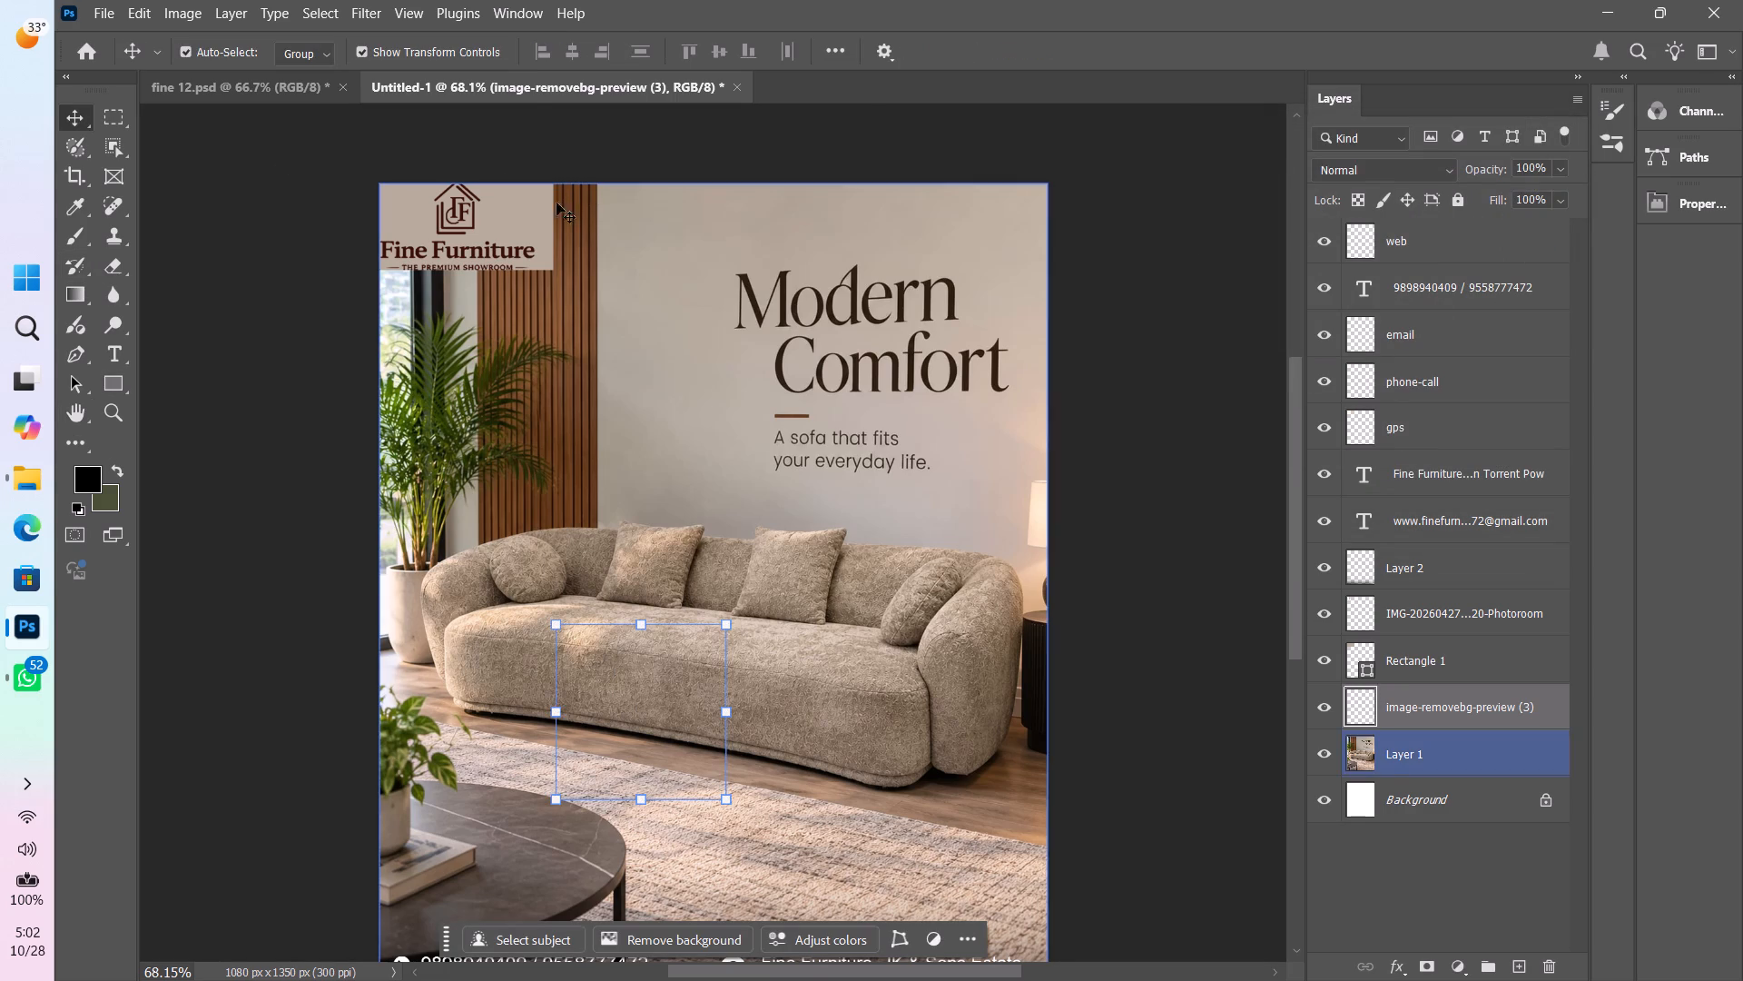
{"action": "left_click", "coordinate": [526, 214]}
{"action": "left_click", "coordinate": [350, 0]}
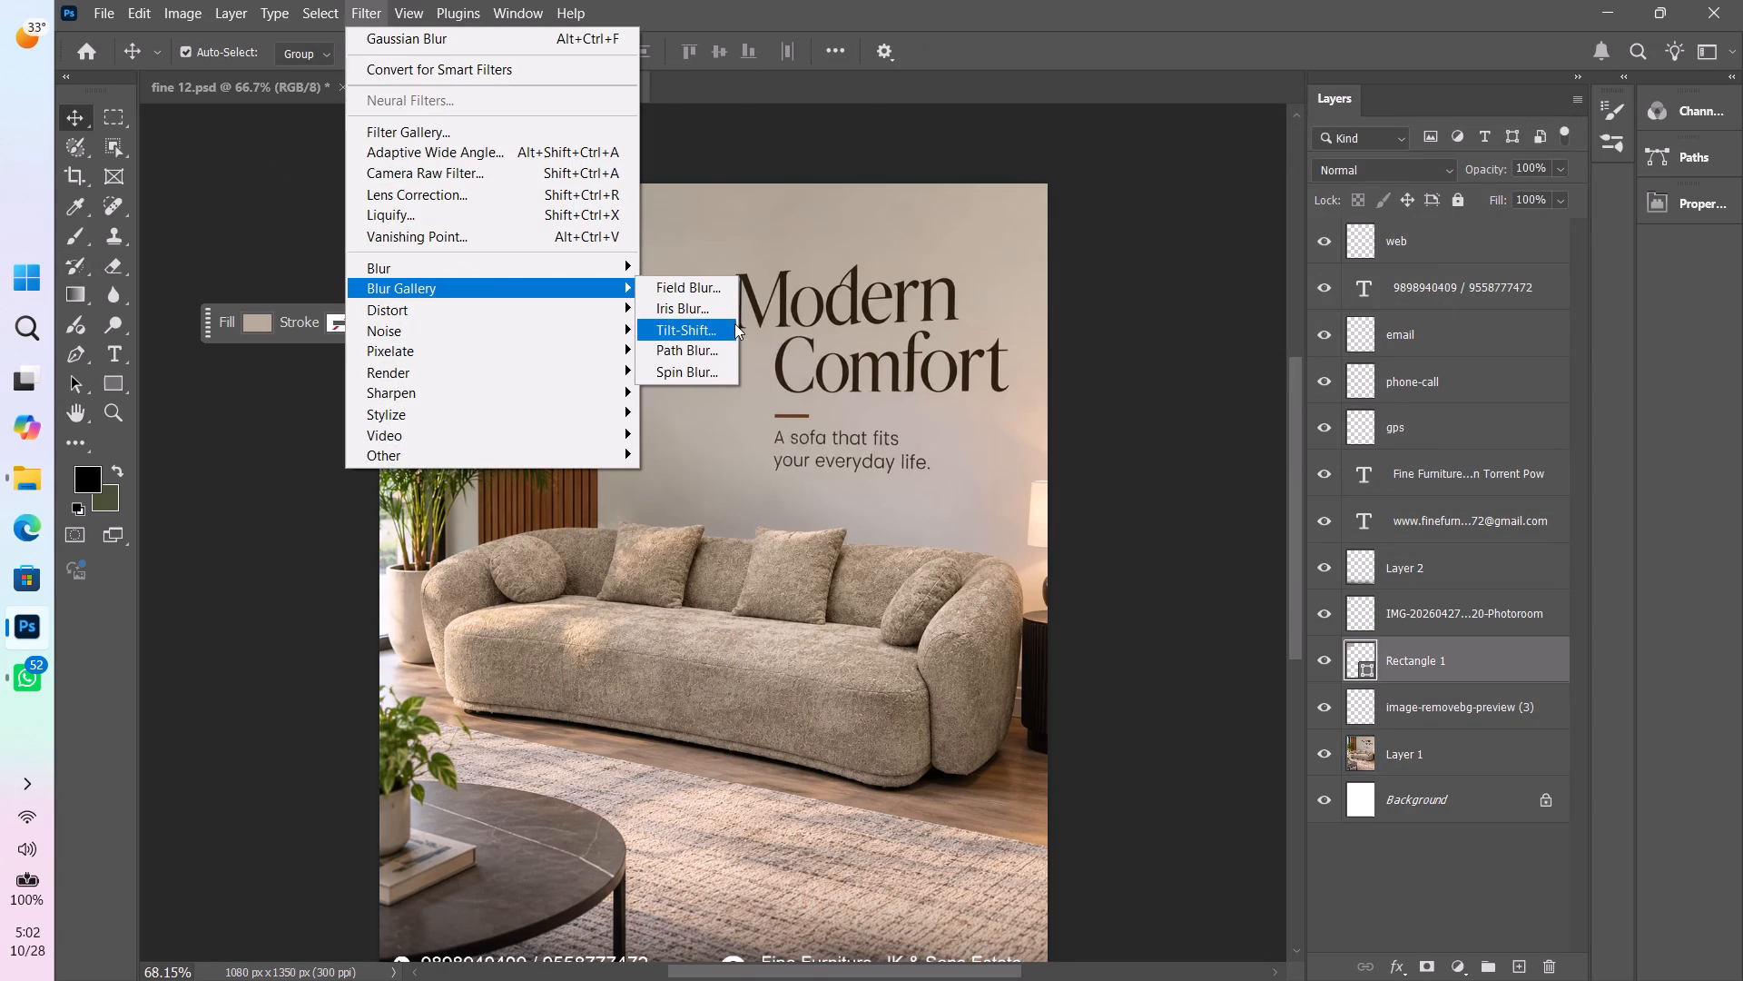
{"action": "left_click", "coordinate": [692, 354]}
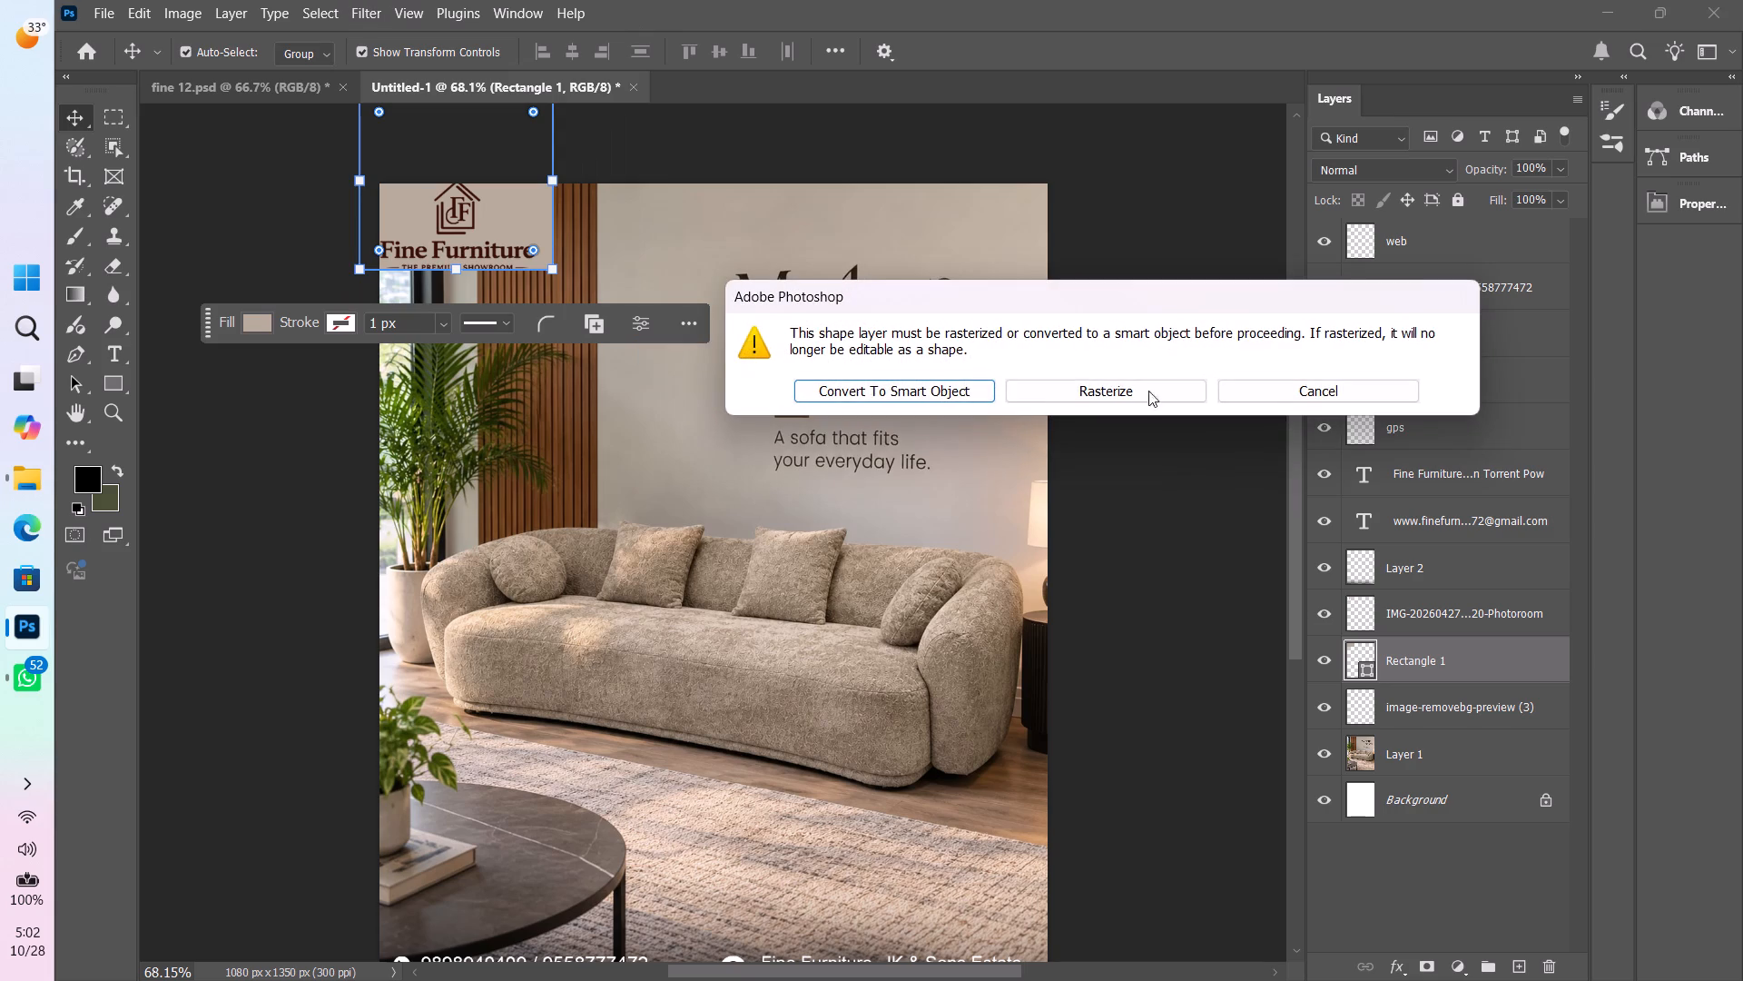
{"action": "left_click", "coordinate": [1135, 399]}
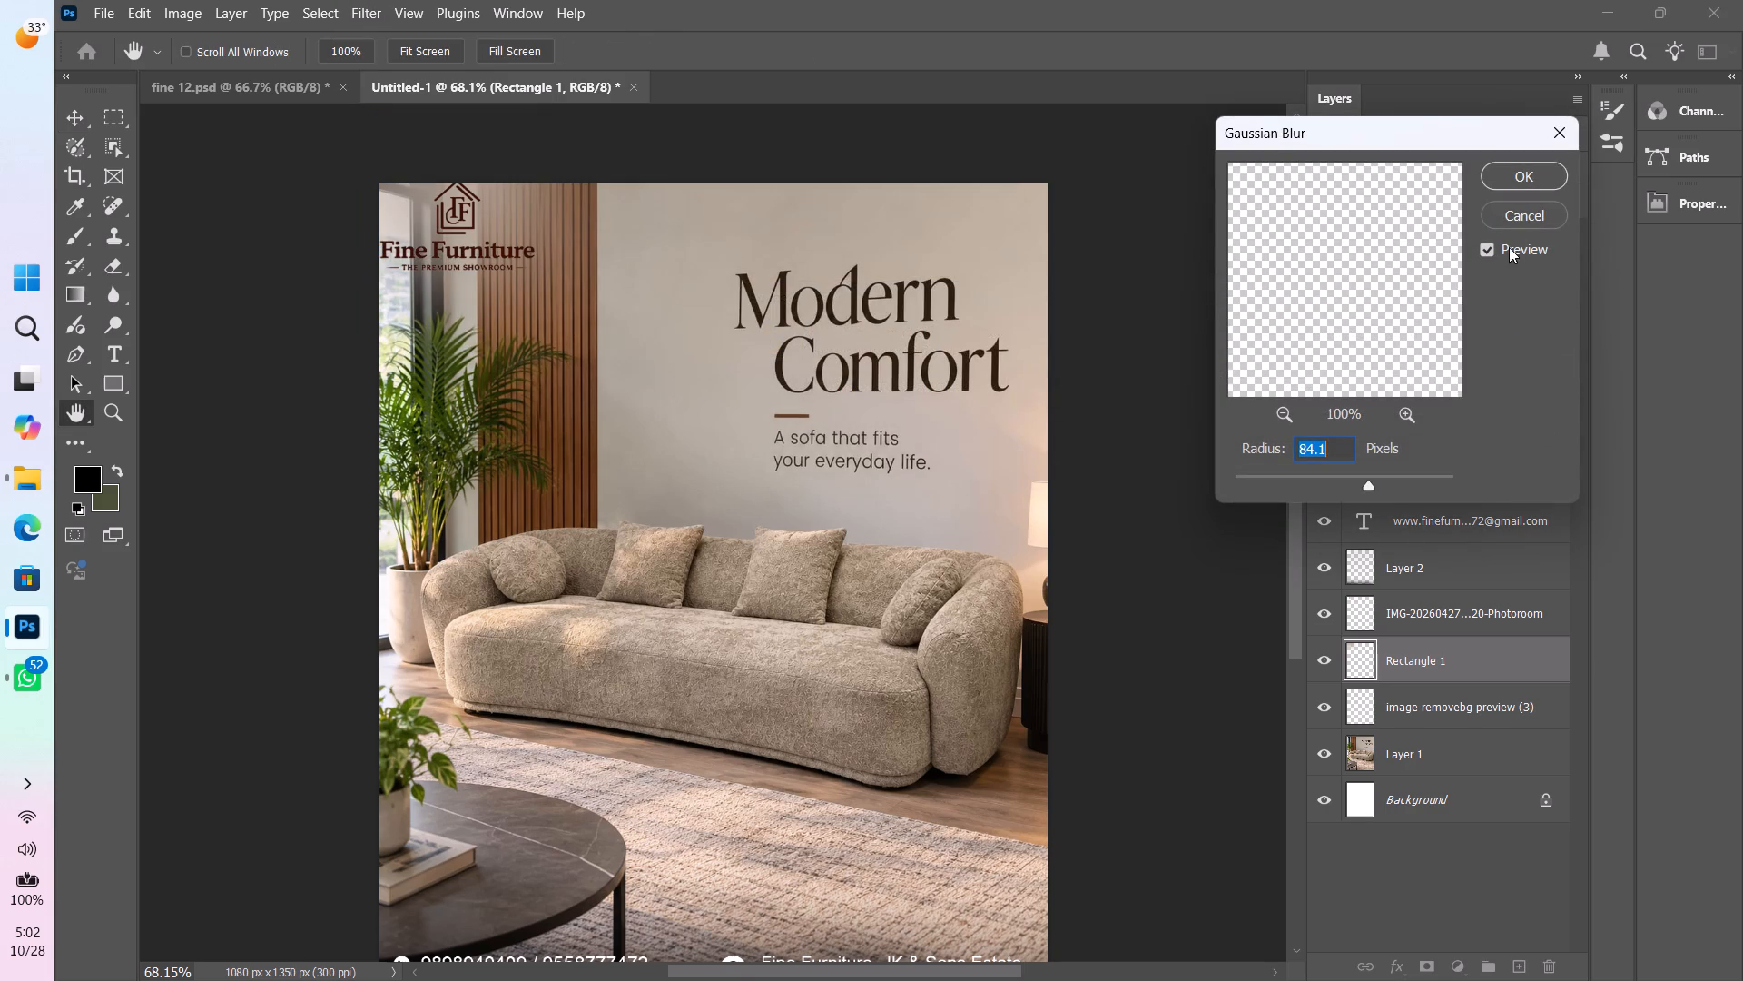
{"action": "left_click", "coordinate": [1512, 184]}
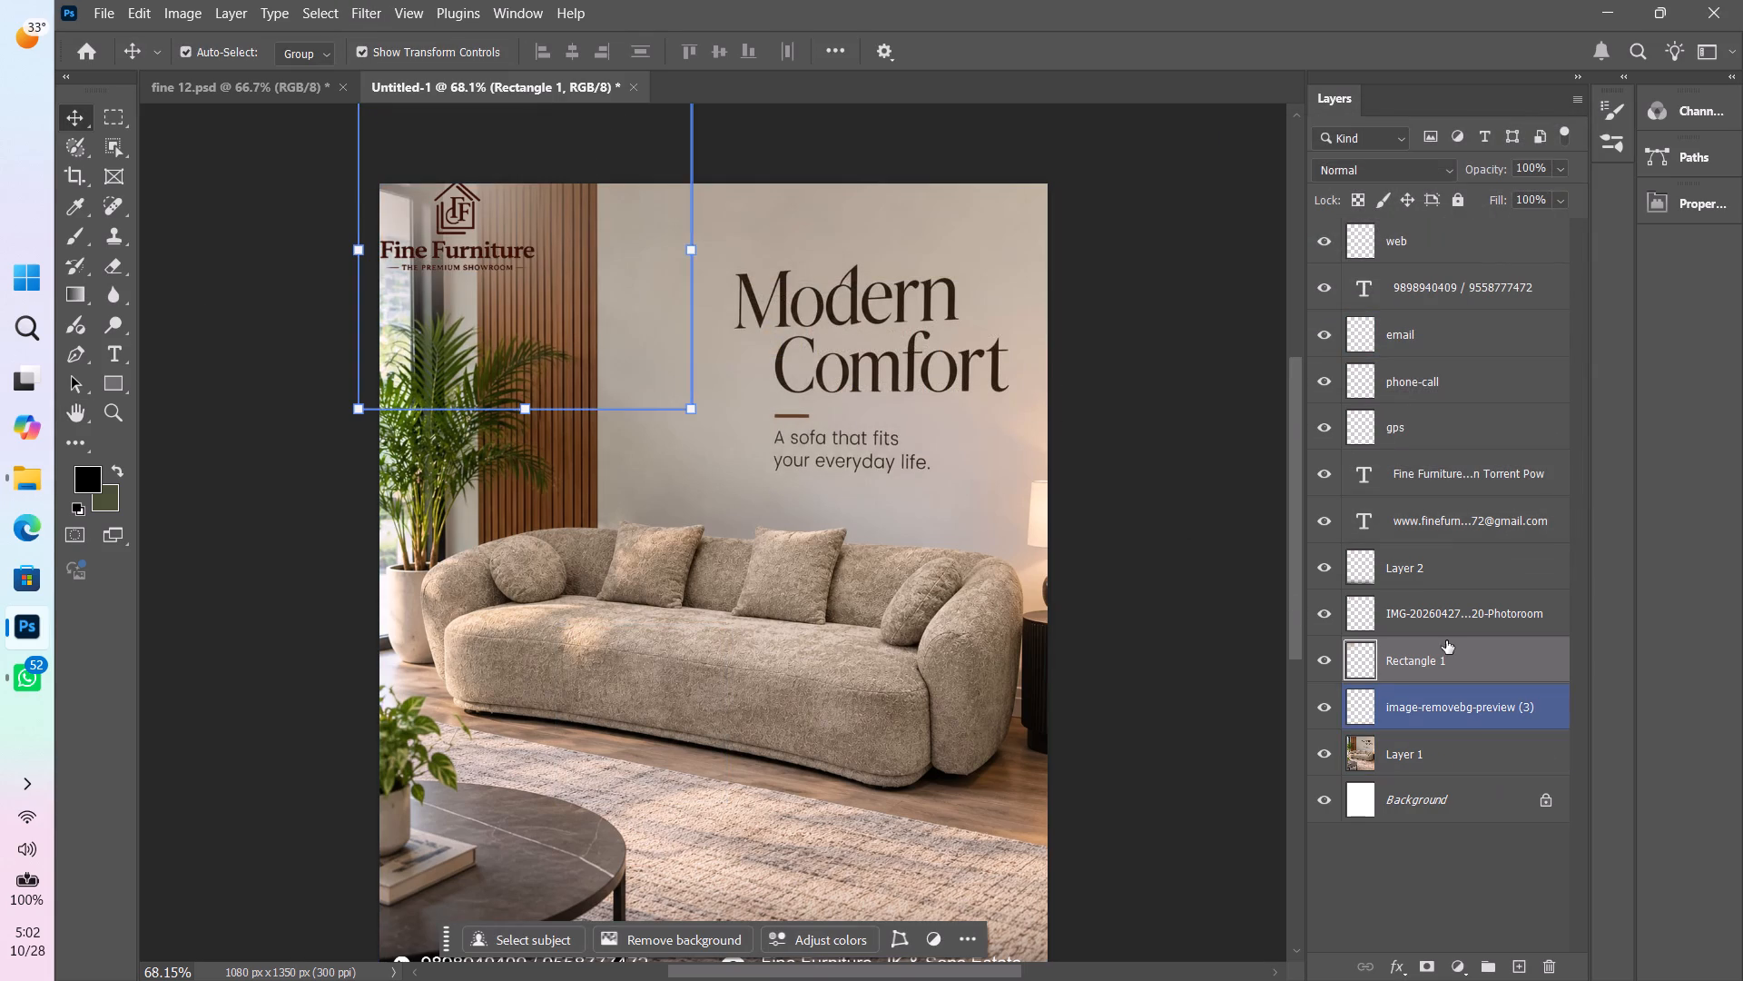
Nudge the Fine Furniture logo layer about 11 px down and 2 px to the right.
{"action": "left_click", "coordinate": [1446, 609]}
{"action": "key", "text": "shift+Down"}
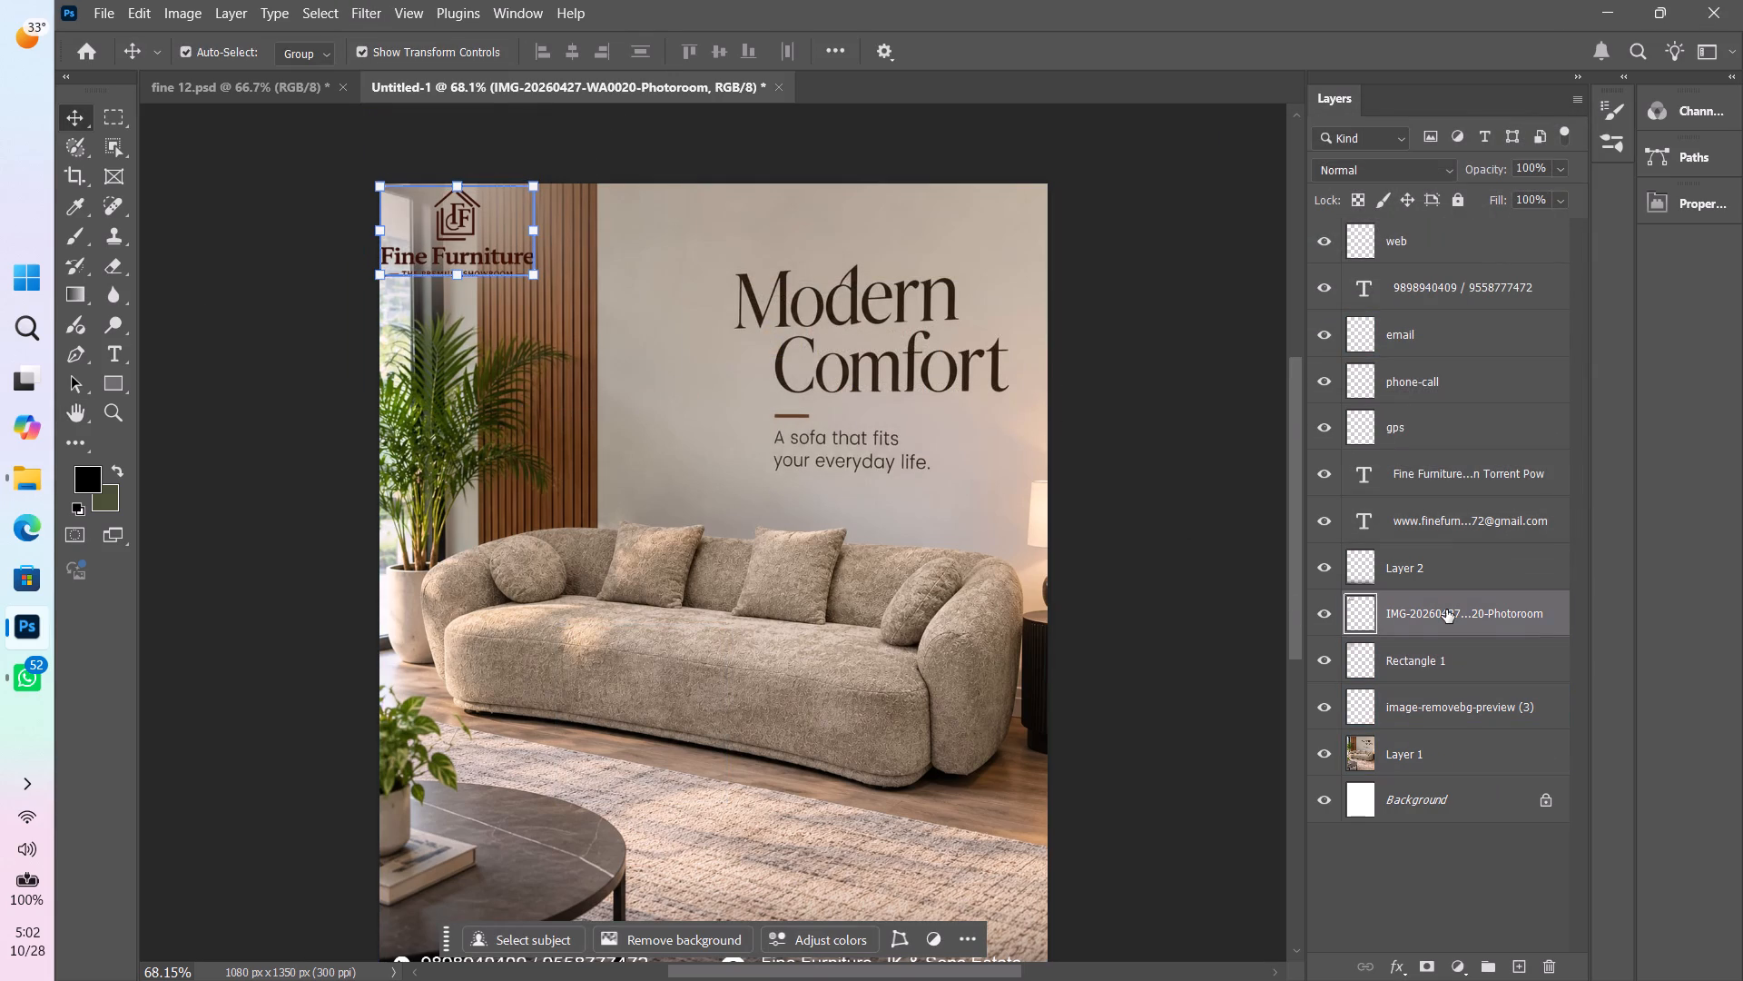
{"action": "key", "text": "shift+Right"}
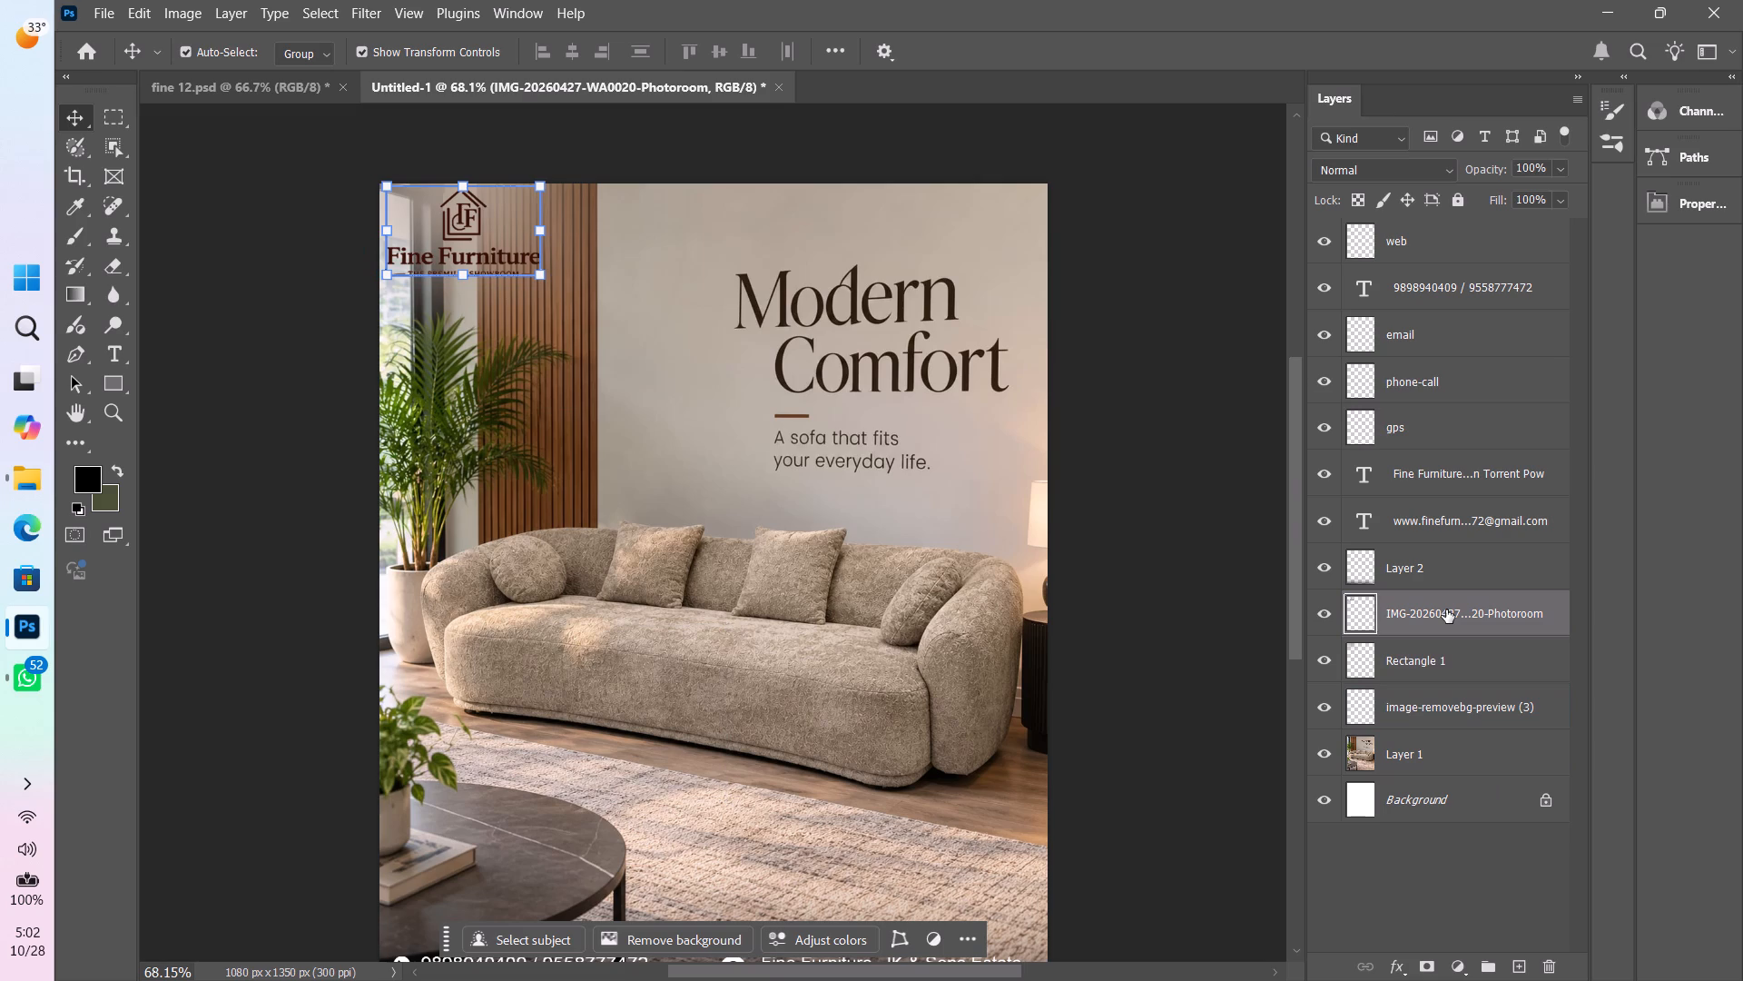
{"action": "key", "text": "shift+Left"}
{"action": "key", "text": "Down"}
{"action": "key", "text": "Right"}
{"action": "key", "text": "Right"}
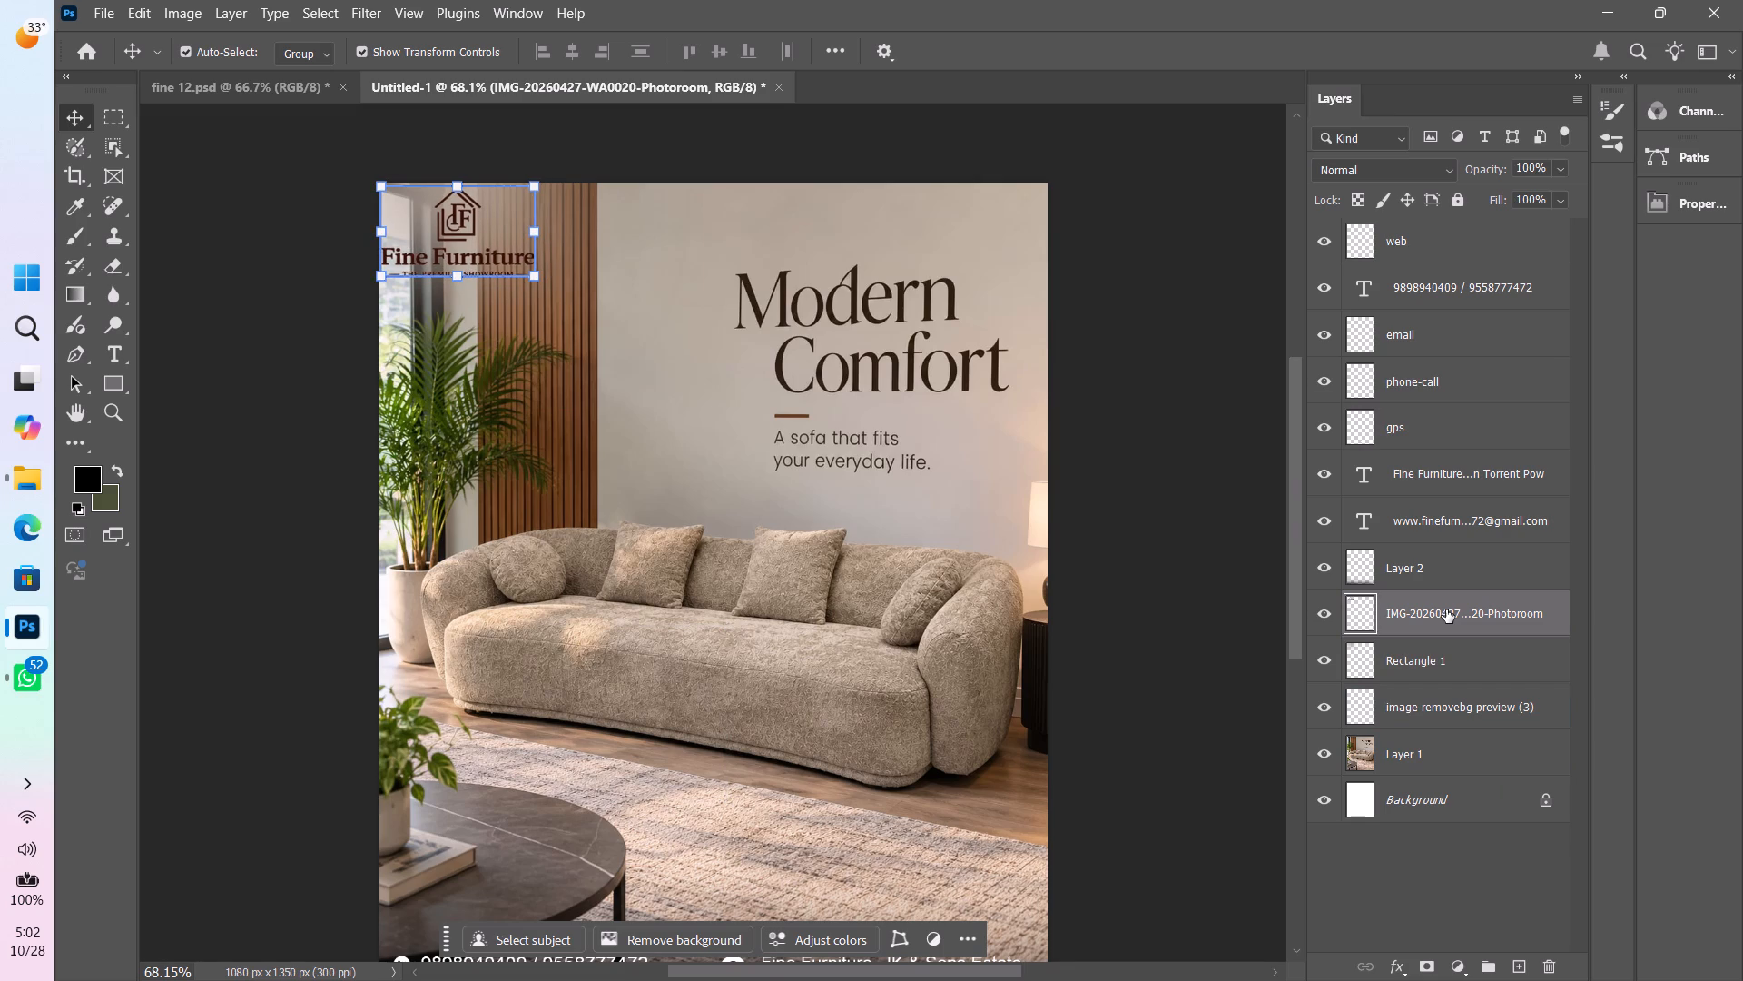
{"action": "left_click", "coordinate": [1058, 332]}
Enlarge the blurred Rectangle 1 proportionally to about 113.8% from its lower-right corner.
{"action": "key", "text": "ctrl+0"}
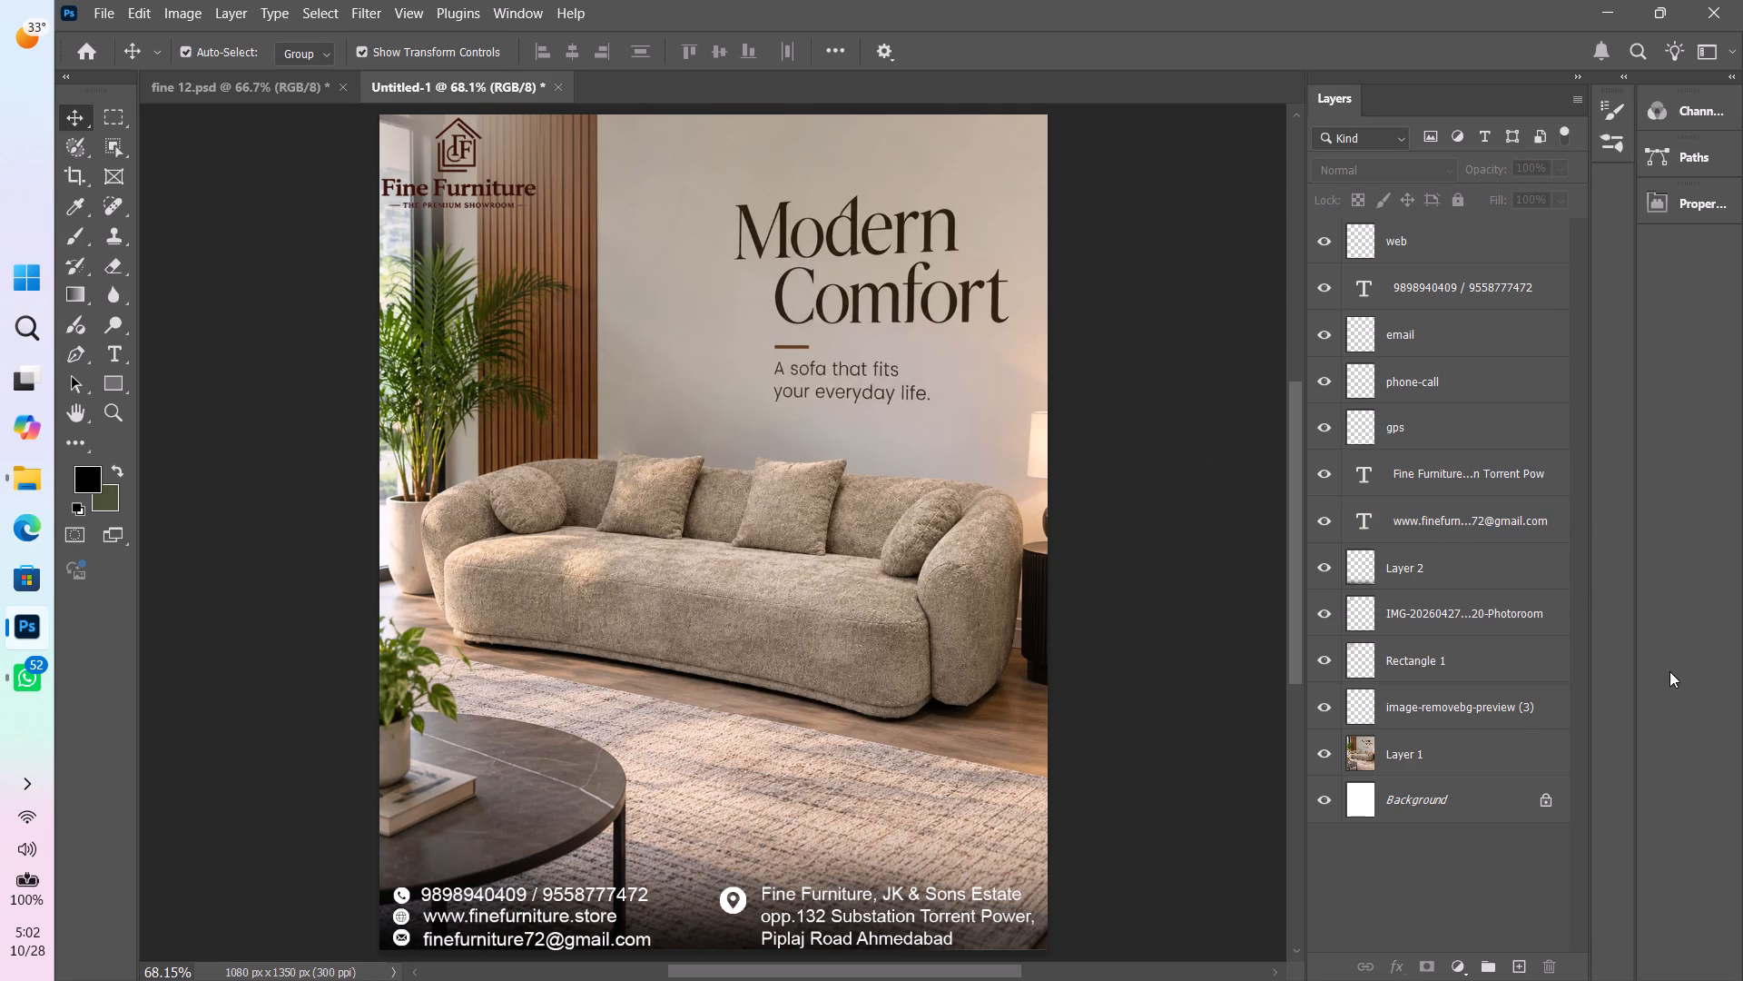
{"action": "left_click", "coordinate": [527, 171]}
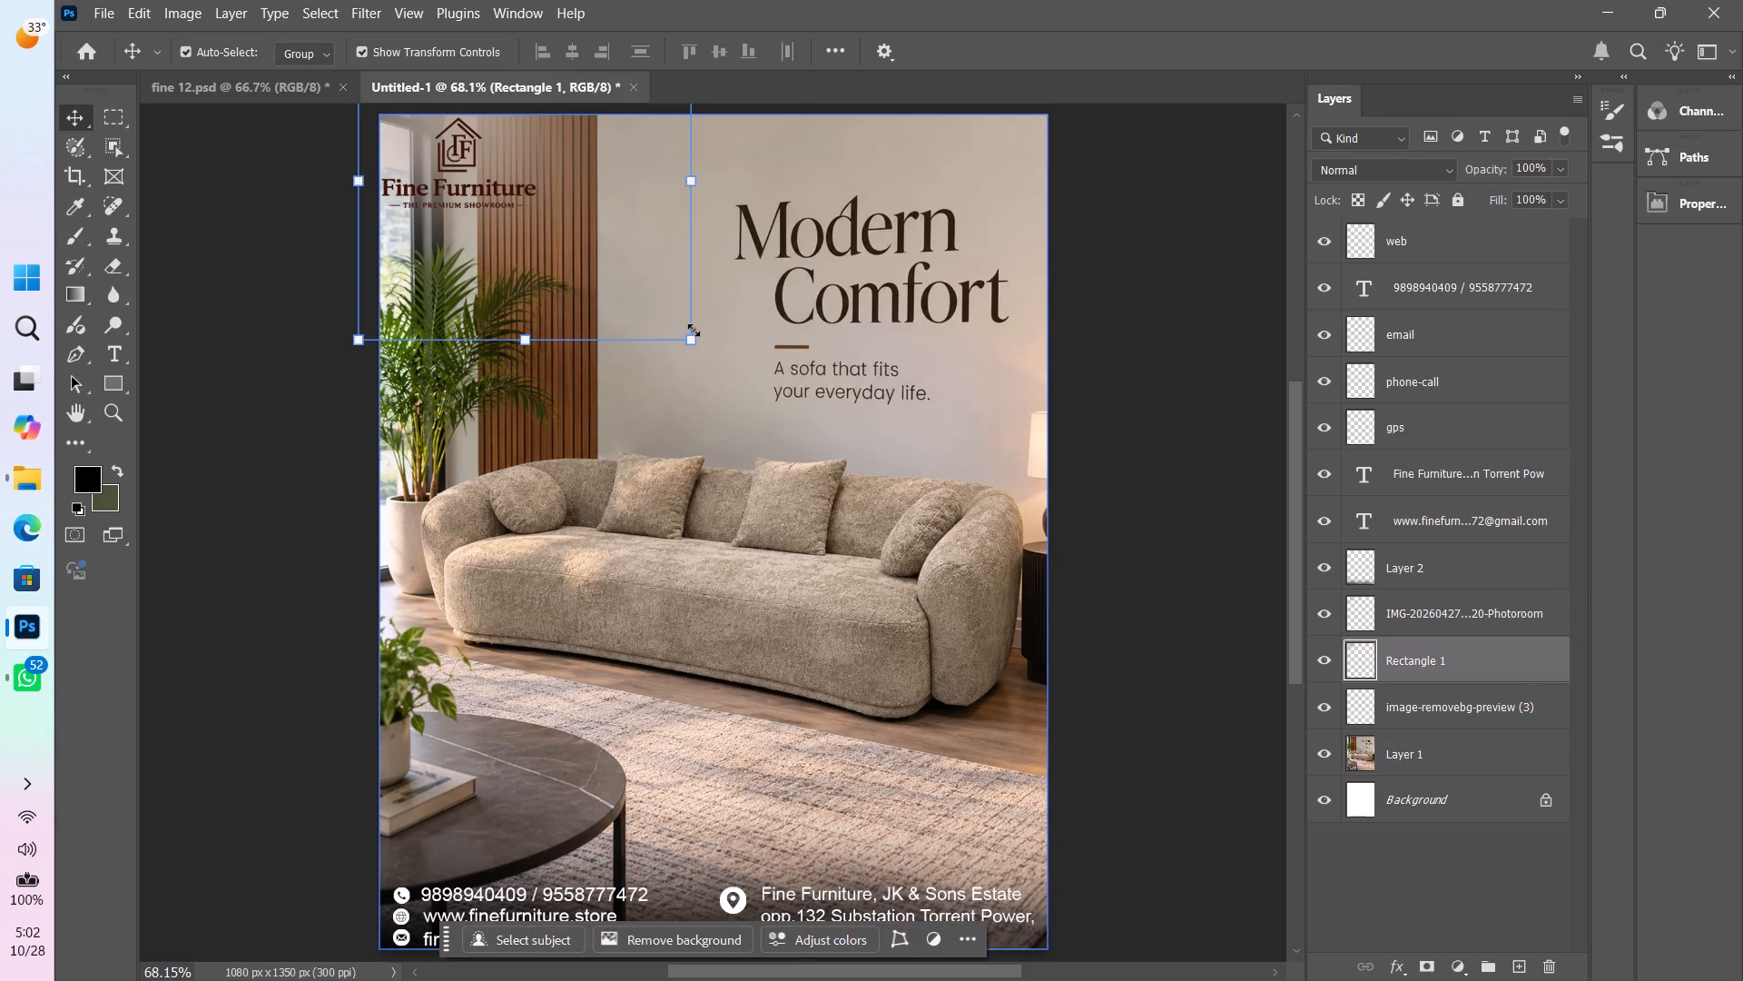
{"action": "left_click_drag", "start_coordinate": [699, 347], "coordinate": [763, 389]}
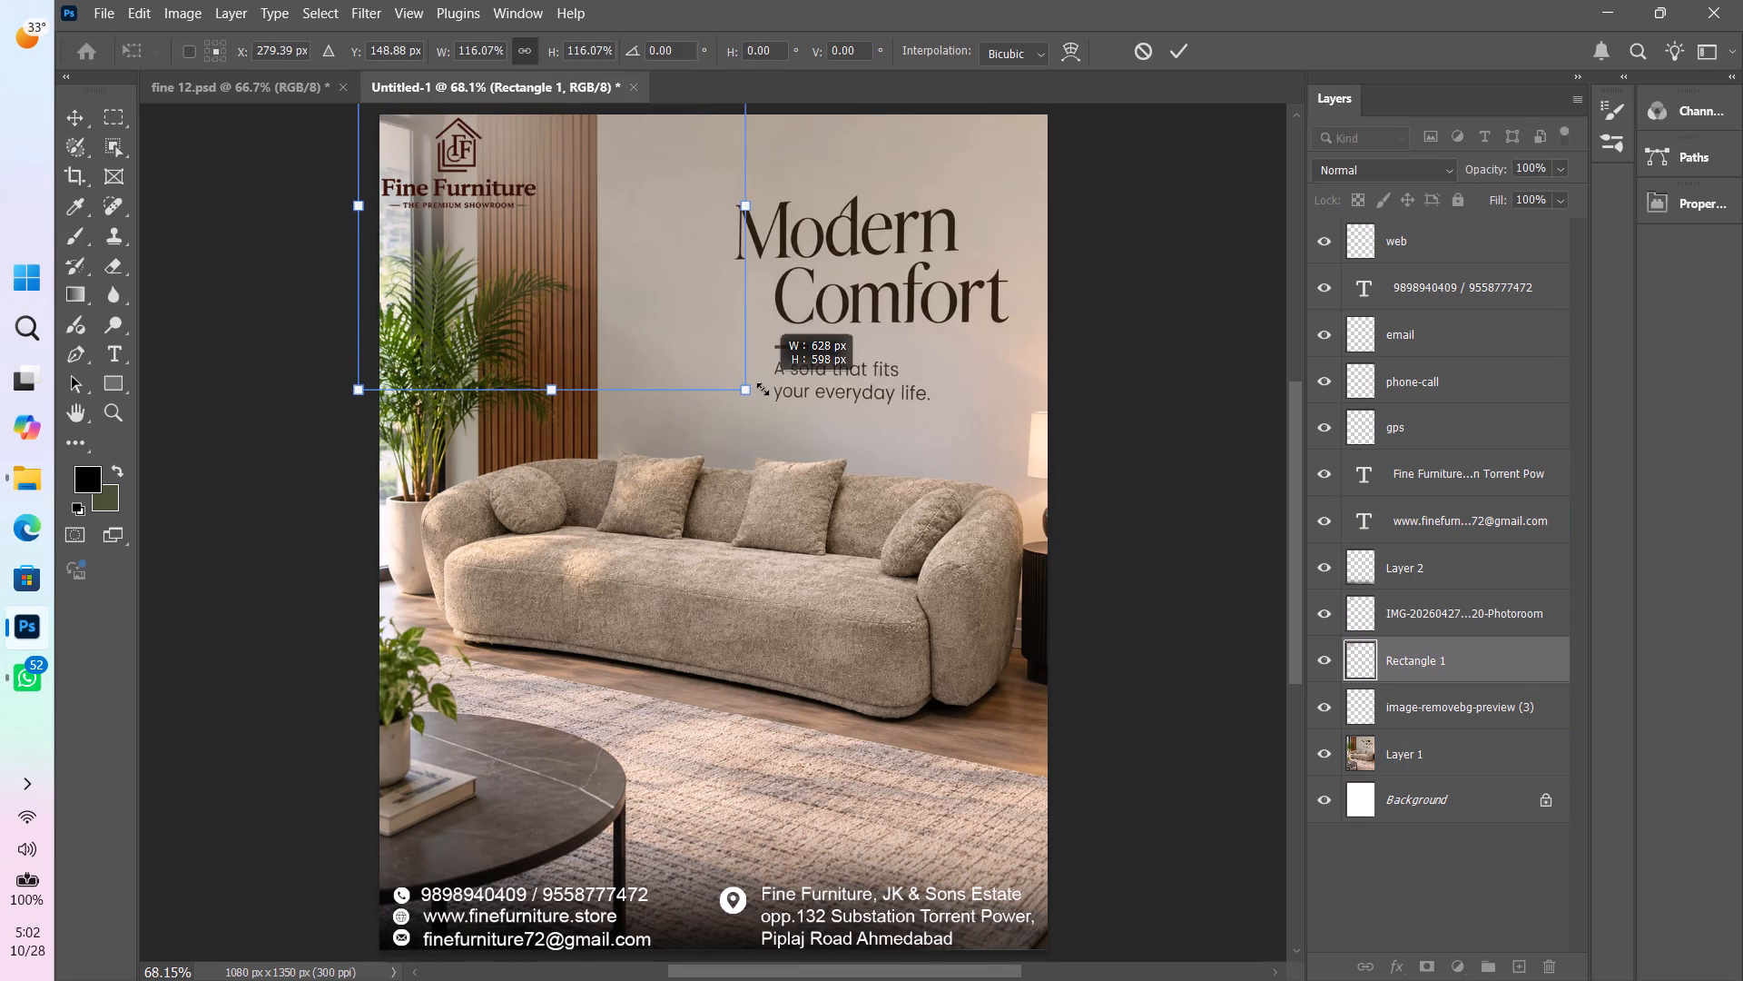
{"action": "left_click_drag", "start_coordinate": [763, 389], "coordinate": [748, 388]}
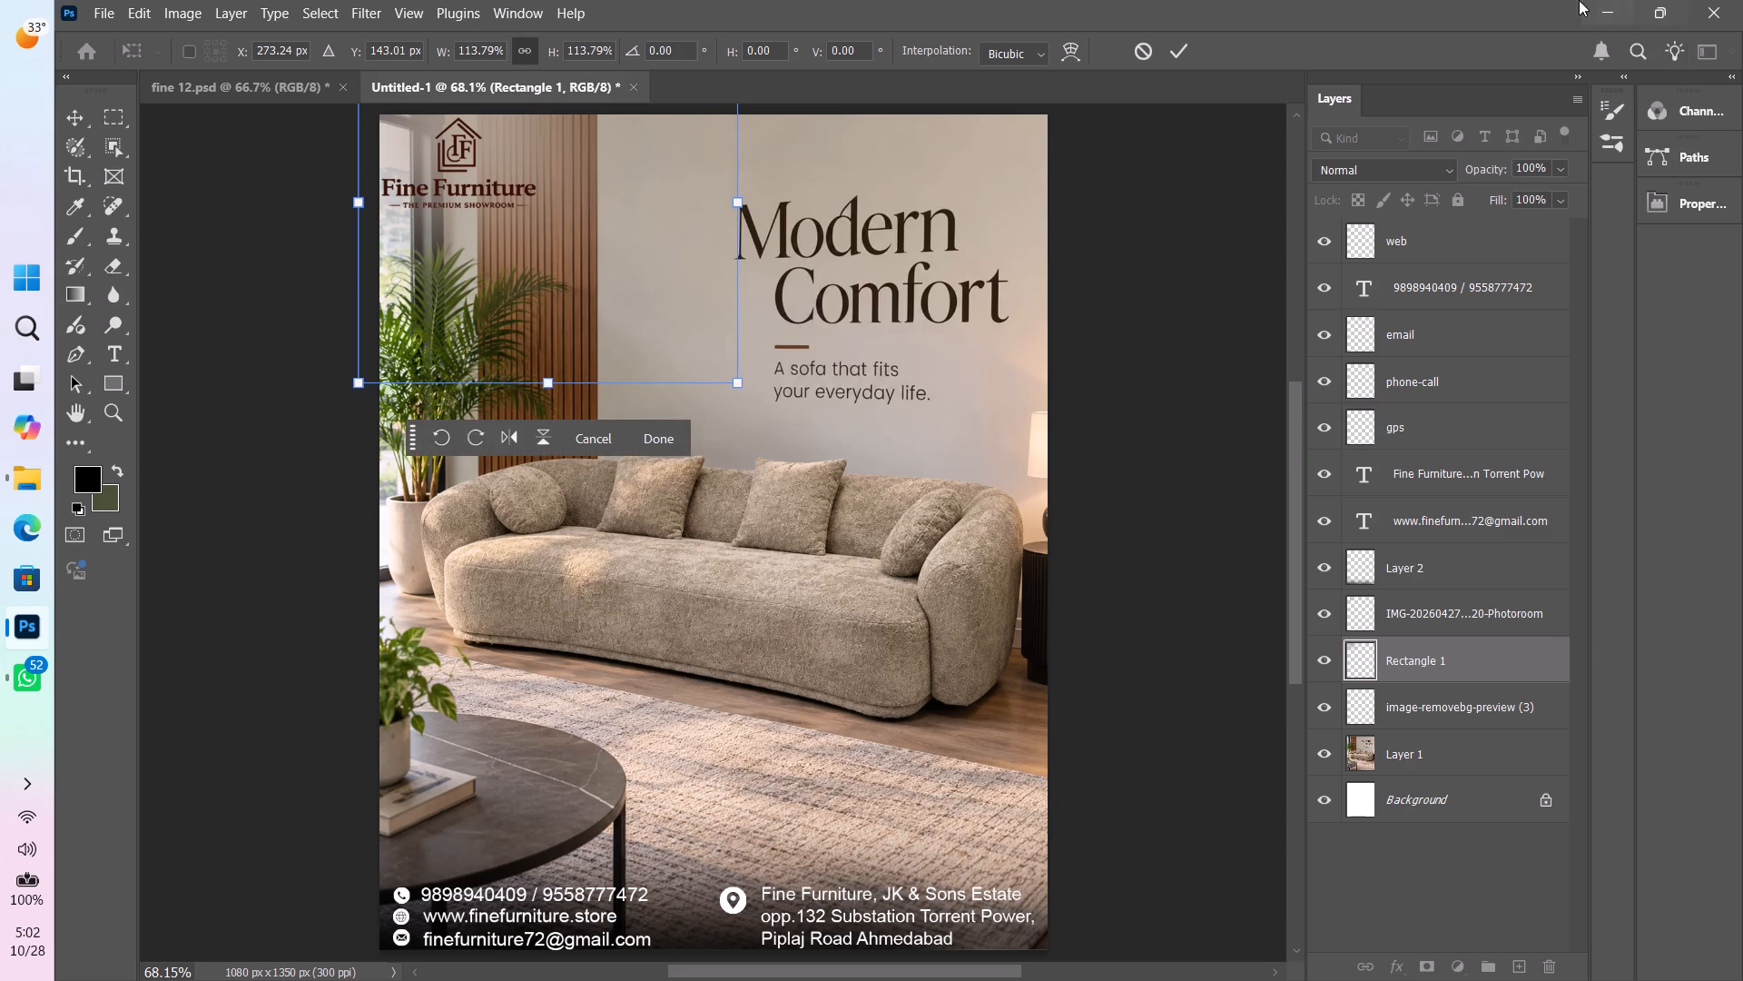
{"action": "left_click", "coordinate": [1178, 56]}
{"action": "left_click", "coordinate": [1221, 292]}
Start saving the post as a Photoshop file in Downloads > posts > fine, taking fine 12 as the base for its name.
{"action": "key", "text": "ctrl+0"}
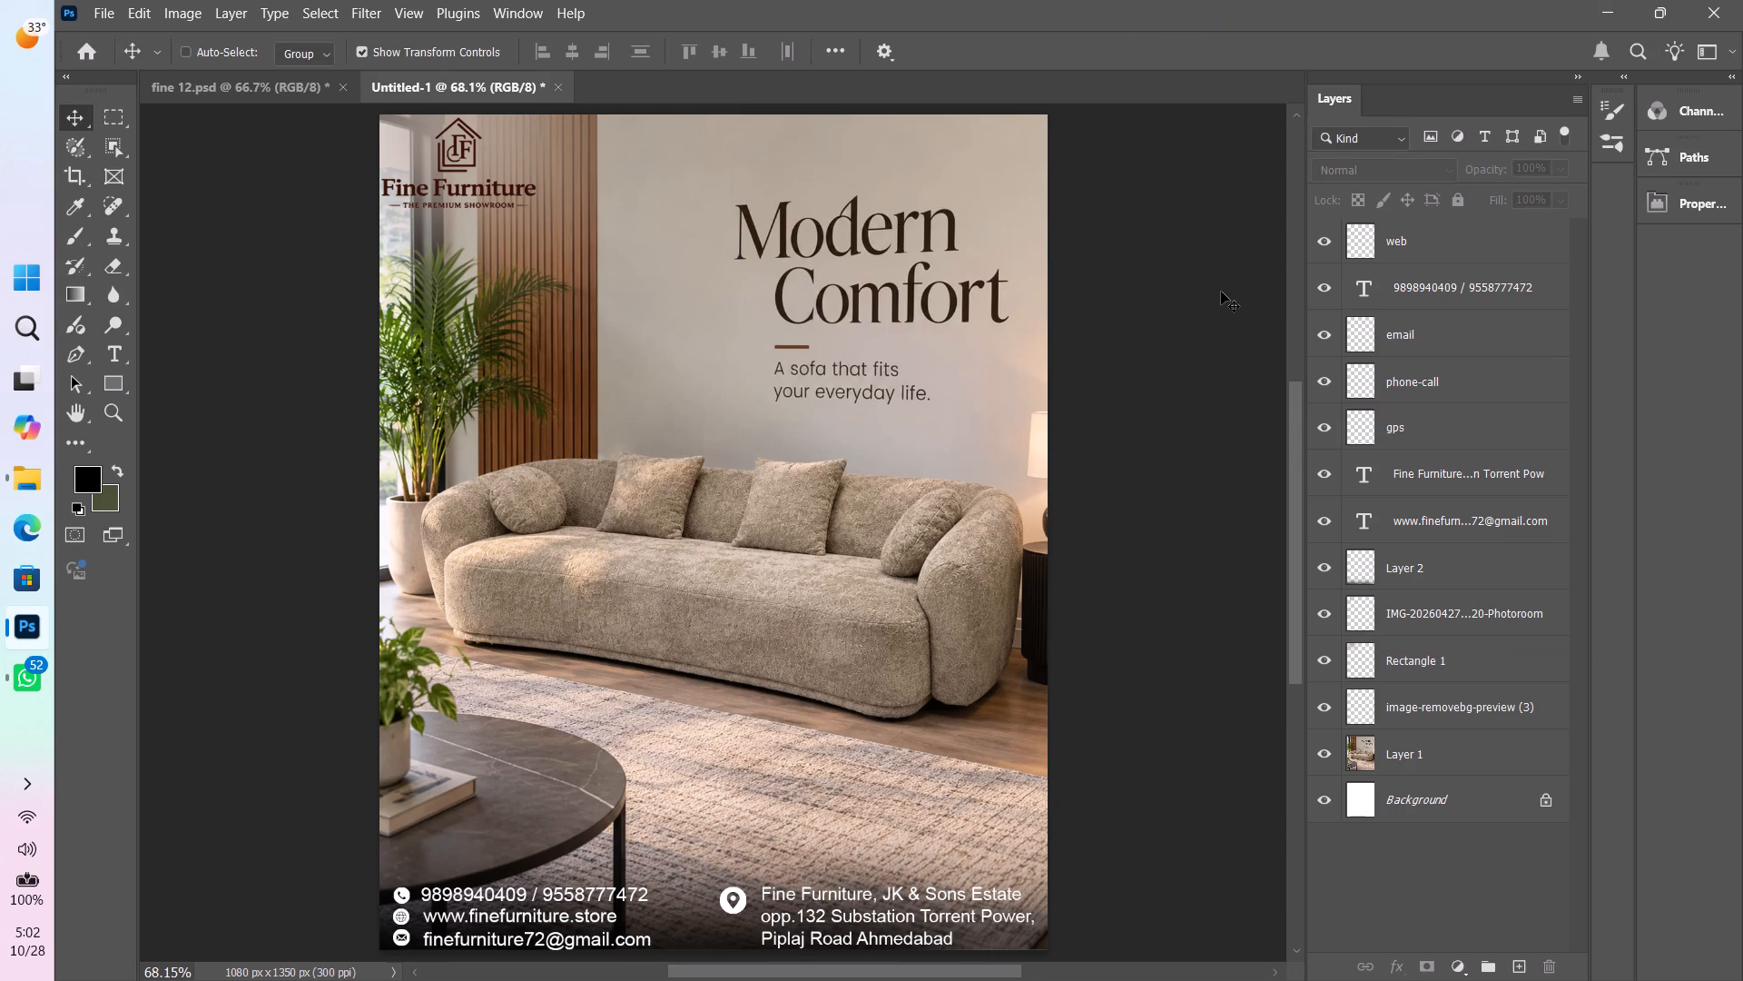
{"action": "key", "text": "ctrl+s"}
{"action": "left_click", "coordinate": [121, 287]}
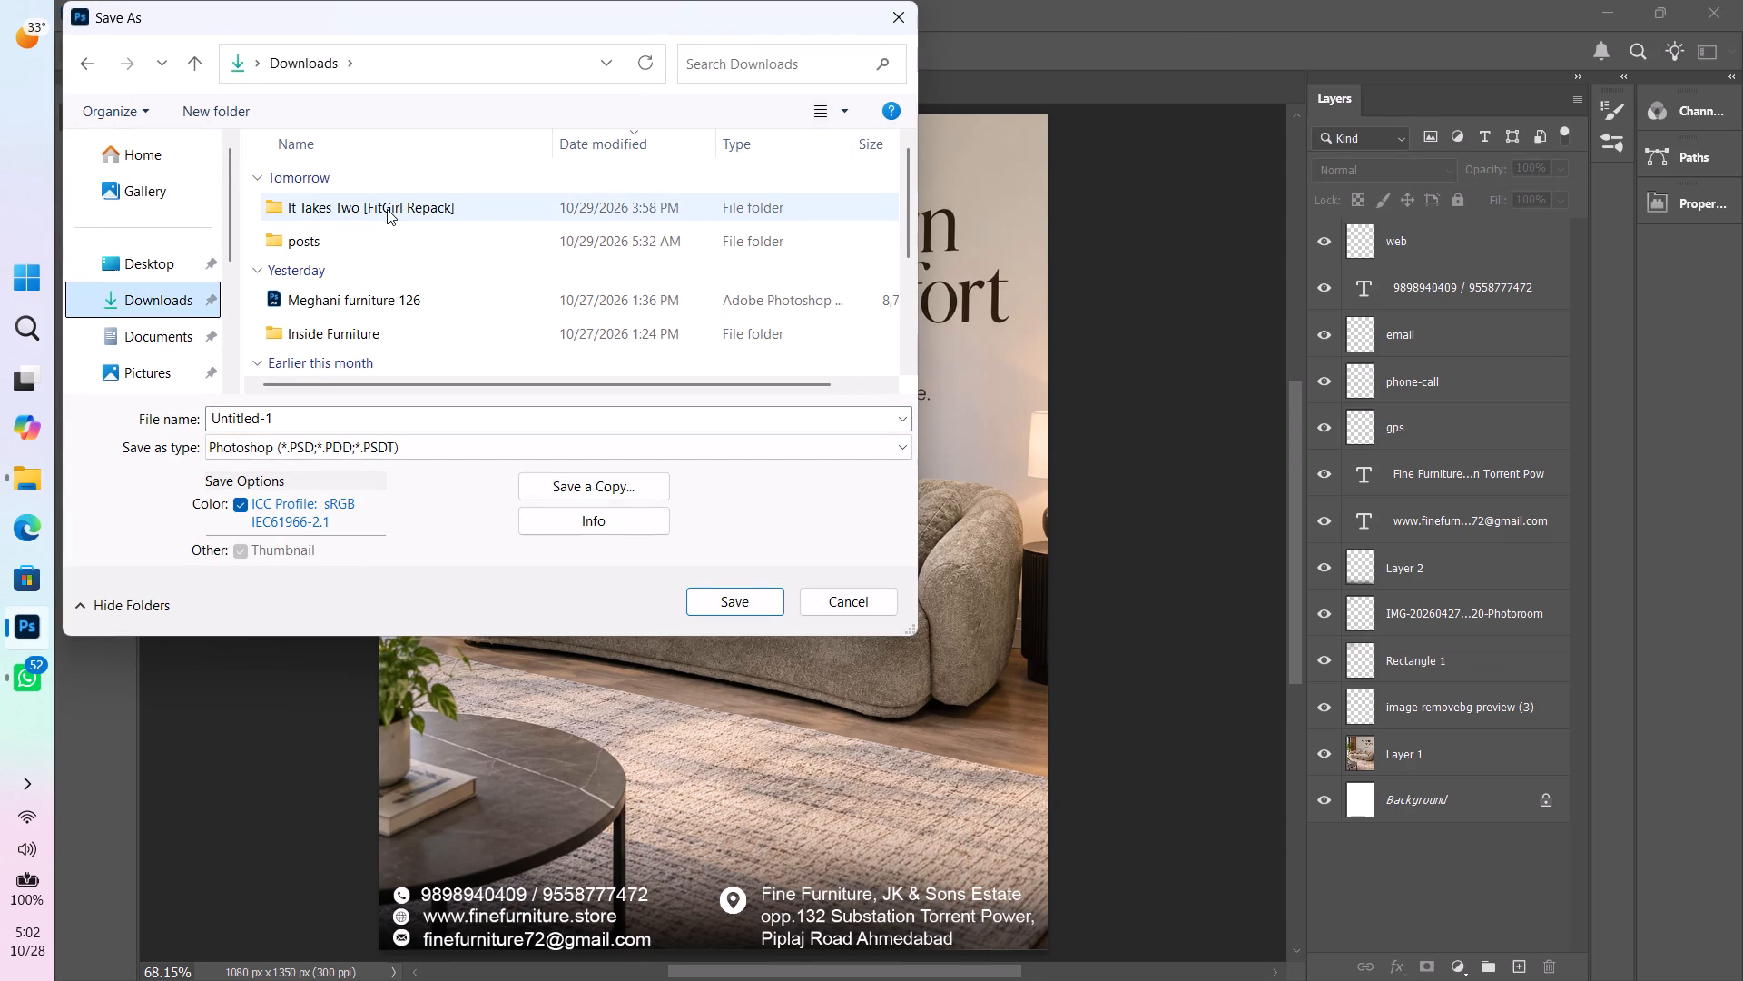
{"action": "left_click", "coordinate": [359, 224]}
{"action": "double_click", "coordinate": [348, 234]}
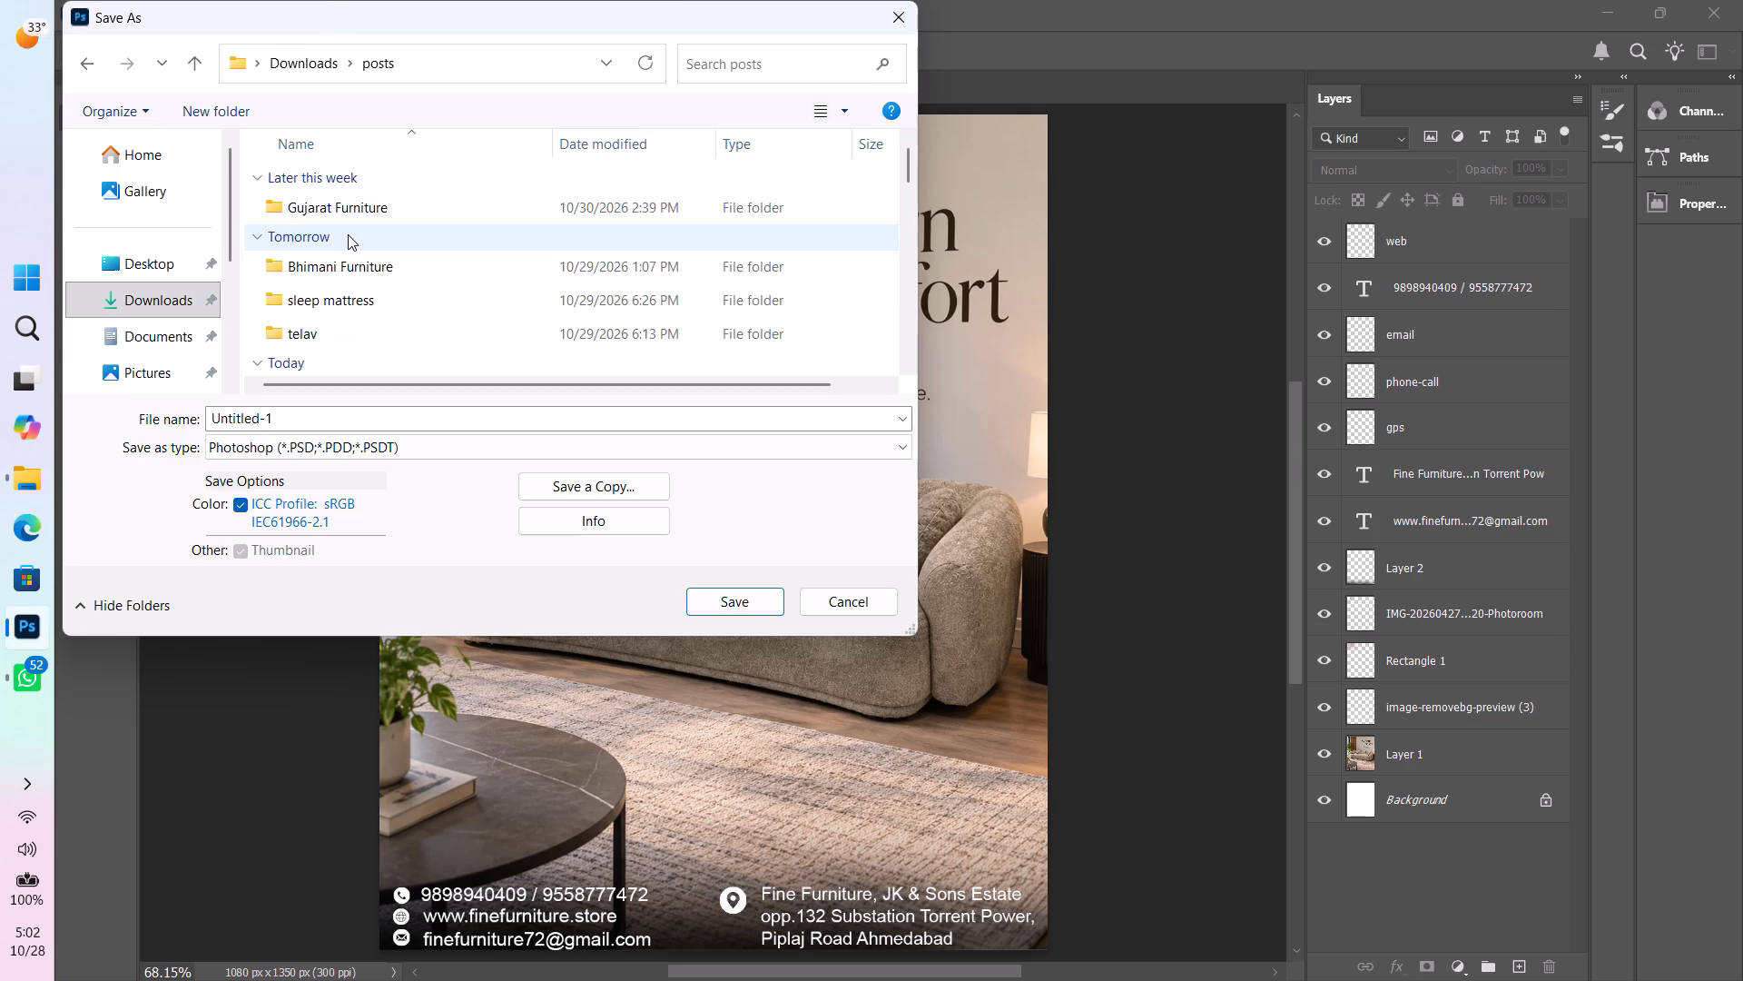
{"action": "type", "text": "fine"}
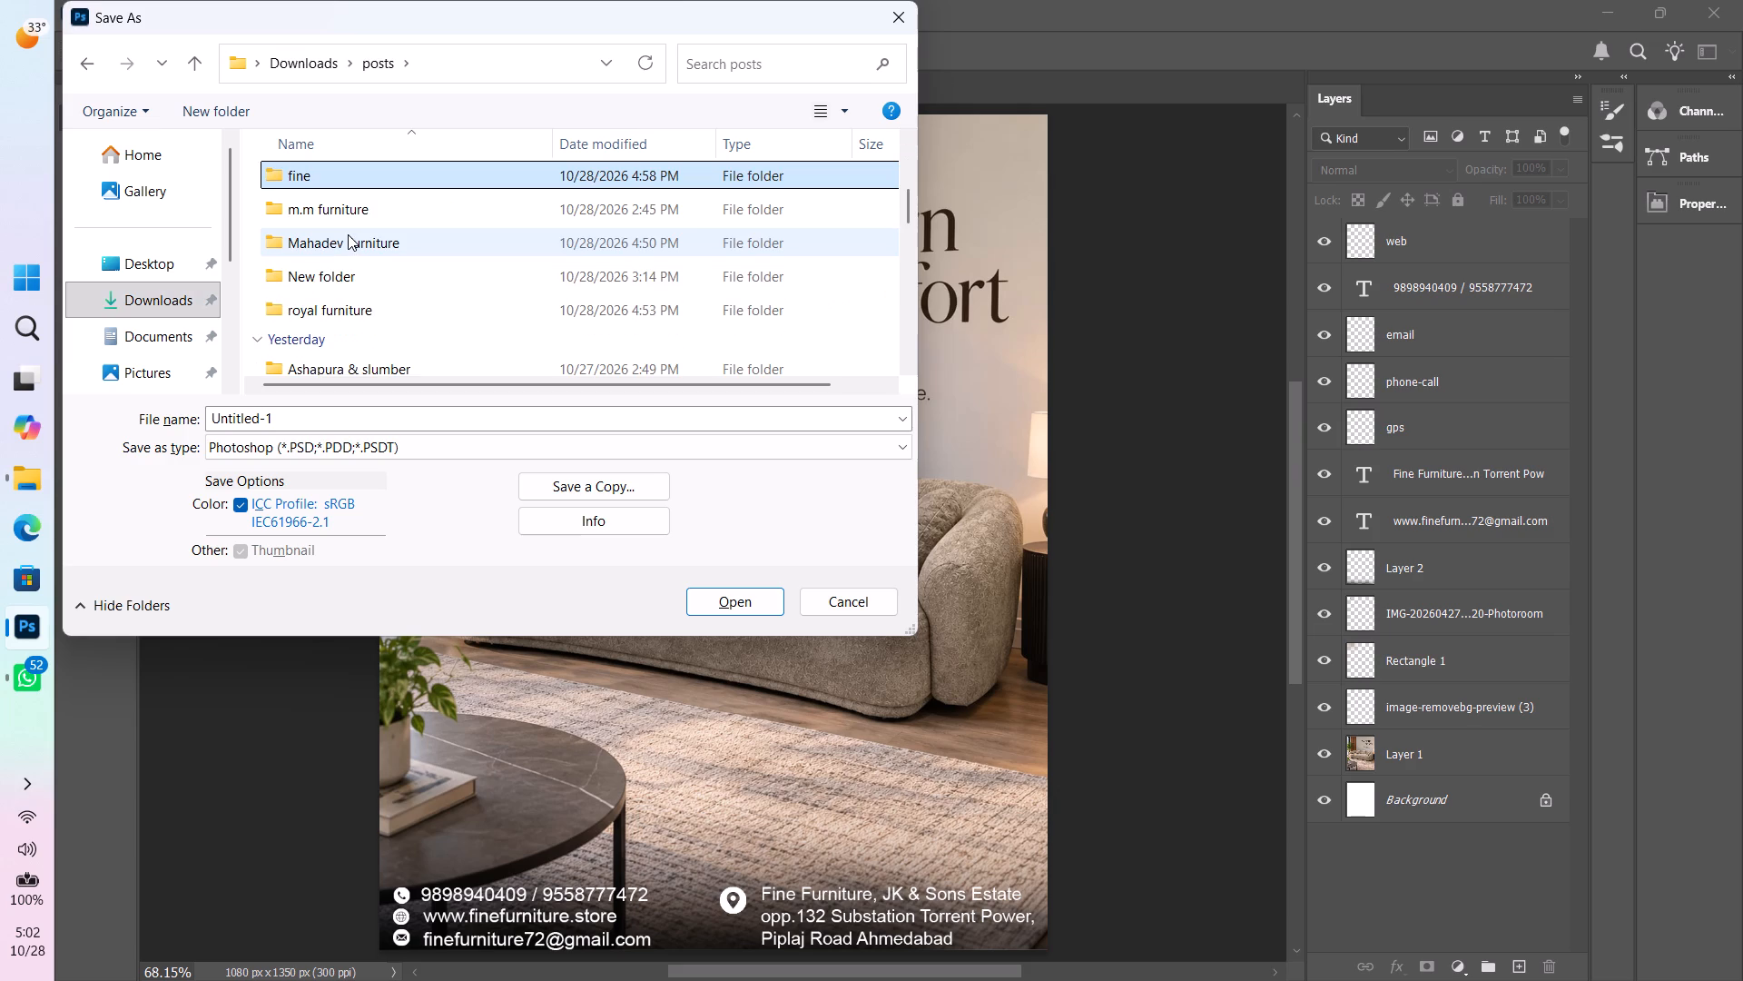
{"action": "key", "text": "Return"}
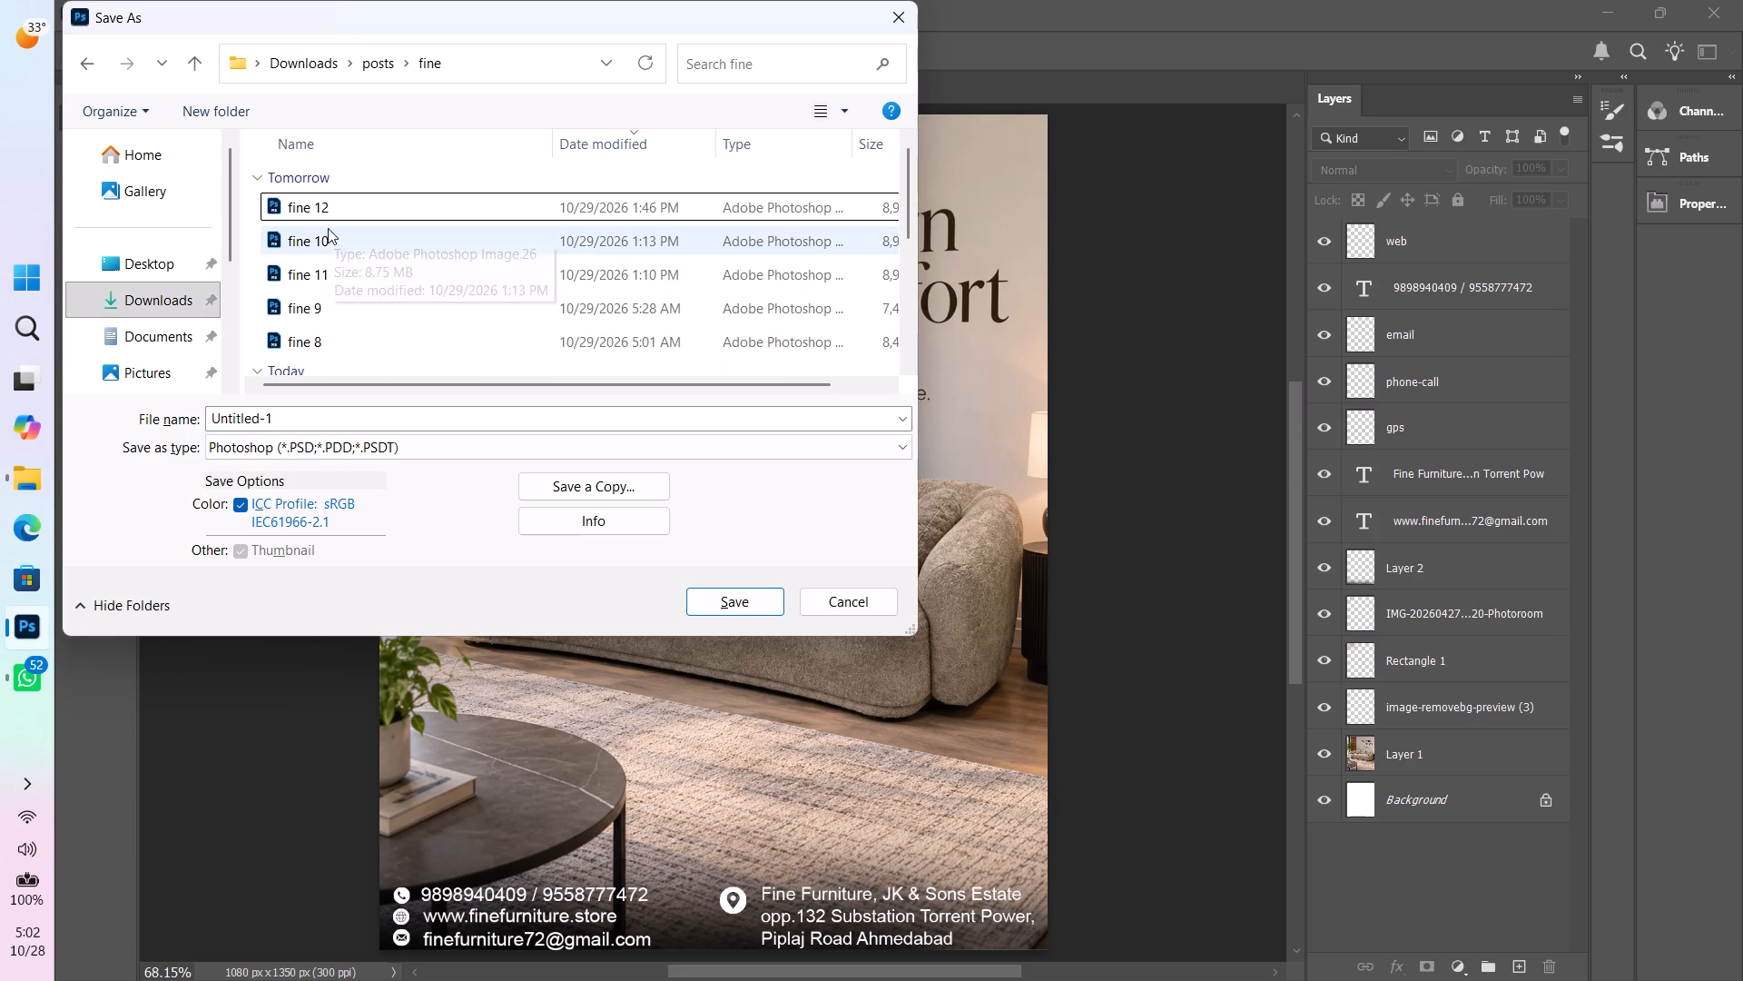
{"action": "left_click", "coordinate": [340, 204]}
{"action": "triple_click", "coordinate": [324, 418]}
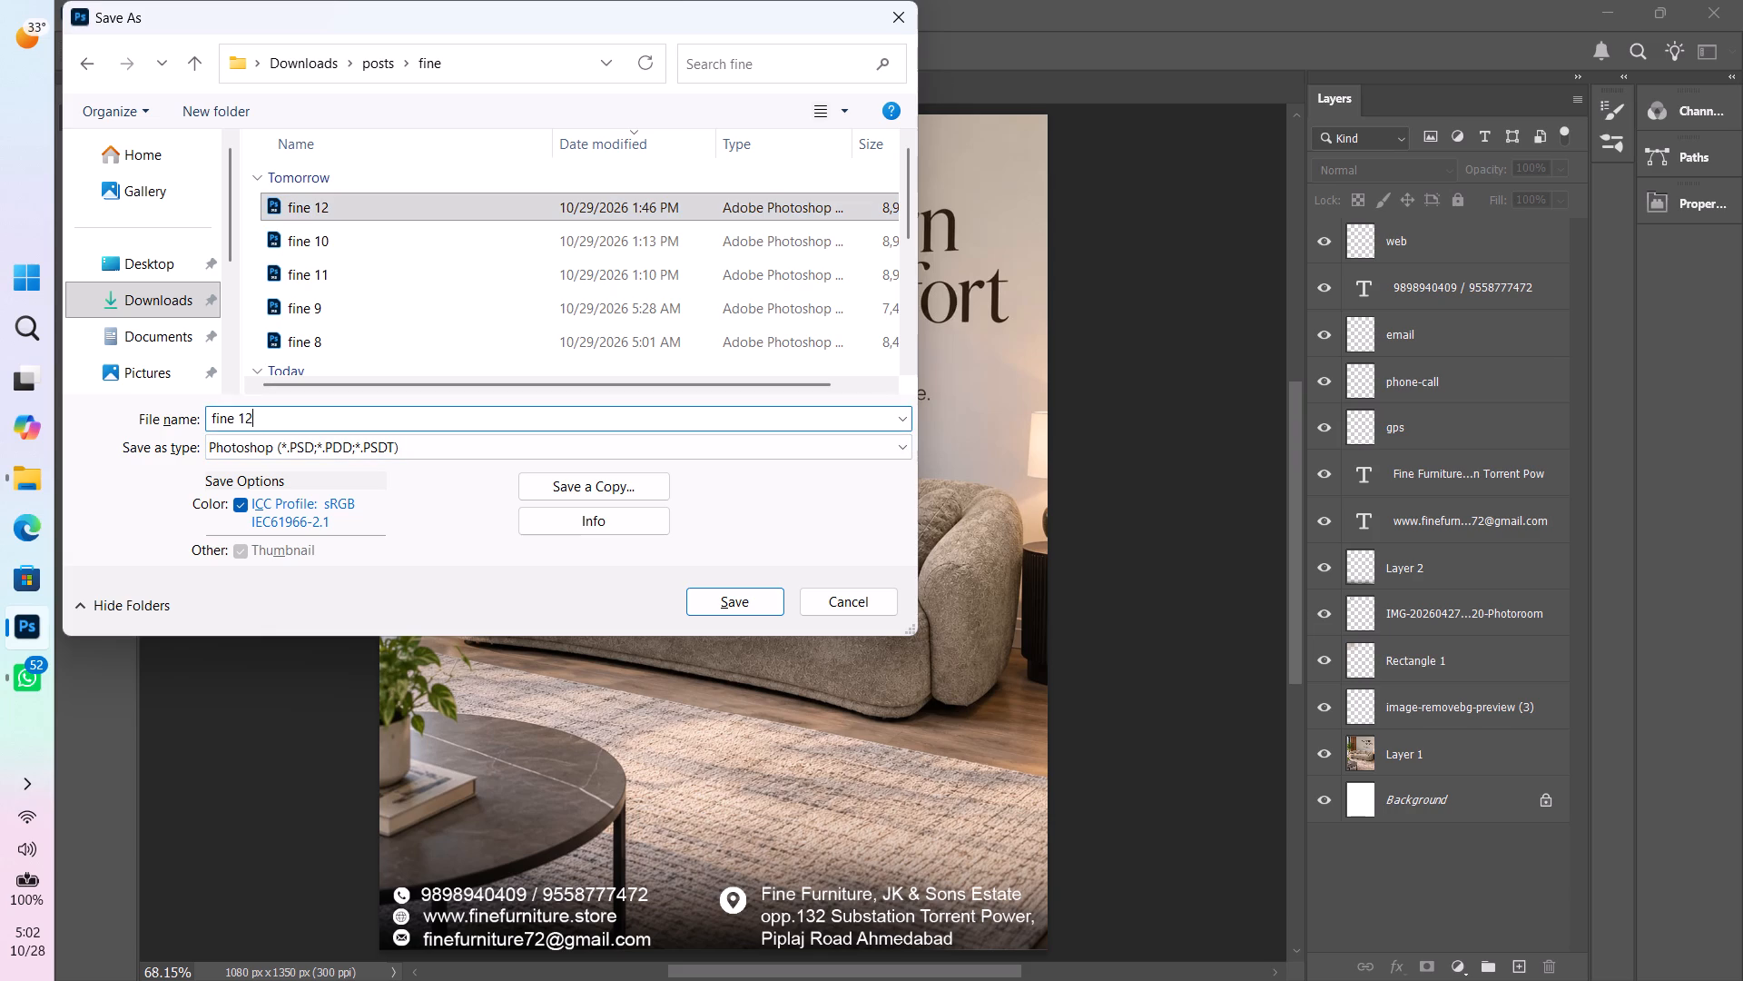
Name the Photoshop file fine 13 and save it in the fine folder with Maximize Compatibility on.
{"action": "key", "text": "BackSpace"}
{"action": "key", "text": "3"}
{"action": "key", "text": "Return"}
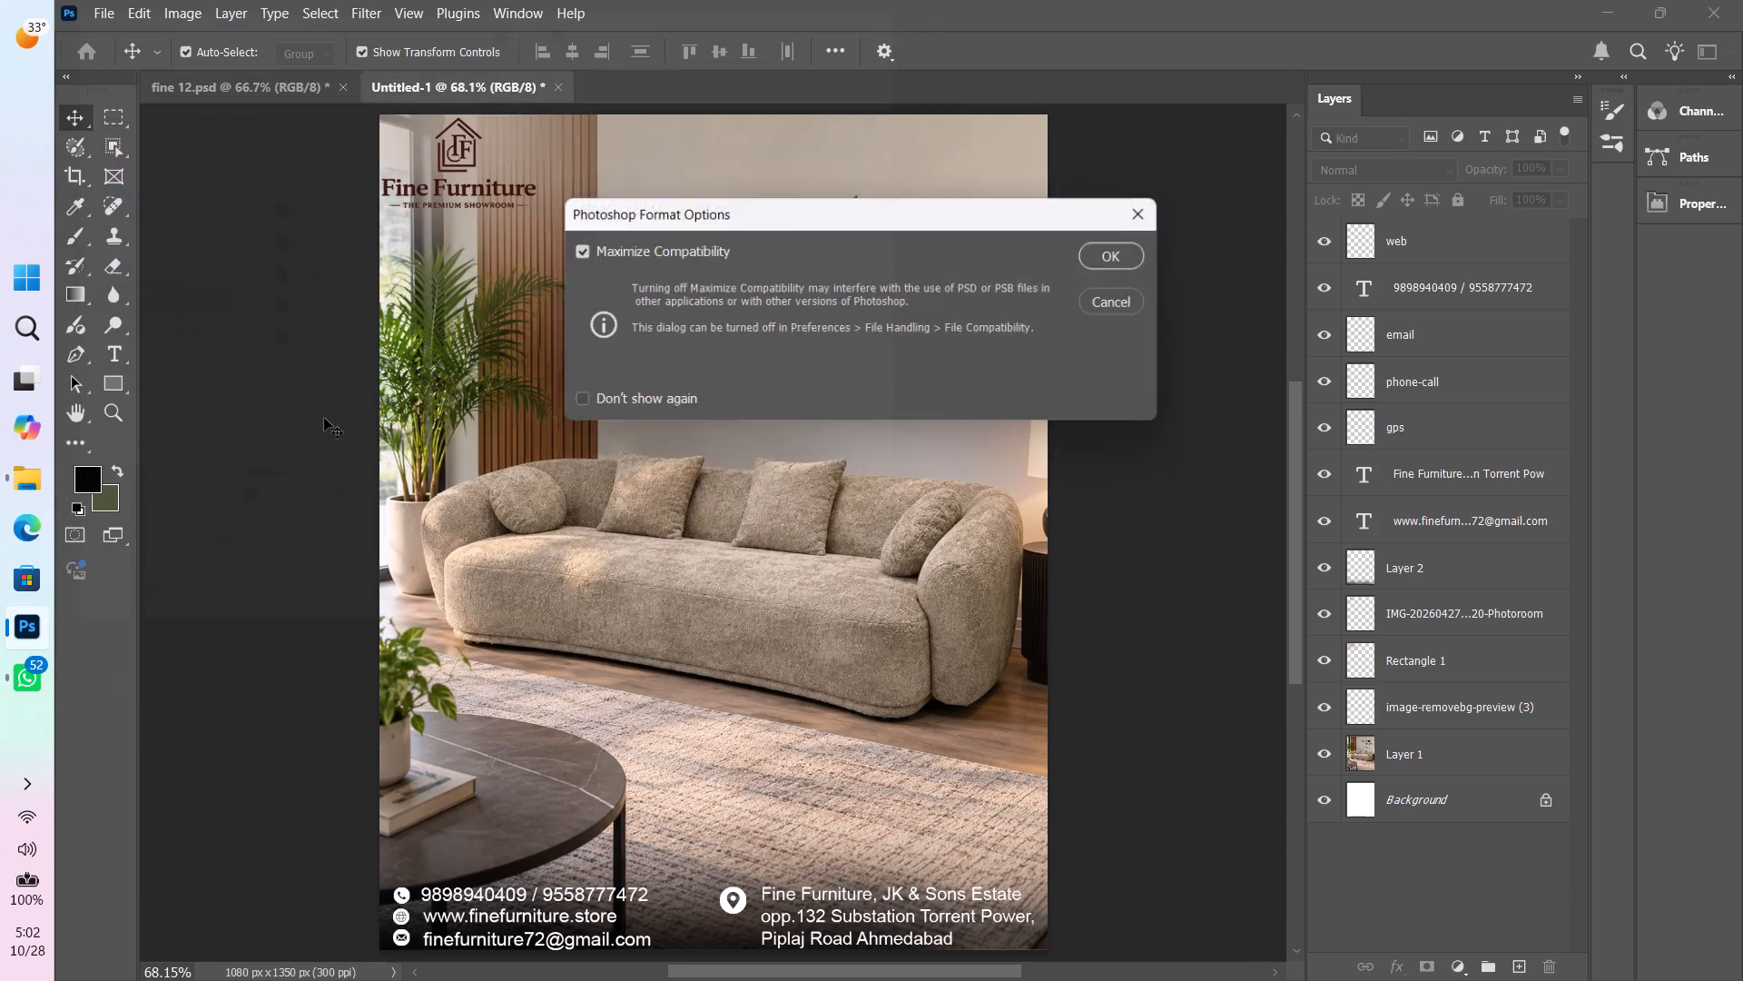
{"action": "key", "text": "Return"}
Save a JPEG copy of the poster as fine 13 in Downloads > posts > fine.
{"action": "key", "text": "ctrl+alt+s"}
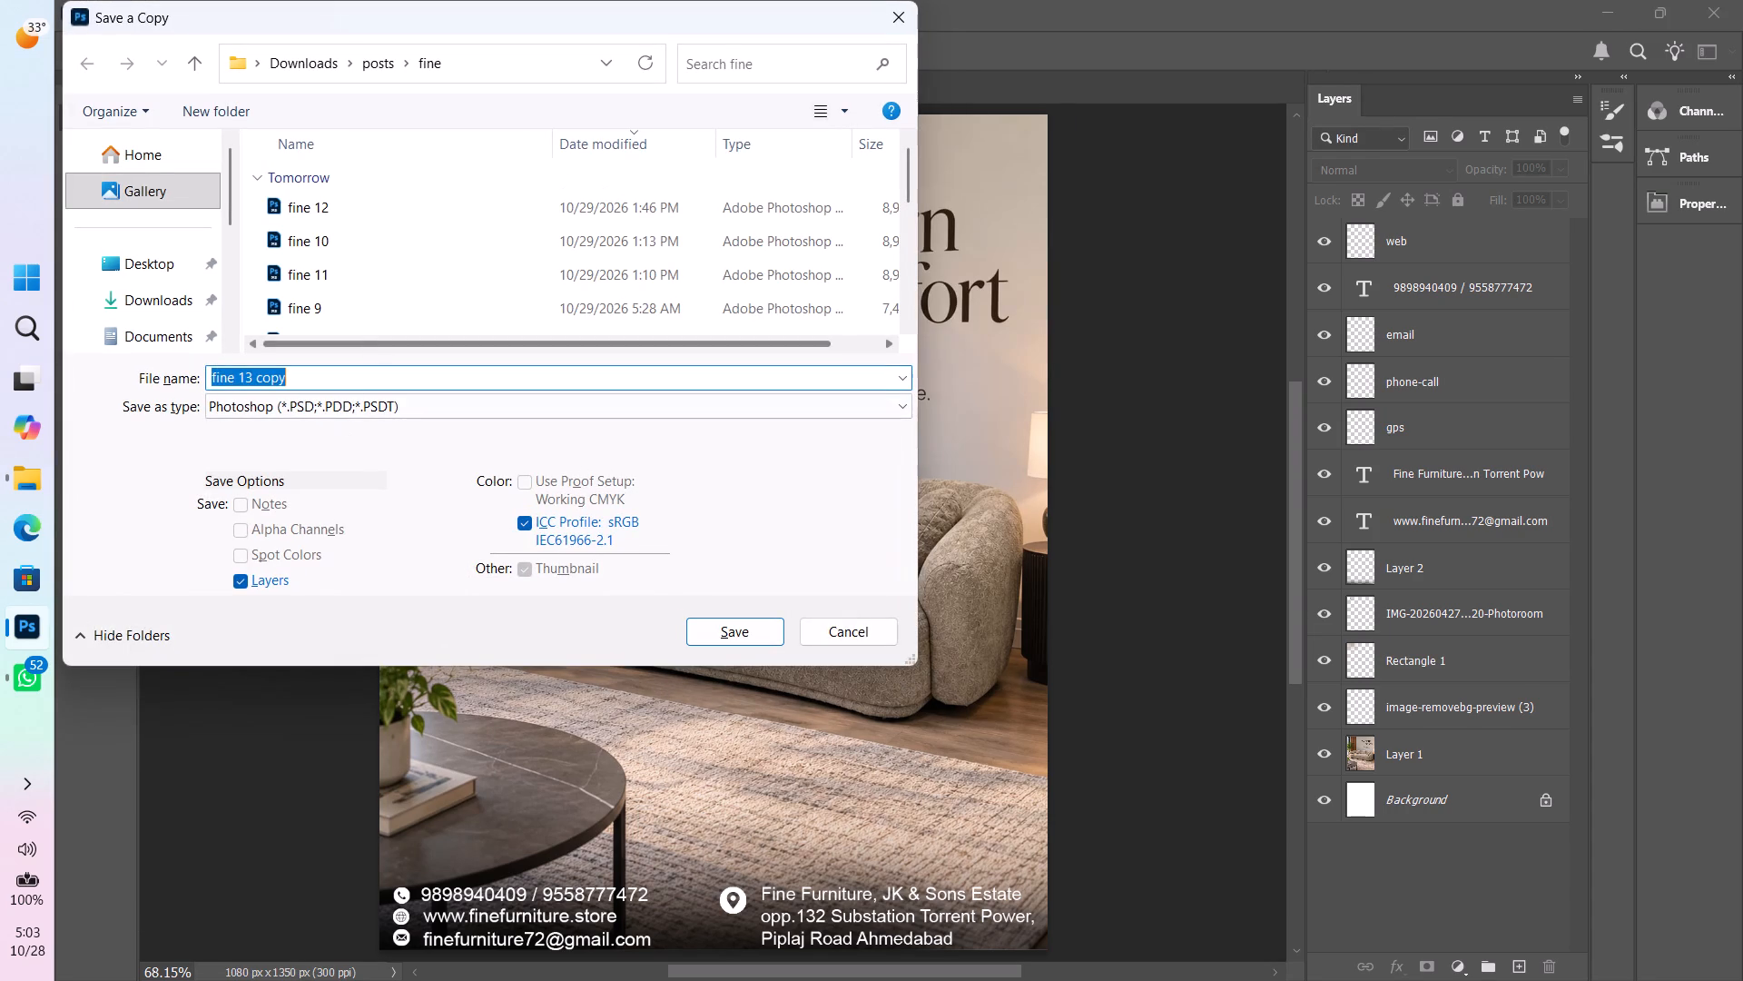
{"action": "double_click", "coordinate": [348, 377]}
{"action": "key", "text": "BackSpace"}
{"action": "left_click", "coordinate": [343, 399]}
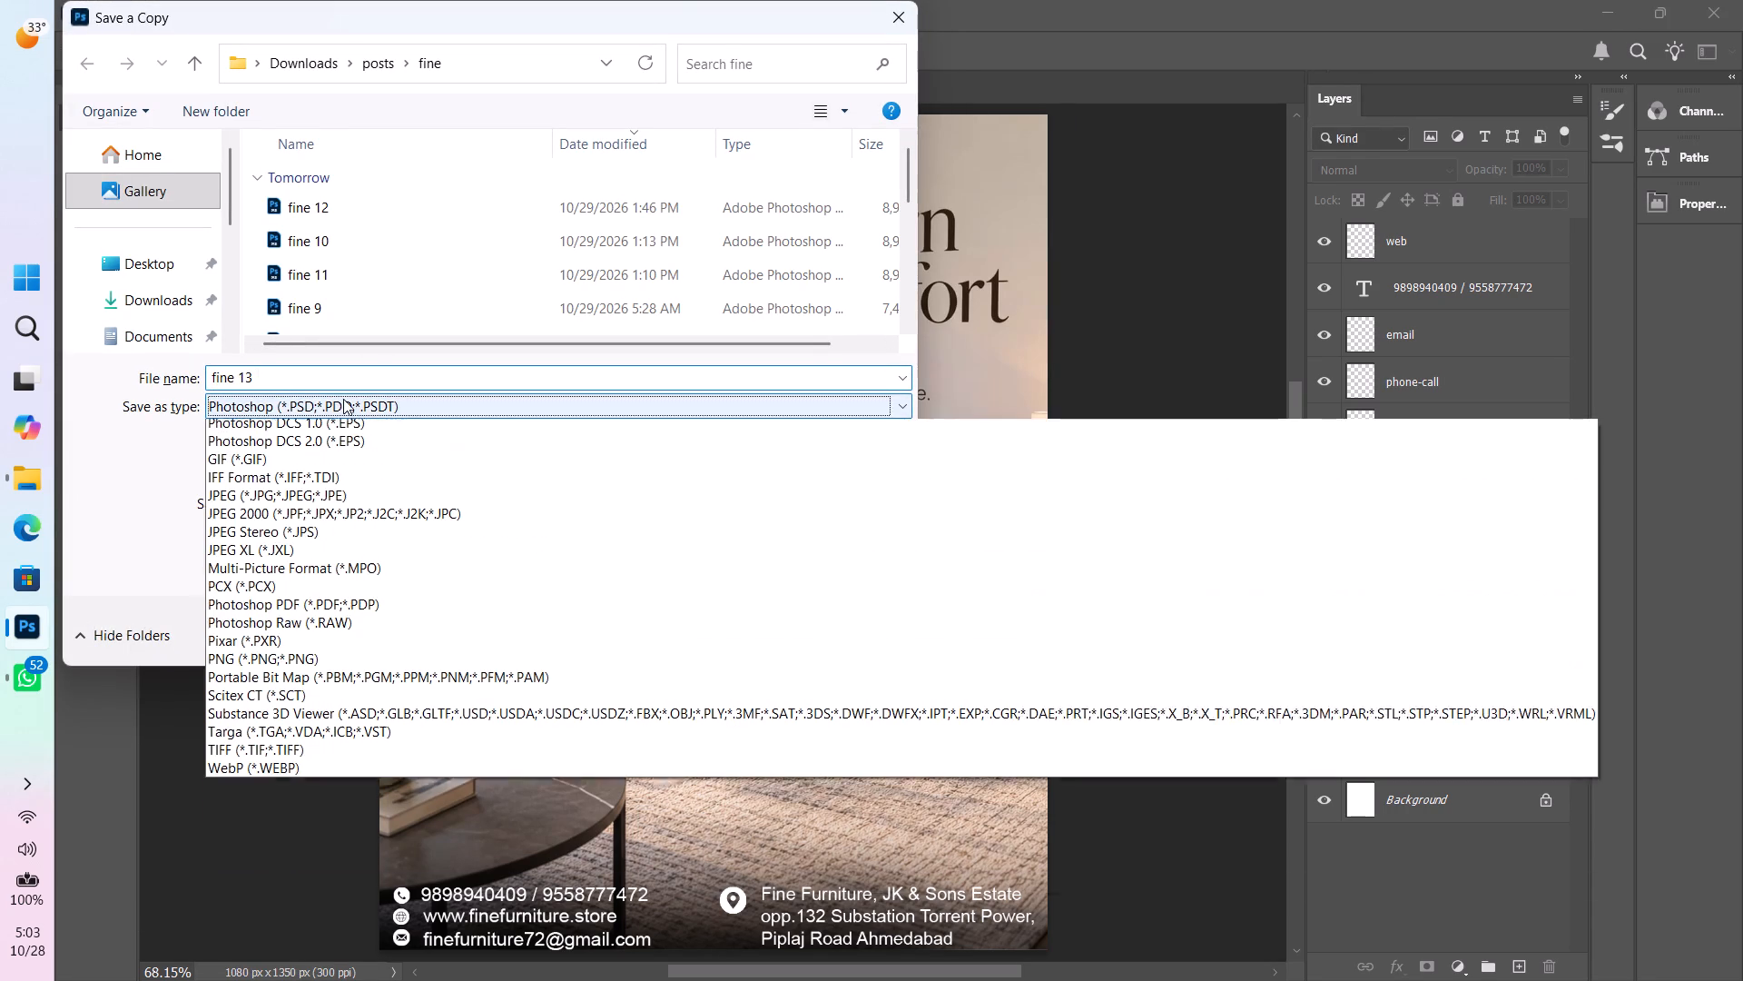
{"action": "left_click", "coordinate": [392, 619]}
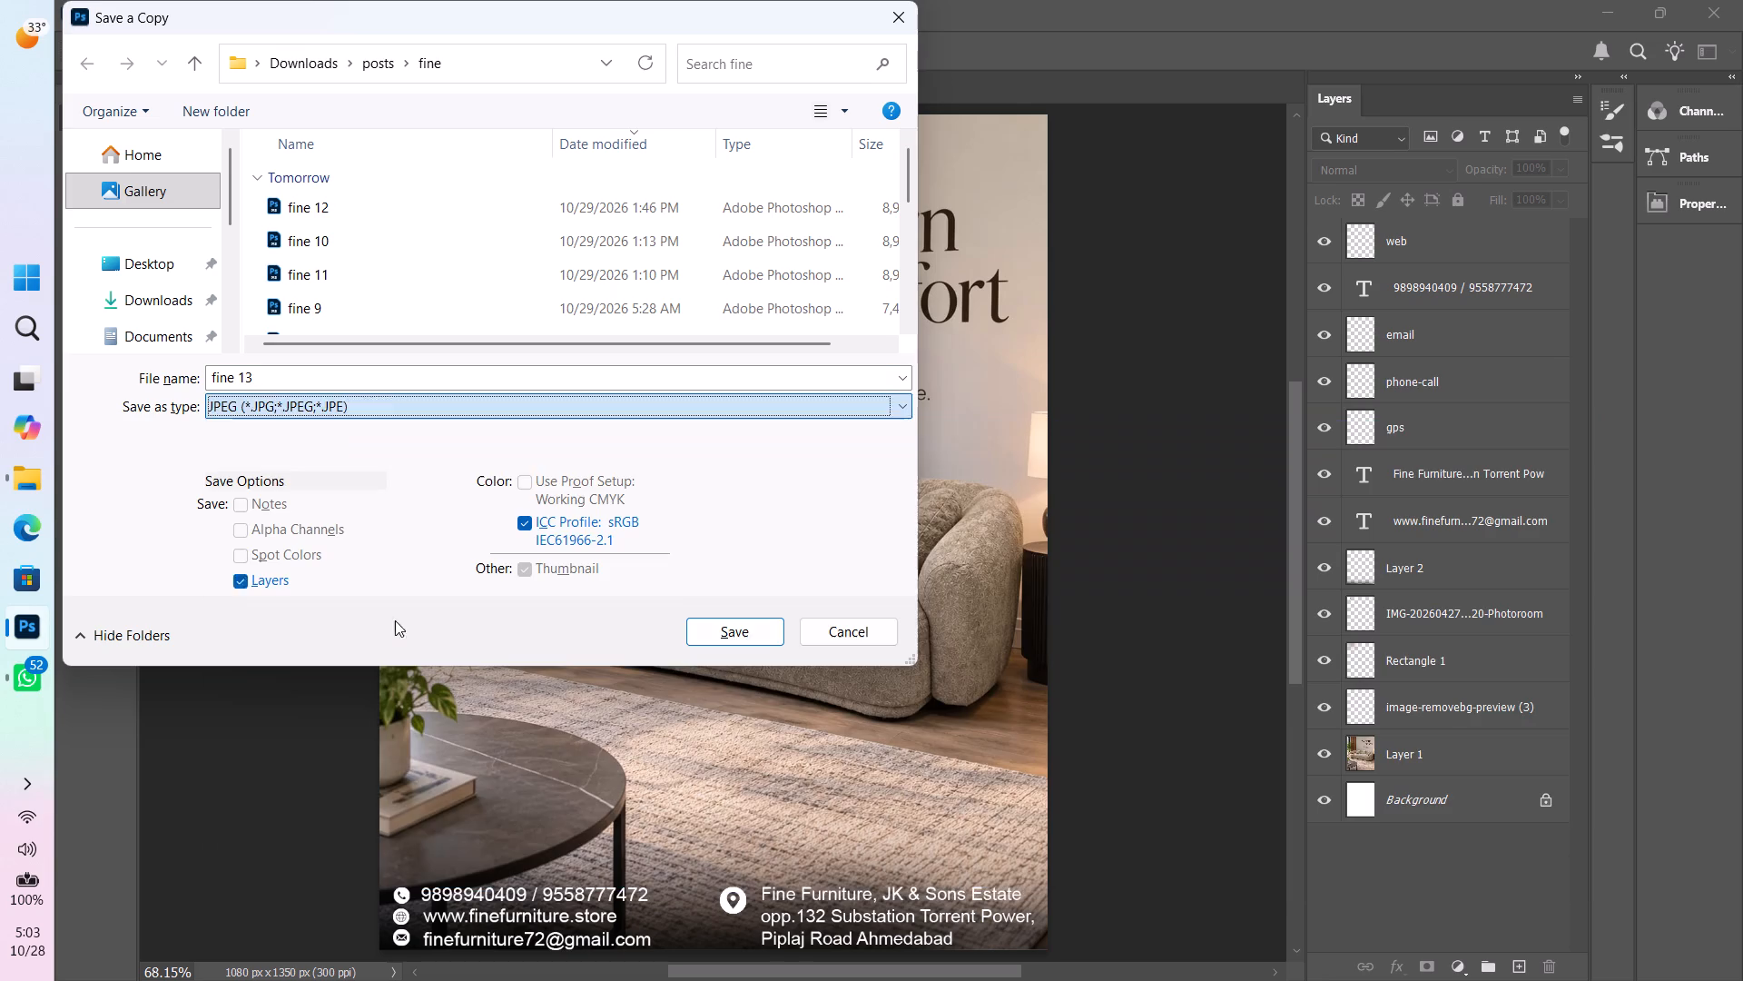
{"action": "left_click", "coordinate": [754, 628]}
{"action": "left_click", "coordinate": [1018, 213]}
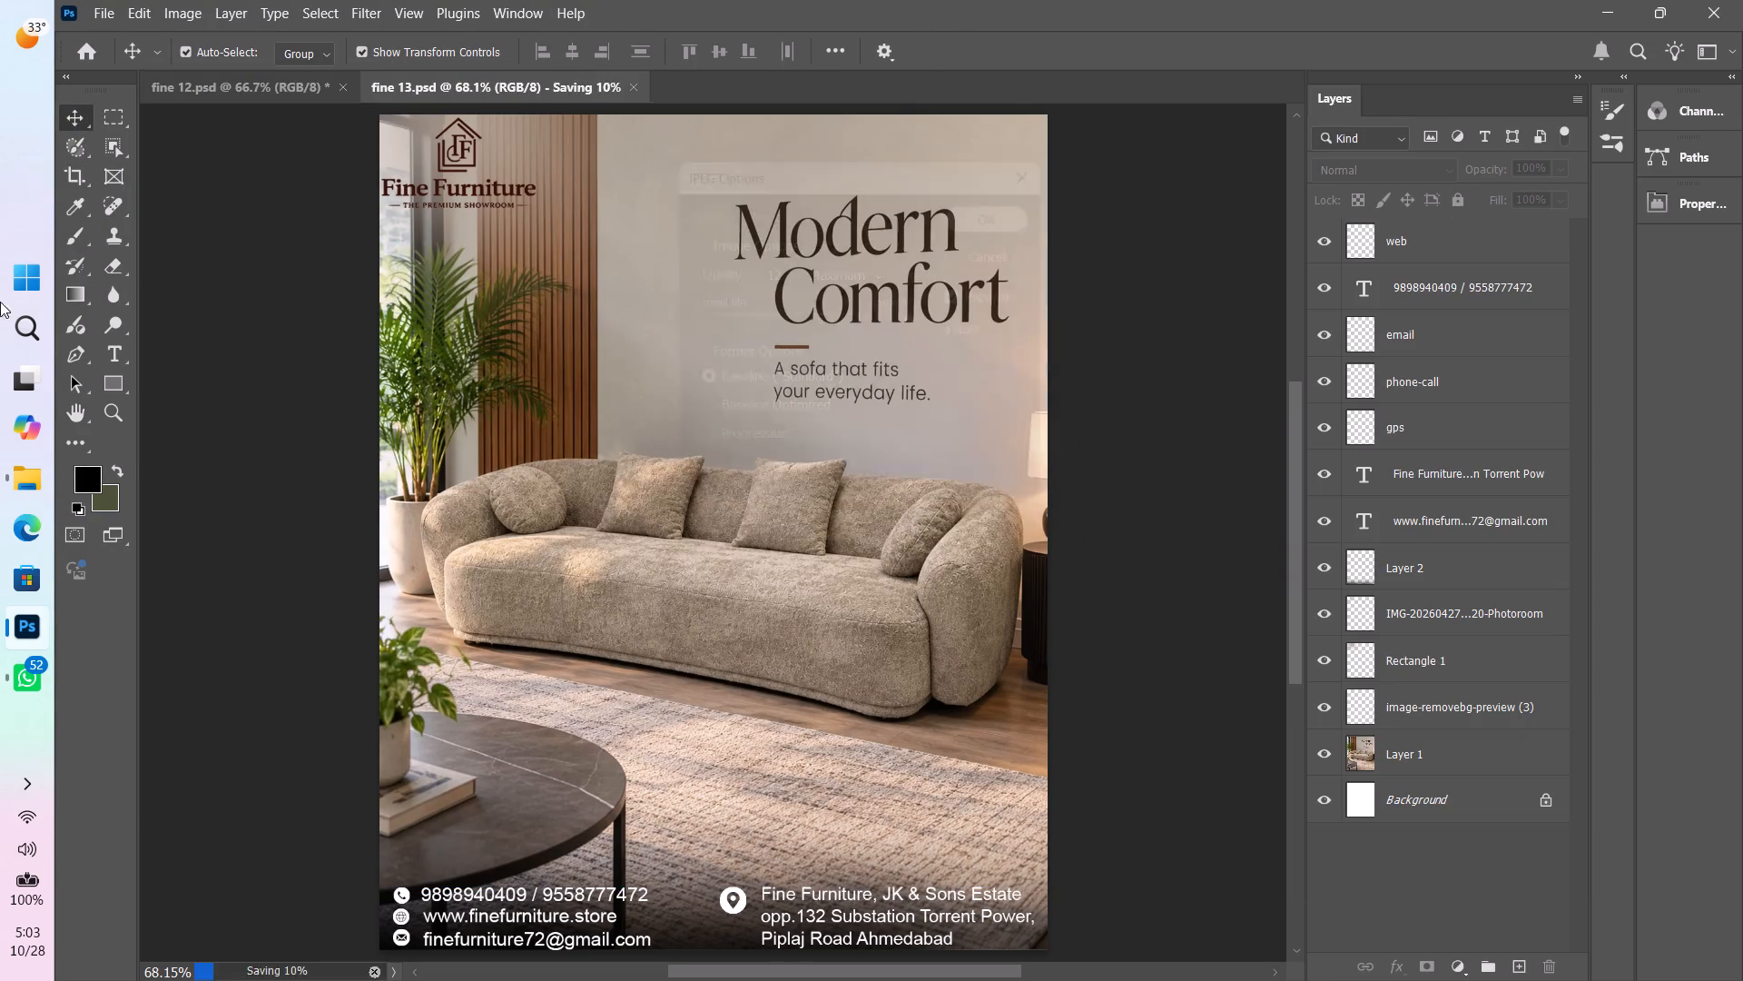
Switch to File Explorer and copy the fine 13 JPEG image from the fine folder.
{"action": "left_click", "coordinate": [2, 471]}
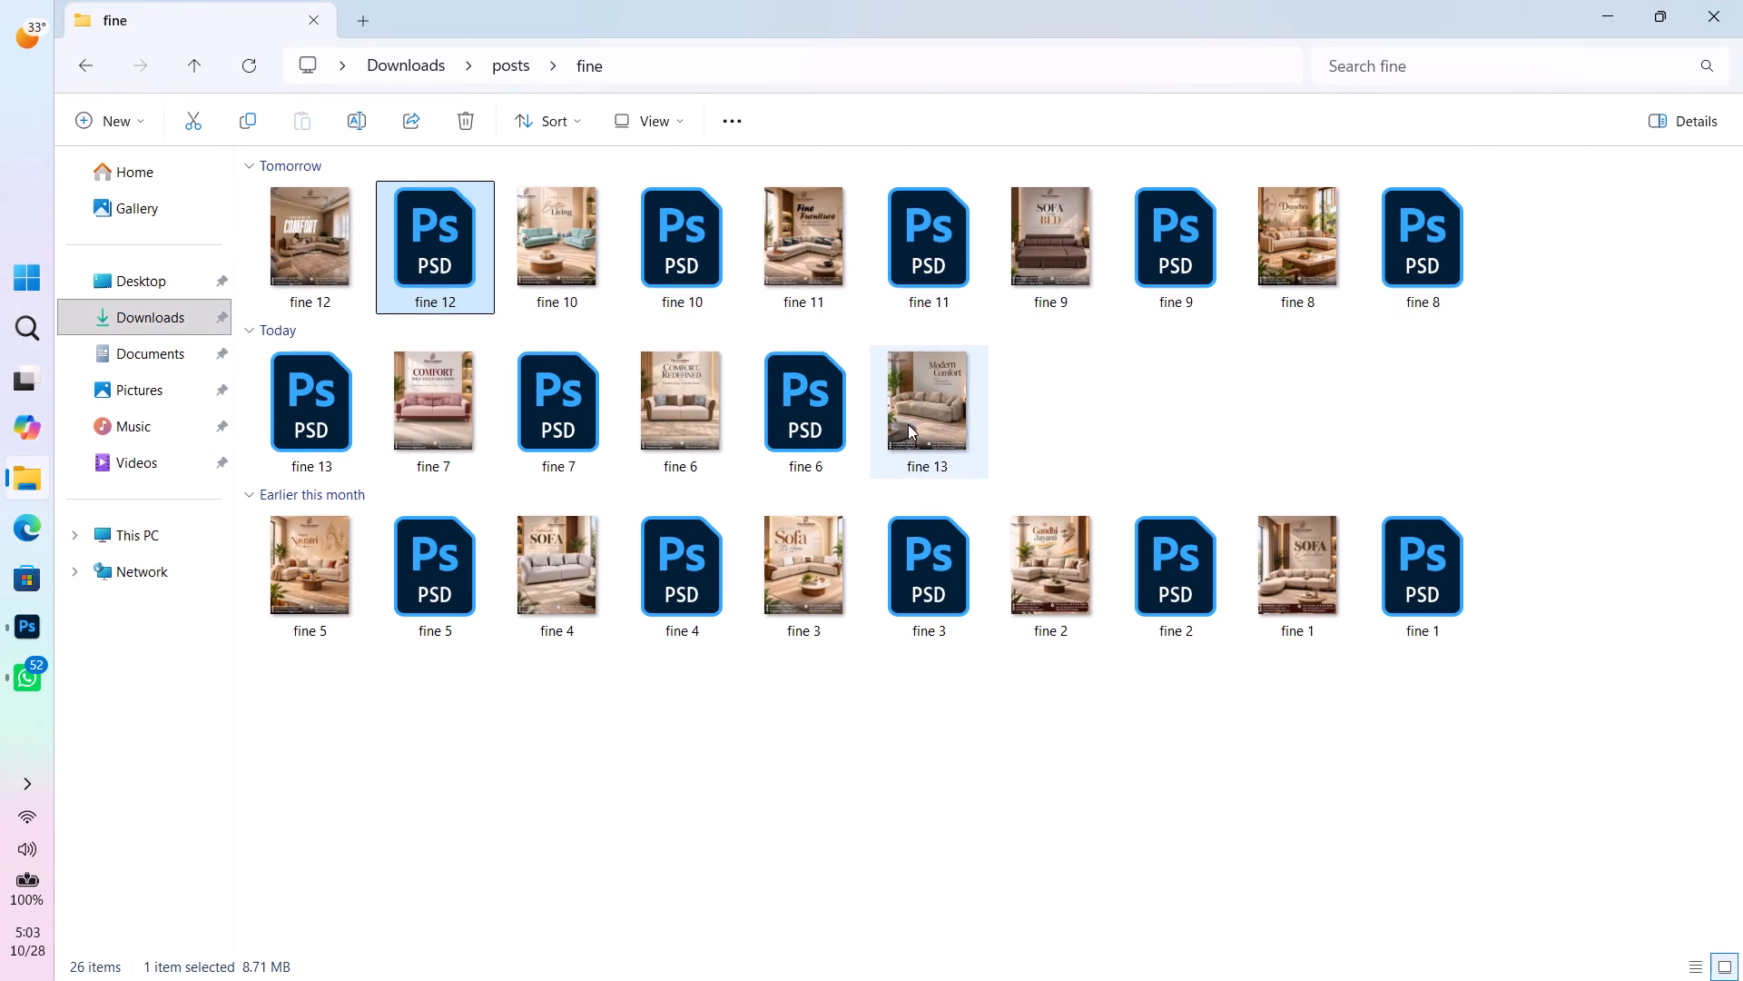
{"action": "left_click", "coordinate": [956, 448]}
{"action": "key", "text": "ctrl+c"}
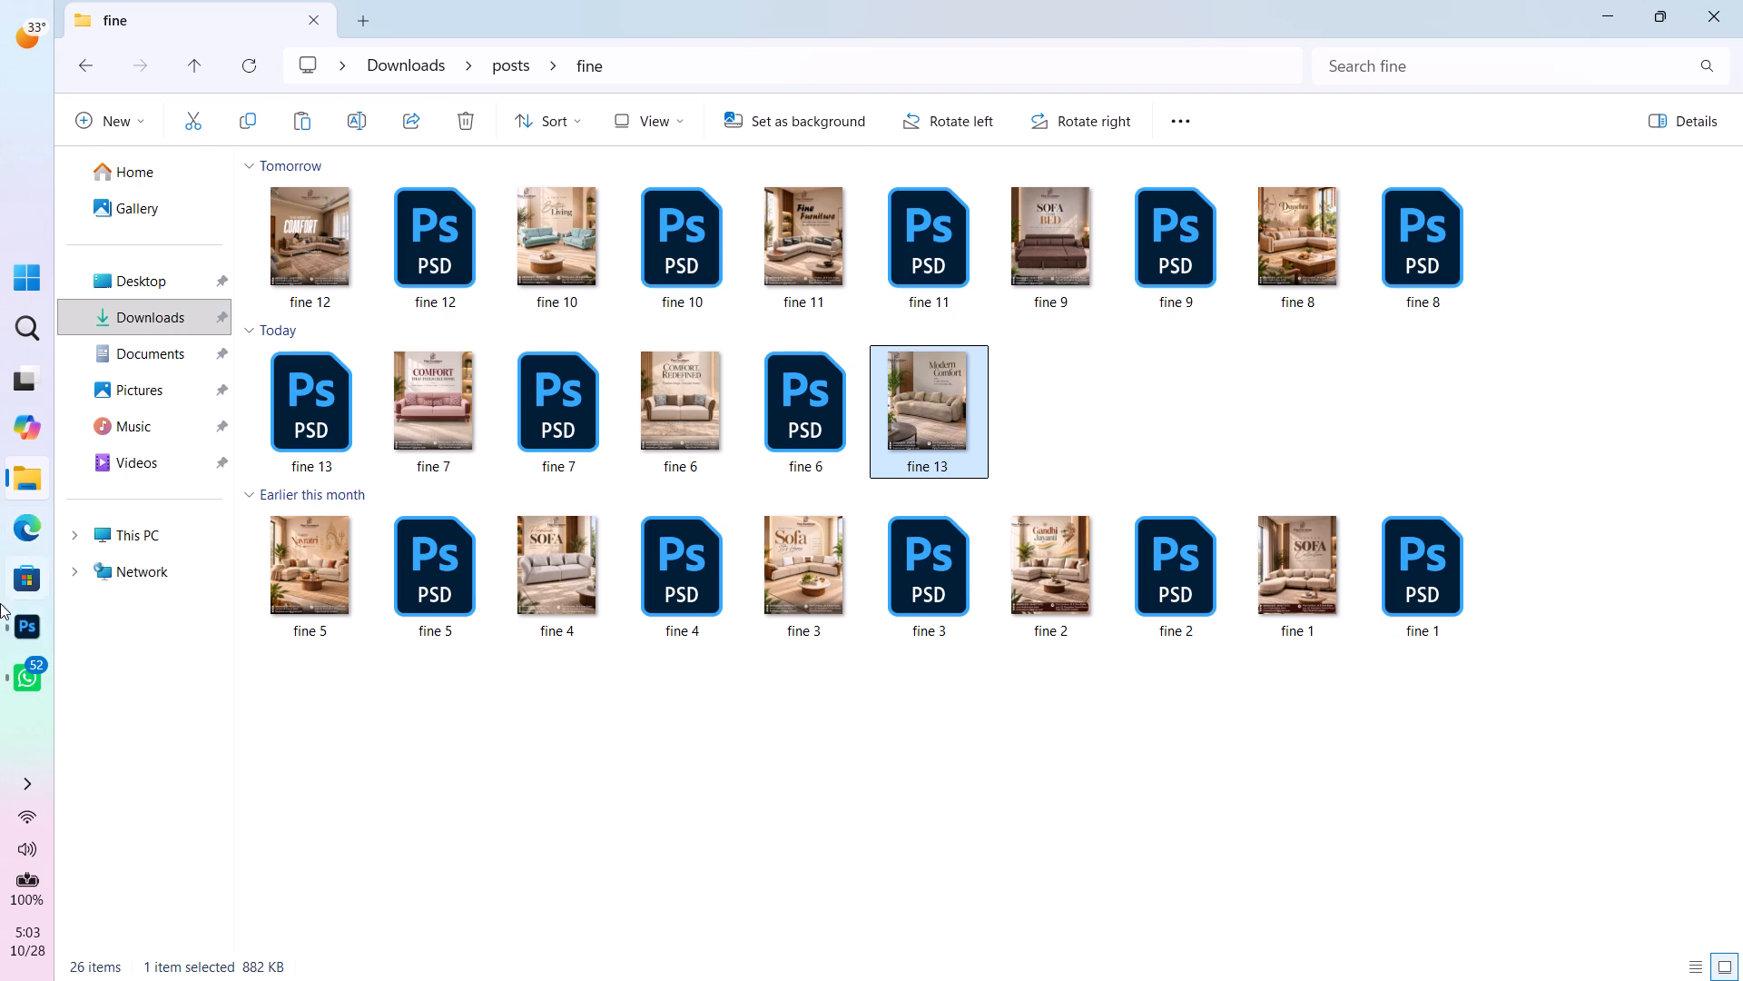
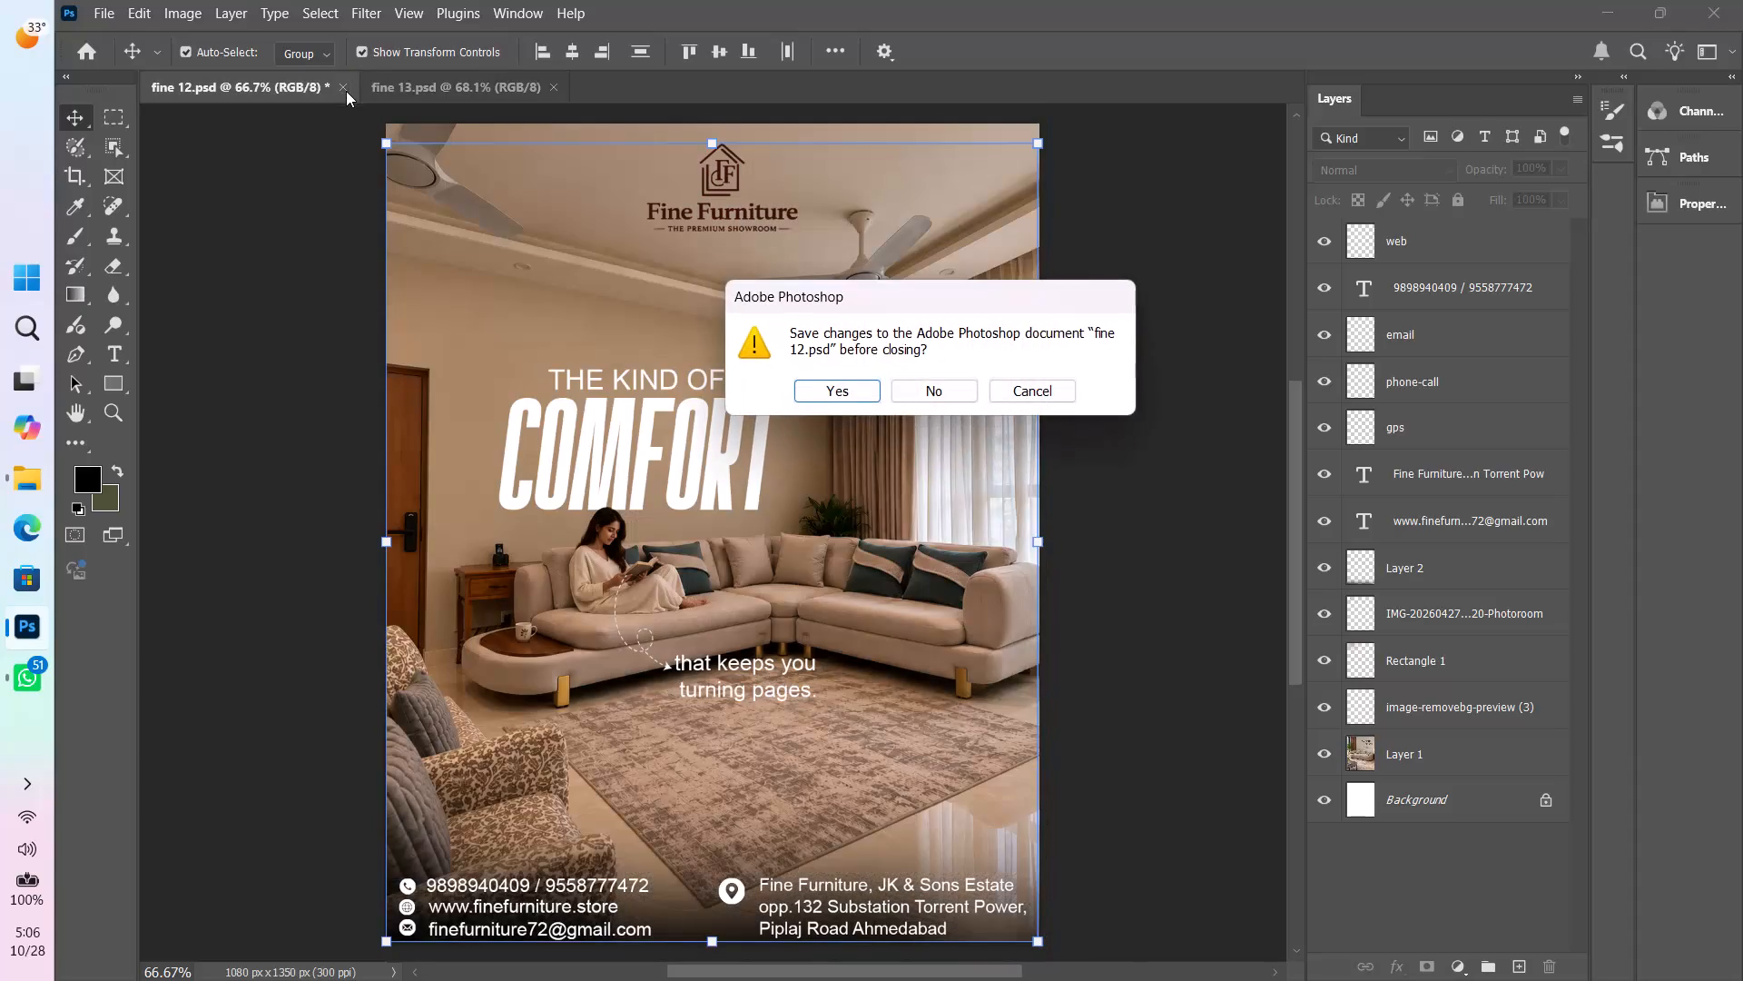
Close fine 12.psd without saving its changes, and close fine 13.psd as well.
{"action": "left_click", "coordinate": [973, 393]}
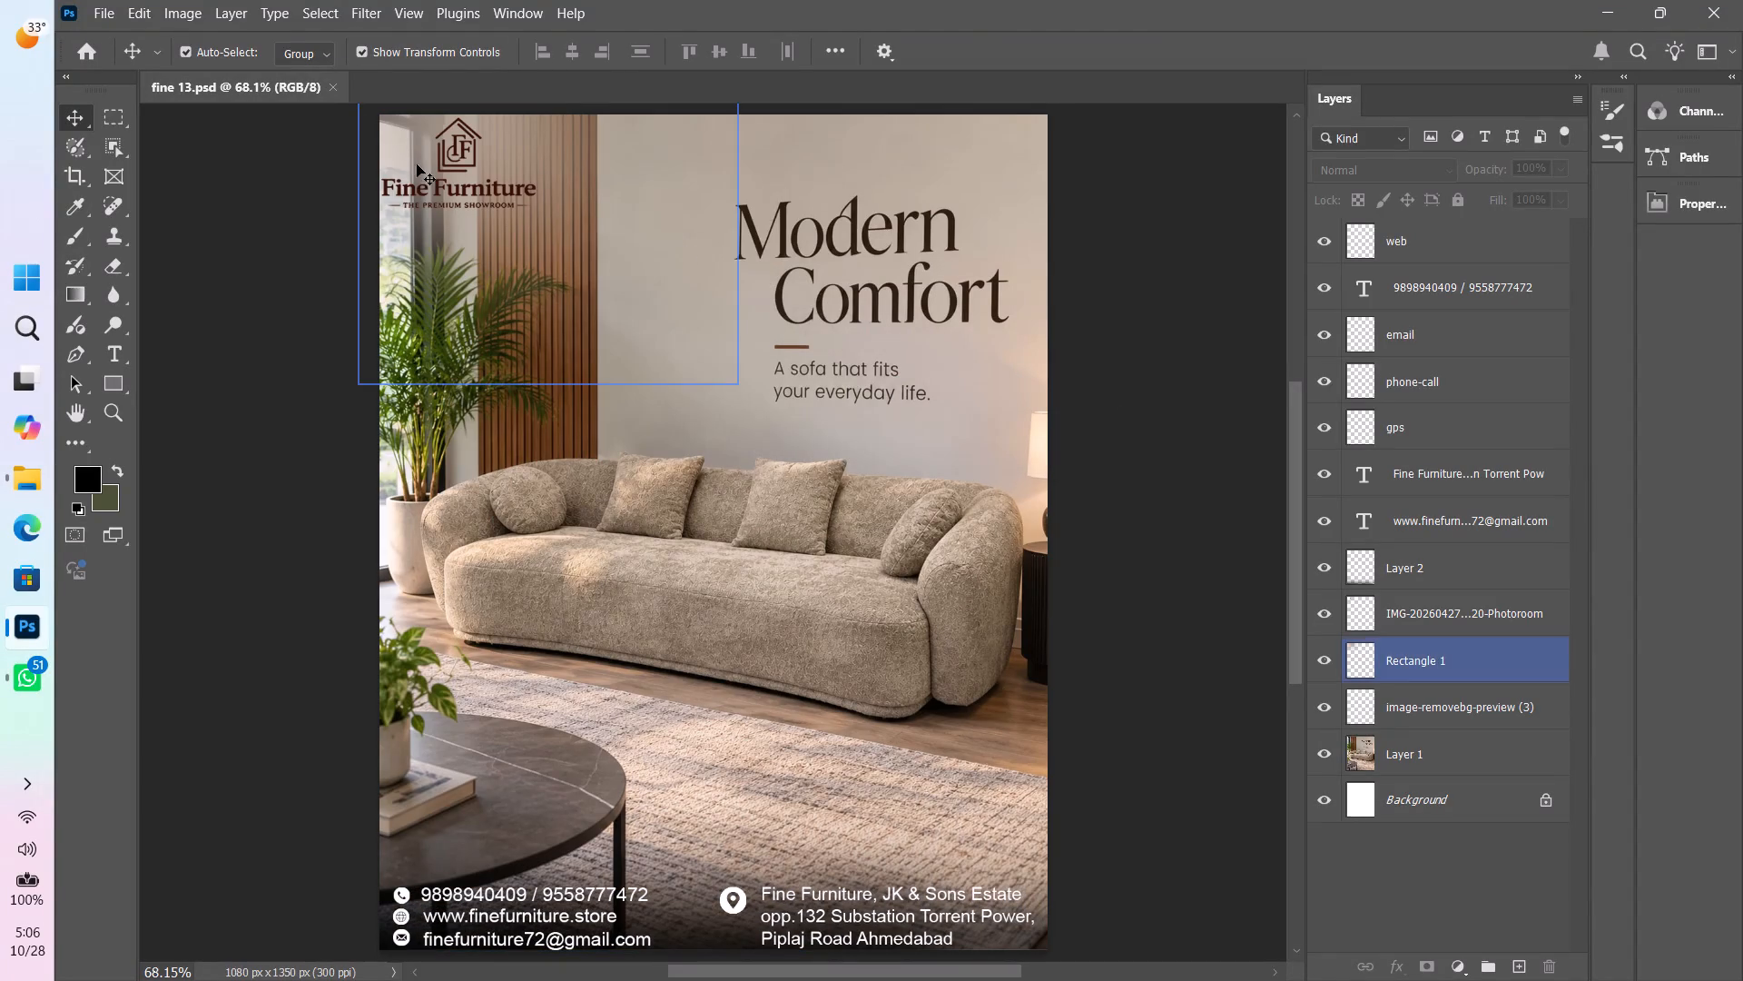
{"action": "left_click", "coordinate": [340, 90]}
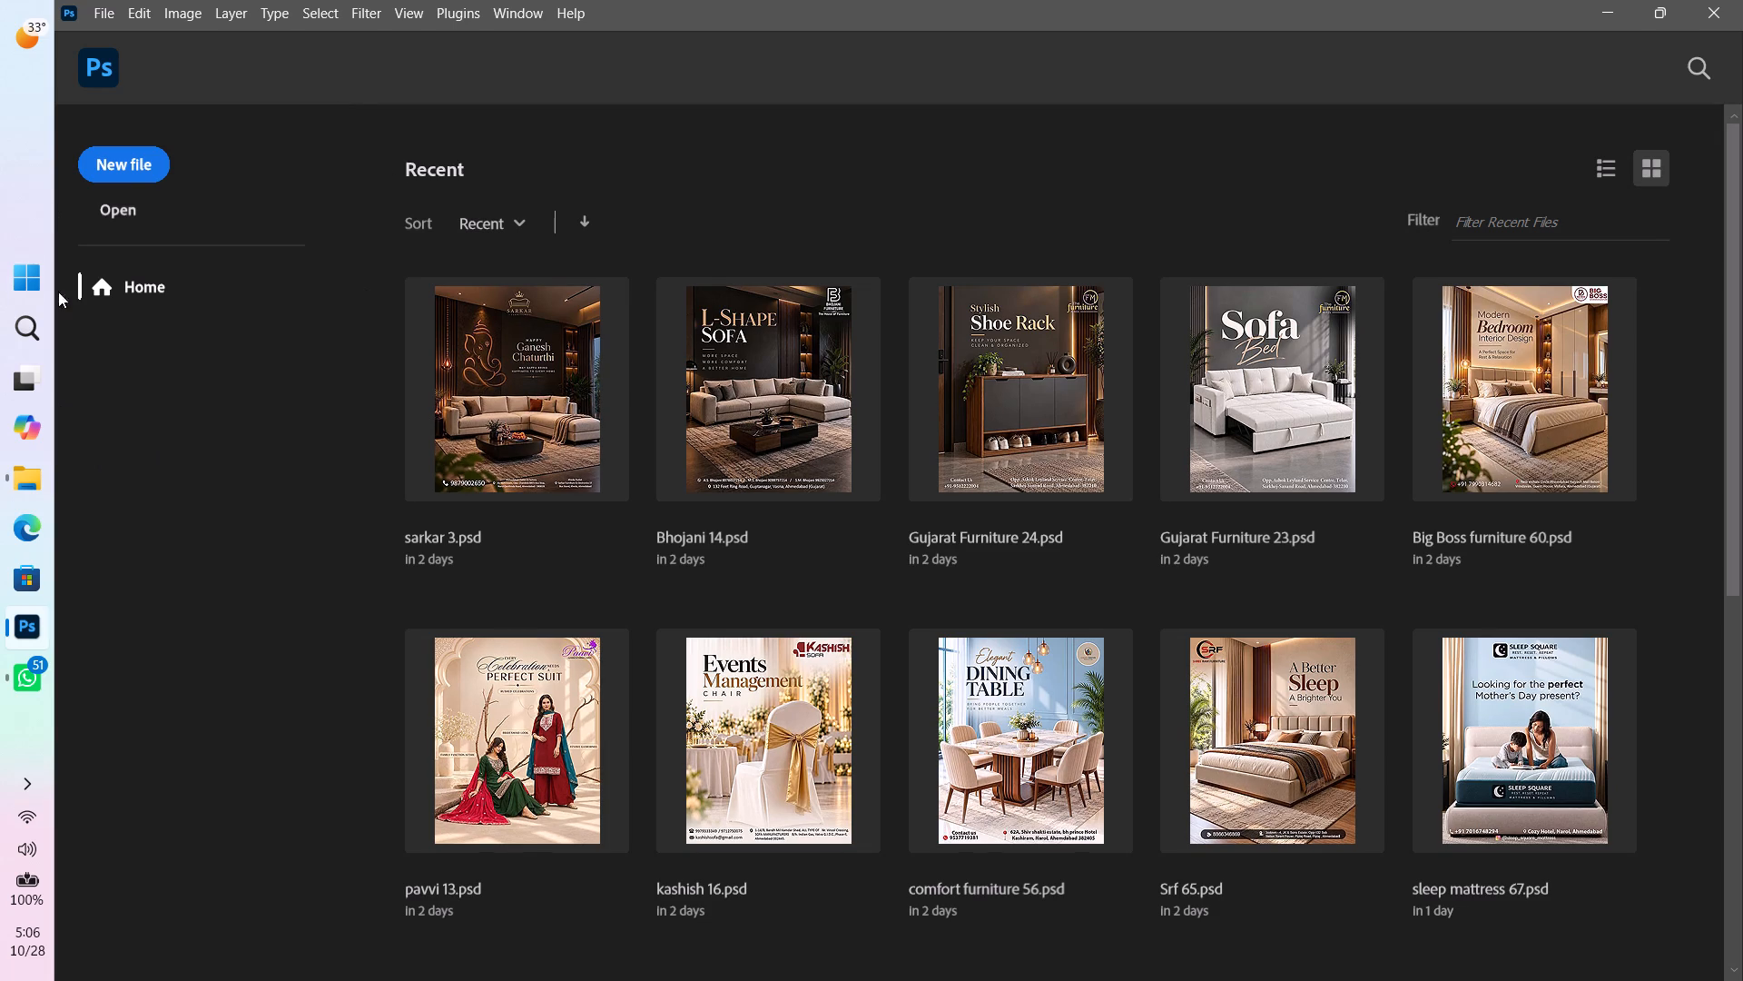
Open the Bhimani Furniture 63 Photoshop file from Downloads > posts > Bhimani Furniture using File Explorer.
{"action": "left_click", "coordinate": [5, 479]}
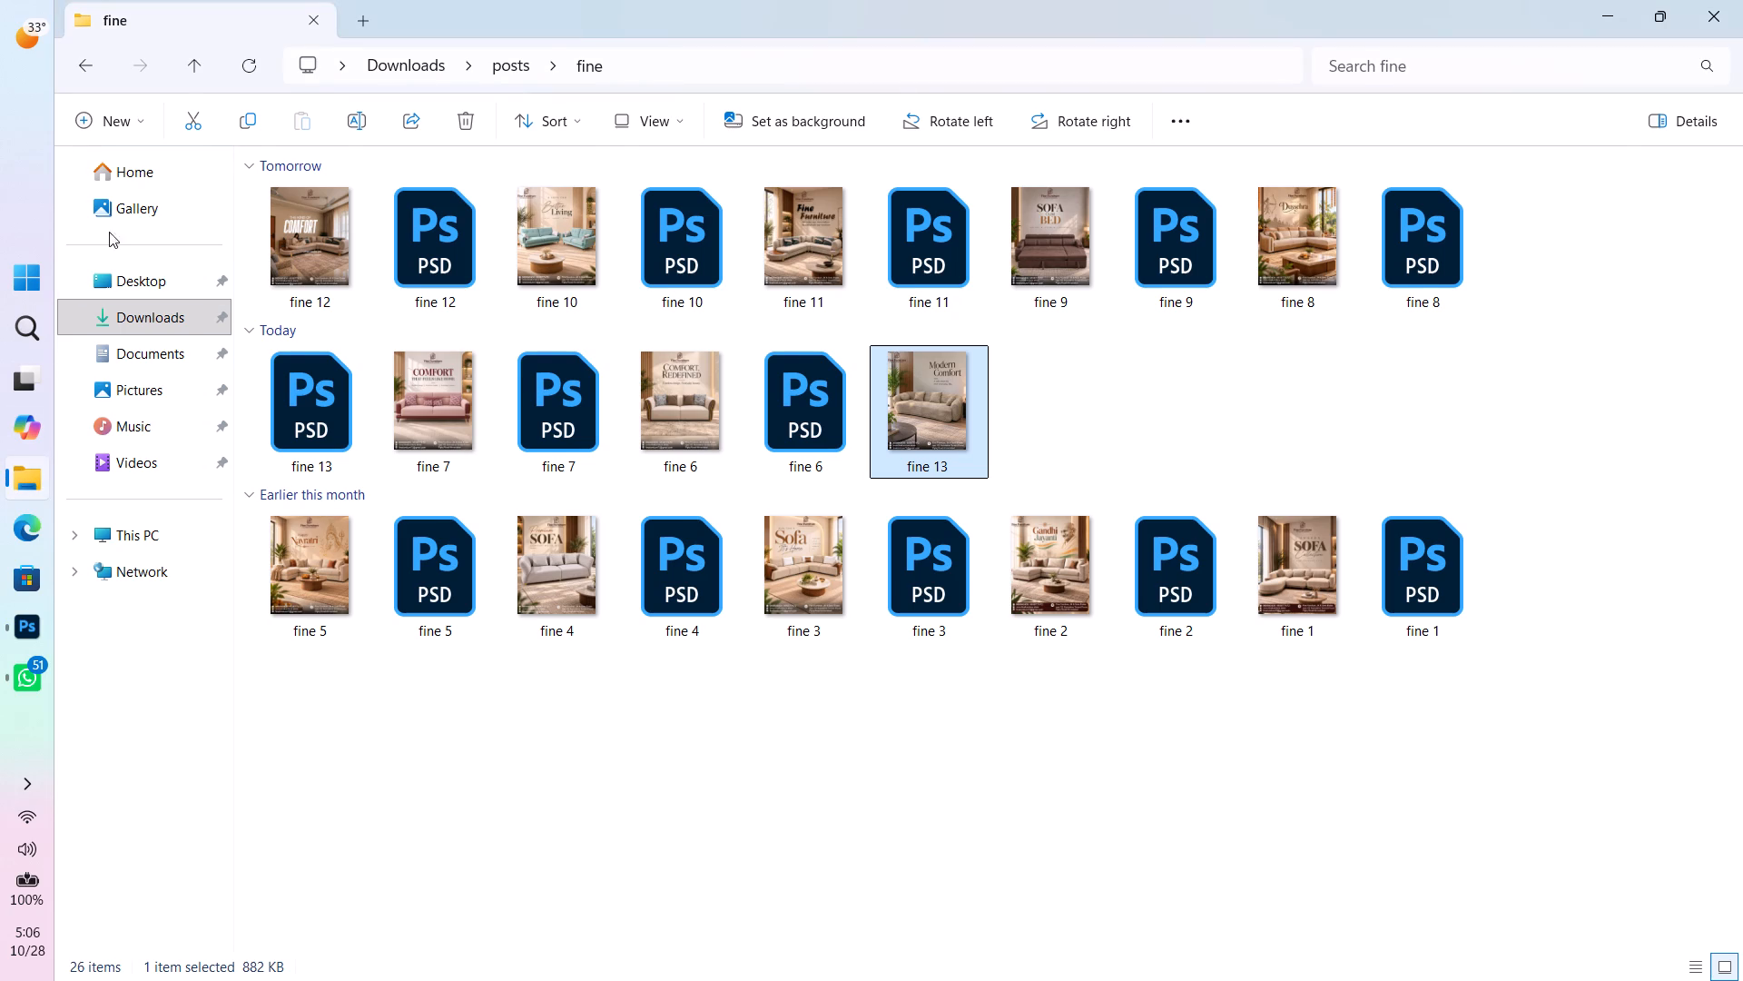
{"action": "left_click", "coordinate": [186, 86]}
{"action": "left_click", "coordinate": [192, 74]}
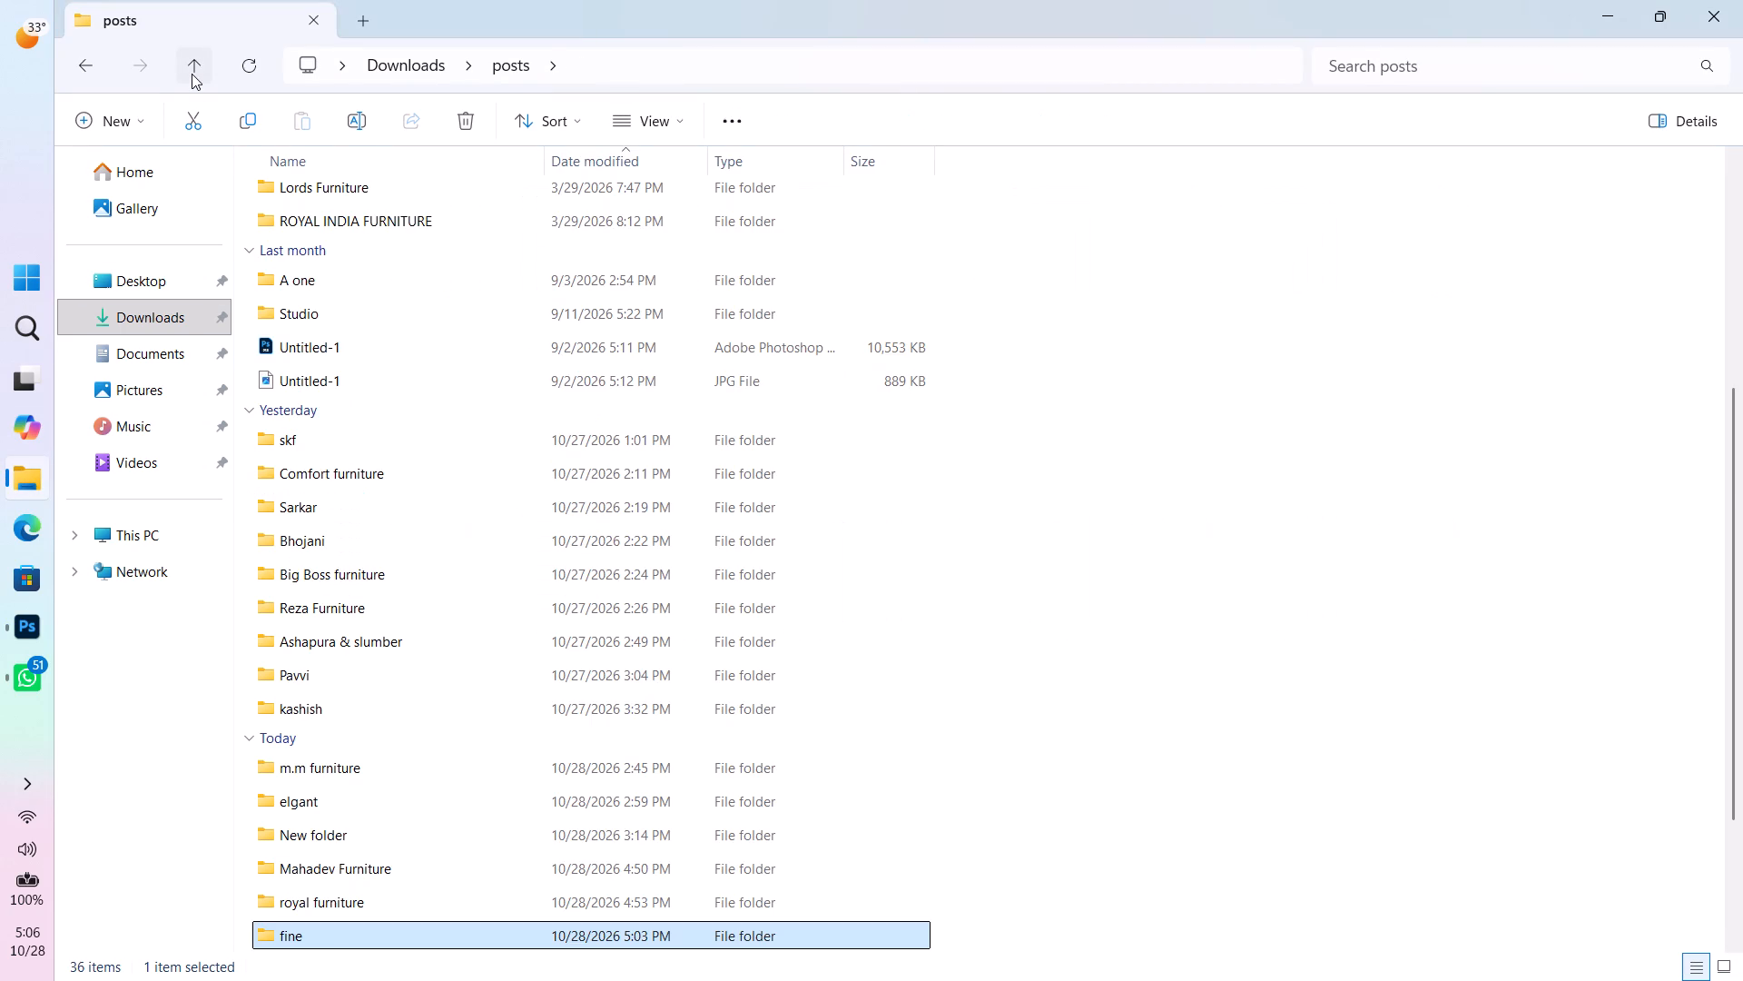
{"action": "key", "text": "b"}
{"action": "key", "text": "Return"}
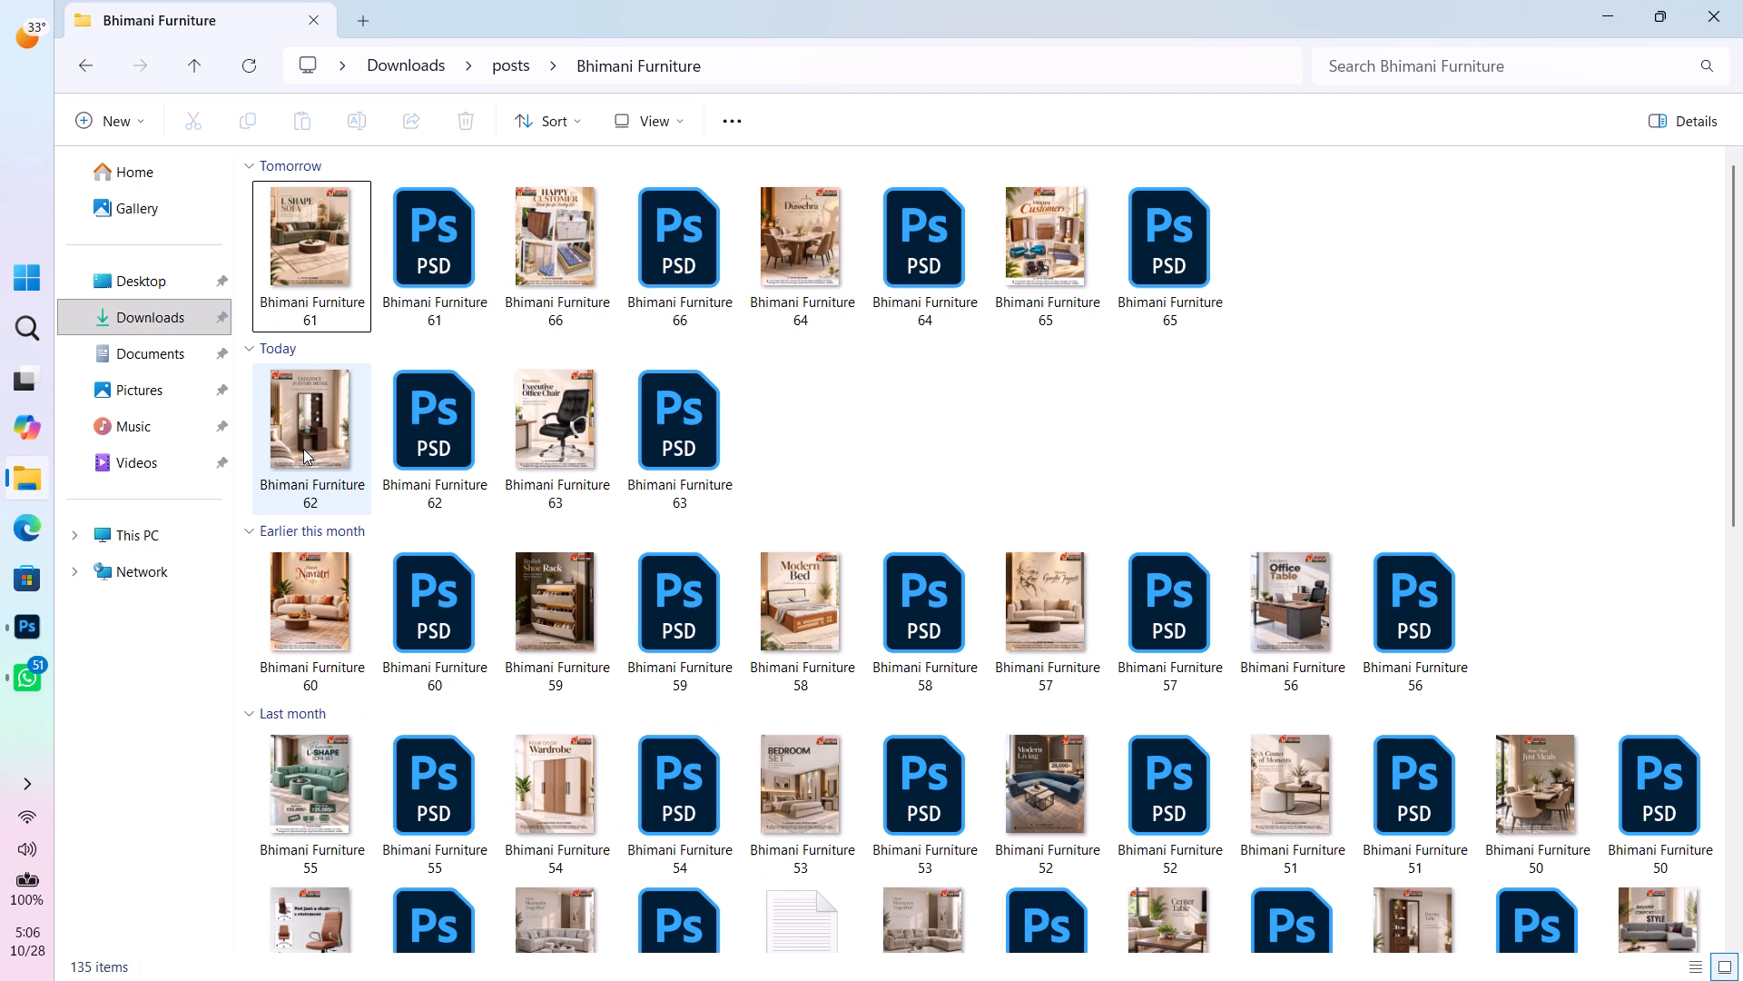
{"action": "double_click", "coordinate": [685, 416]}
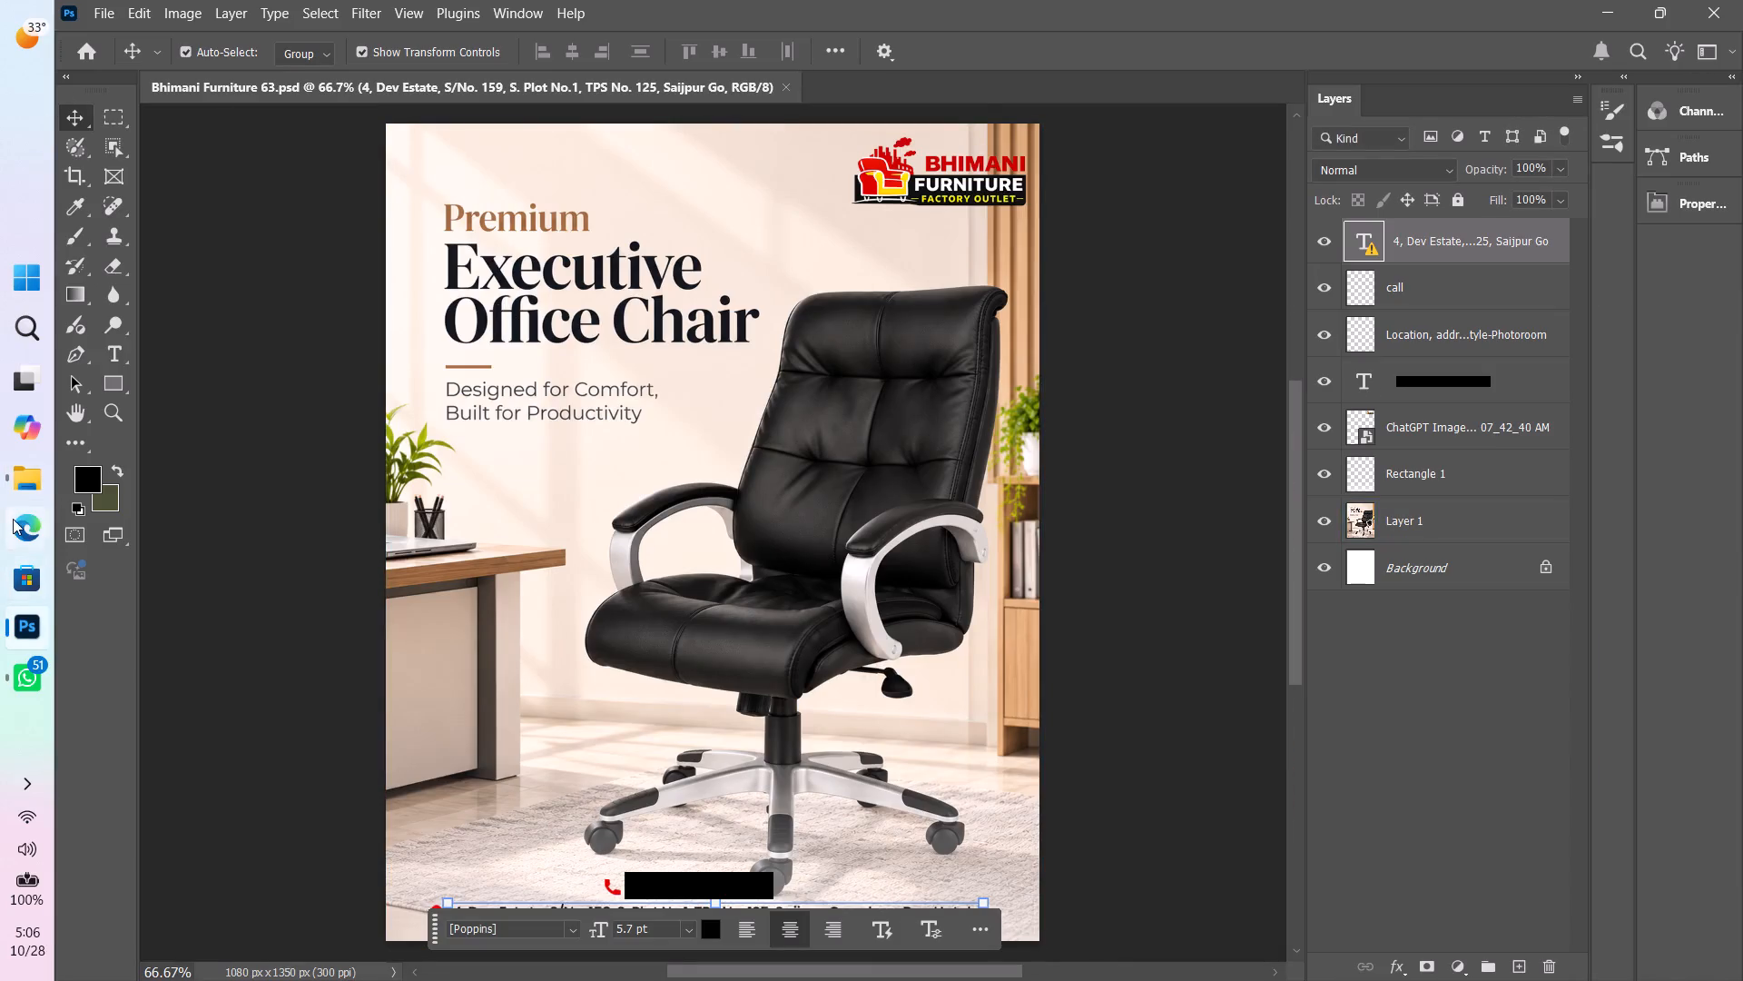
Switch back to the Bhimani Furniture folder in File Explorer.
{"action": "left_click", "coordinate": [12, 495]}
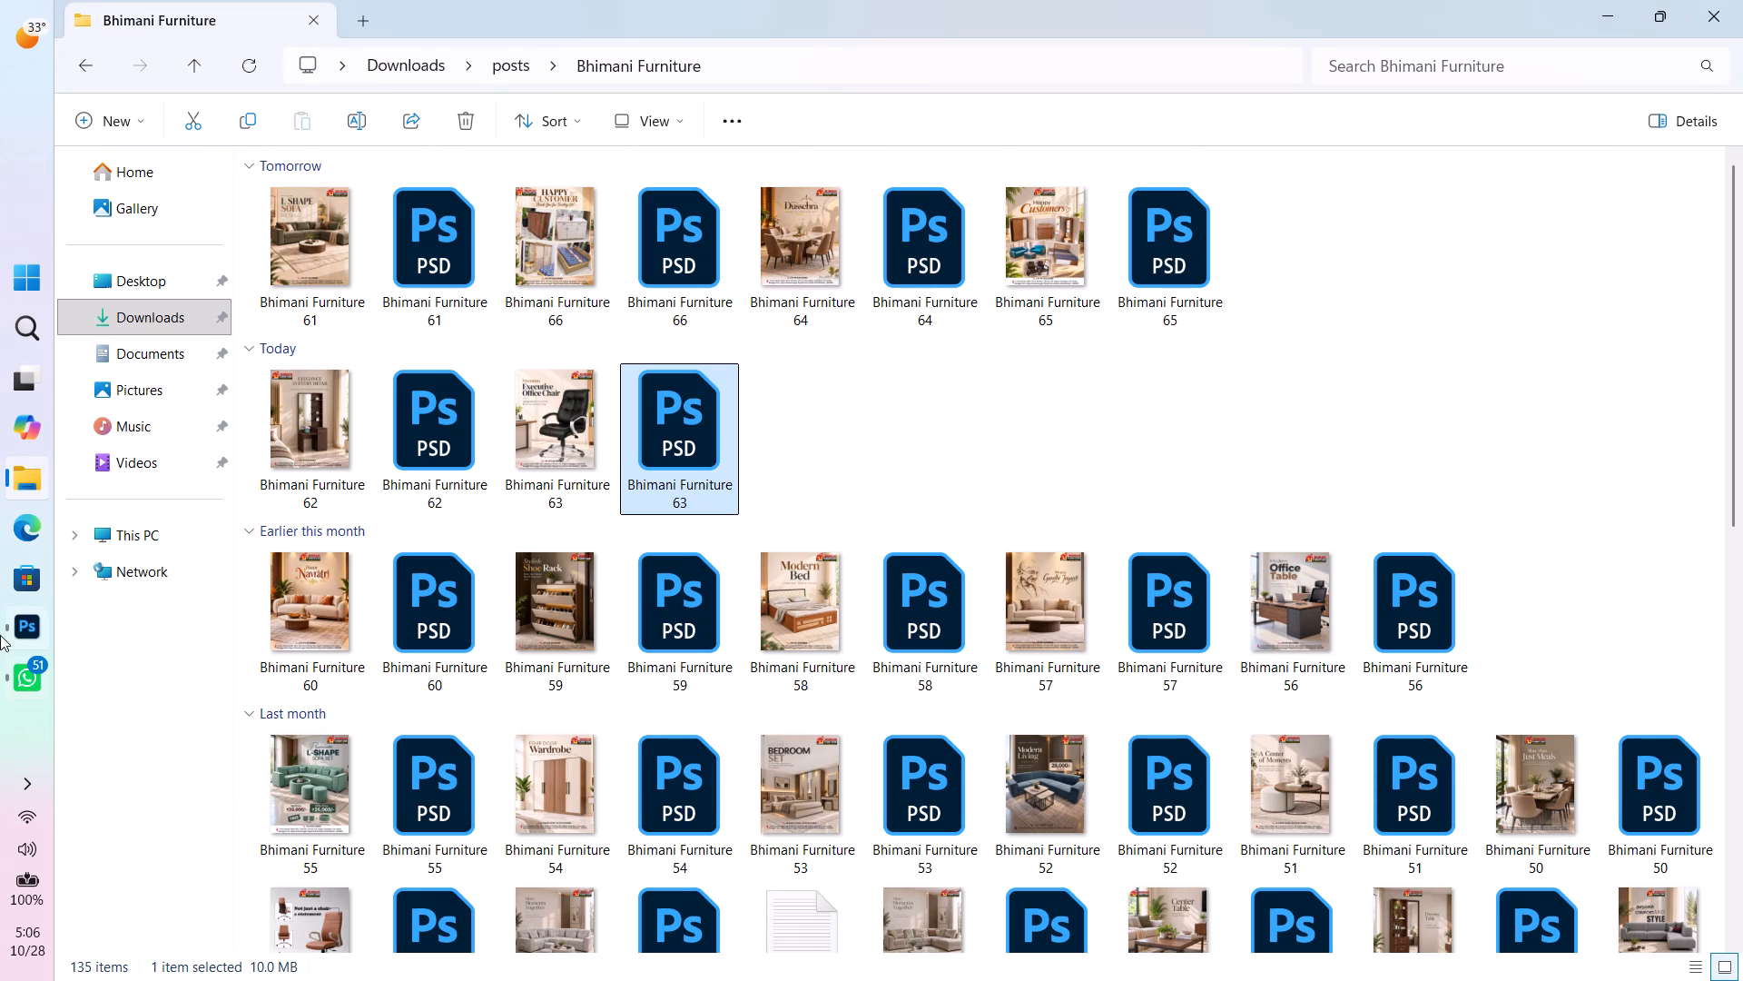
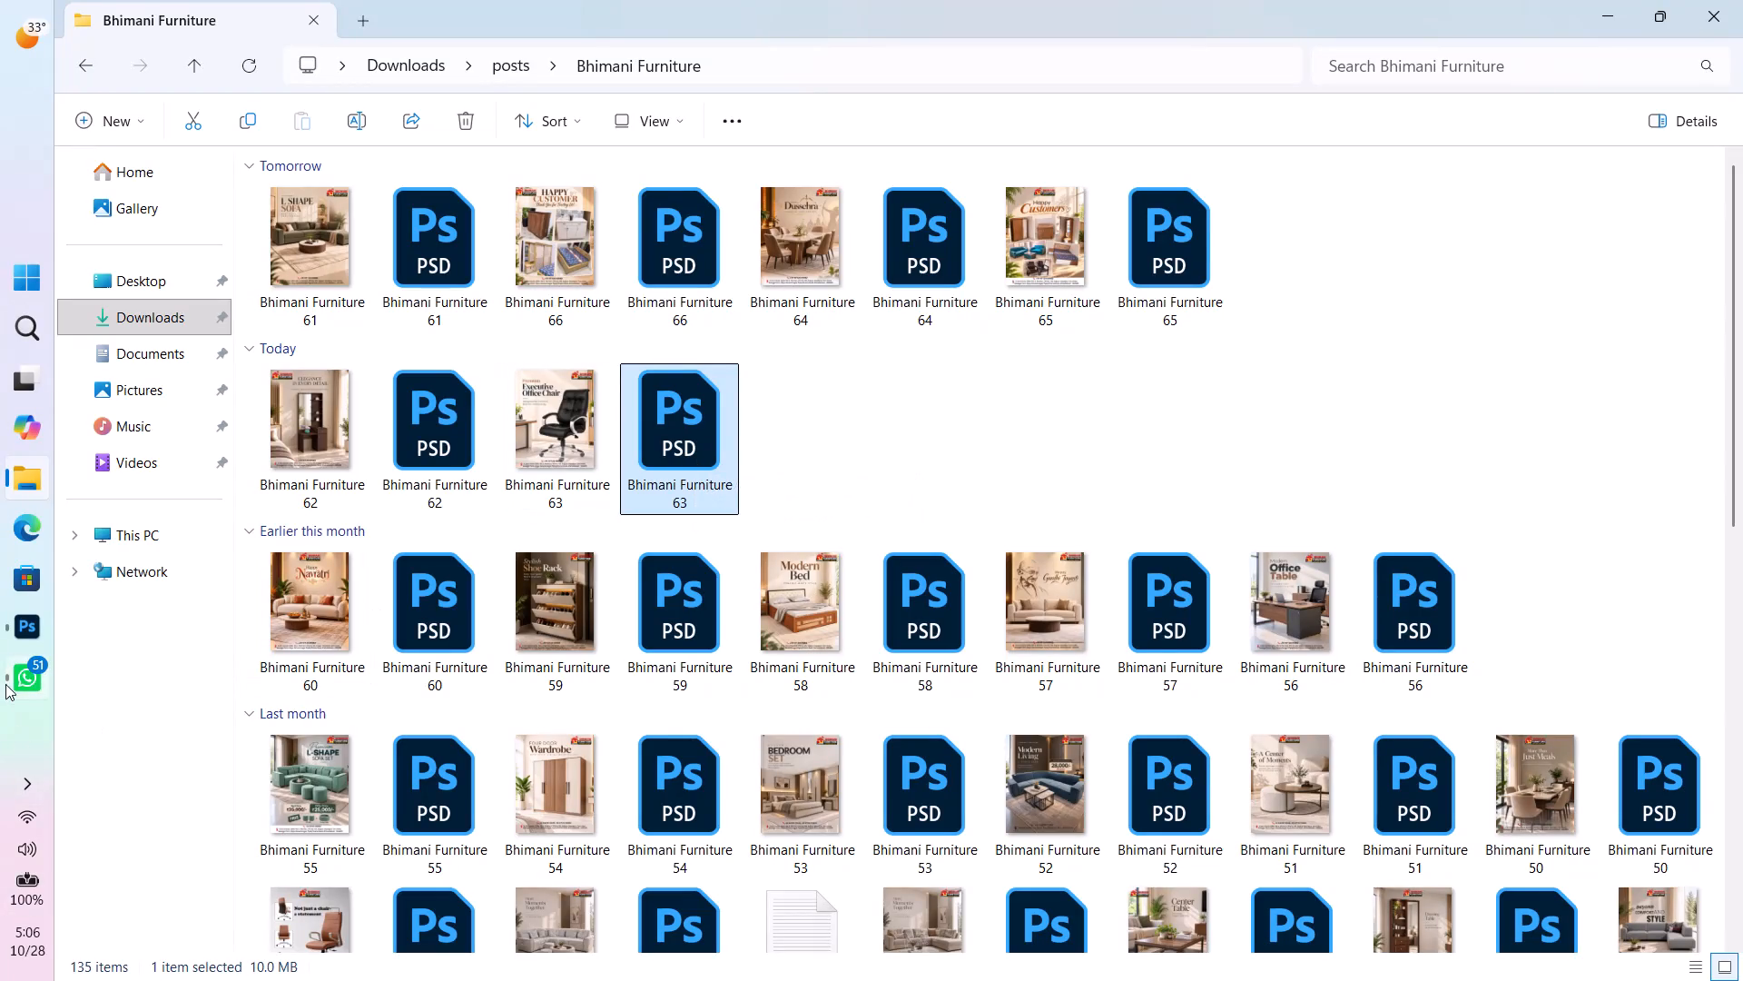
Switch to Photoshop and create a new document from the recent 1080 x 1350 px, 300 ppi preset.
{"action": "left_click", "coordinate": [0, 636]}
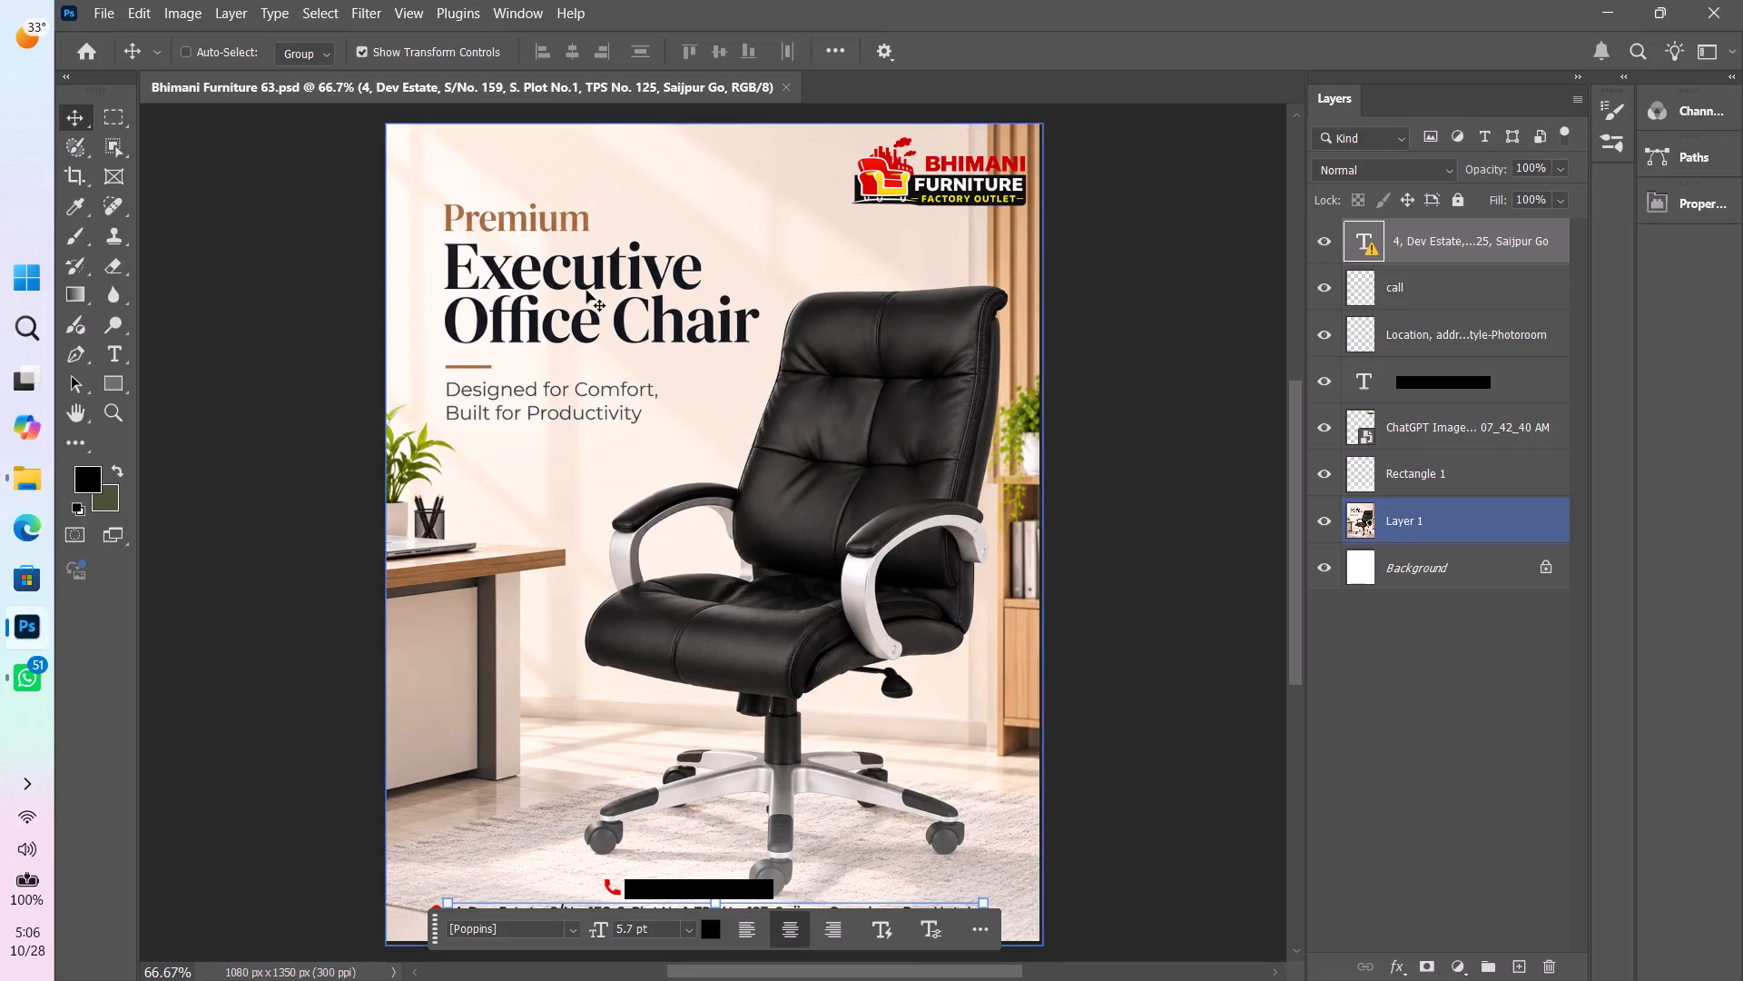
{"action": "key", "text": "ctrl+n"}
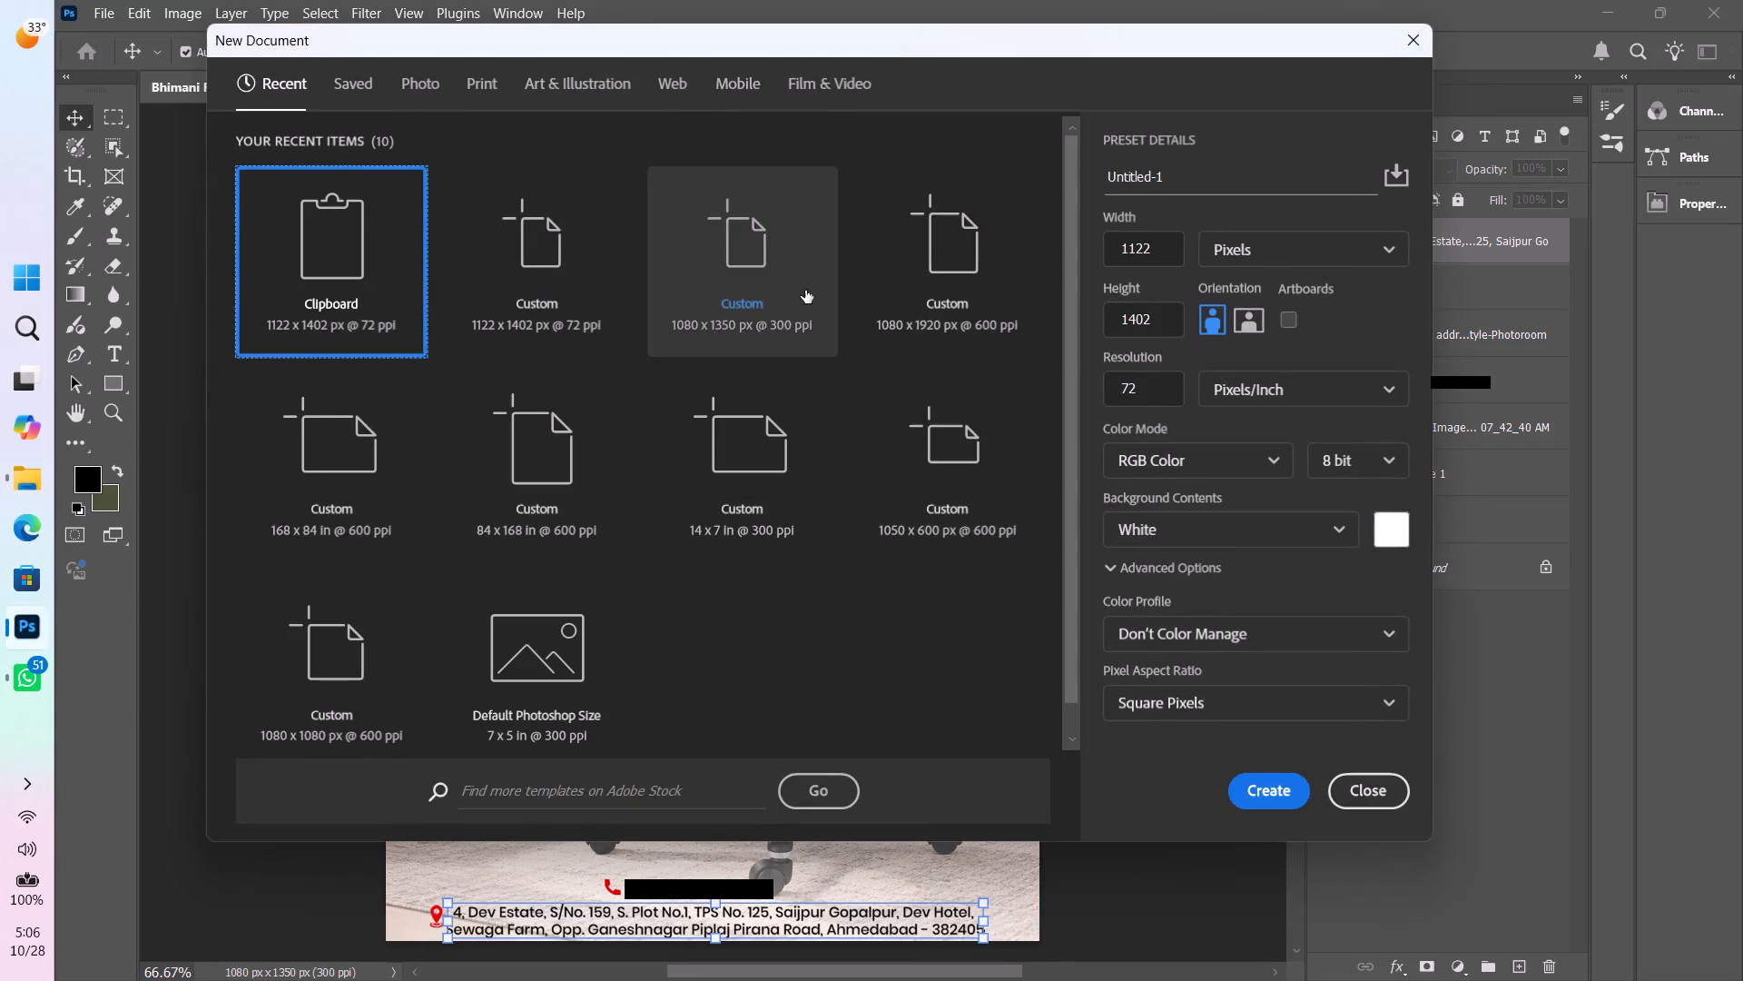
{"action": "left_click", "coordinate": [795, 281]}
{"action": "left_click", "coordinate": [1266, 795]}
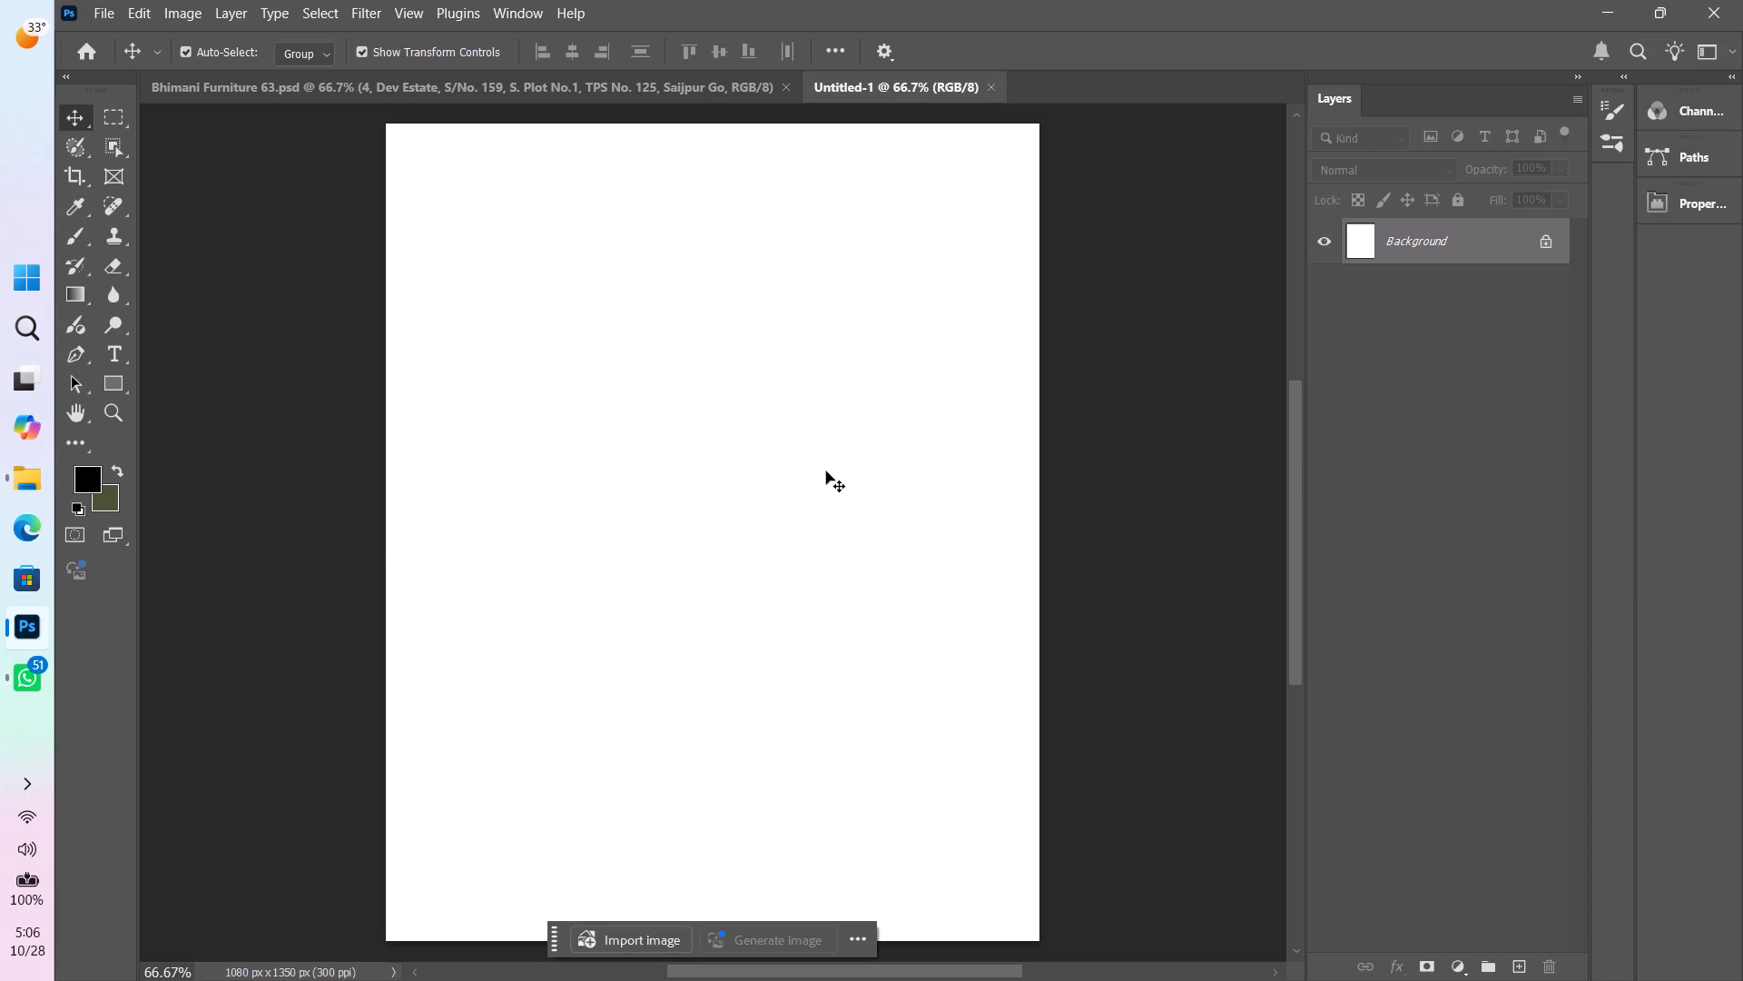
Paste the copied bedroom wardrobe image and scale it proportionally to about 96.5% to match the canvas width.
{"action": "key", "text": "ctrl+v"}
{"action": "key", "text": "space"}
{"action": "key", "text": "space"}
{"action": "key", "text": "space"}
{"action": "key", "text": "space"}
{"action": "key", "text": "space"}
{"action": "left_click_drag", "start_coordinate": [960, 651], "coordinate": [959, 588]}
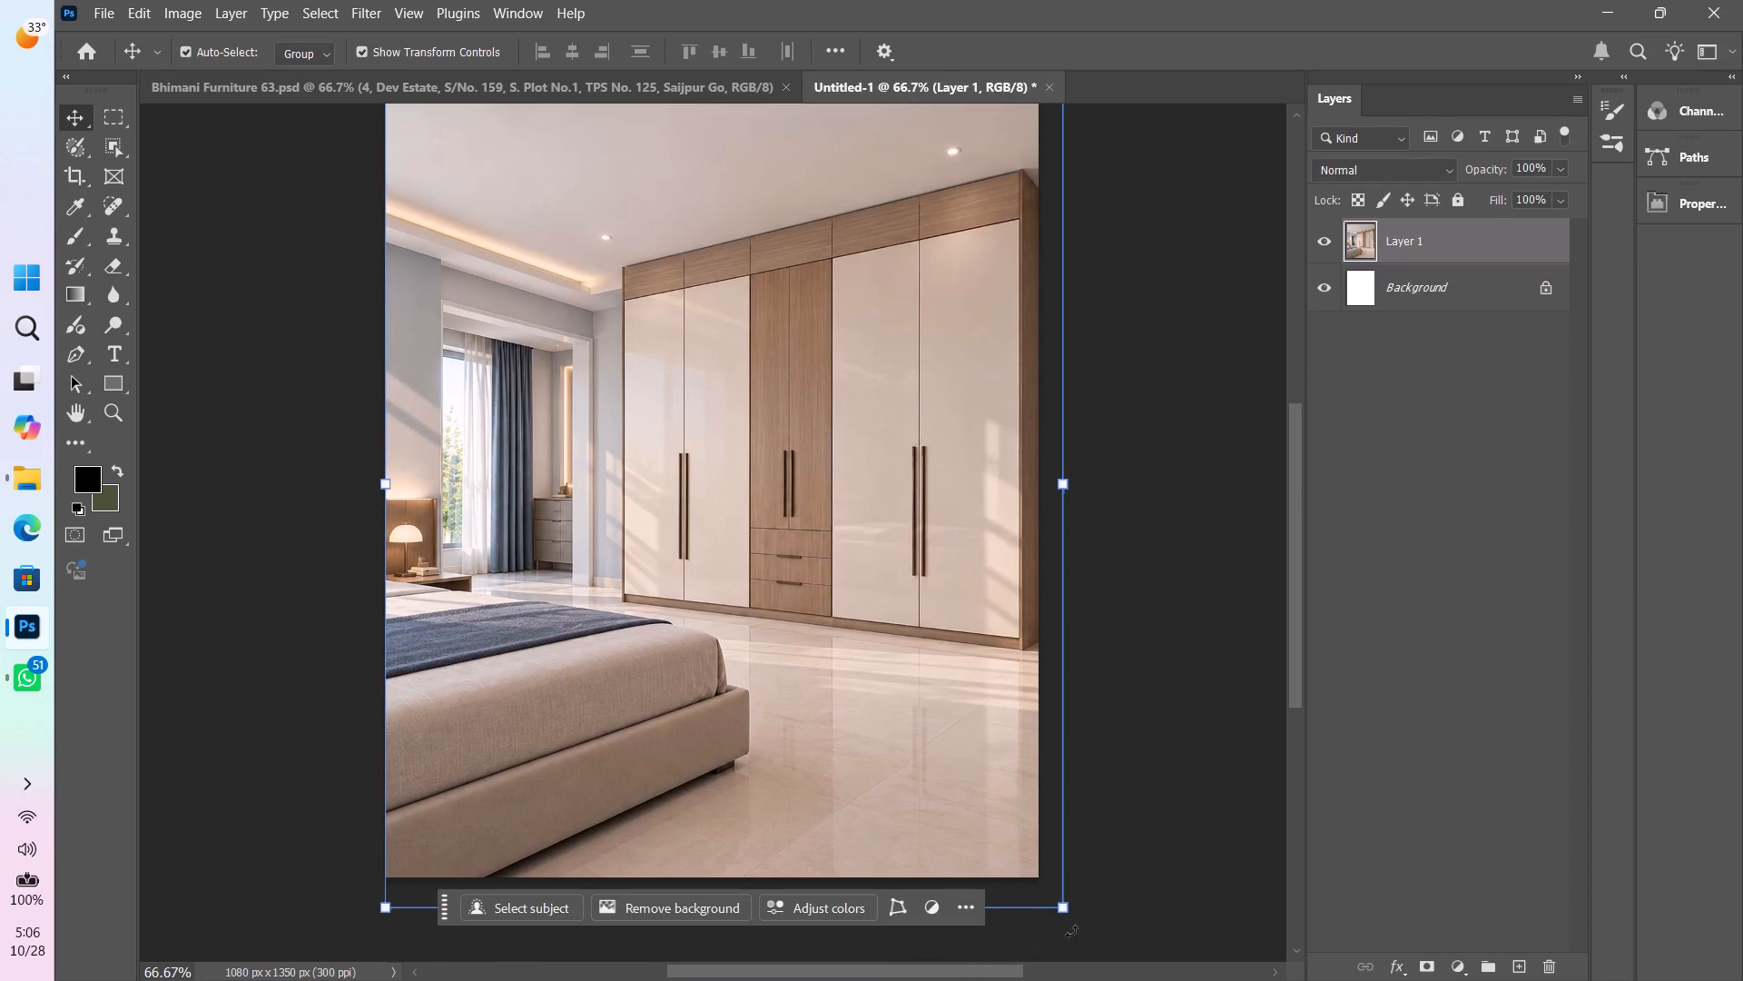
{"action": "left_click_drag", "start_coordinate": [1068, 914], "coordinate": [1037, 897]}
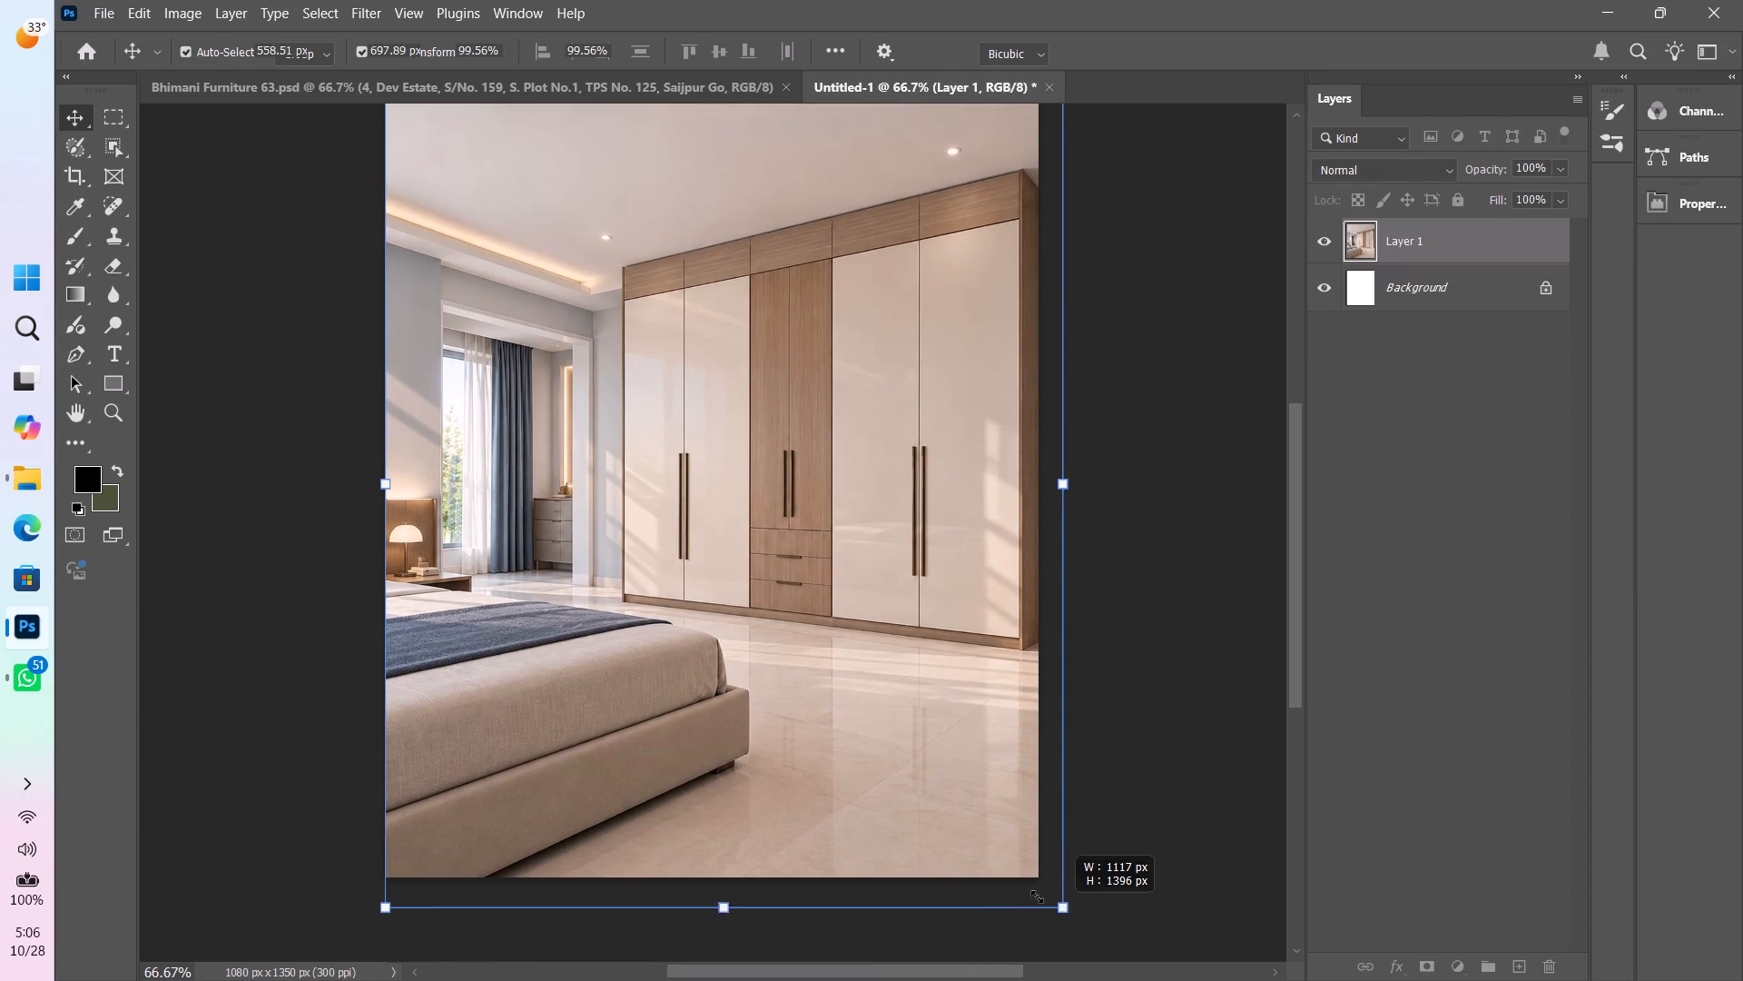
{"action": "left_click_drag", "start_coordinate": [1037, 897], "coordinate": [1032, 894]}
{"action": "left_click", "coordinate": [1177, 54]}
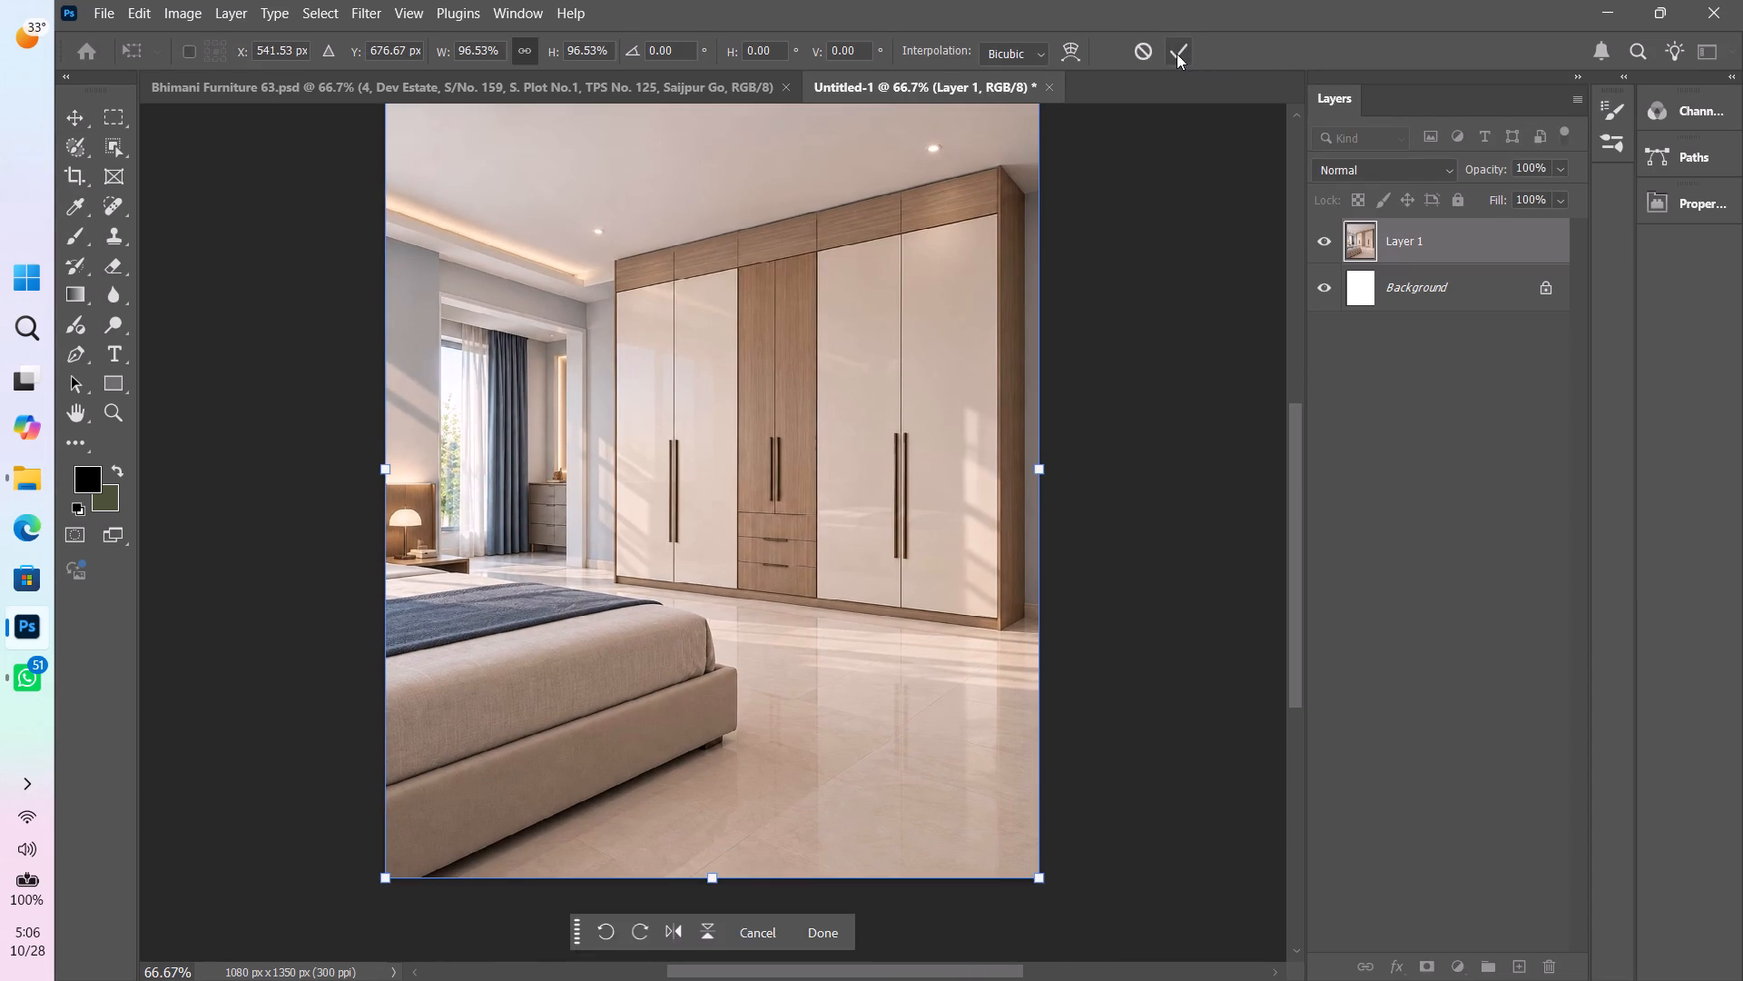
{"action": "left_click", "coordinate": [1120, 199]}
{"action": "key", "text": "ctrl+0"}
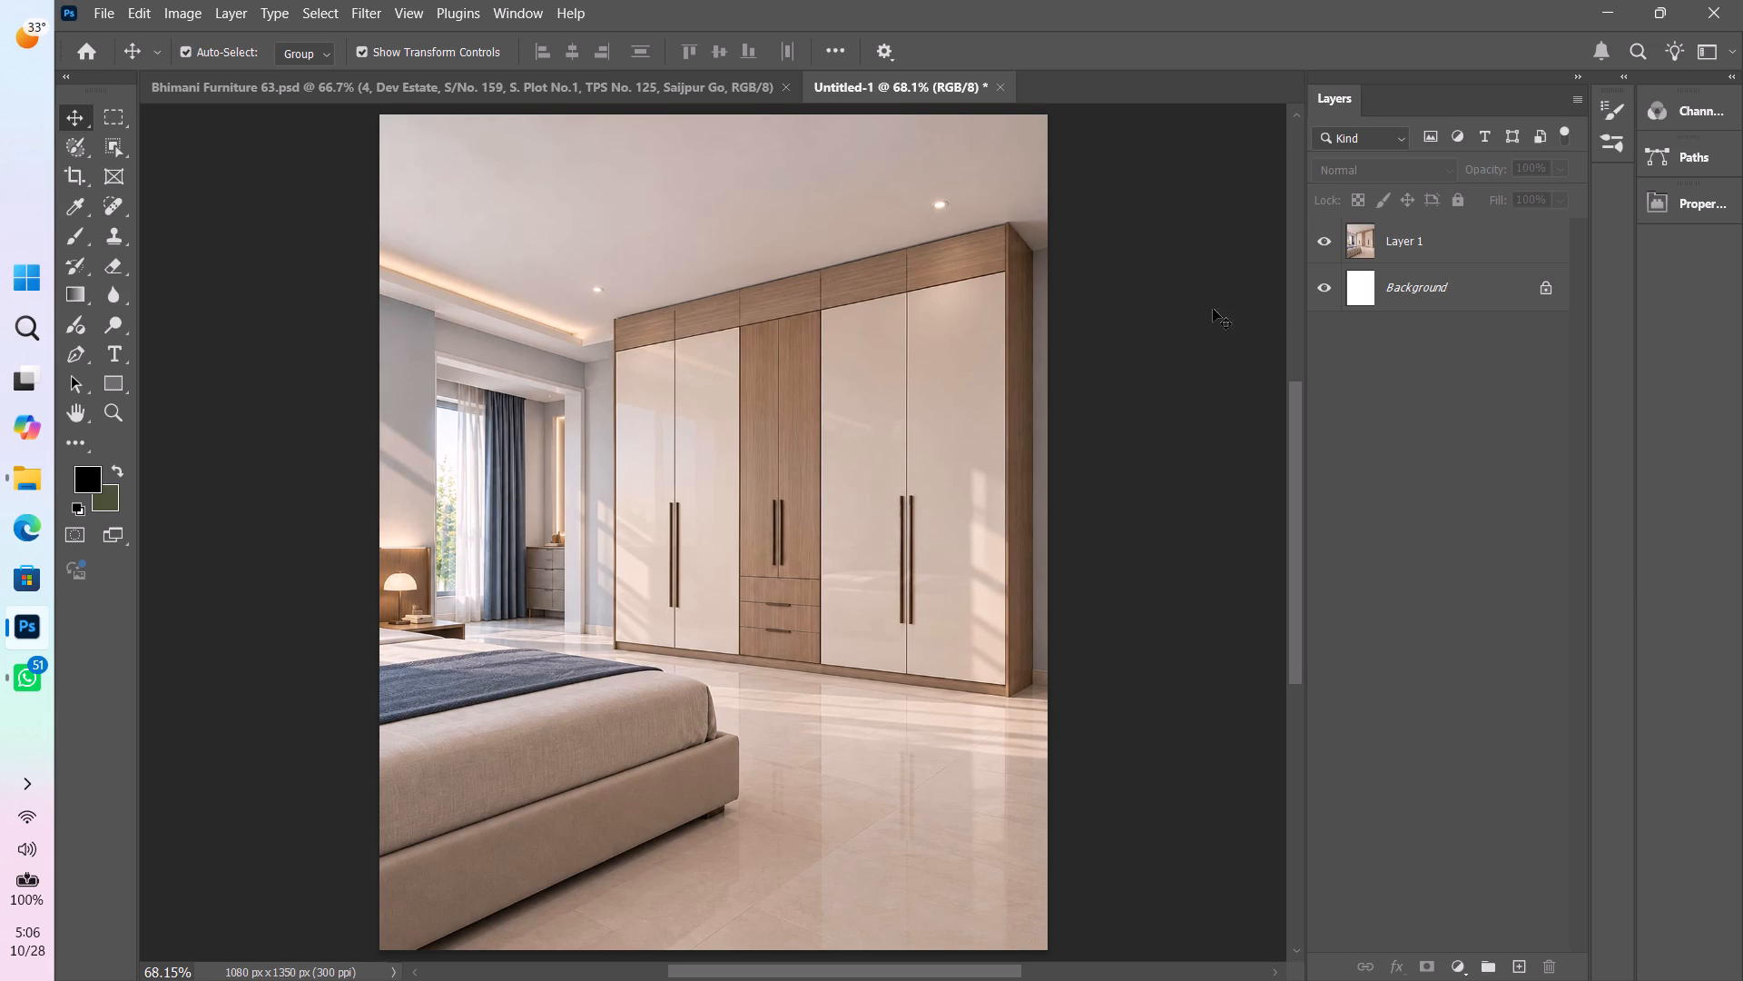
Bring up the Bhimani Furniture folder in File Explorer and switch from it to WhatsApp.
{"action": "left_click", "coordinate": [21, 486]}
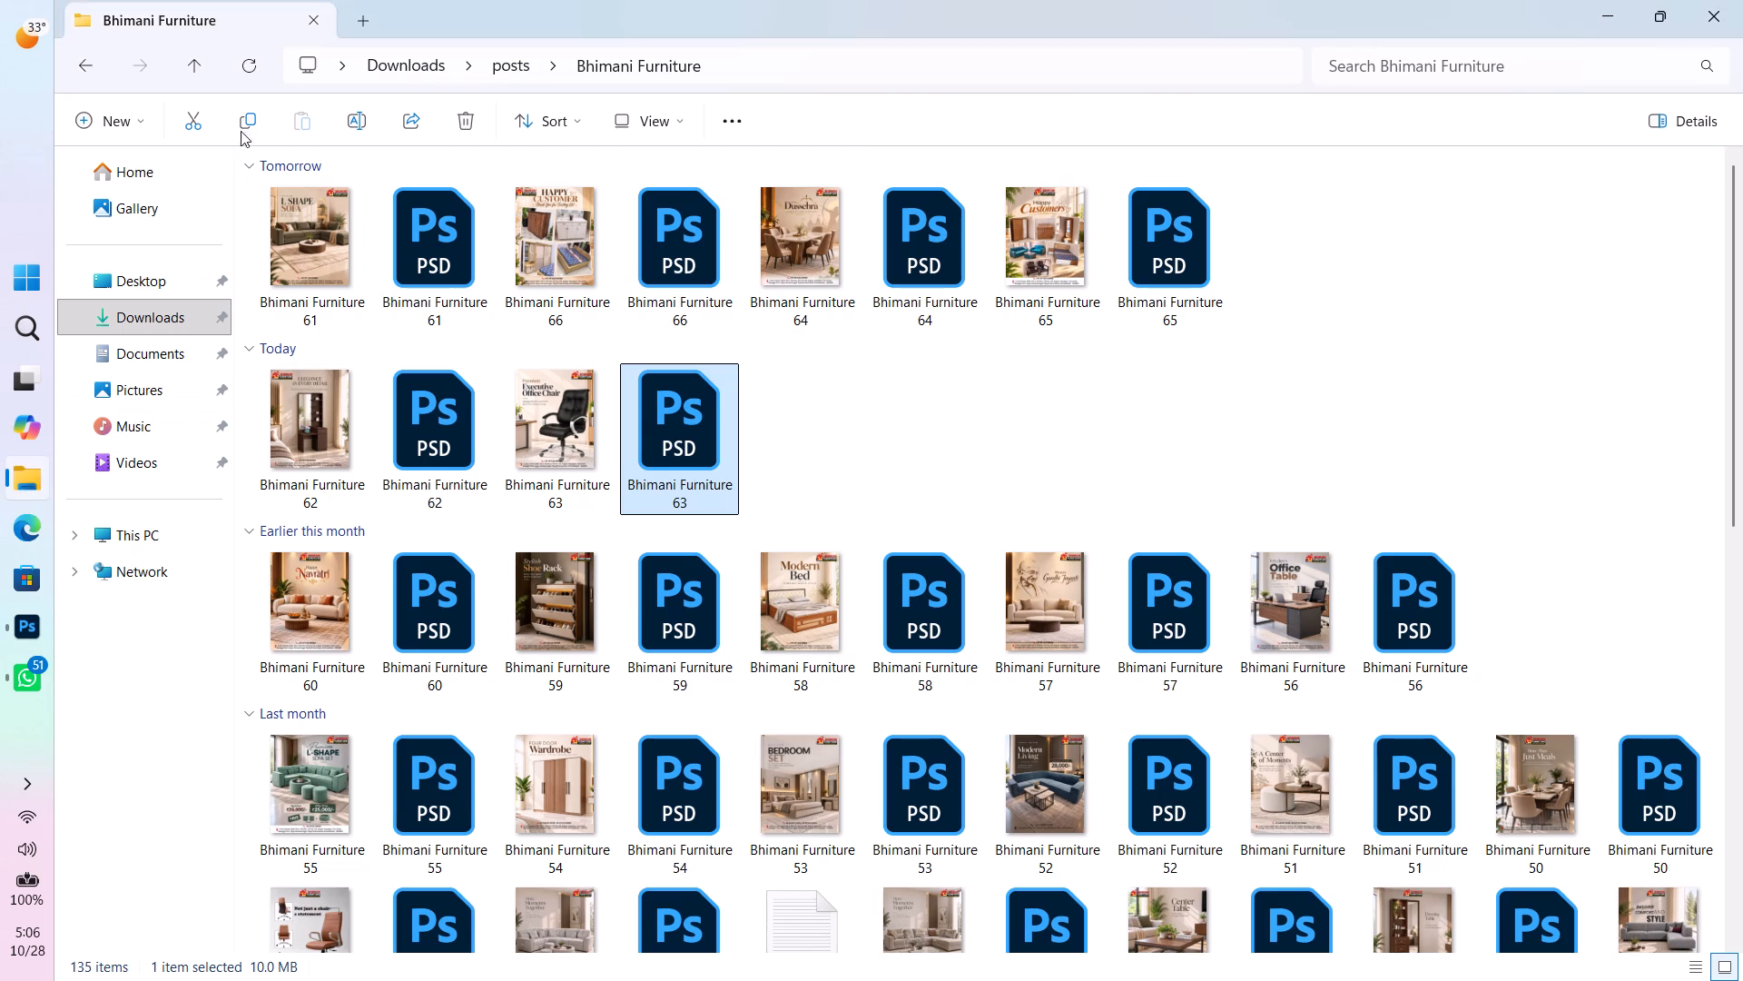
{"action": "left_click", "coordinate": [1, 666]}
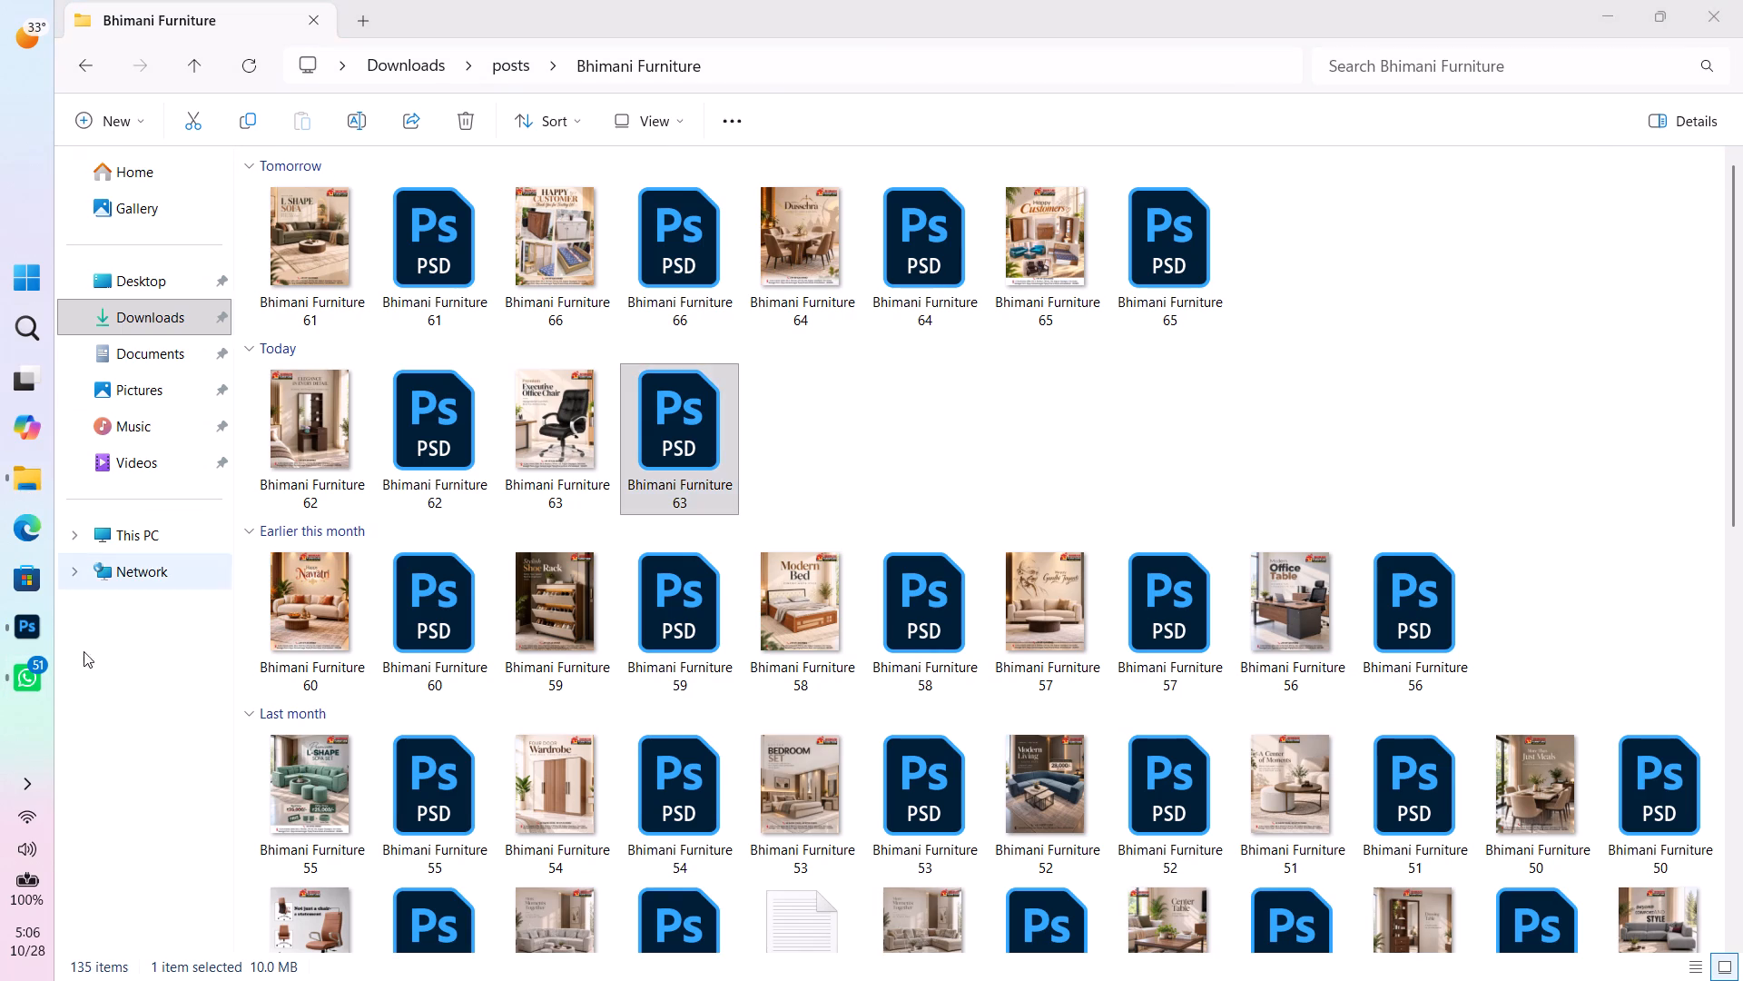
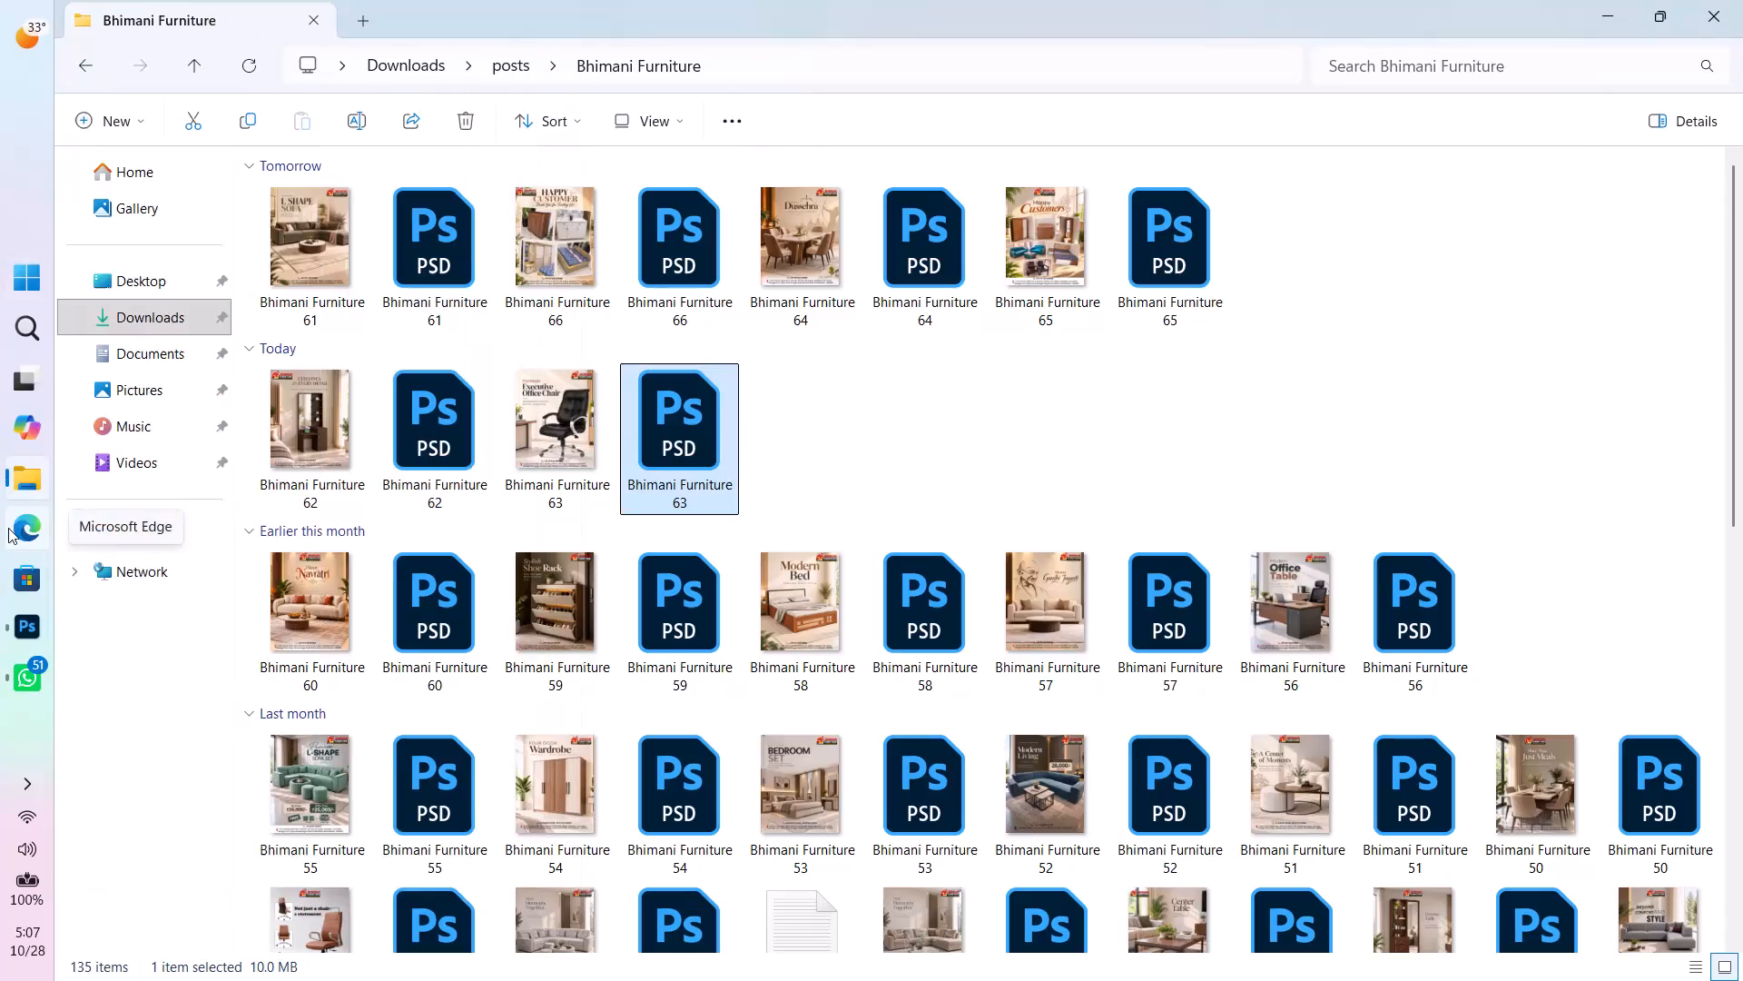
Switch to Google Chrome and open a new blank tab, closing the What's New page.
{"action": "key", "text": "Return"}
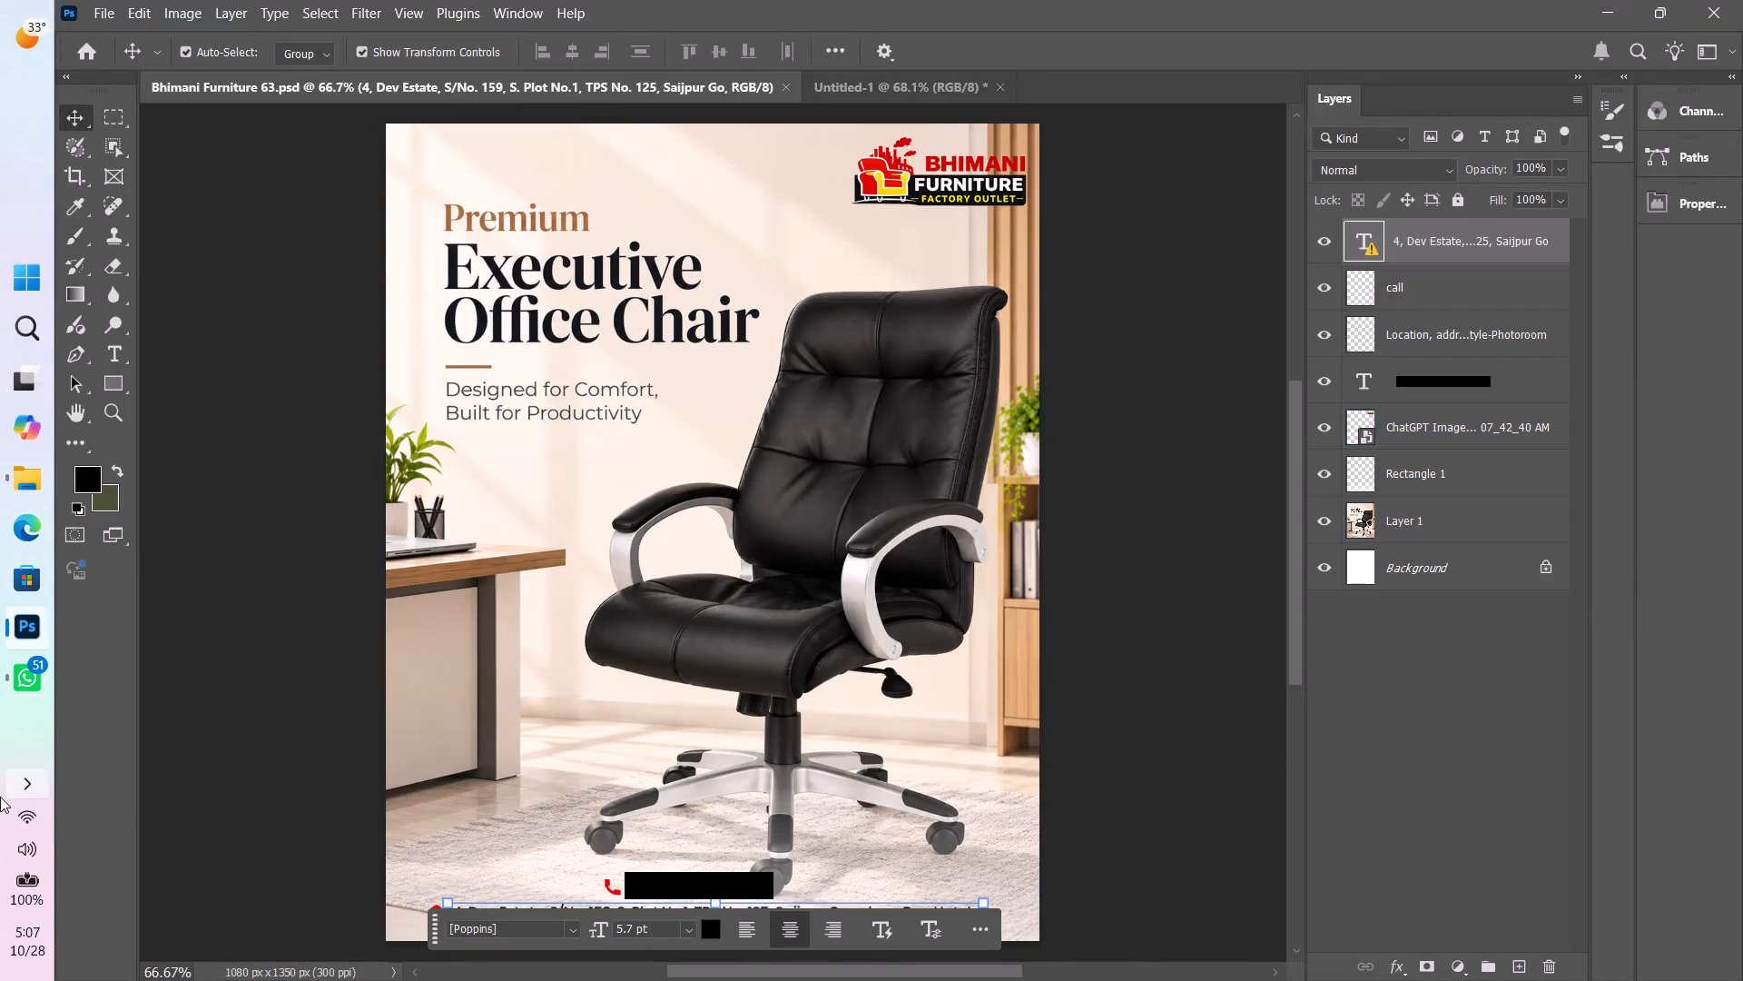
{"action": "key", "text": "c"}
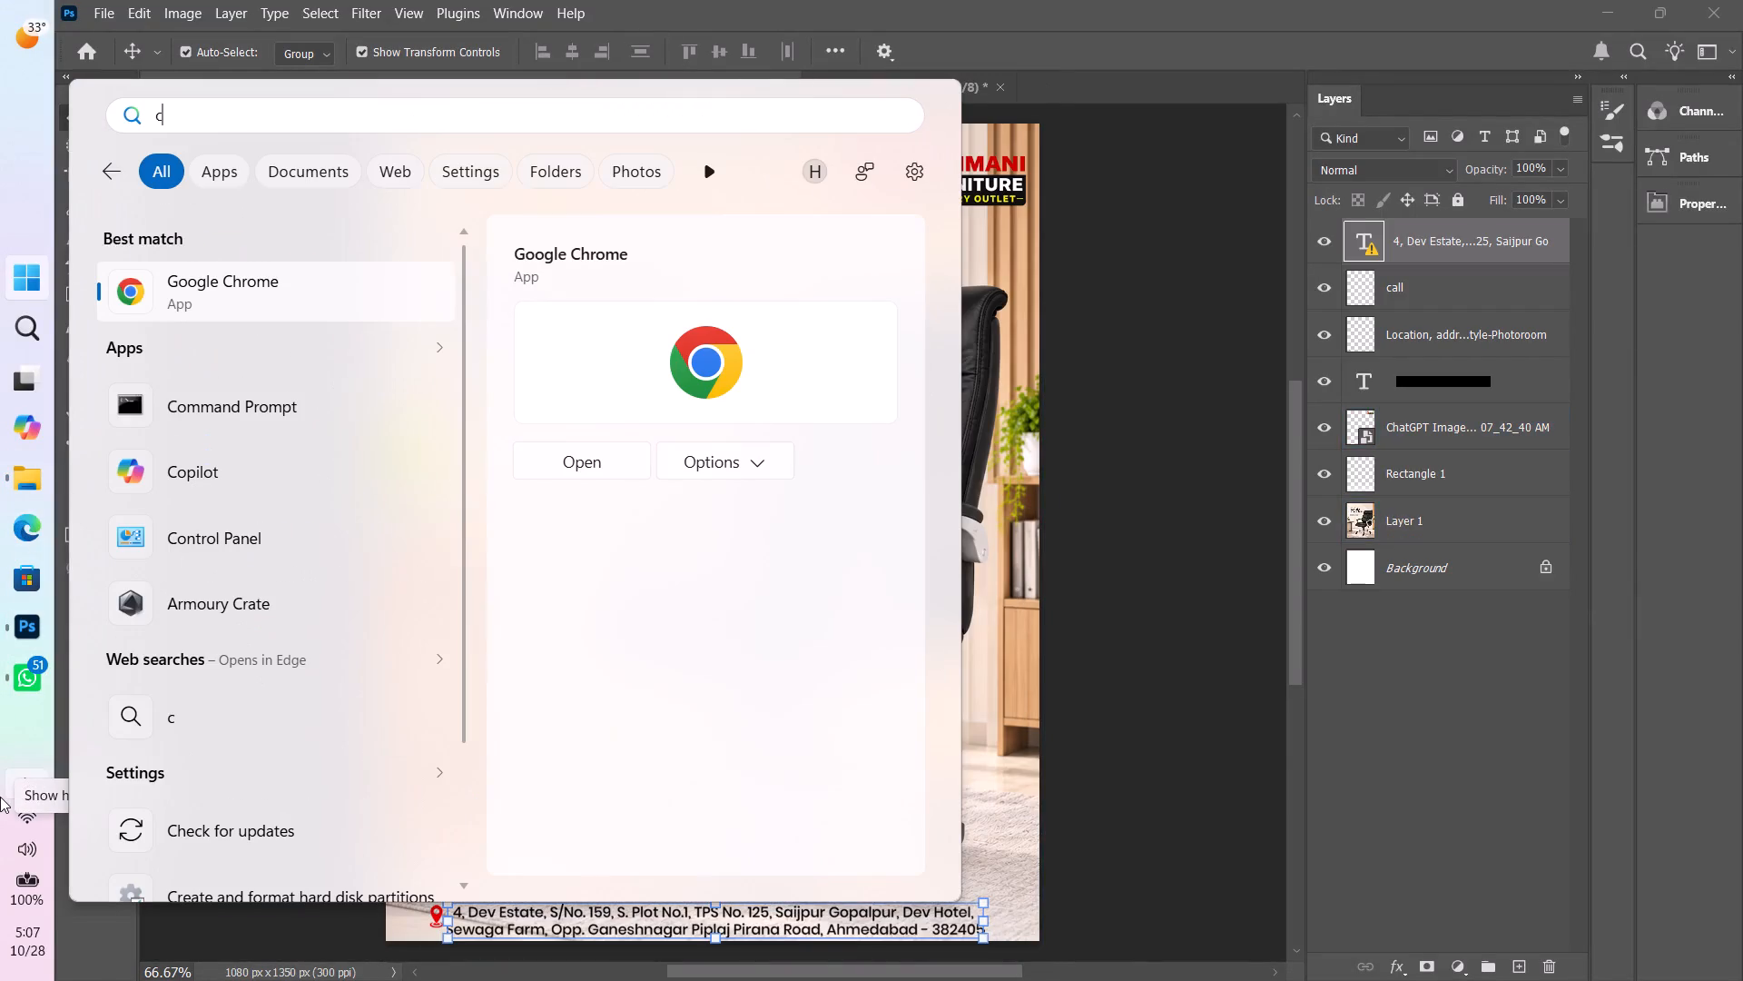
{"action": "key", "text": "Return"}
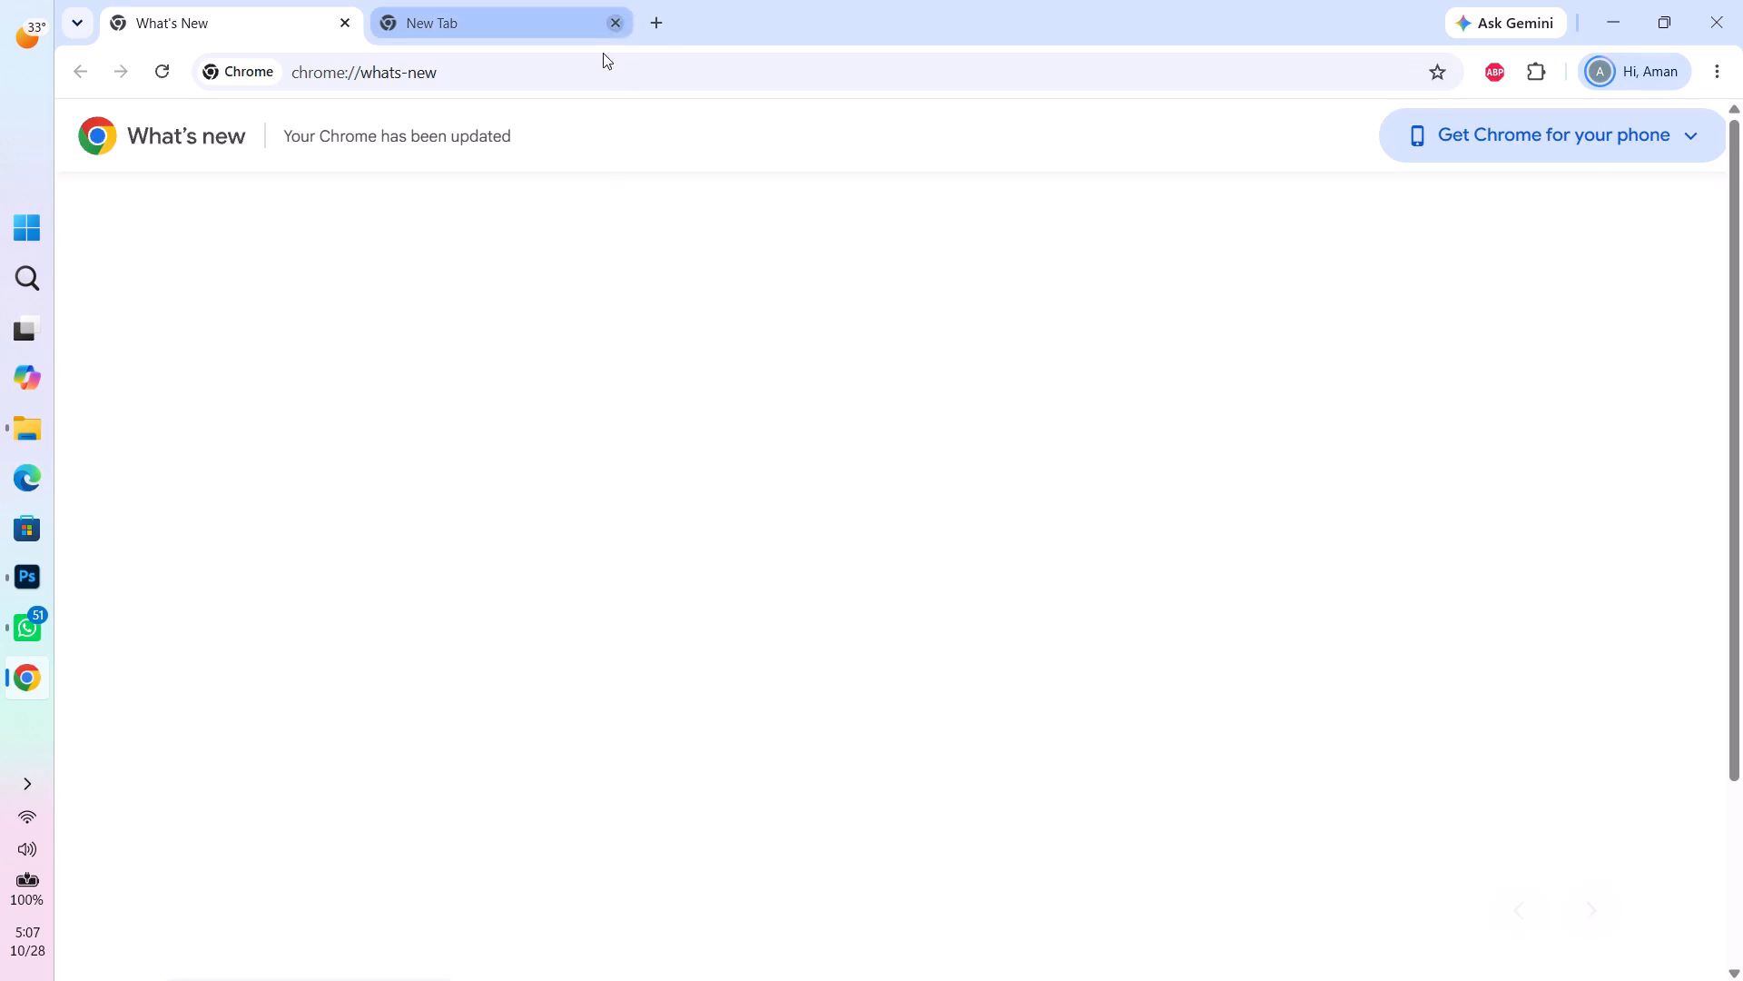
{"action": "left_click", "coordinate": [617, 17]}
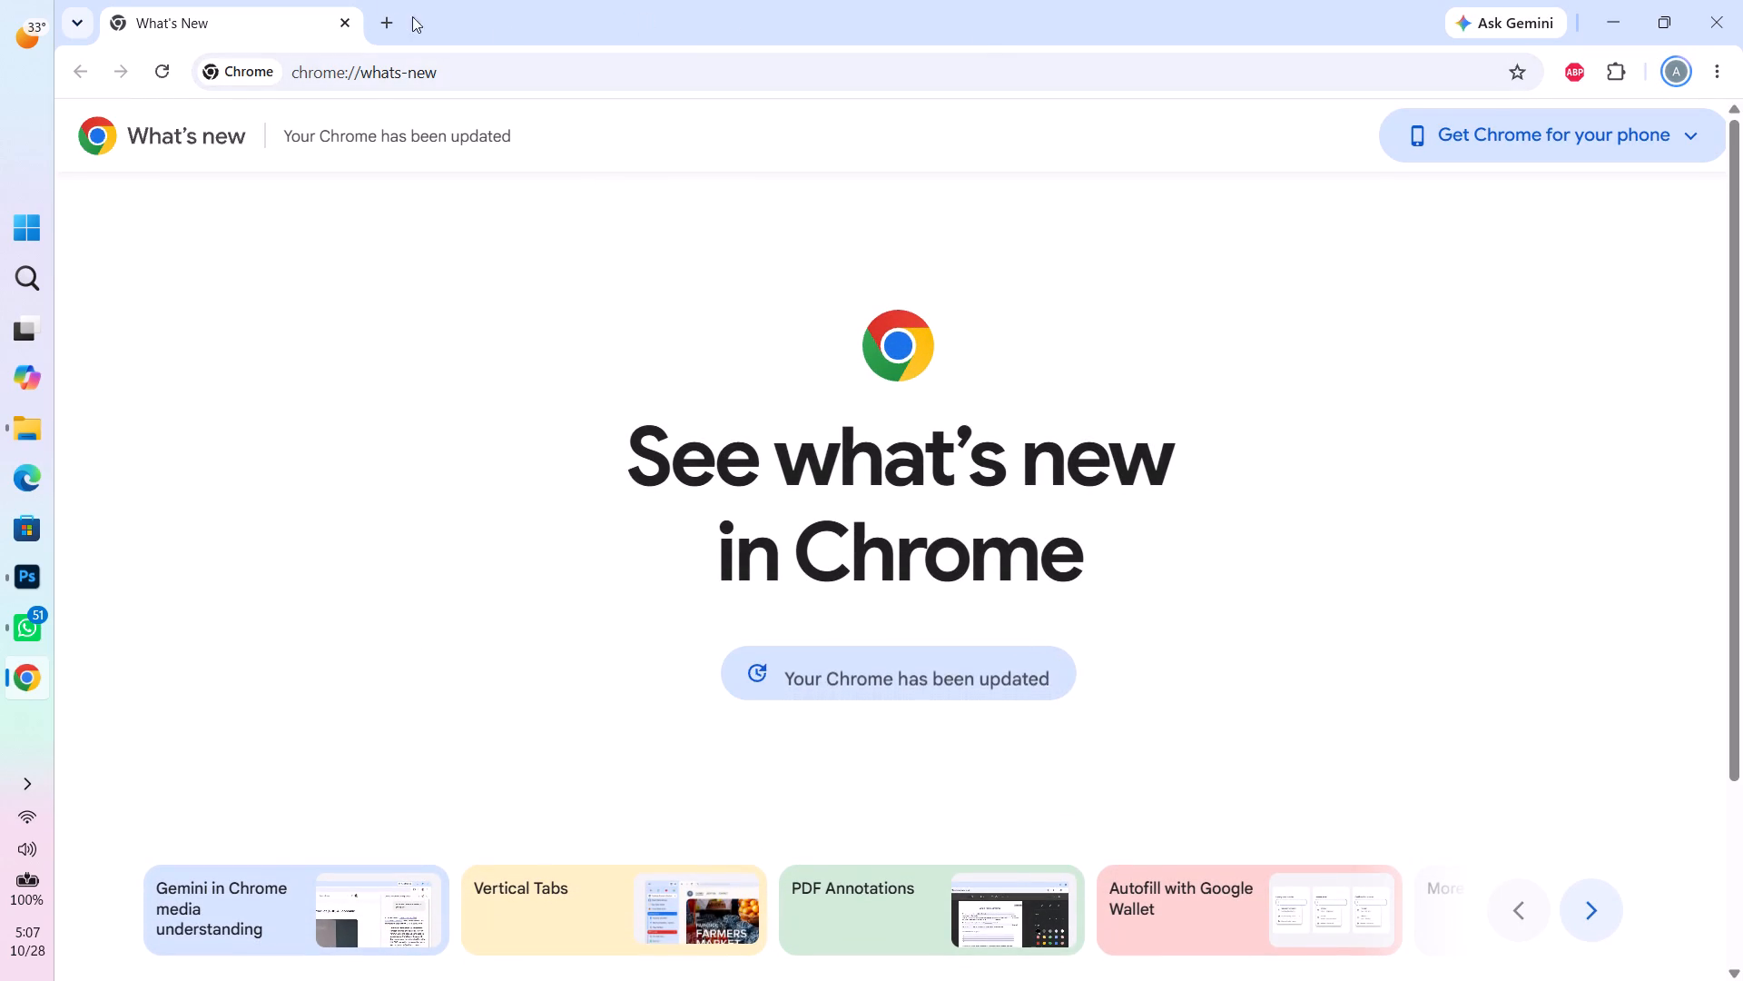
{"action": "left_click", "coordinate": [395, 15]}
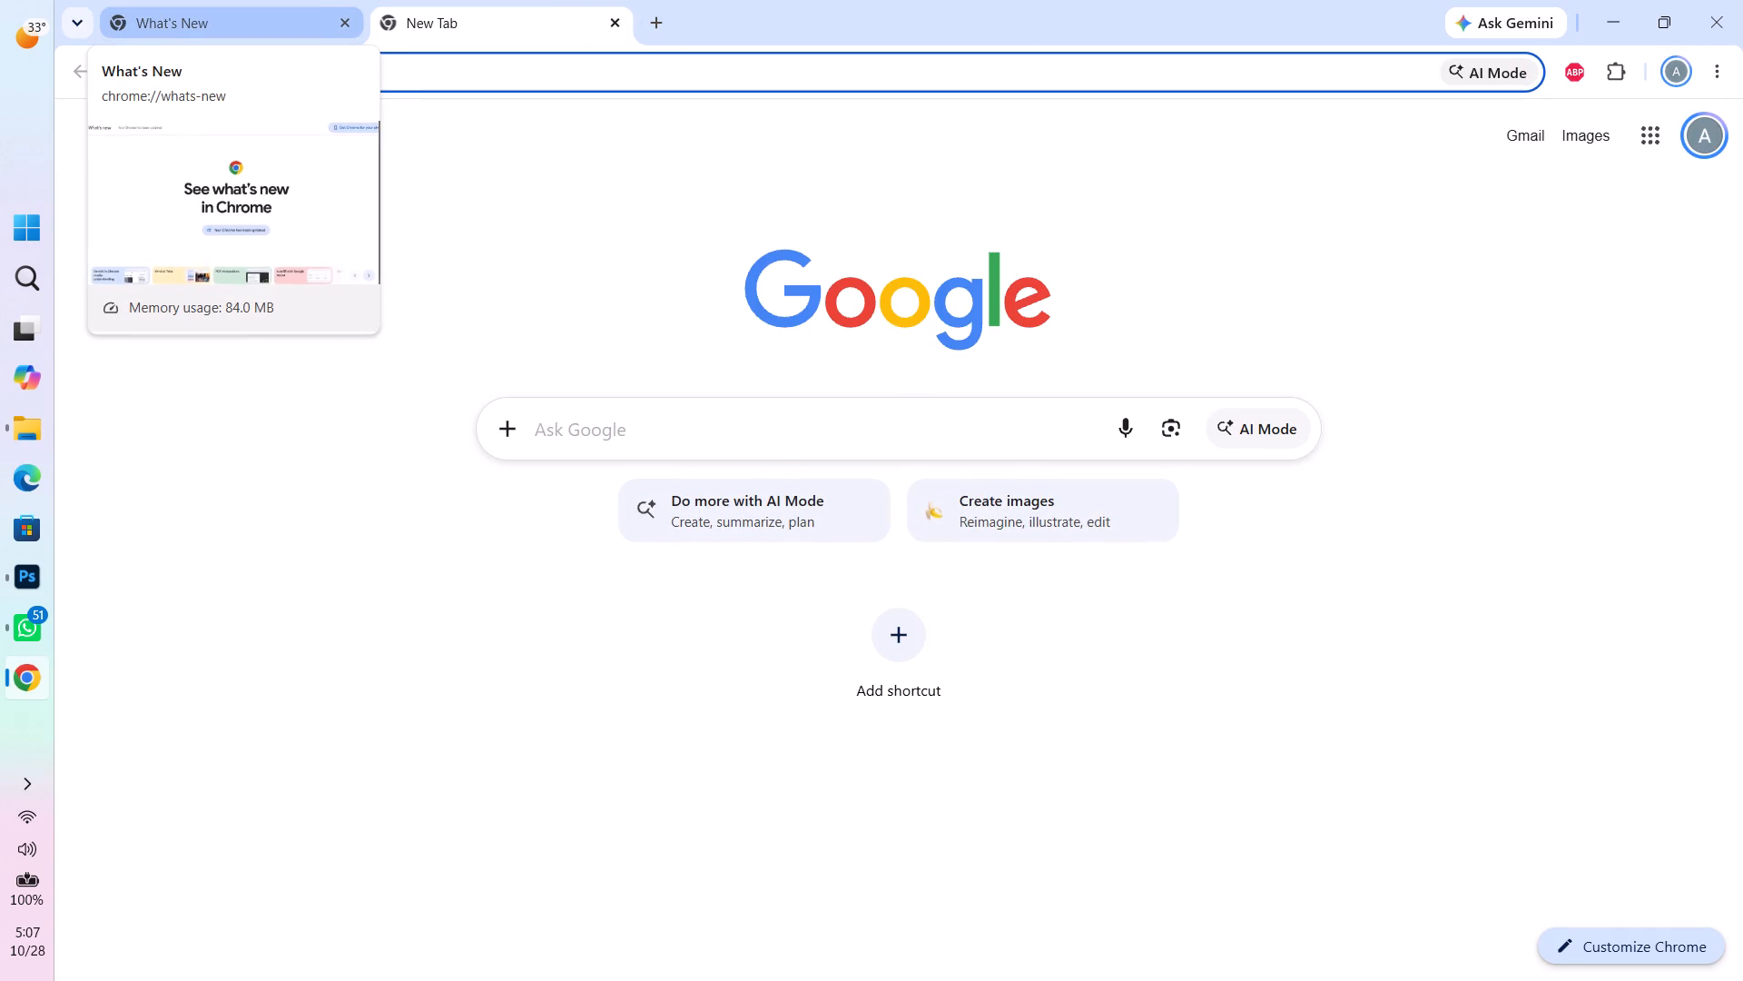
{"action": "left_click", "coordinate": [350, 16]}
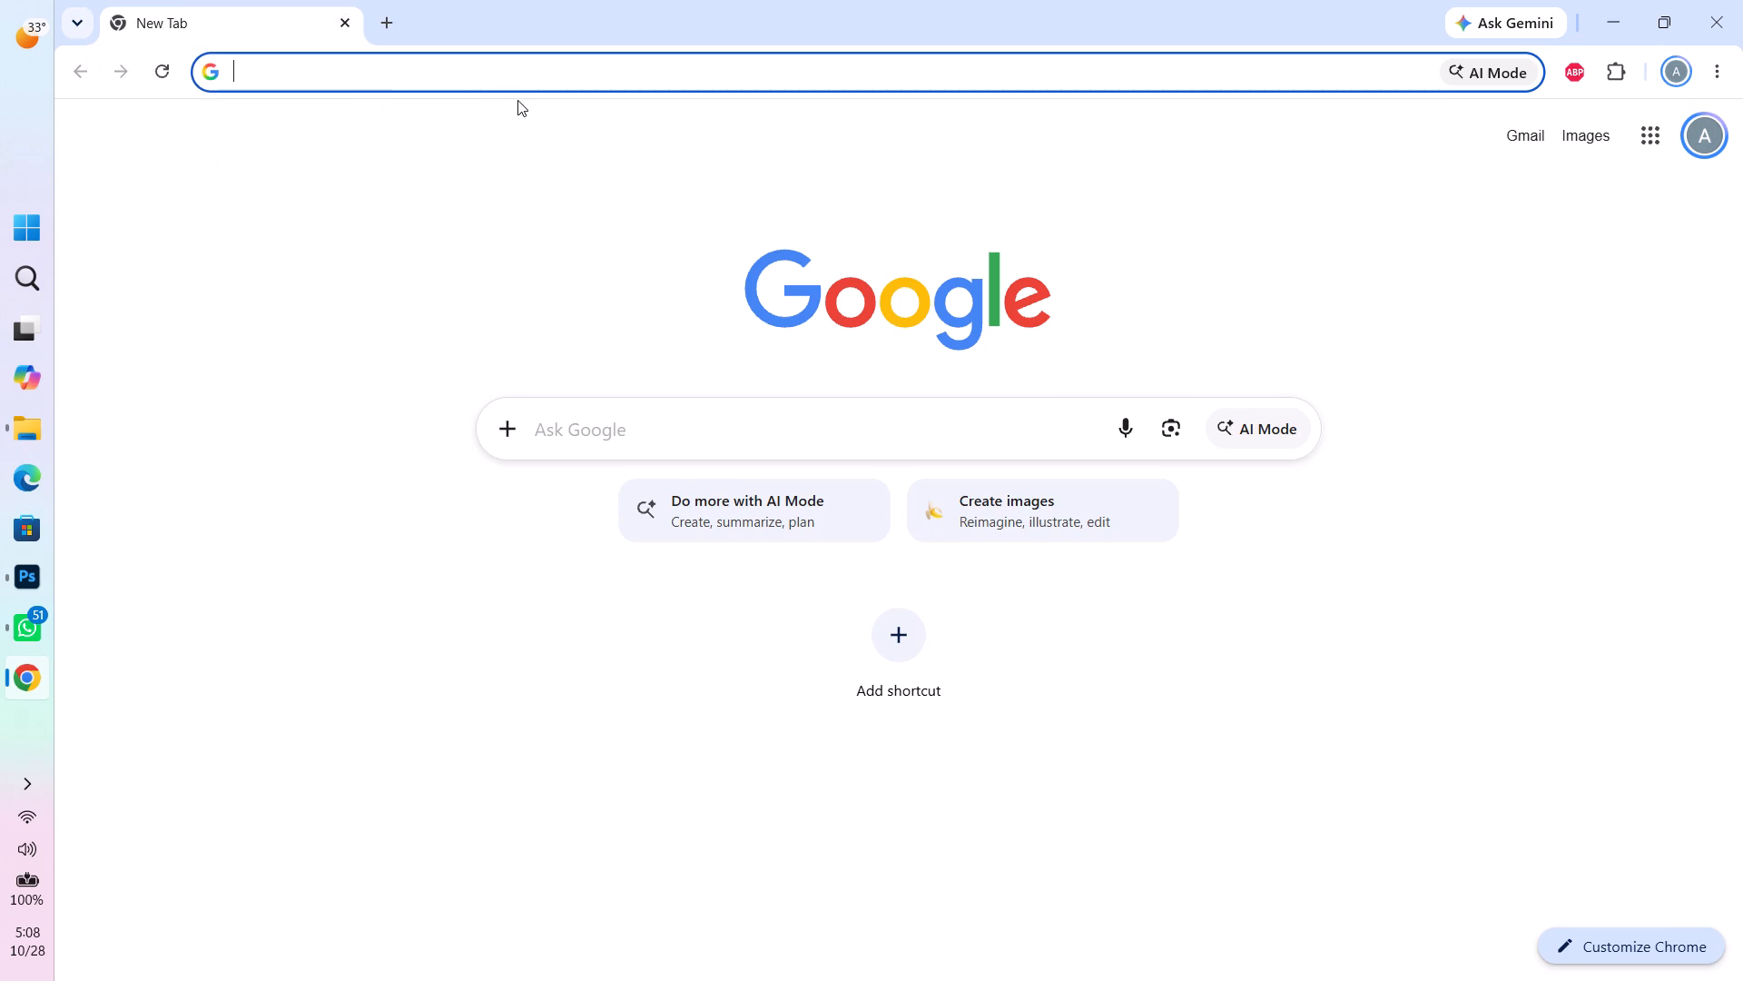
Open the Pinterest site through a Google search and search its pins for "wardrobe post".
{"action": "left_click", "coordinate": [551, 77]}
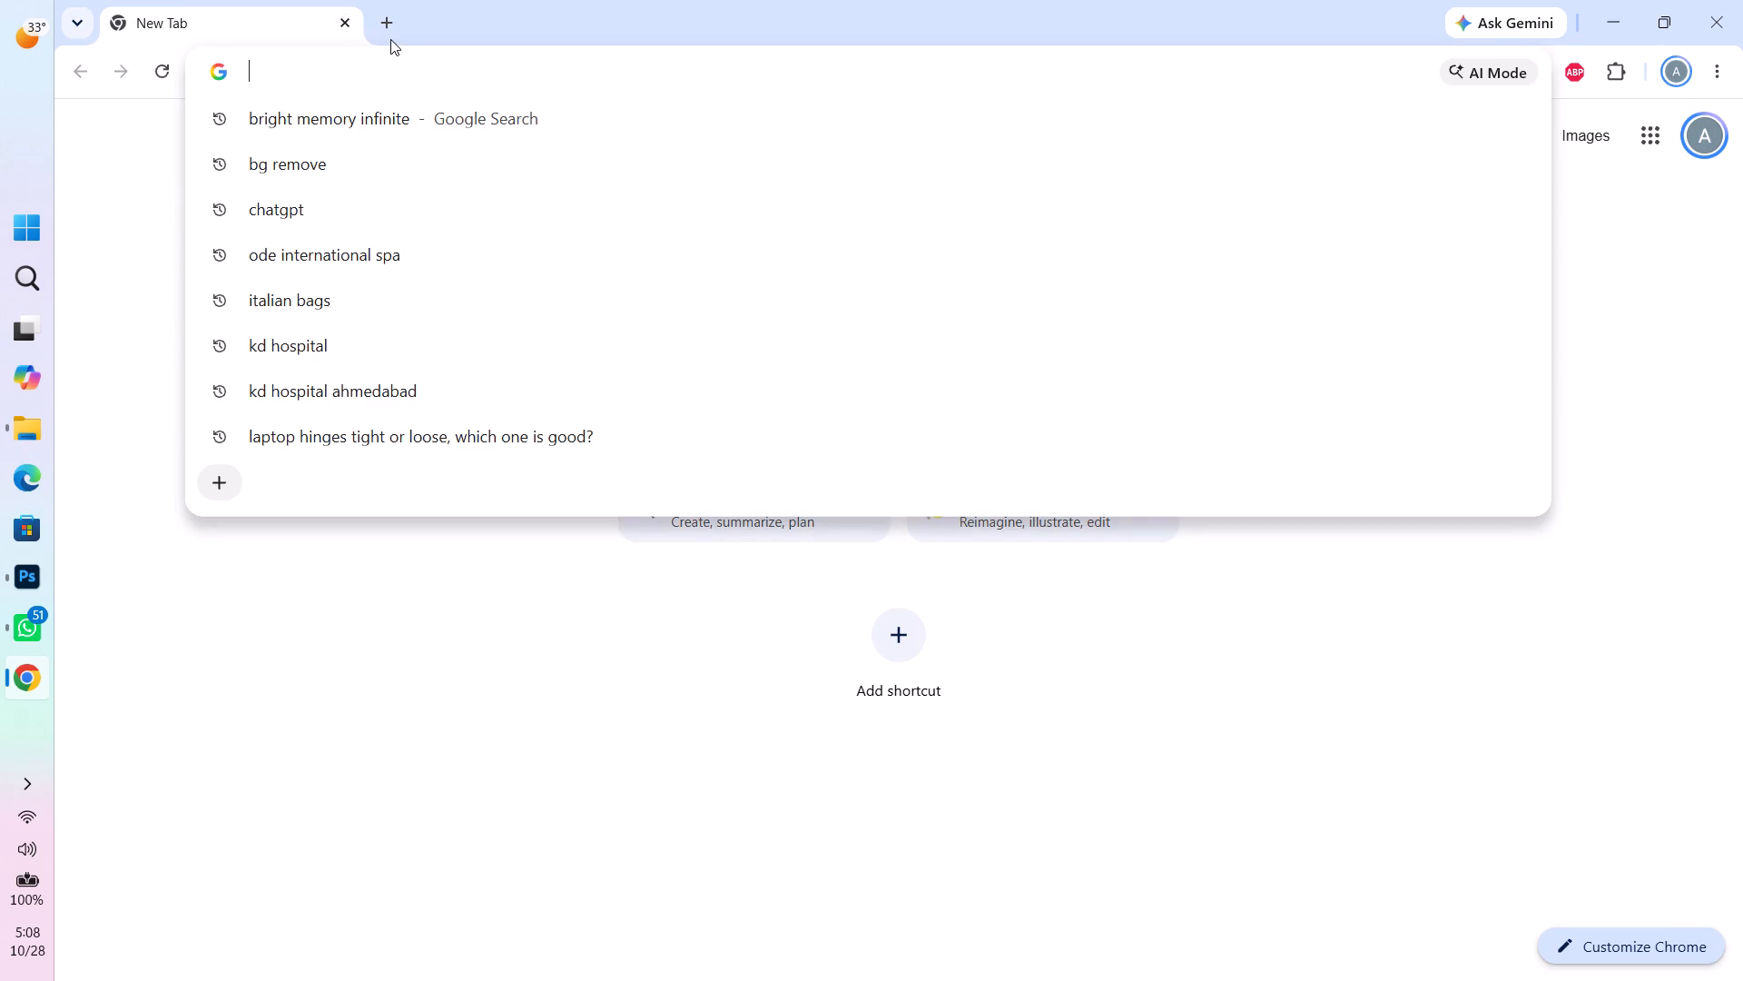
{"action": "type", "text": "pin"}
{"action": "key", "text": "Return"}
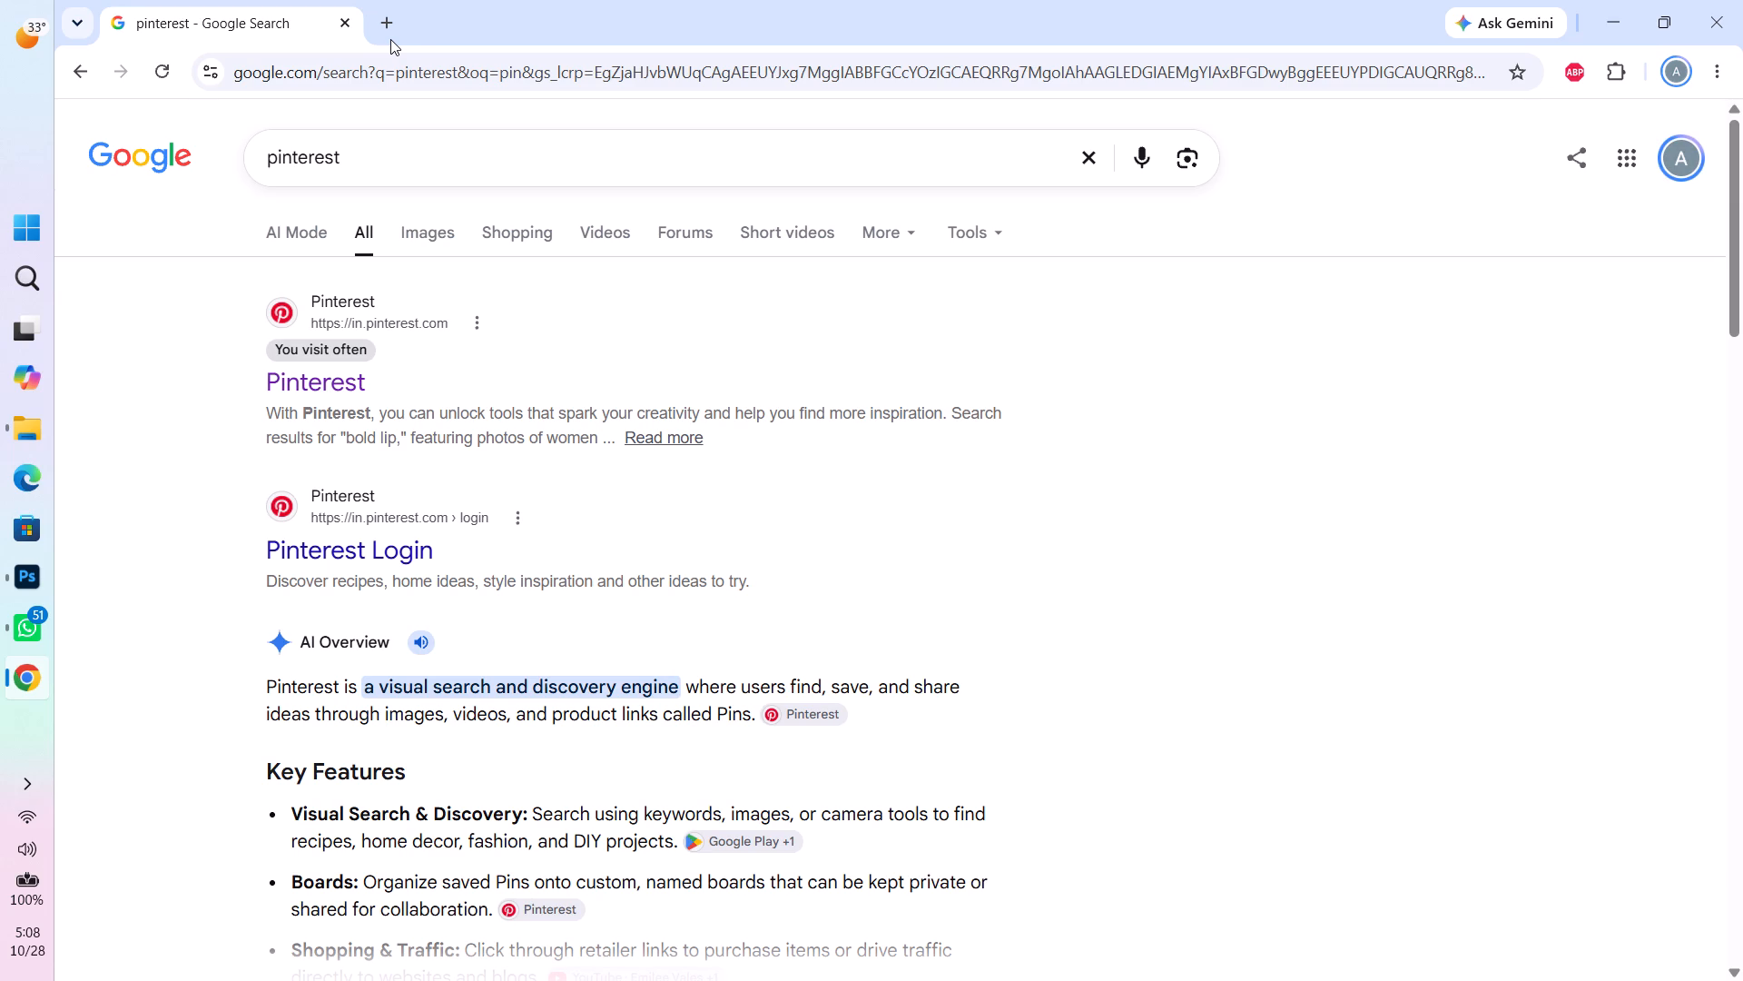
{"action": "left_click", "coordinate": [343, 381]}
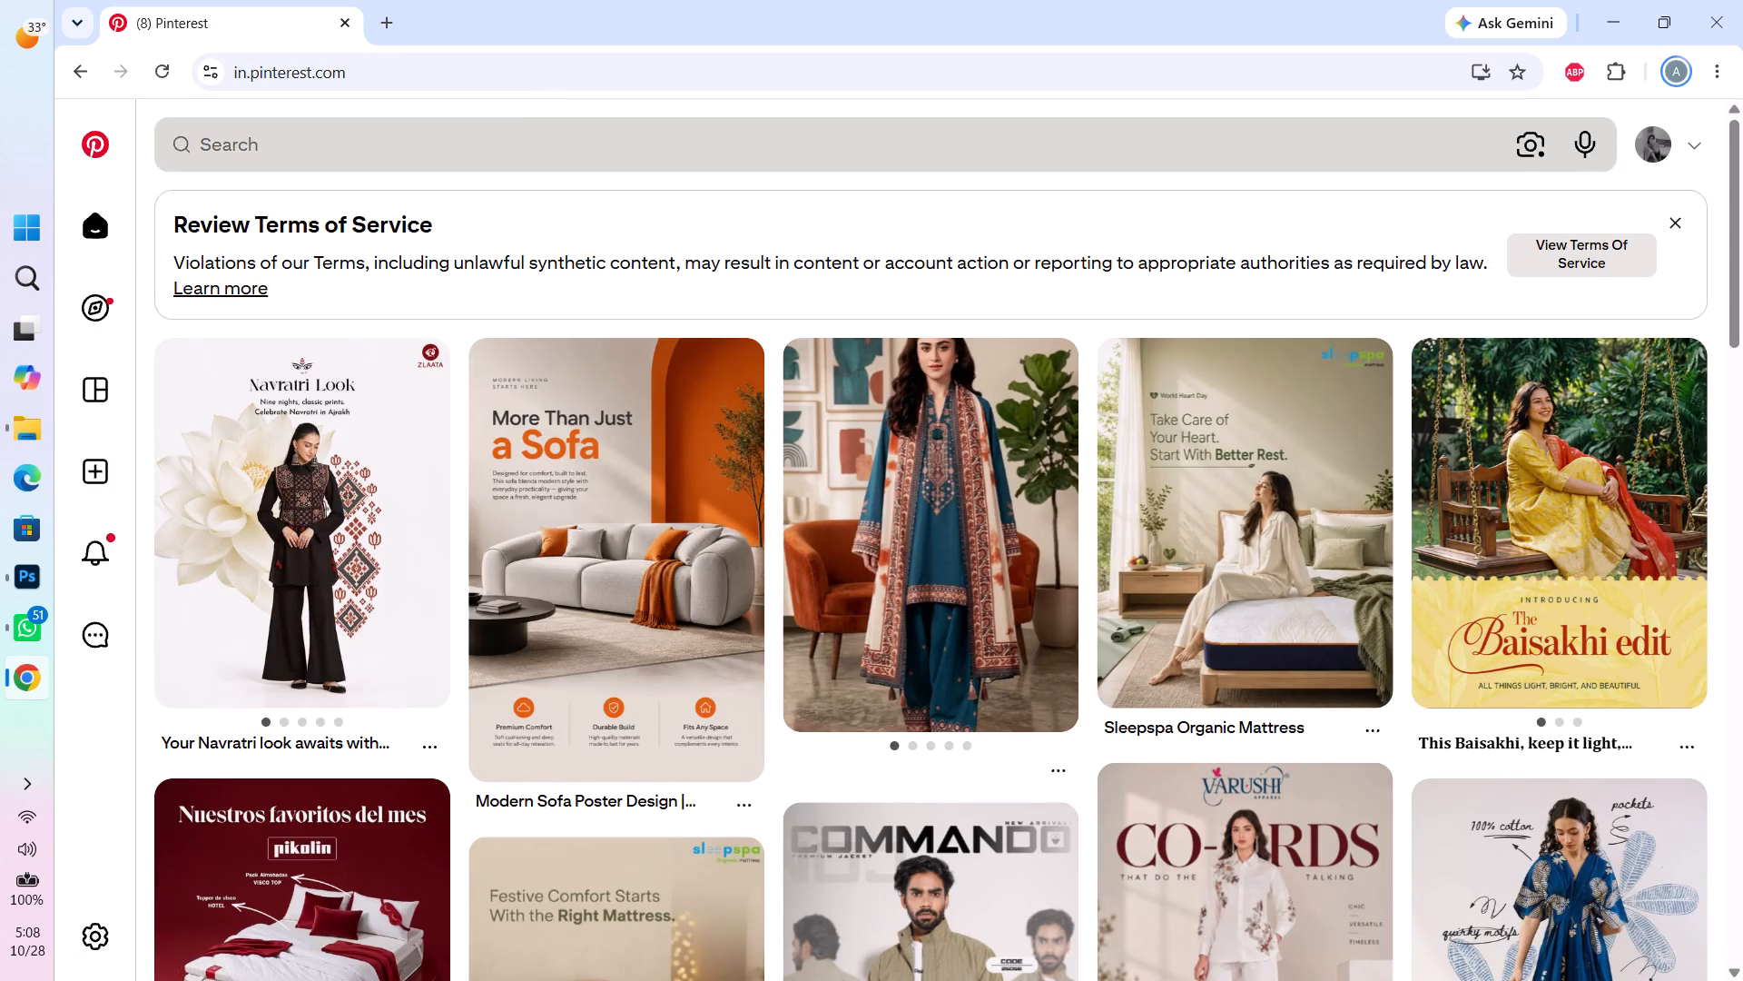
{"action": "left_click", "coordinate": [579, 137]}
{"action": "type", "text": "wardro"}
{"action": "type", "text": "be post"}
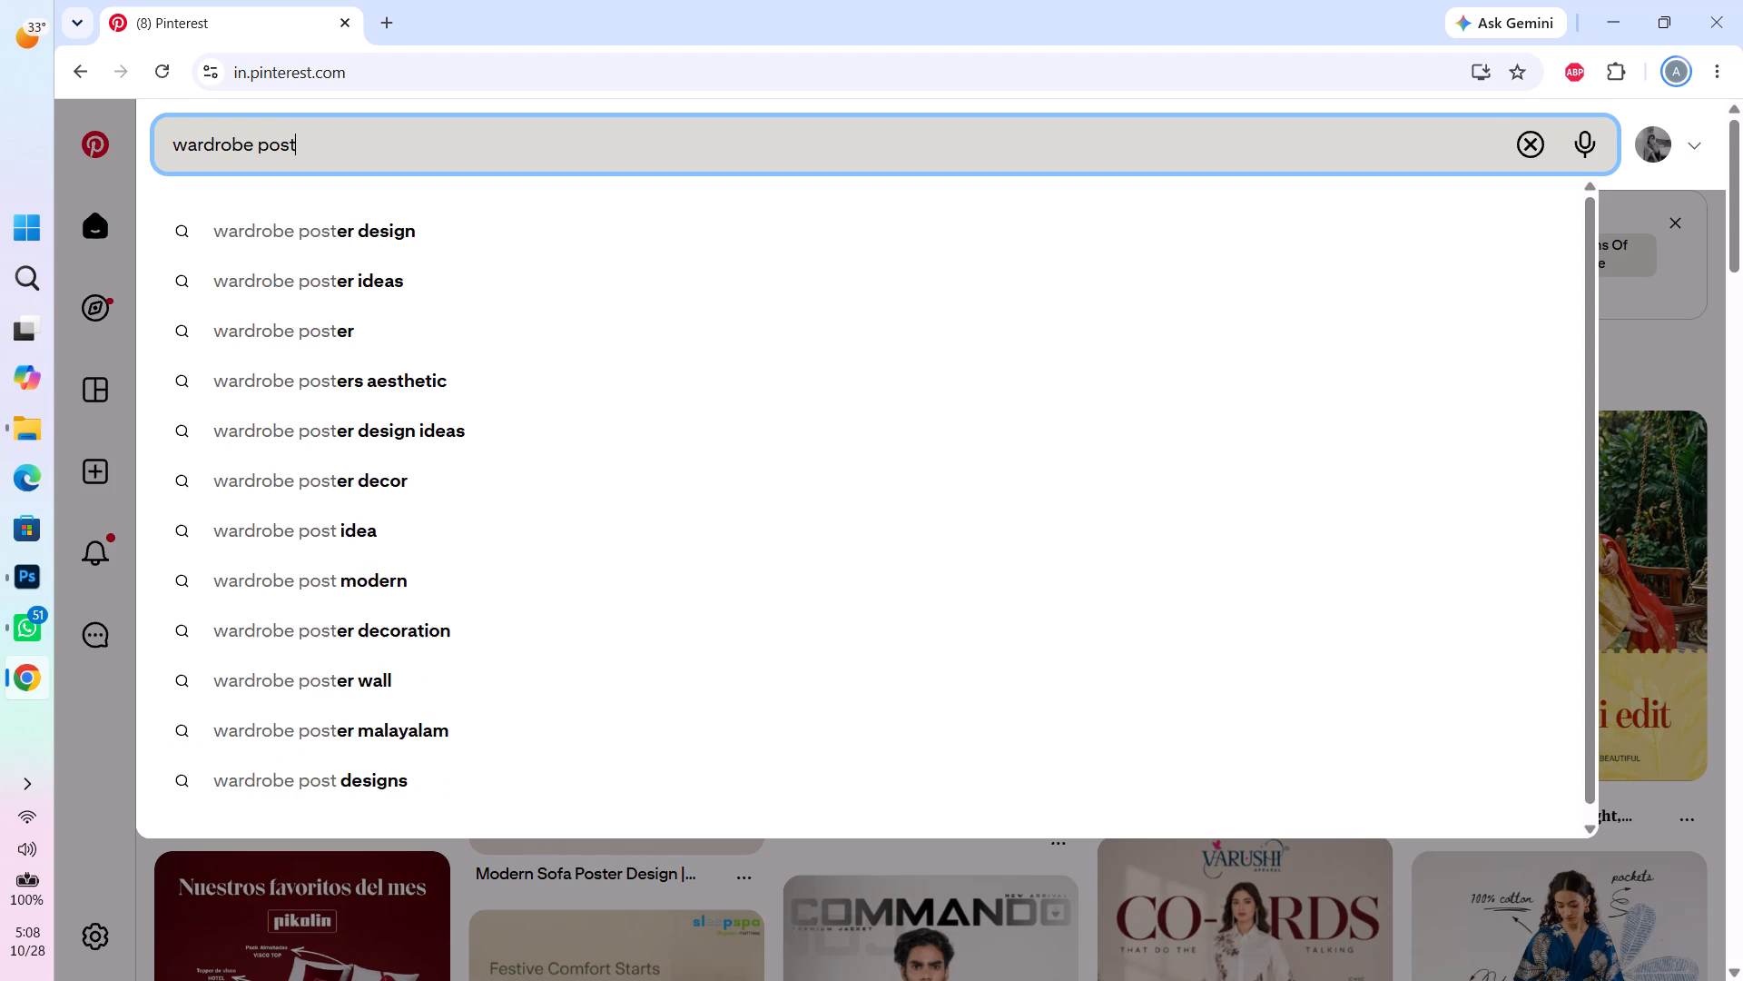
{"action": "key", "text": "Return"}
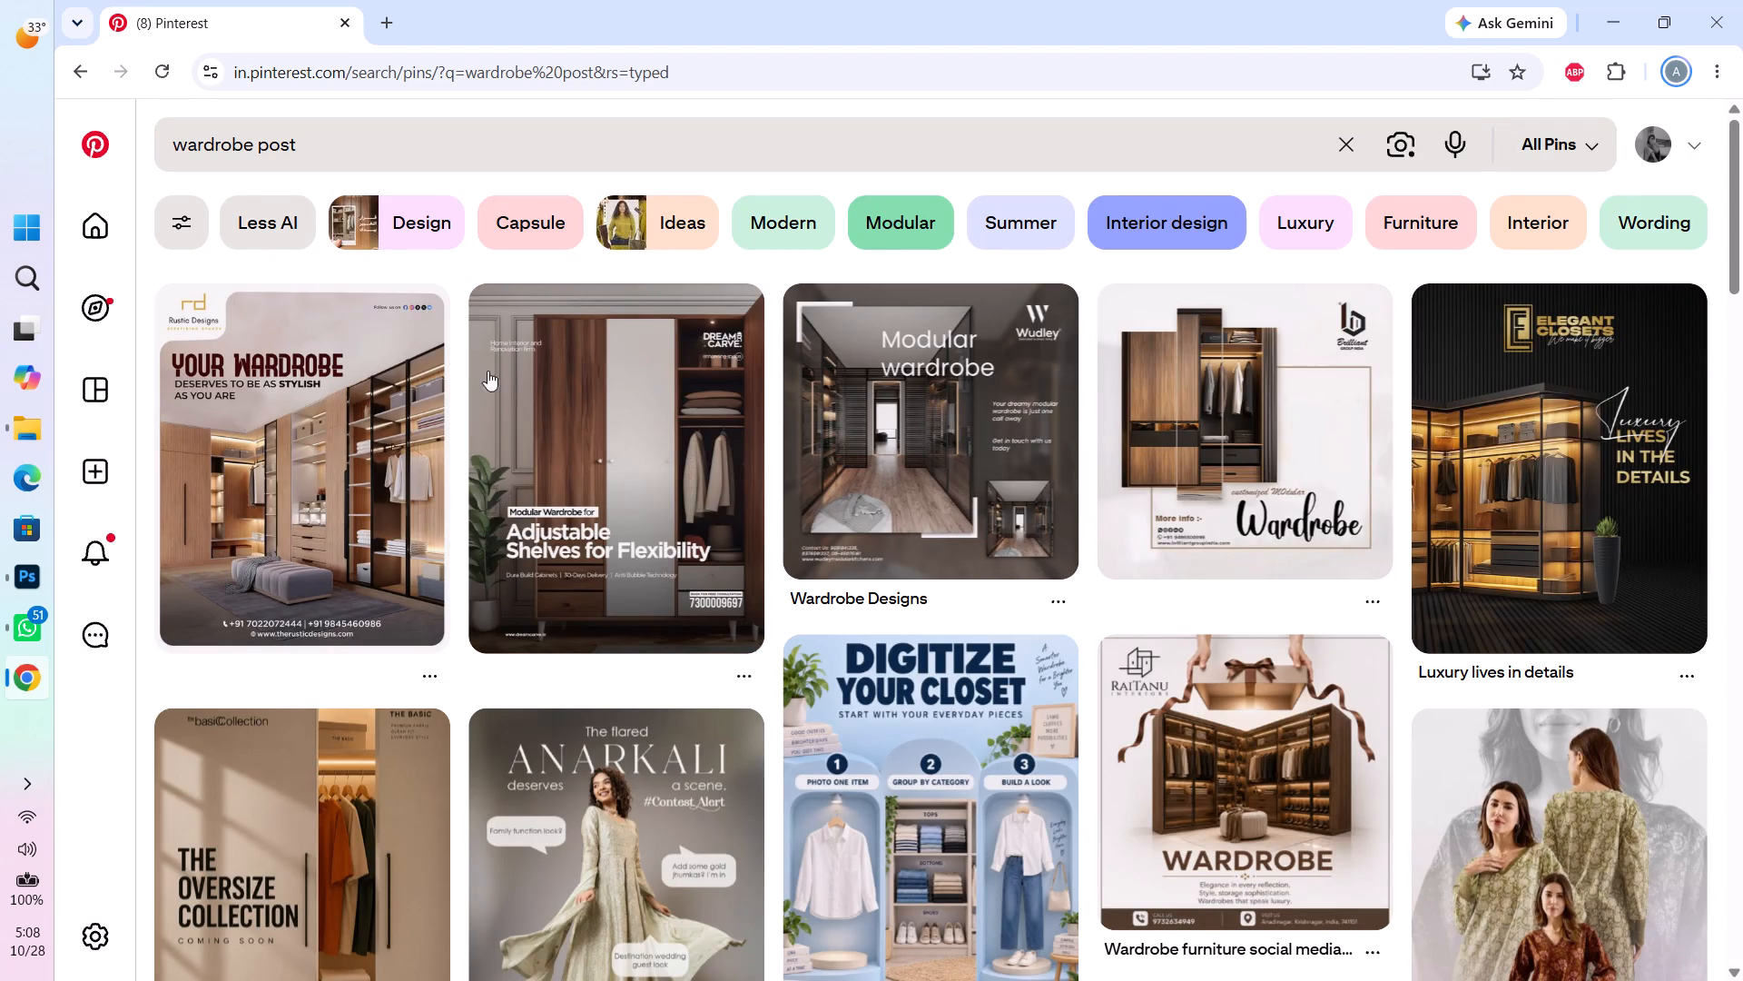
Browse the wardrobe pins, open the Dream Carve "Adjustable Shelves for Flexibility" pin and copy its image.
{"action": "scroll", "coordinate": [499, 376], "scroll_direction": "down", "scroll_amount": 2}
{"action": "scroll", "coordinate": [804, 729], "scroll_direction": "down", "scroll_amount": 4}
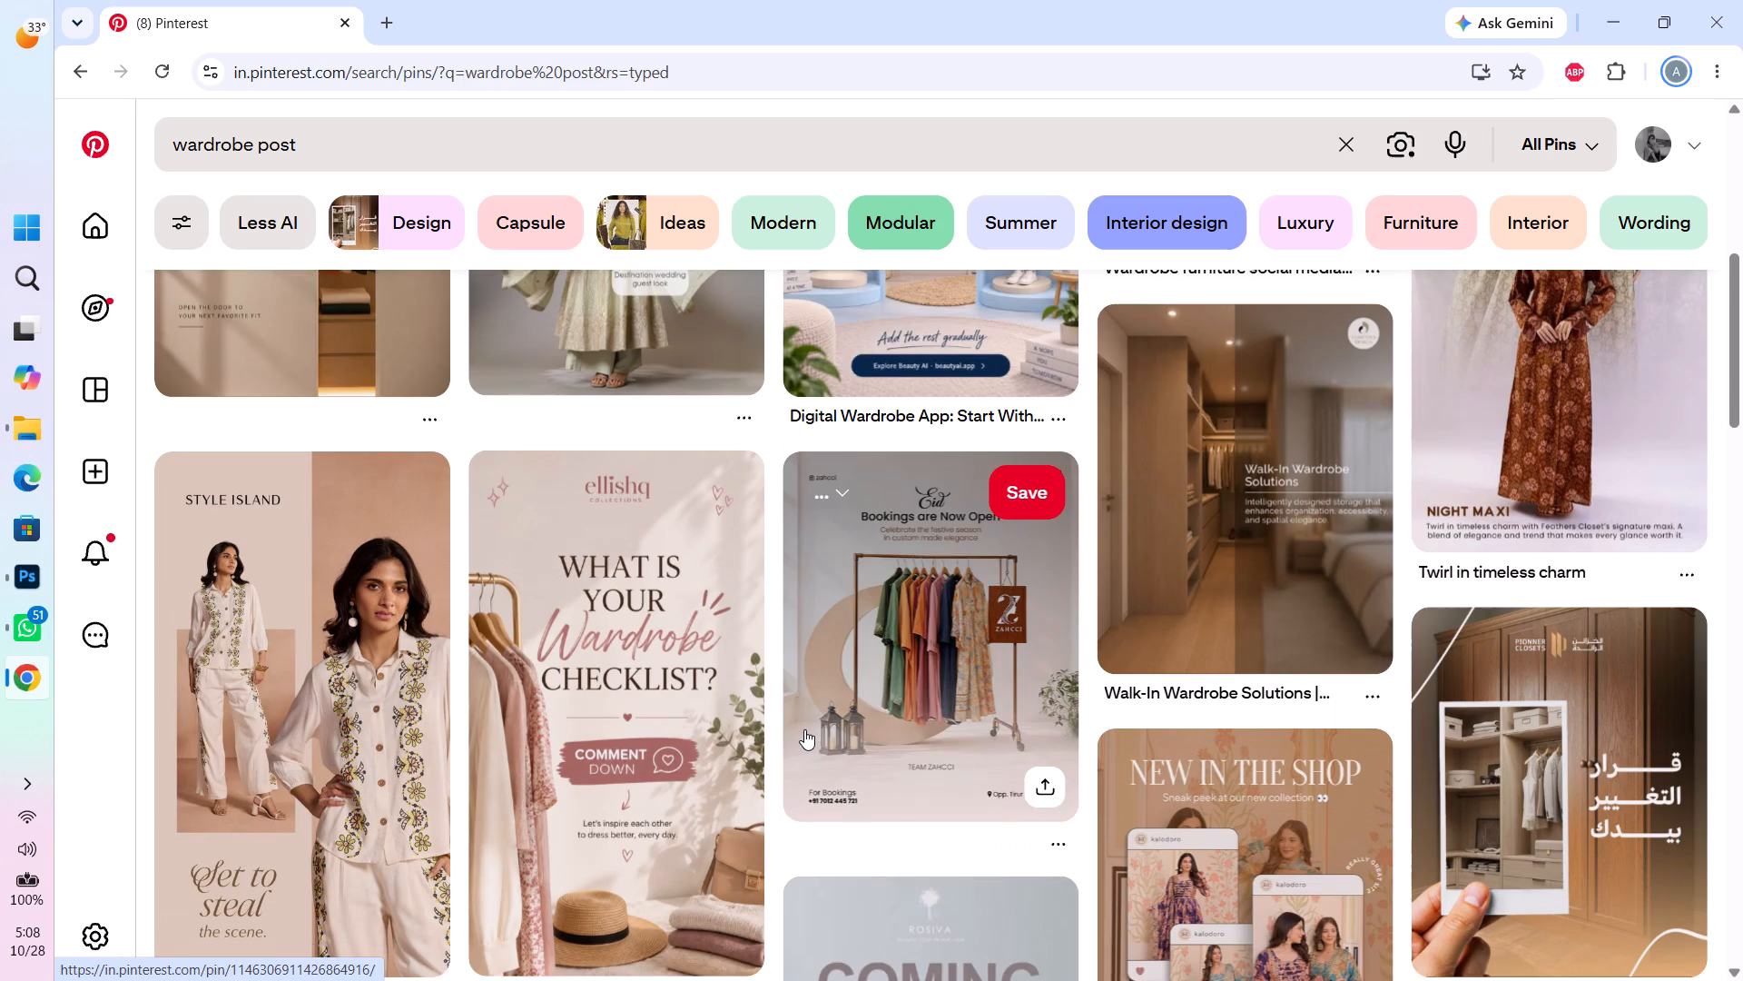
{"action": "scroll", "coordinate": [804, 729], "scroll_direction": "down", "scroll_amount": 2}
{"action": "scroll", "coordinate": [802, 729], "scroll_direction": "up", "scroll_amount": 5}
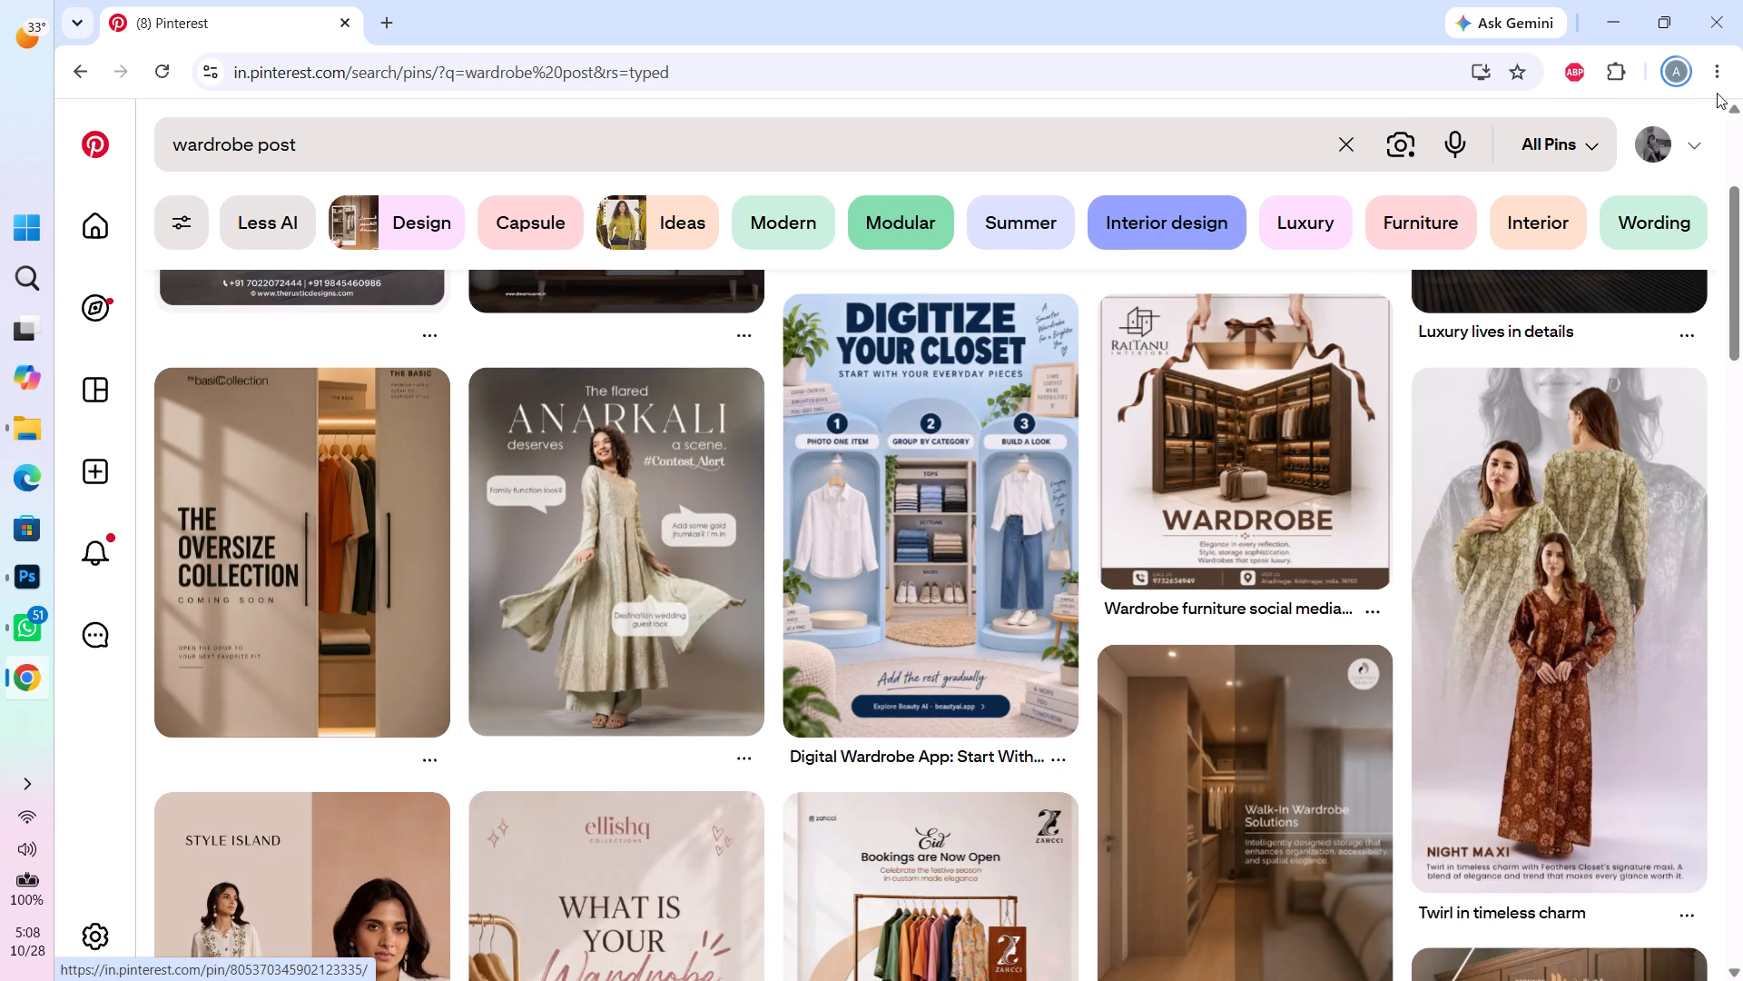
{"action": "scroll", "coordinate": [1311, 798], "scroll_direction": "up", "scroll_amount": 4}
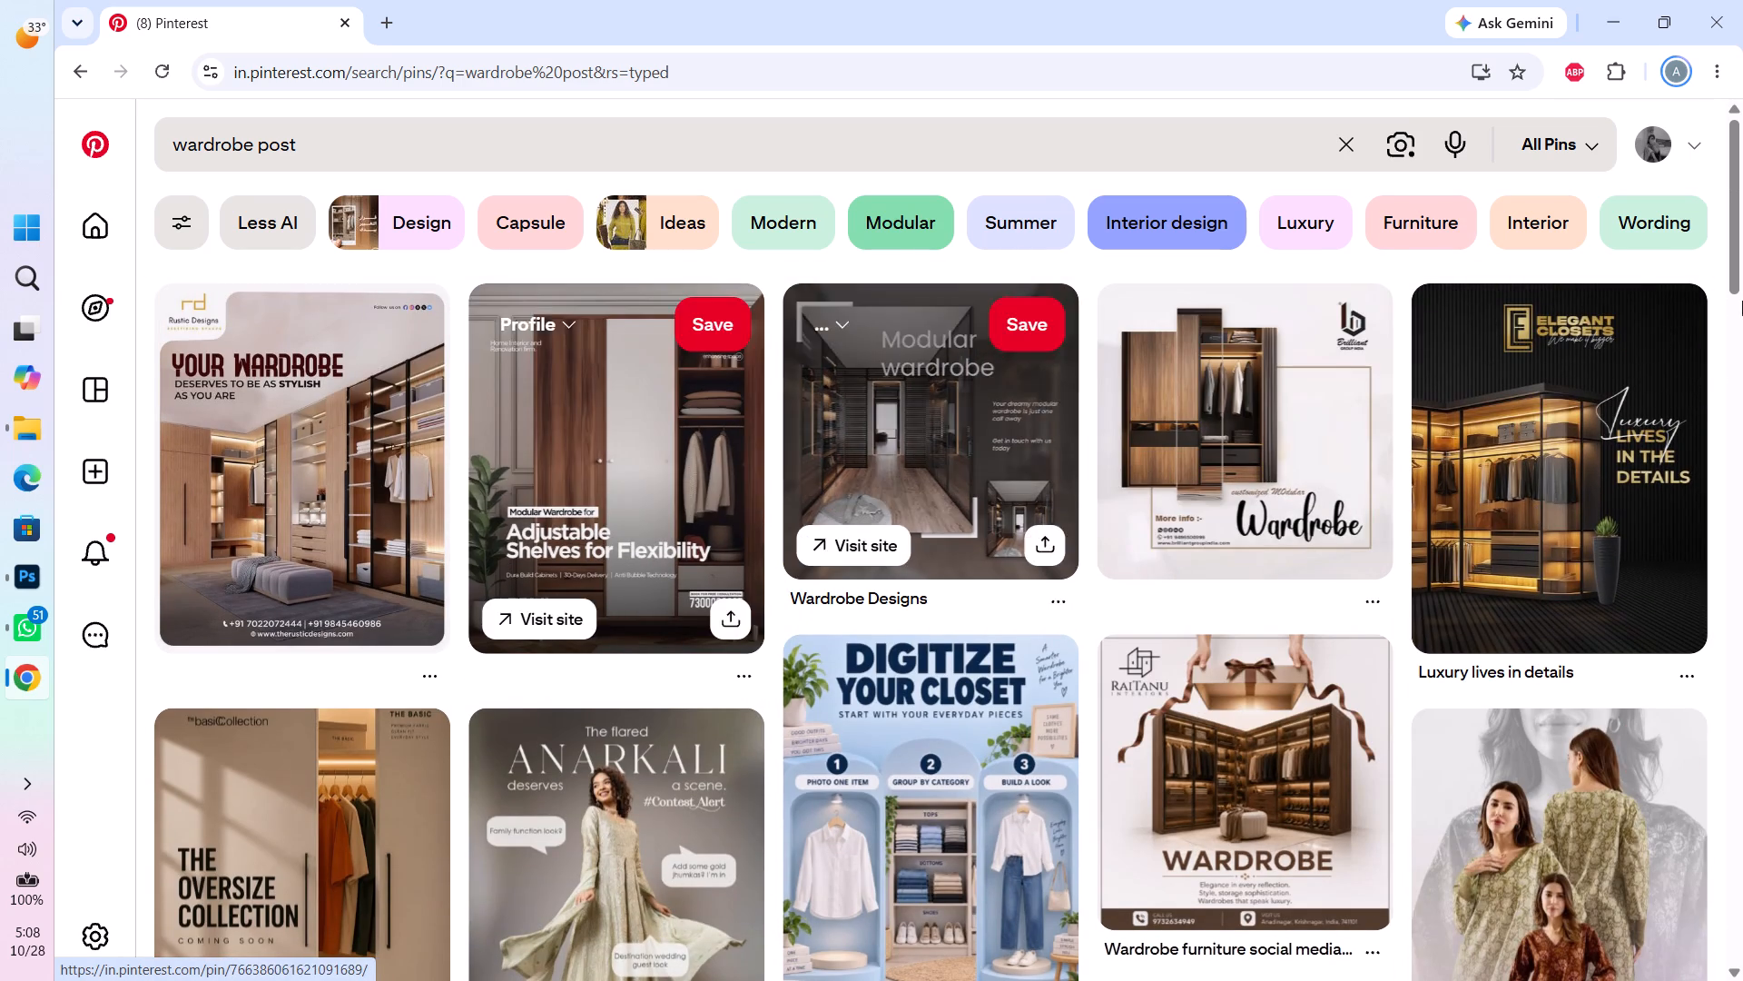
{"action": "left_click", "coordinate": [657, 451]}
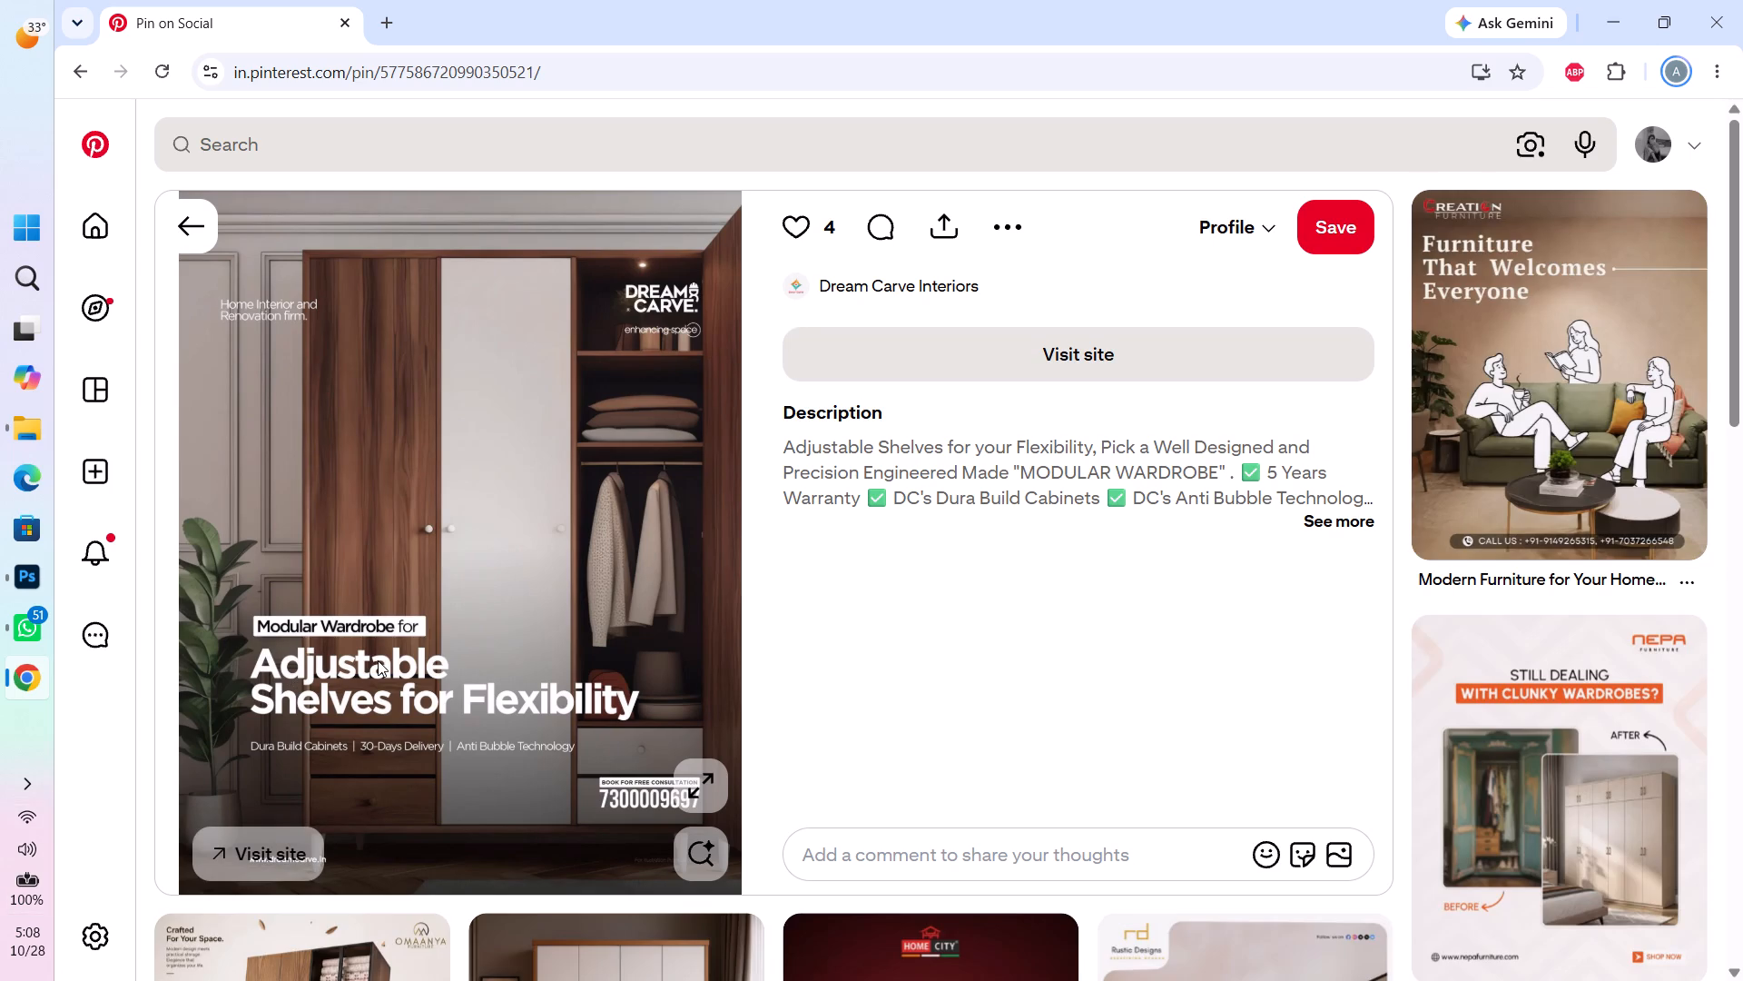
{"action": "right_click", "coordinate": [283, 693]}
{"action": "left_click", "coordinate": [398, 452]}
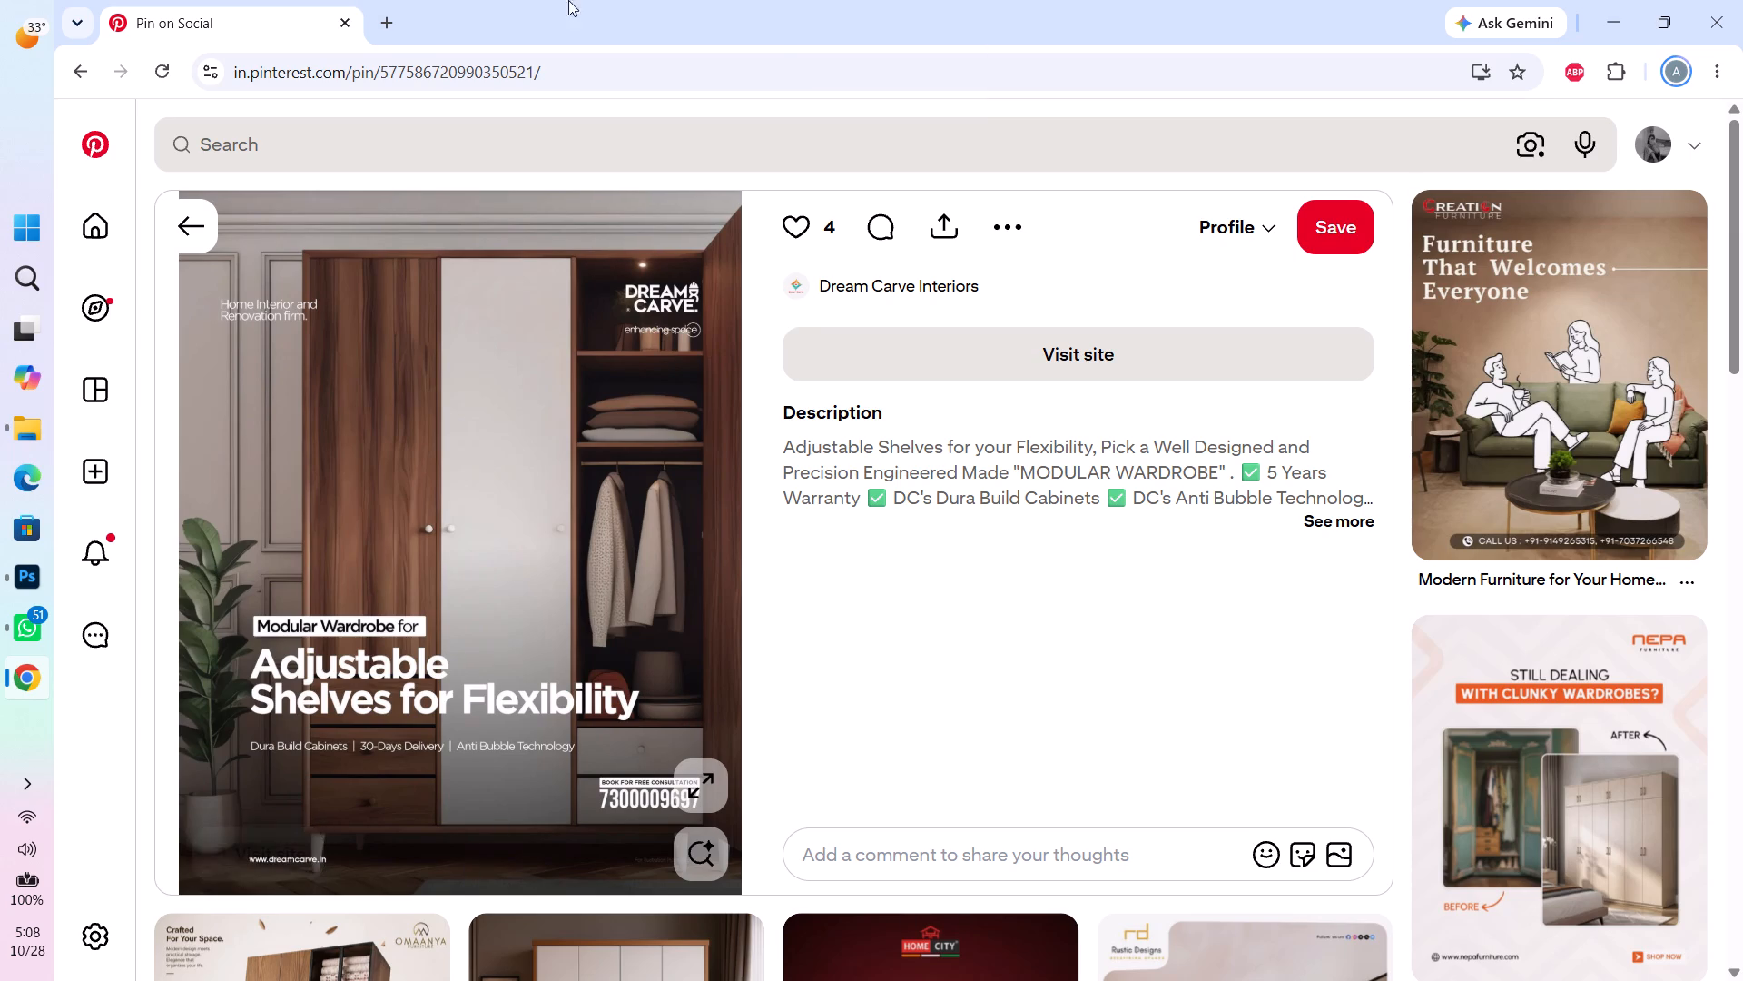
In a new browser tab, search Google for "text extractor from image" and open the Image to Text site.
{"action": "left_click", "coordinate": [389, 12]}
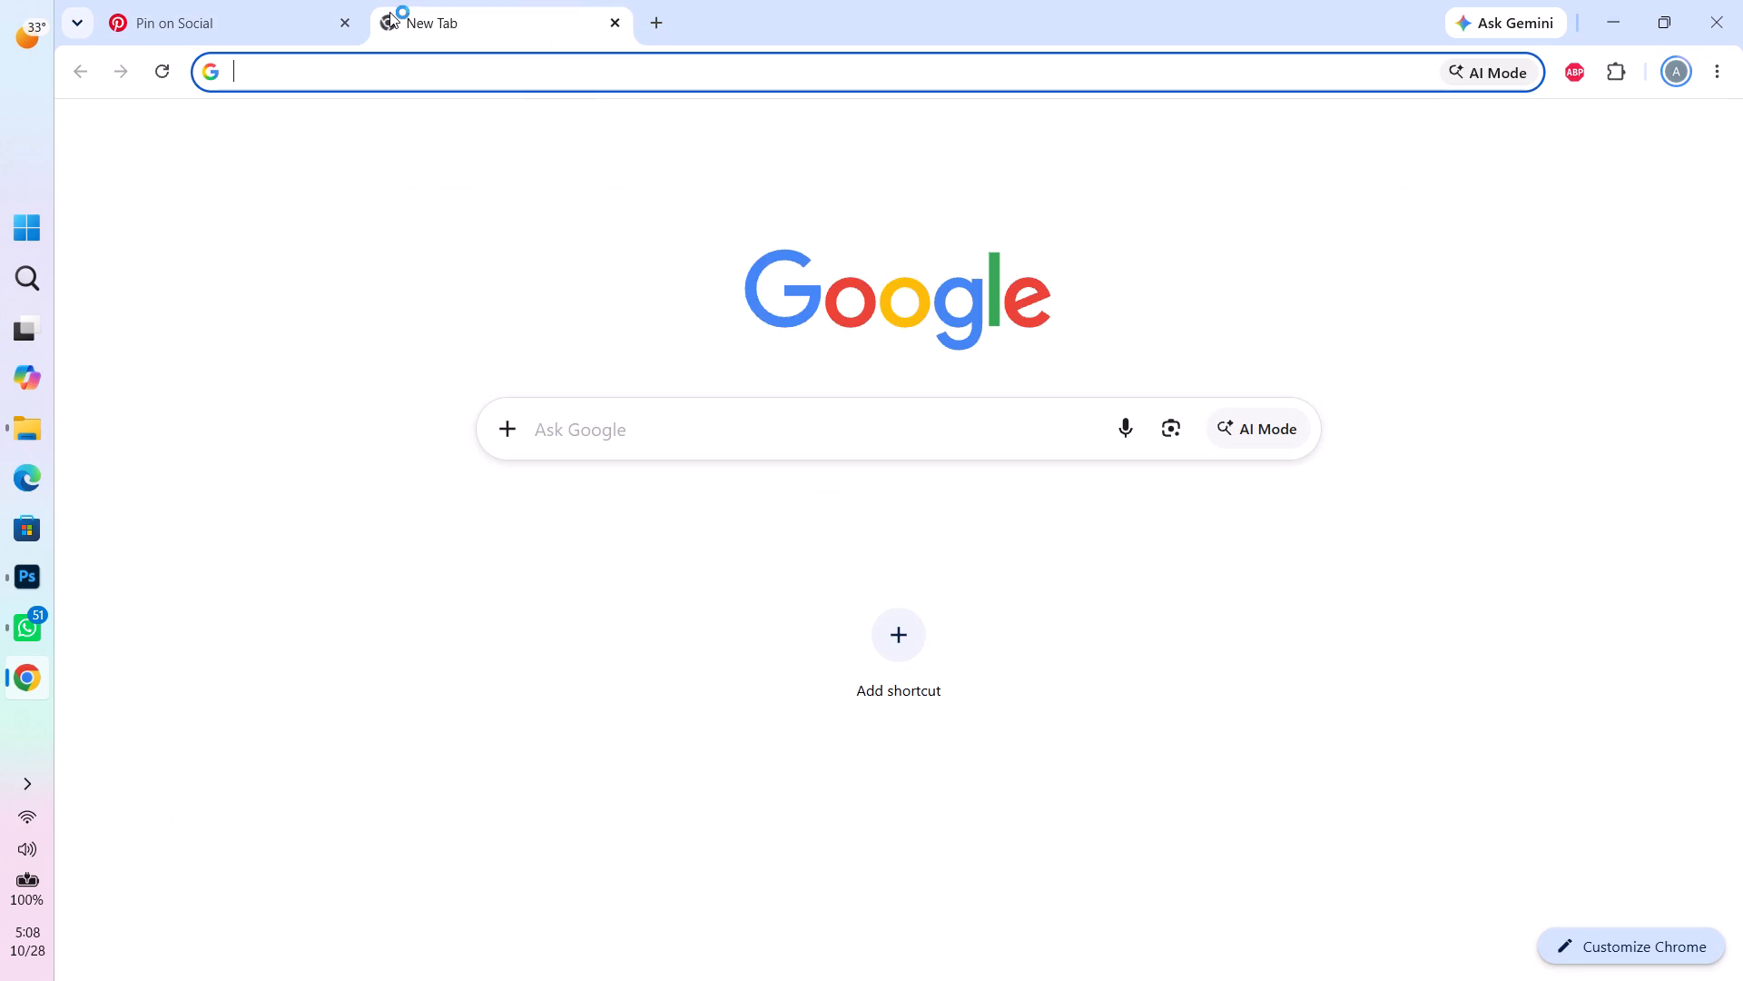
{"action": "type", "text": "te"}
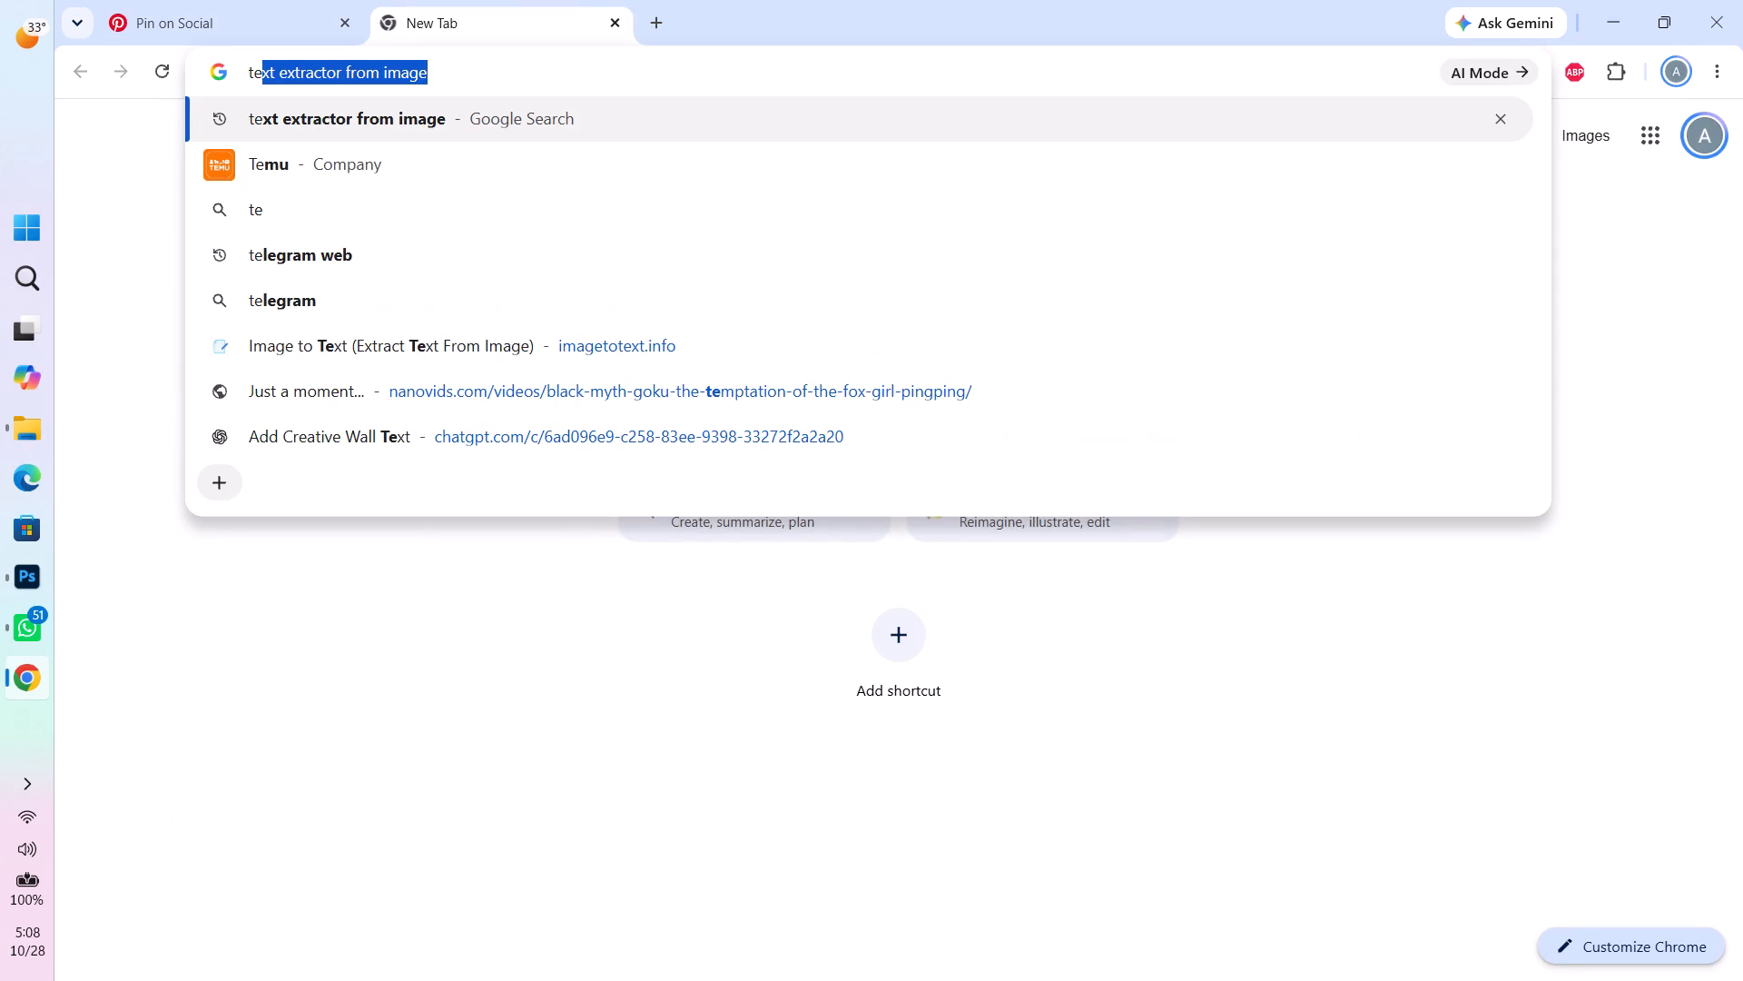
{"action": "key", "text": "Return"}
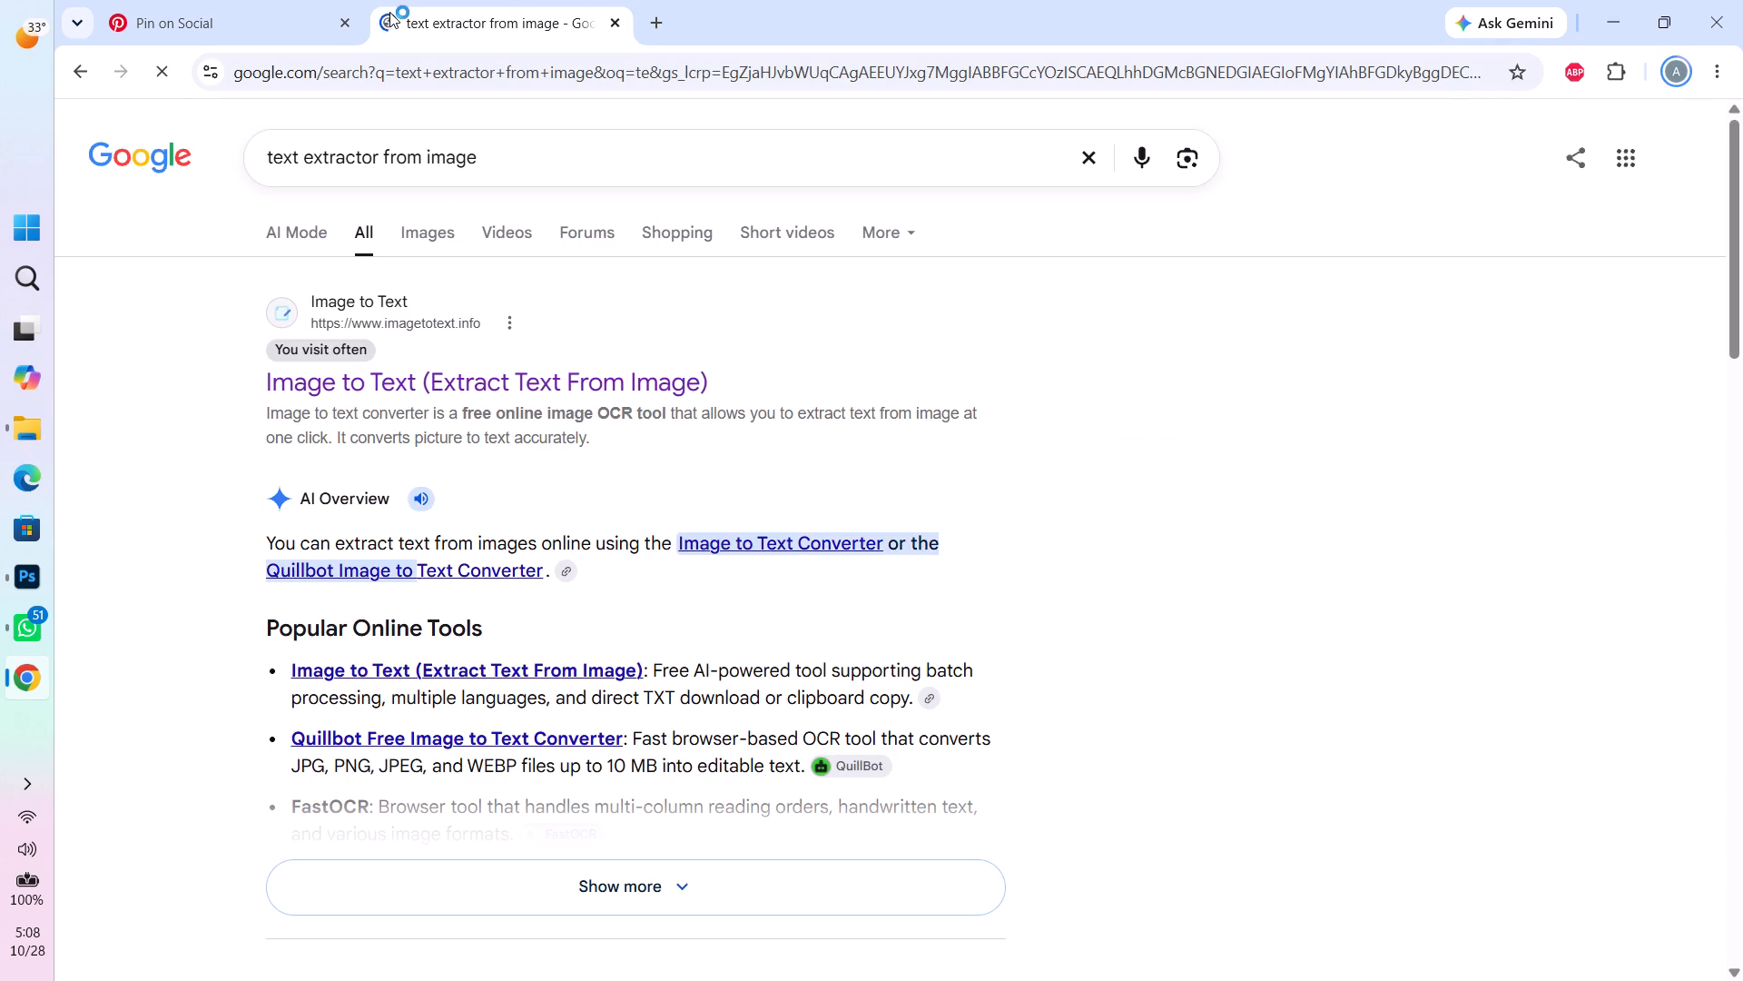
{"action": "left_click", "coordinate": [468, 381]}
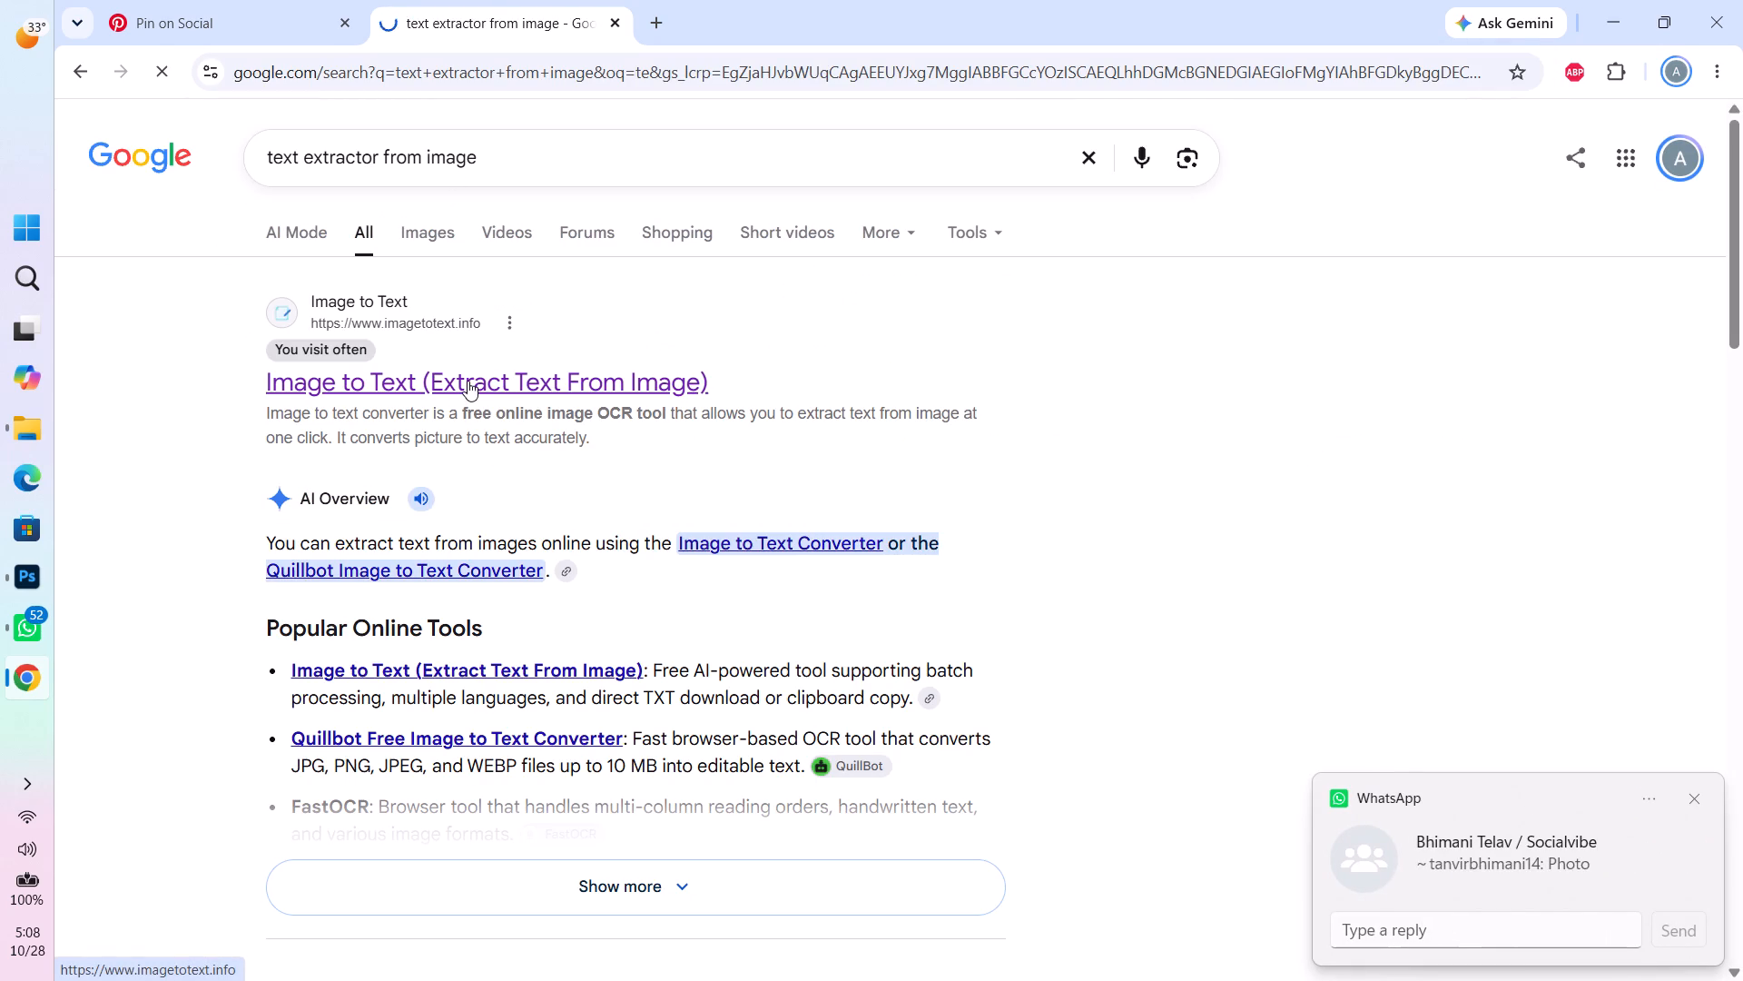
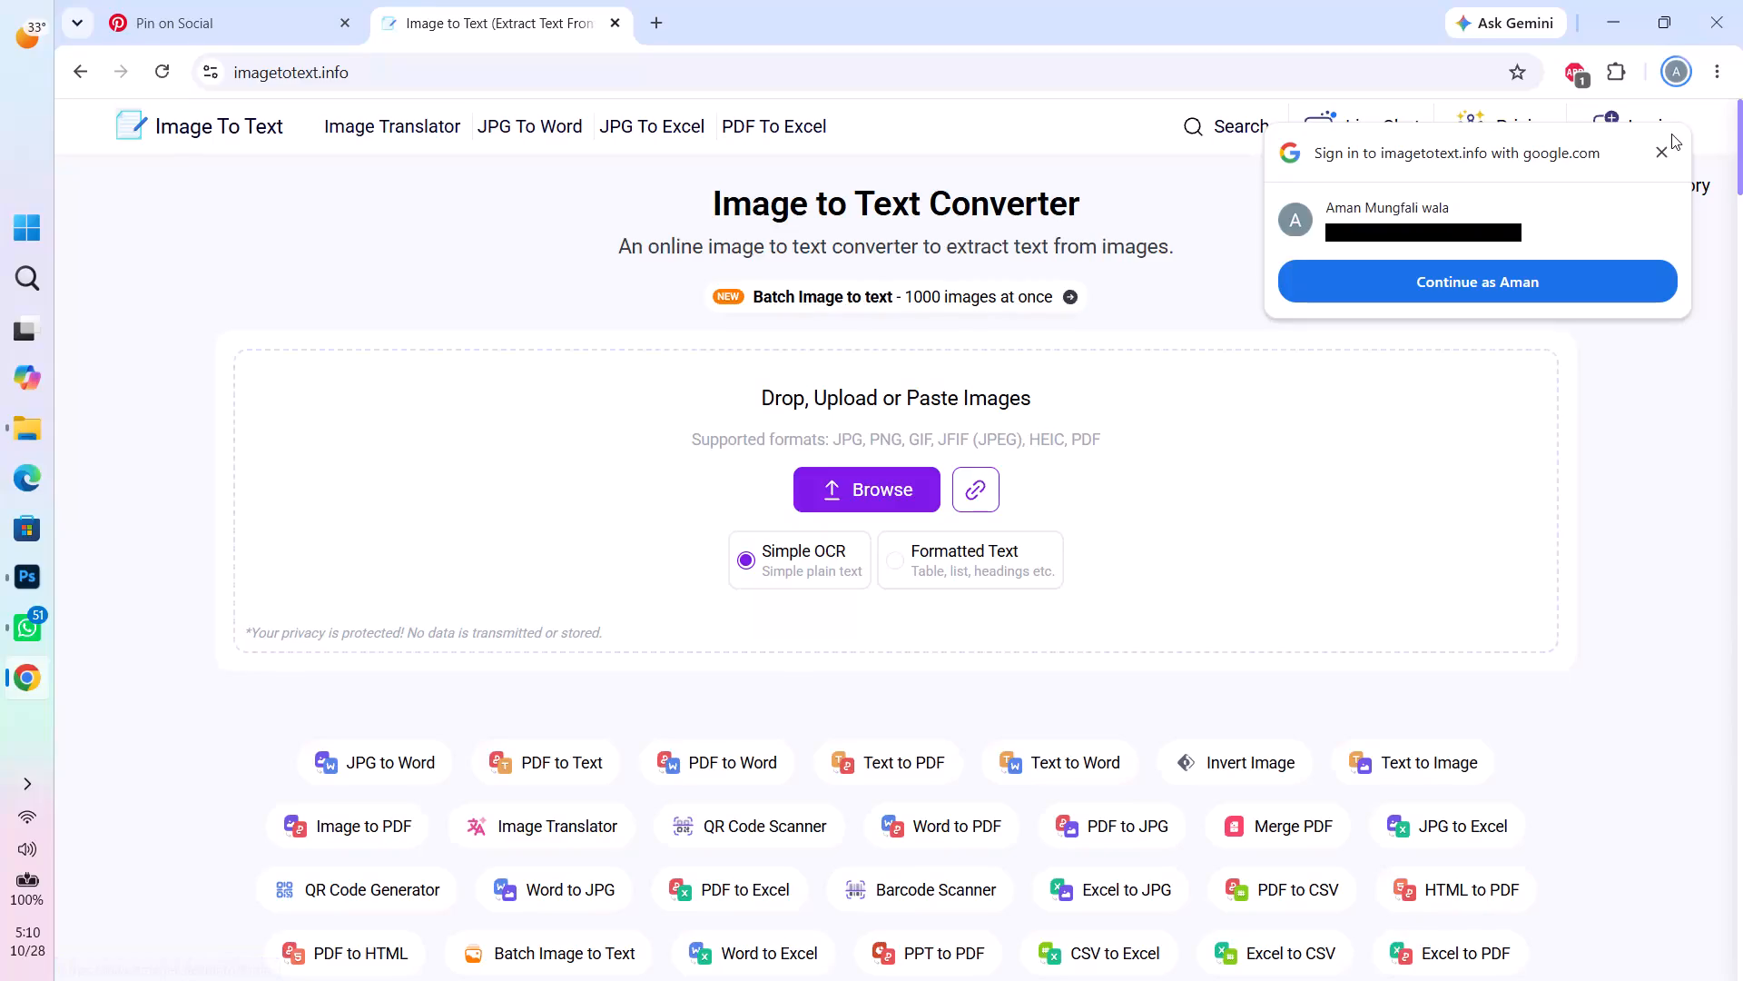
Extract the text from the pasted pin image and copy the lines "Modular Wardrobe for Adjustable Shelves for Flexibility".
{"action": "left_click", "coordinate": [1670, 146]}
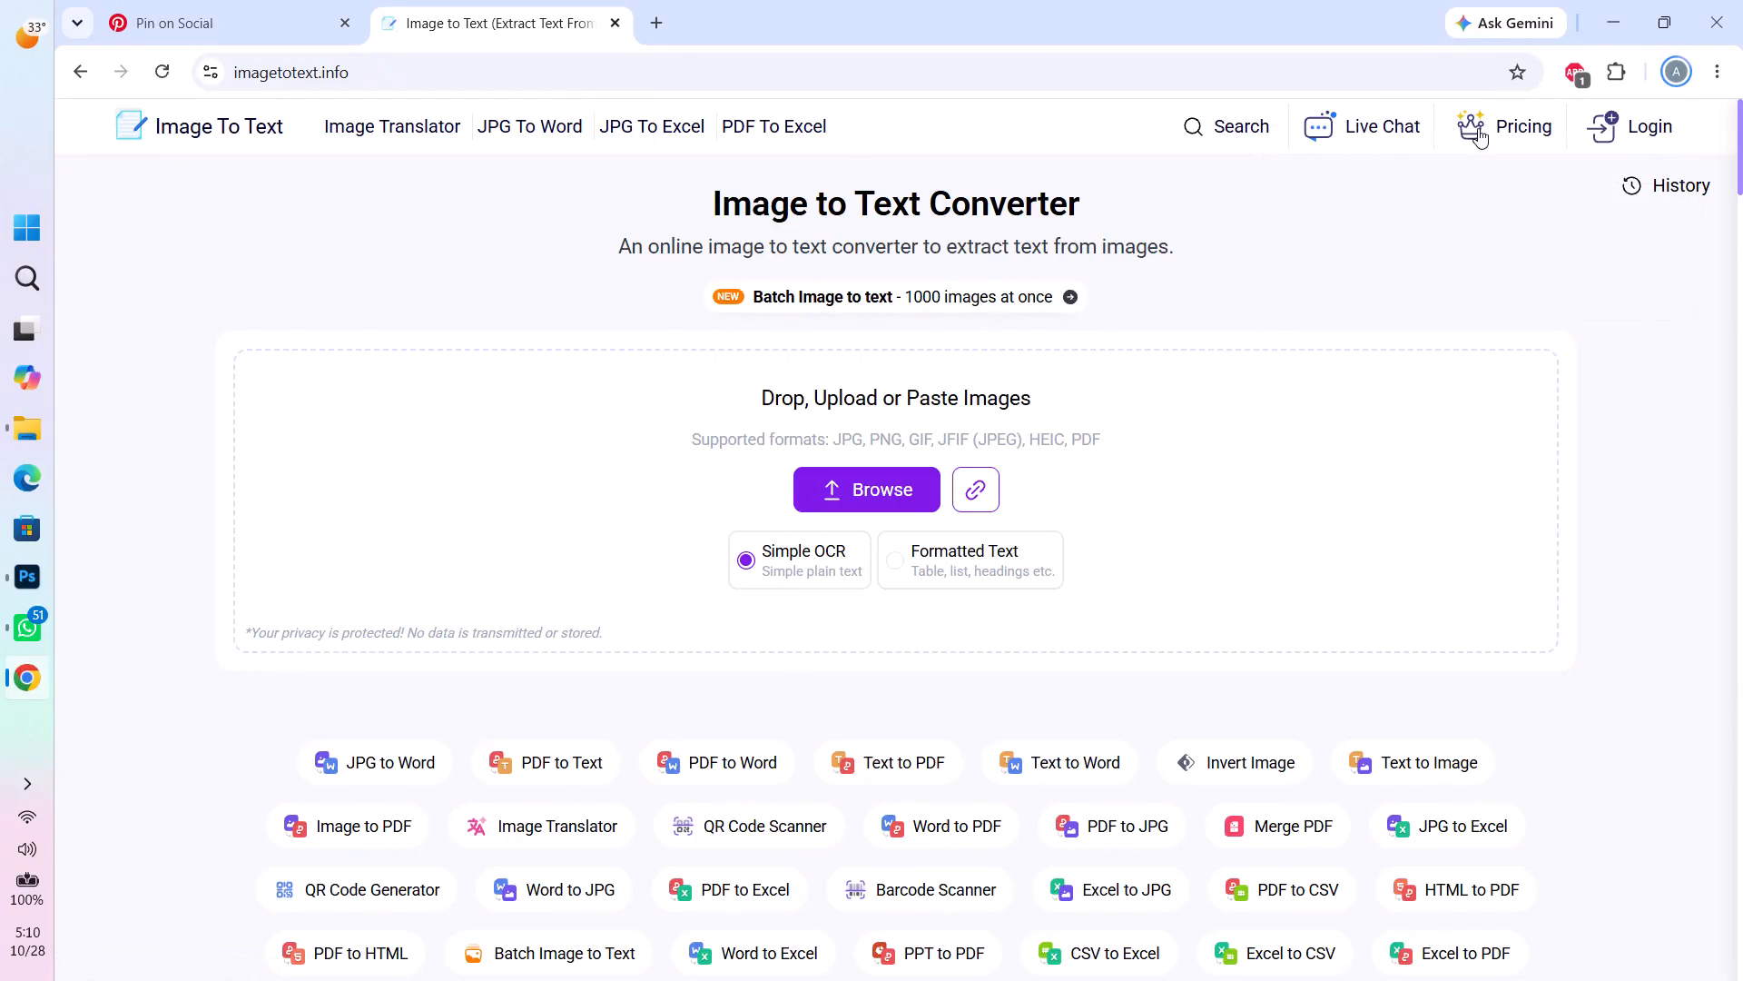
{"action": "key", "text": "ctrl+v"}
{"action": "left_click", "coordinate": [1521, 784]}
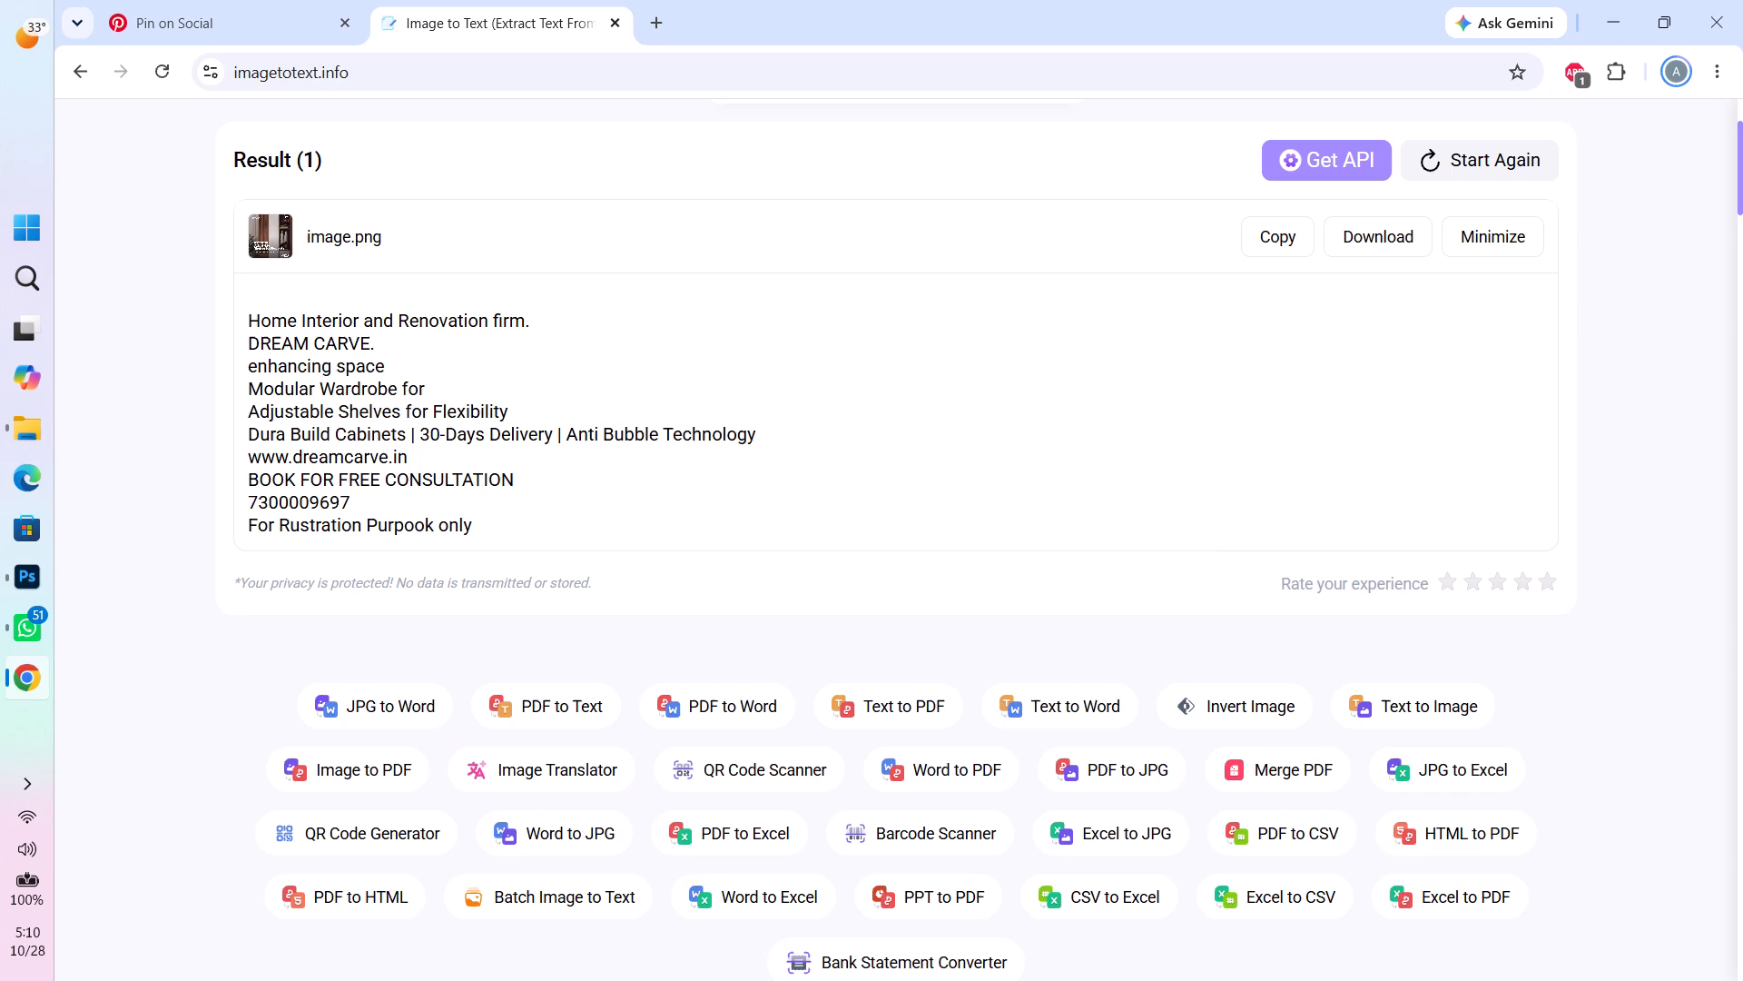
{"action": "left_click_drag", "start_coordinate": [517, 413], "coordinate": [236, 392]}
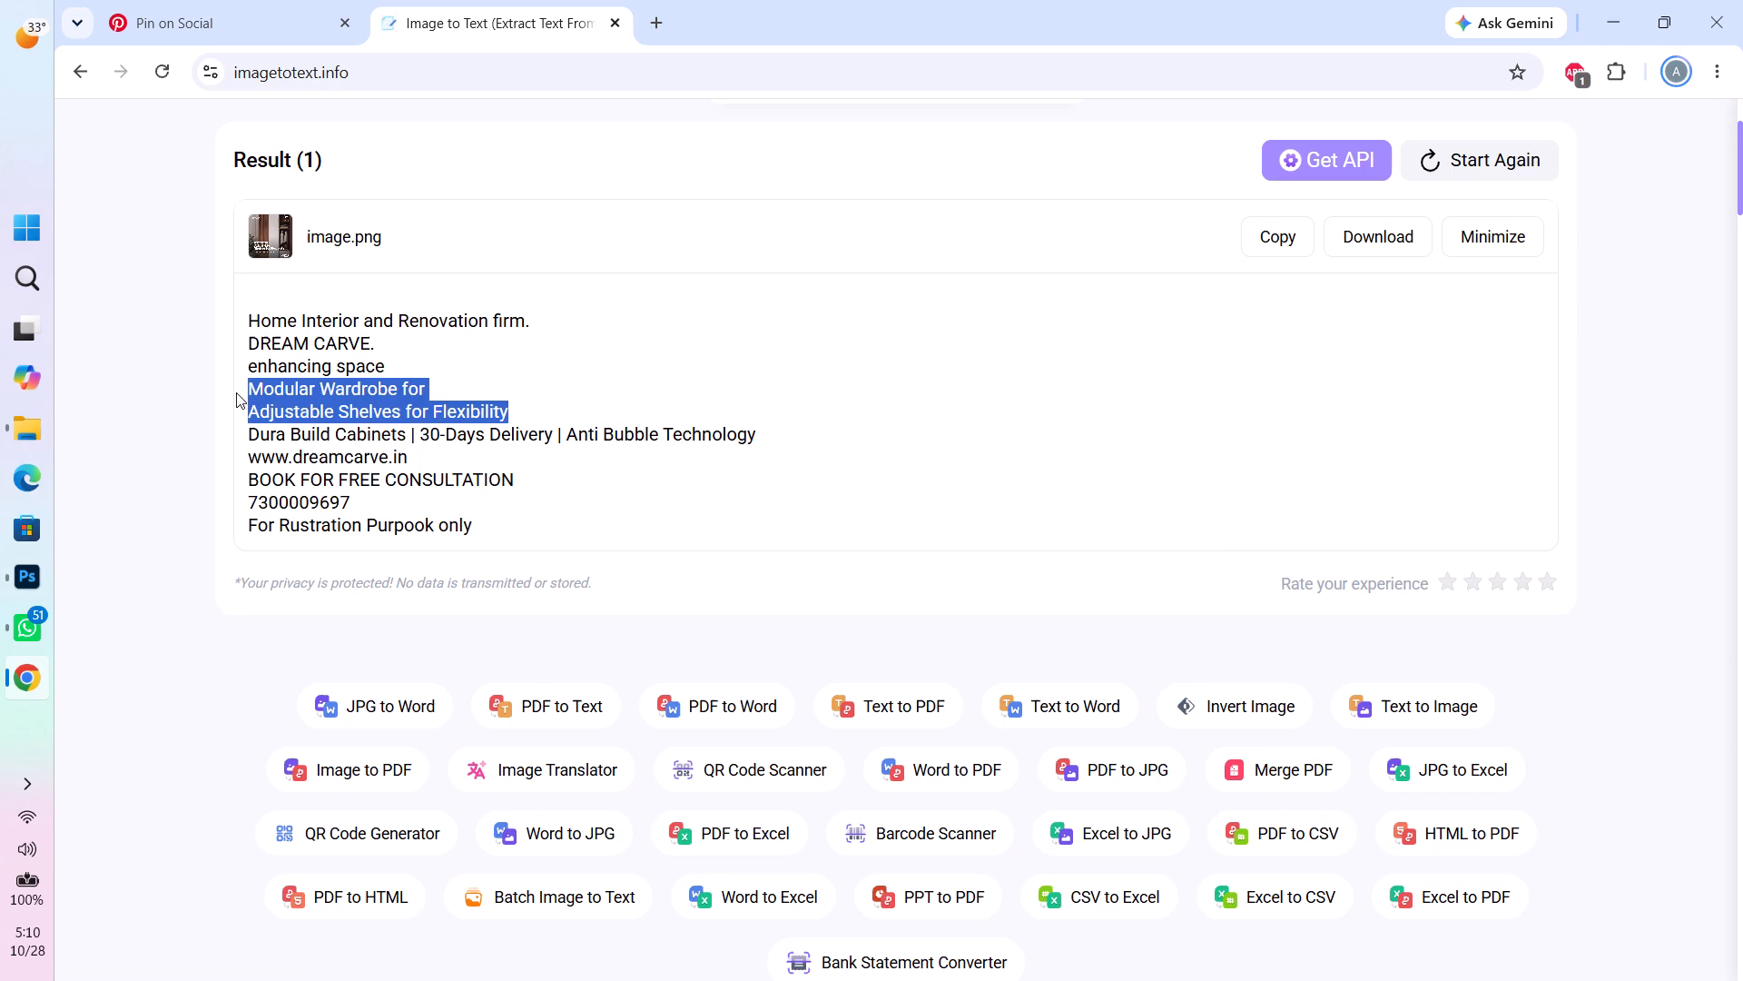
{"action": "key", "text": "ctrl+c"}
Switch to Photoshop and close the Bhimani Furniture 63.psd document.
{"action": "left_click", "coordinate": [42, 569]}
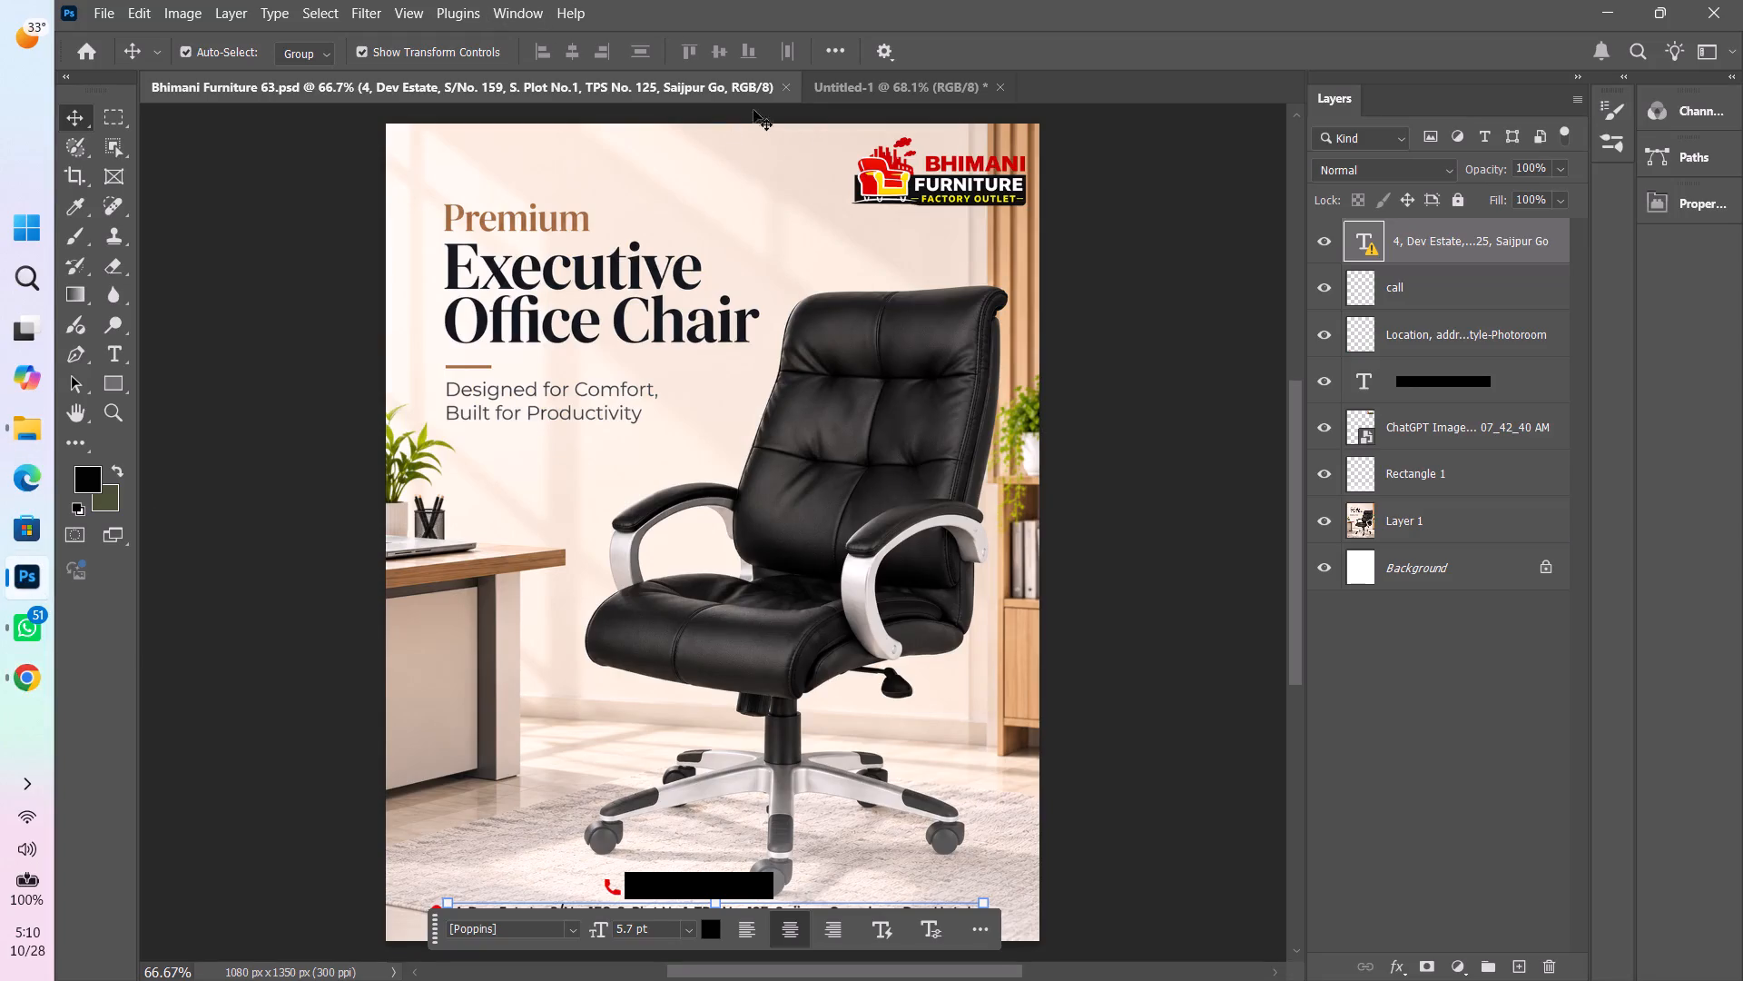
{"action": "left_click", "coordinate": [780, 87]}
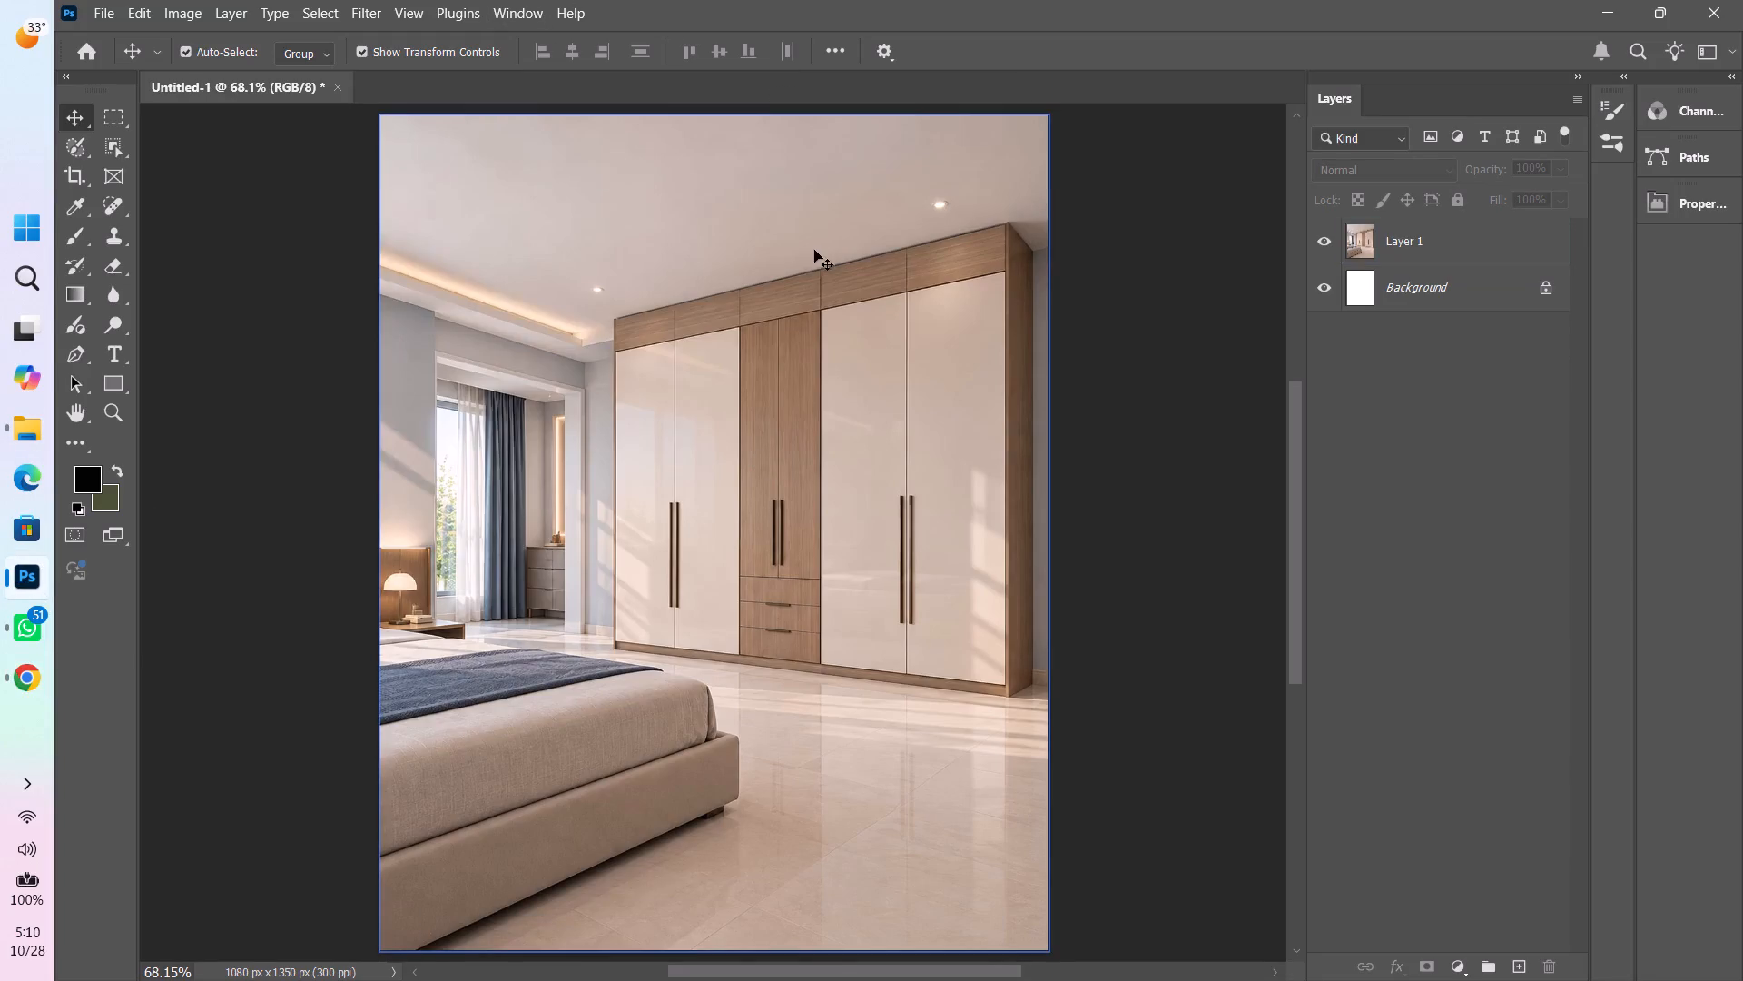
Undo the last change to the bedroom image and scale its layer to about 96.36% so it fits the canvas.
{"action": "key", "text": "ctrl+z"}
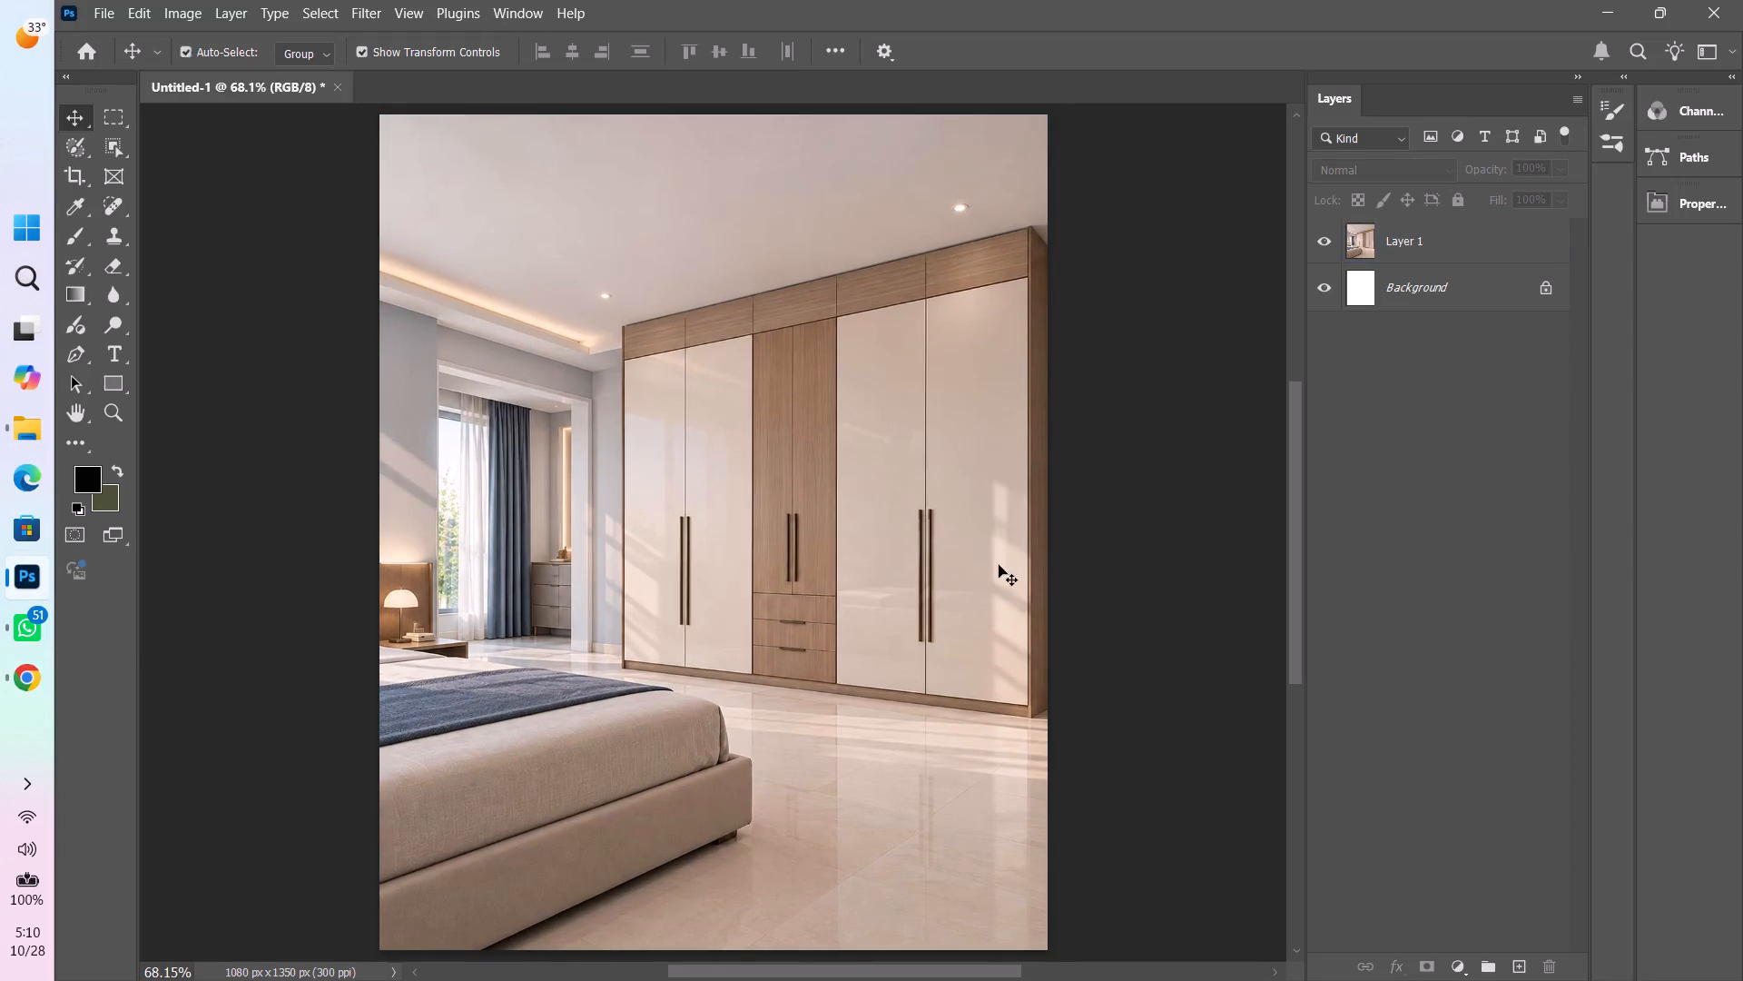
{"action": "left_click", "coordinate": [940, 536]}
{"action": "key", "text": "space"}
{"action": "left_click_drag", "start_coordinate": [862, 659], "coordinate": [857, 609]}
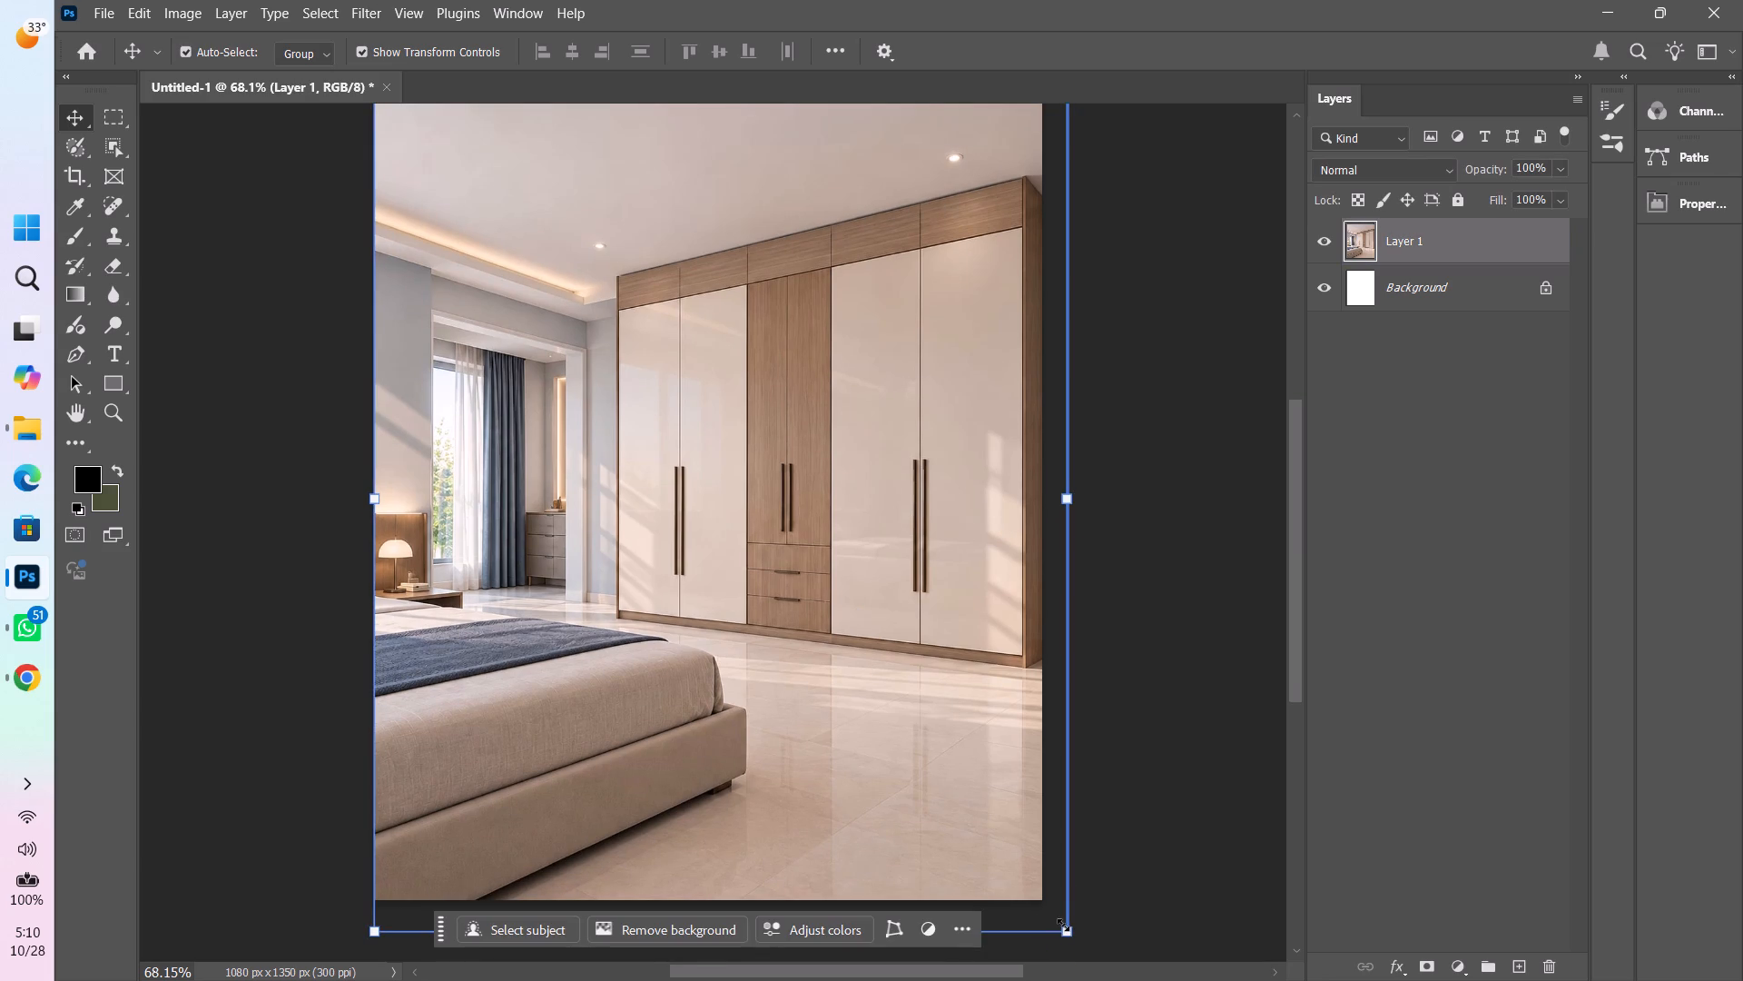
{"action": "left_click_drag", "start_coordinate": [1071, 935], "coordinate": [1030, 916]}
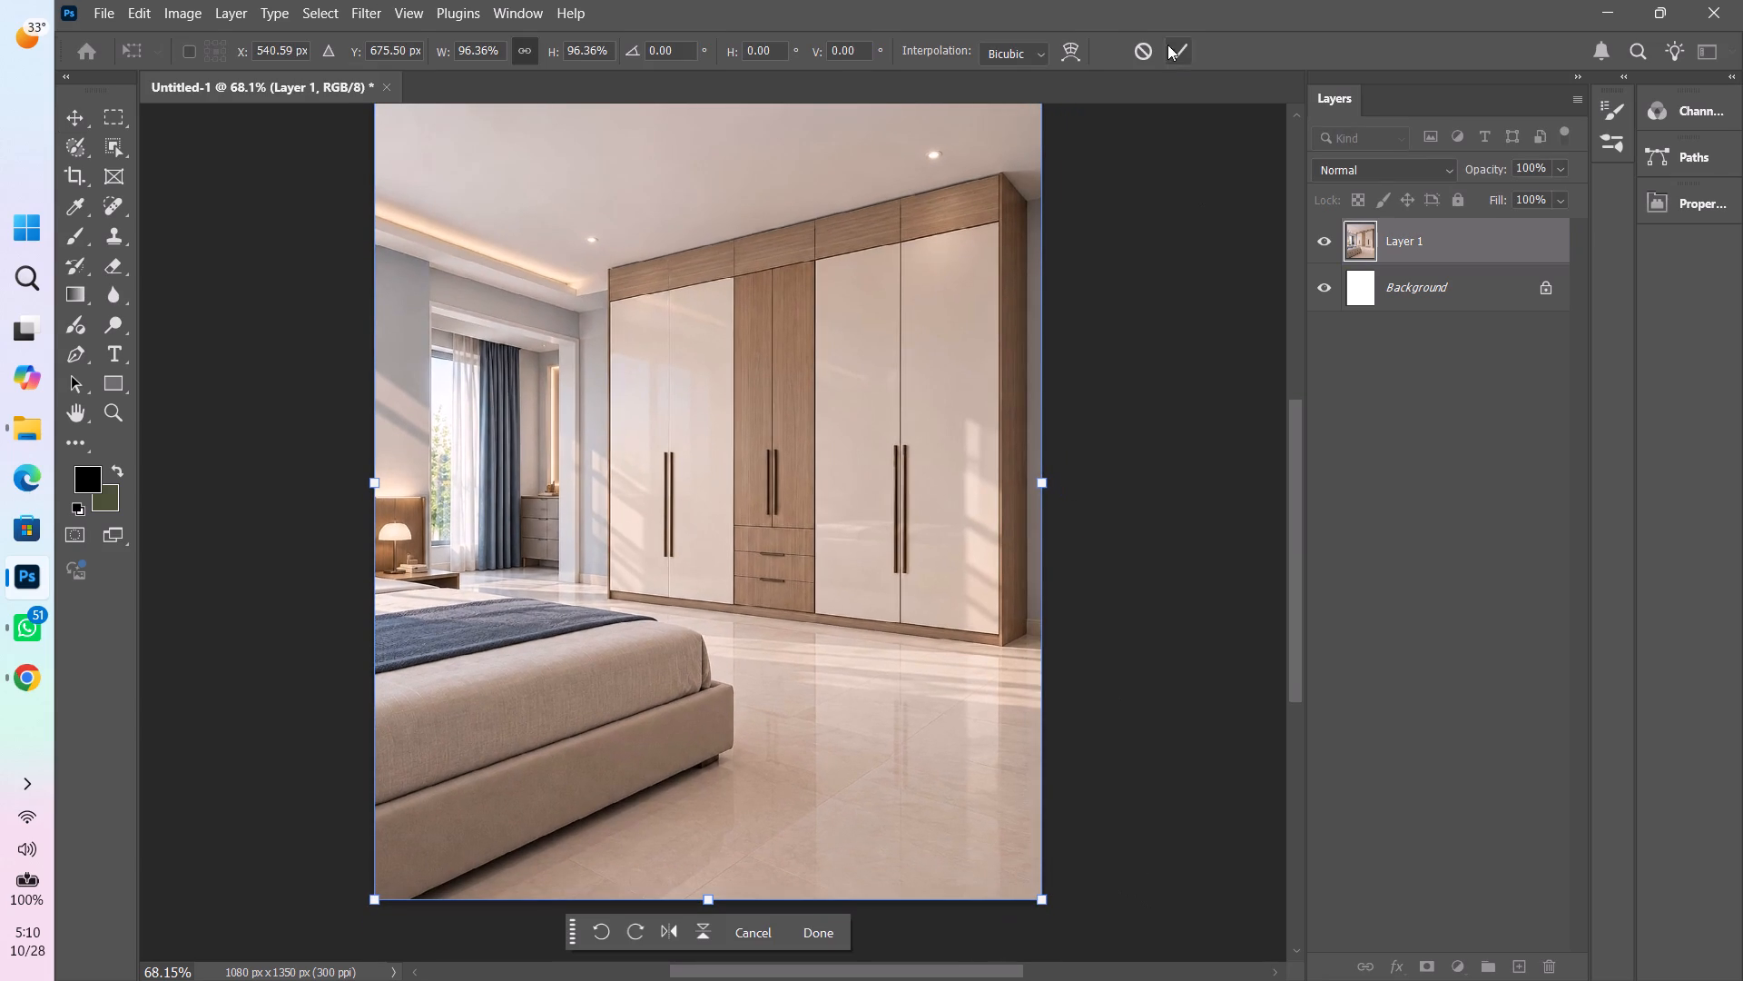
{"action": "left_click", "coordinate": [1189, 55]}
{"action": "left_click", "coordinate": [1275, 244]}
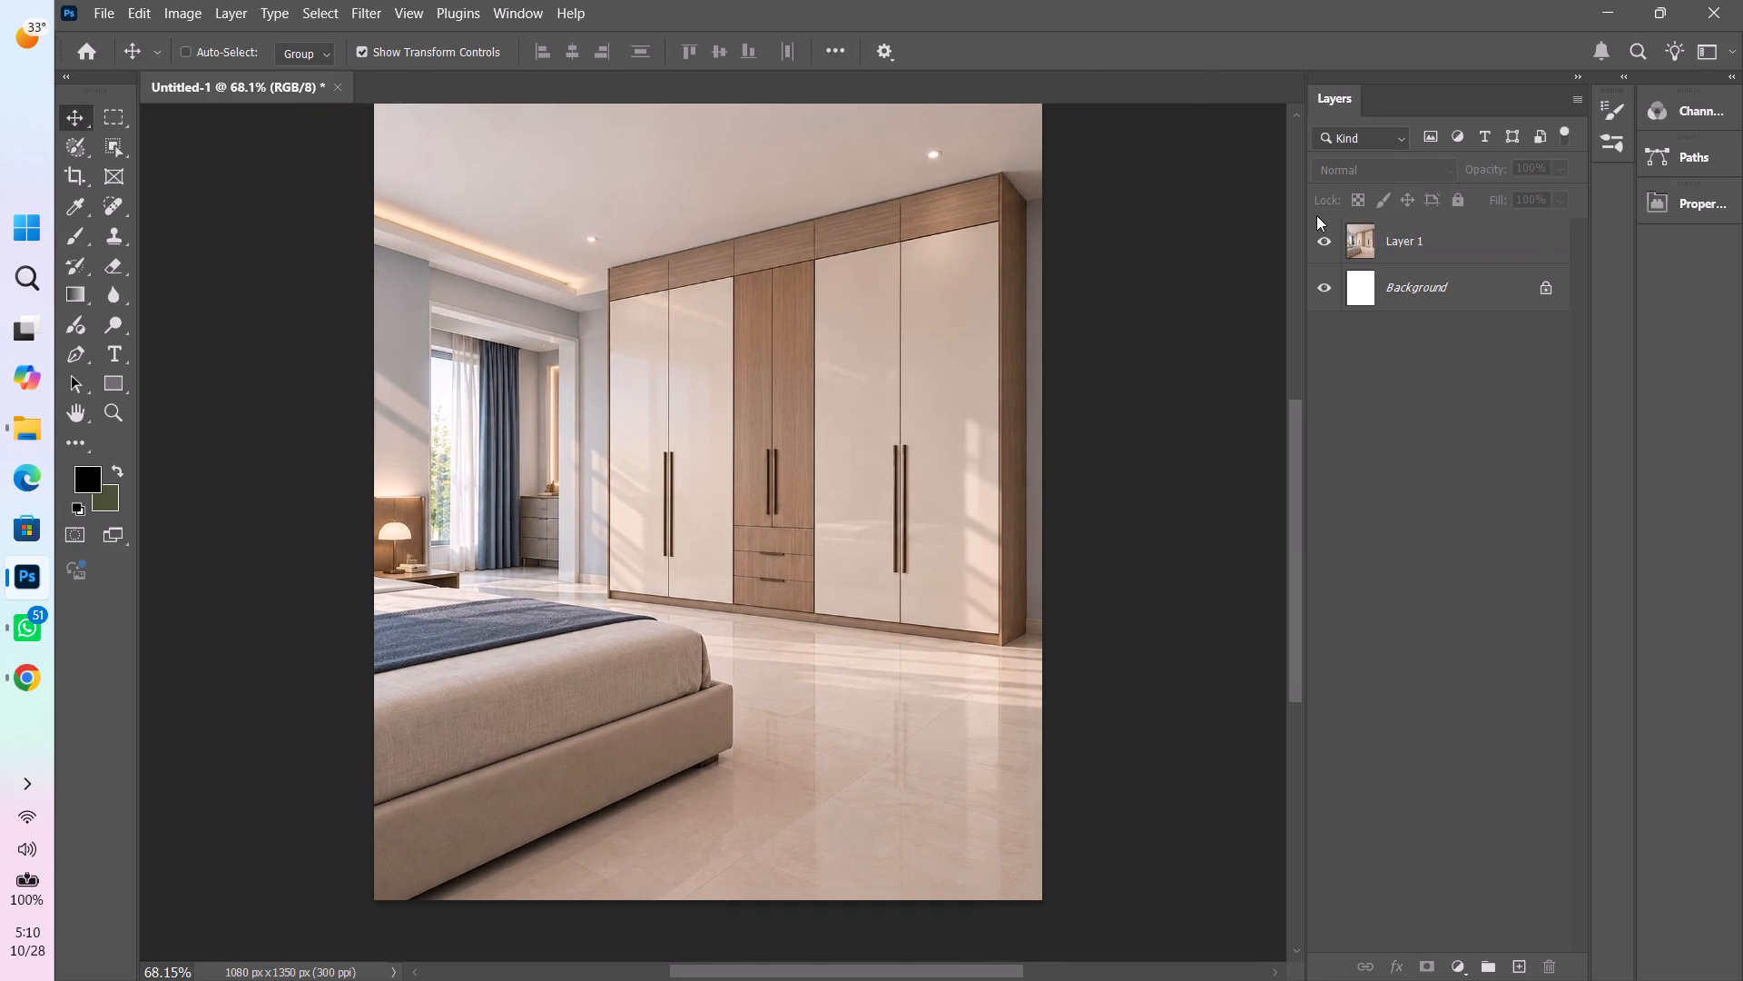
Paste the copied heading as a new text layer over the wardrobe and add a line break before "Shelves".
{"action": "key", "text": "ctrl+0"}
{"action": "key", "text": "ctrl+v"}
{"action": "key", "text": "t"}
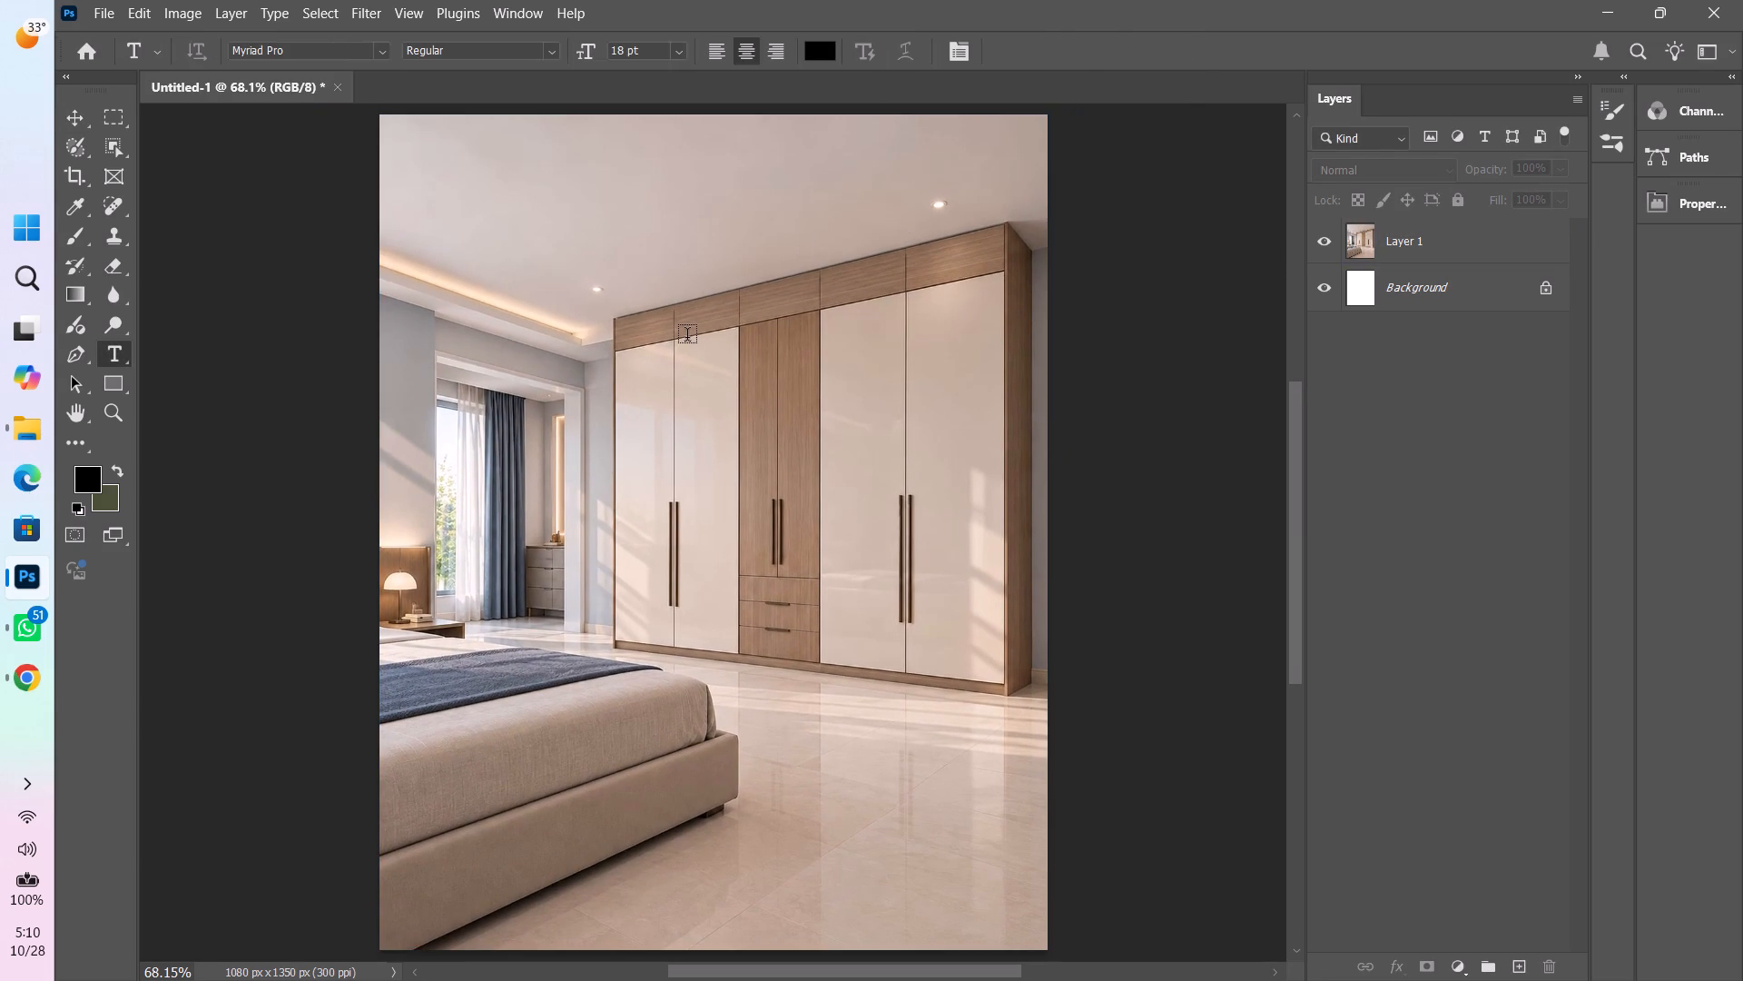
{"action": "left_click", "coordinate": [687, 337]}
{"action": "key", "text": "ctrl+v"}
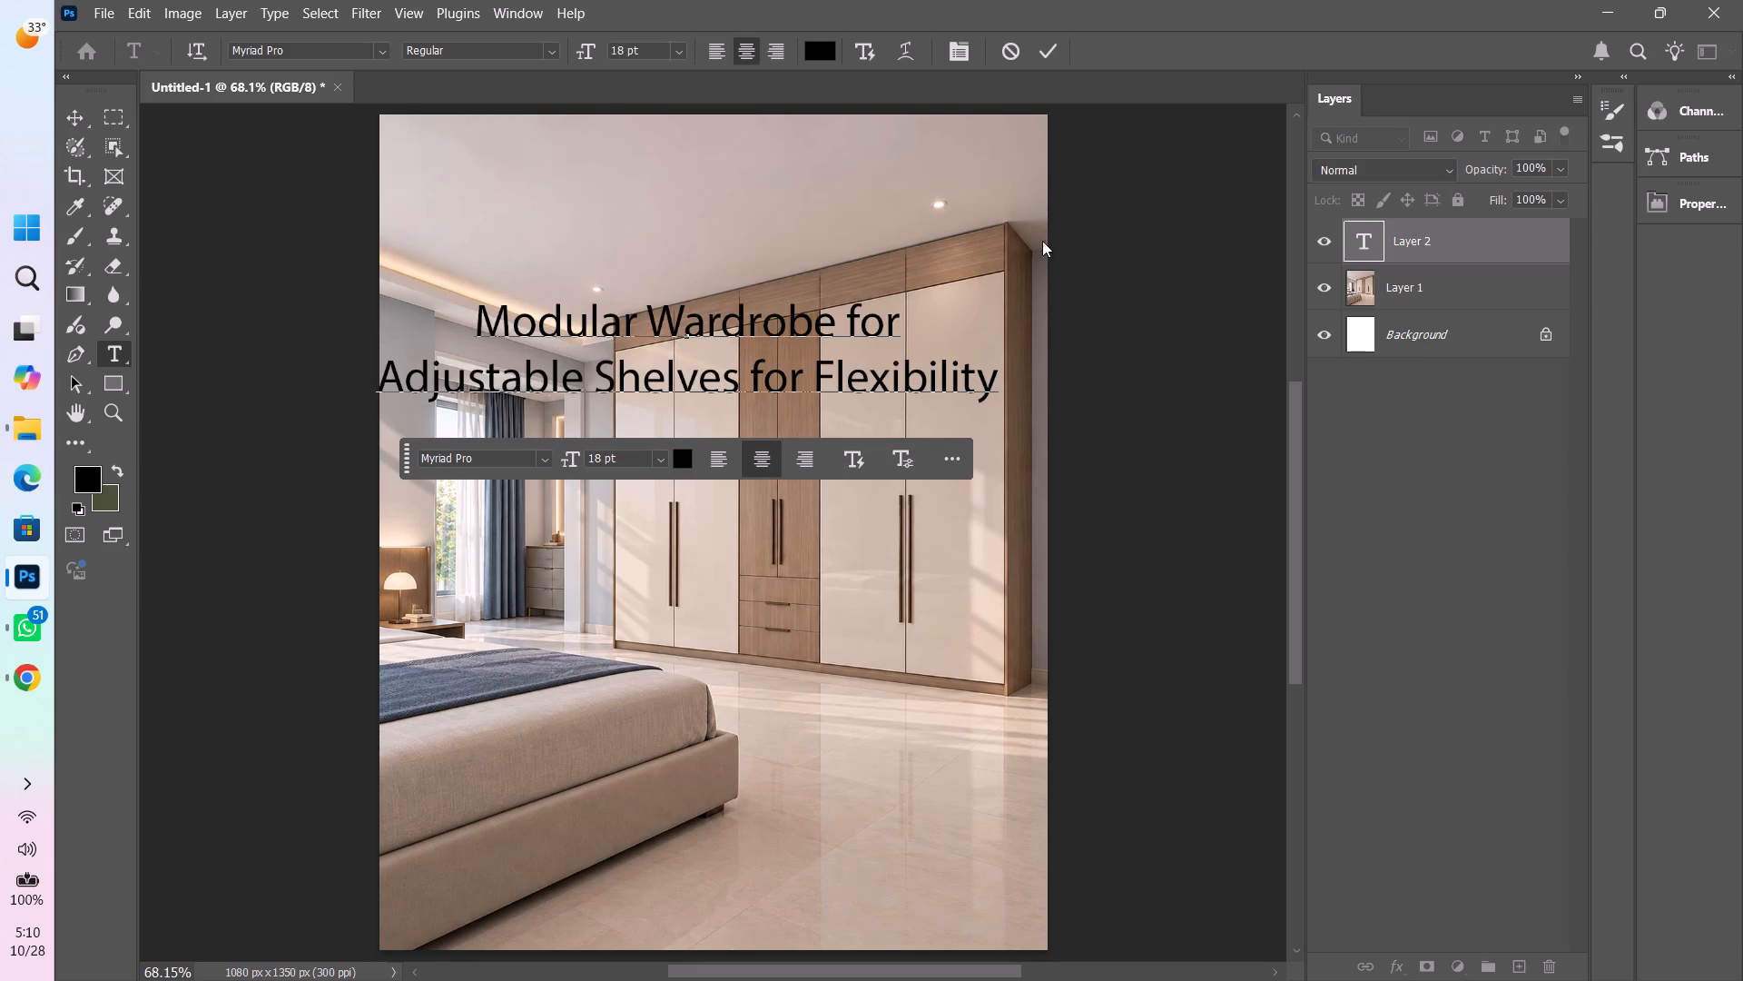
{"action": "left_click", "coordinate": [478, 319]}
{"action": "left_click", "coordinate": [597, 373]}
{"action": "key", "text": "Return"}
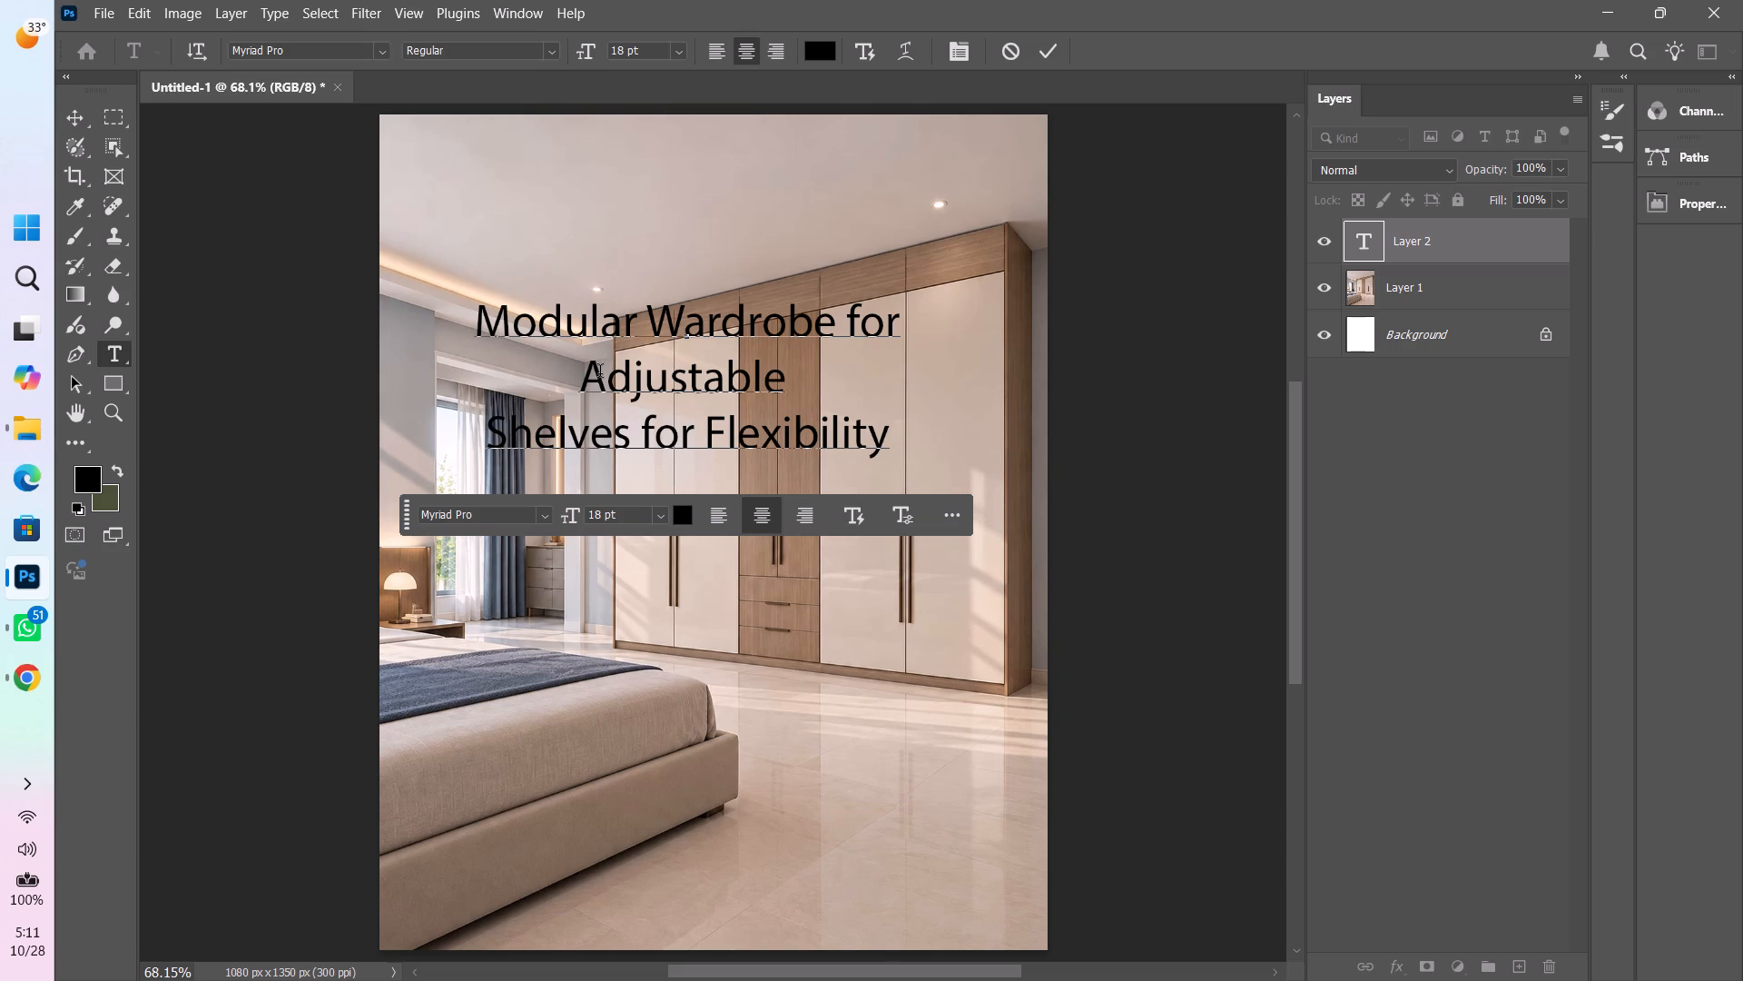
Check the Dream Carve pin in Google Chrome, return to Photoshop and left-align the whole heading text.
{"action": "left_click", "coordinate": [41, 664]}
{"action": "left_click", "coordinate": [219, 0]}
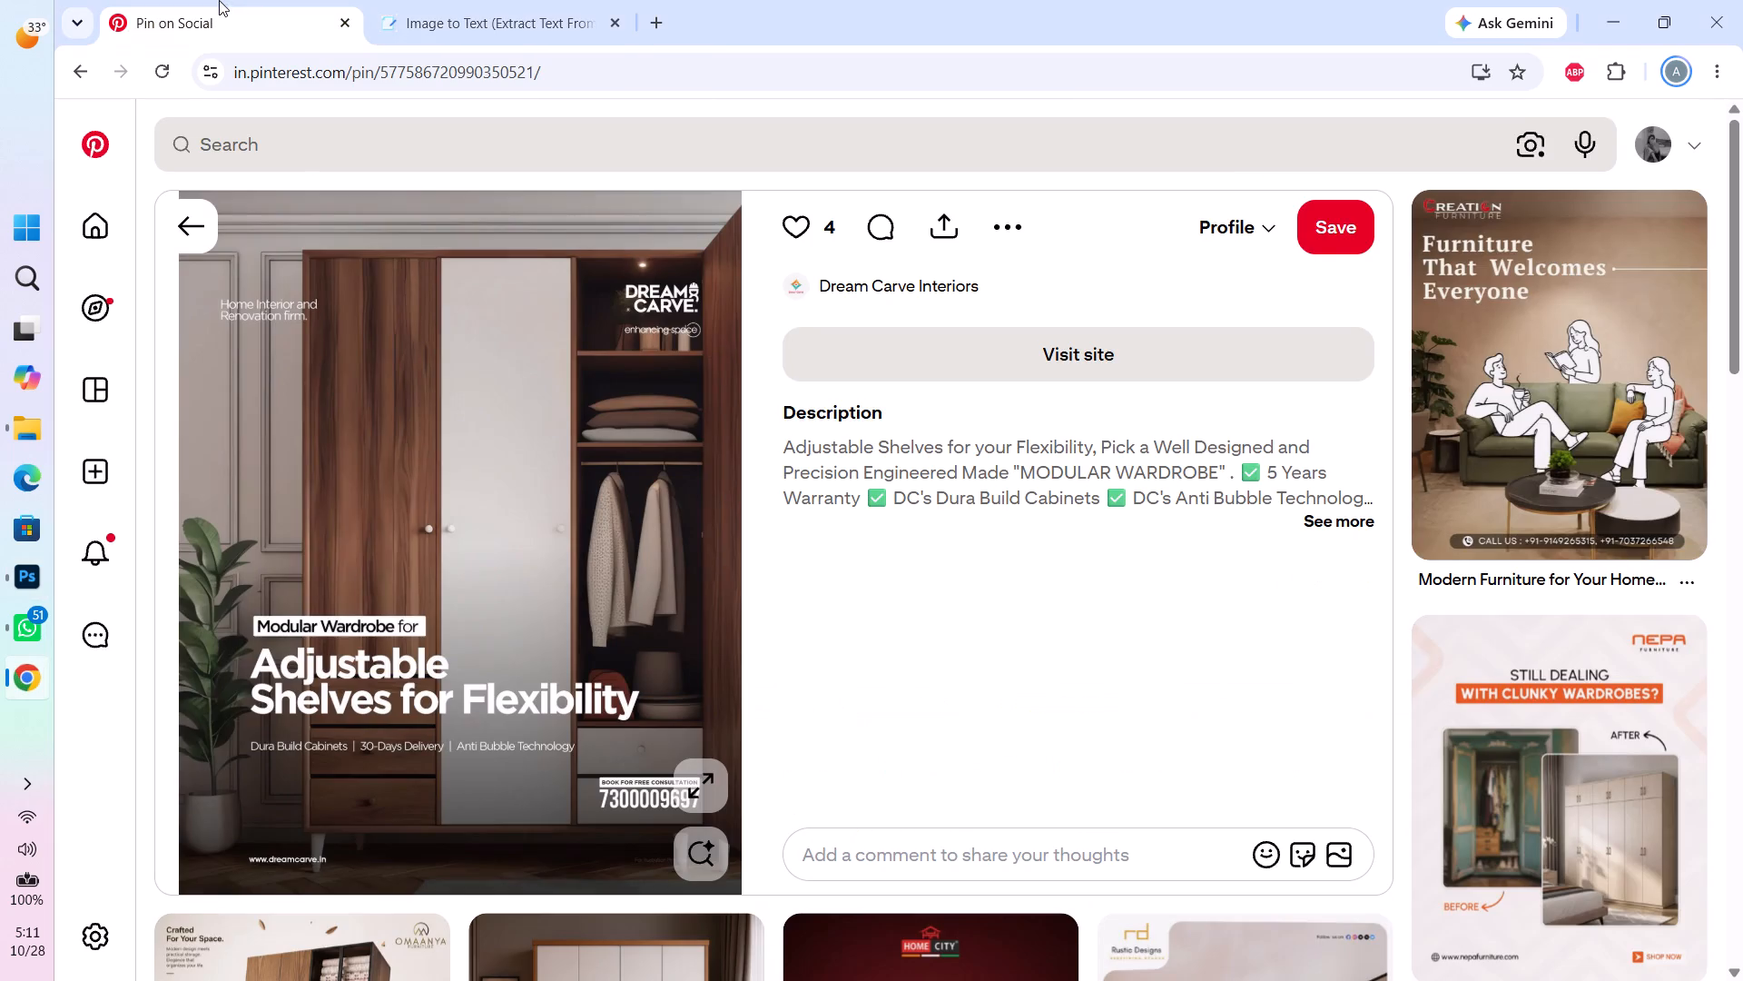
{"action": "left_click", "coordinate": [1599, 0]}
{"action": "key", "text": "ctrl+a"}
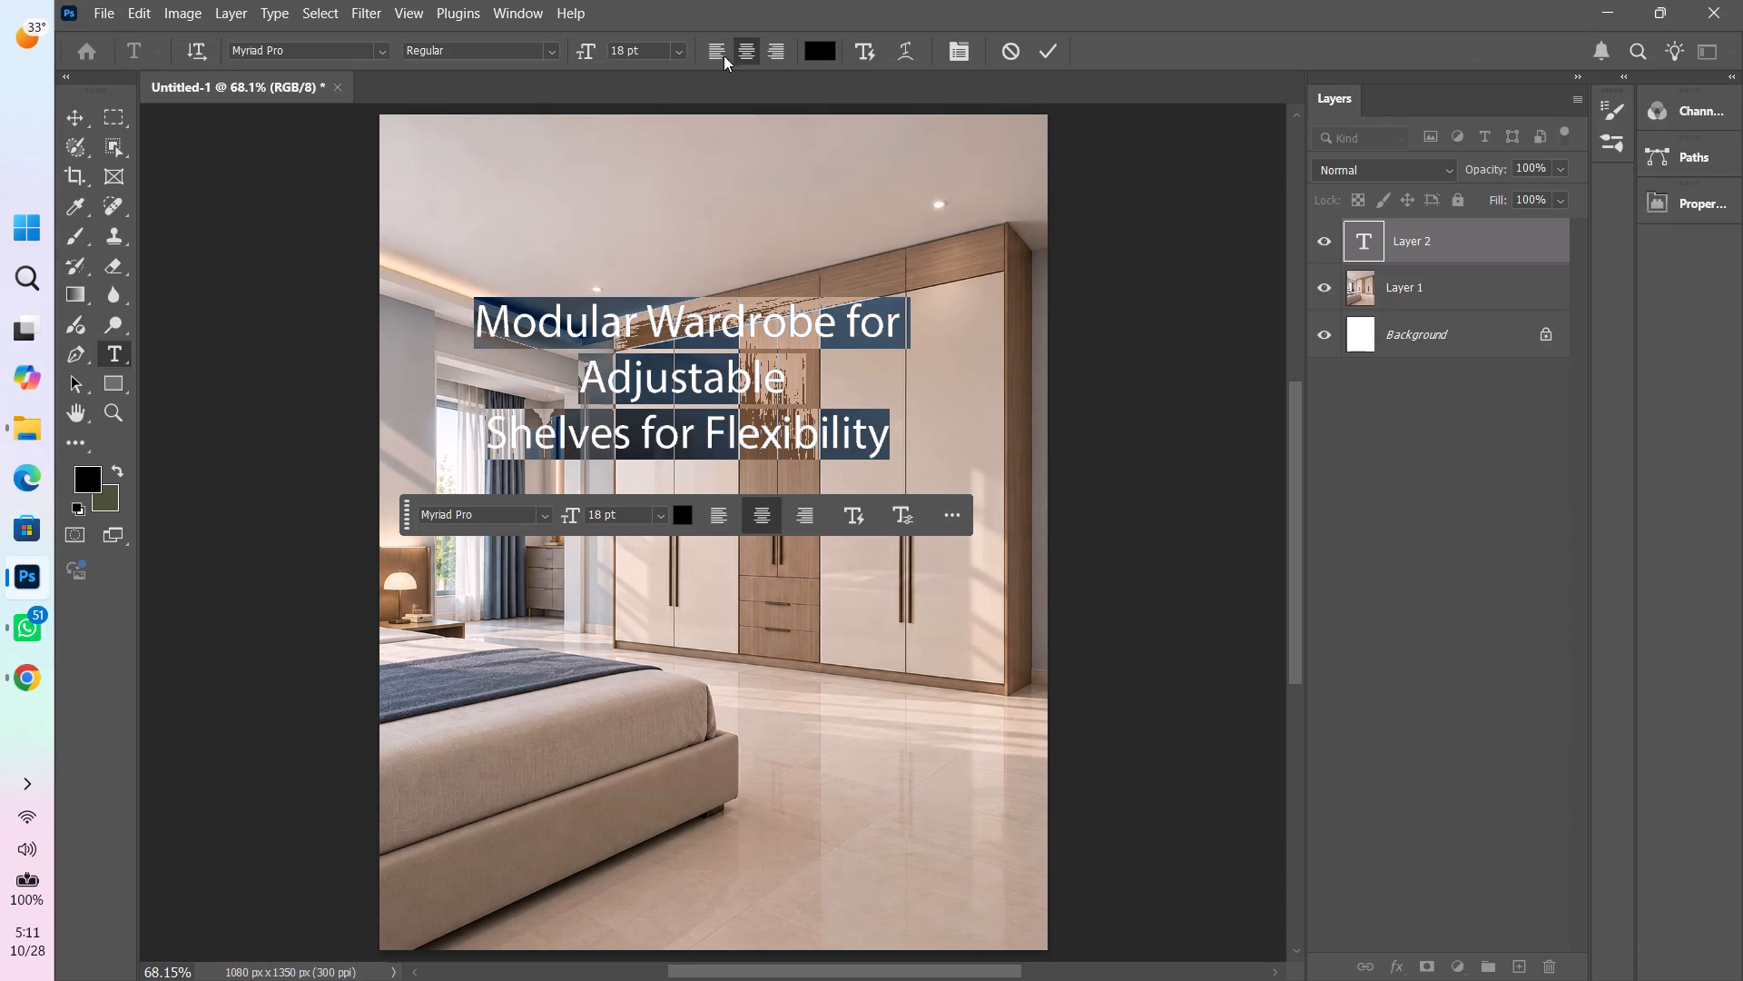
{"action": "left_click", "coordinate": [707, 57]}
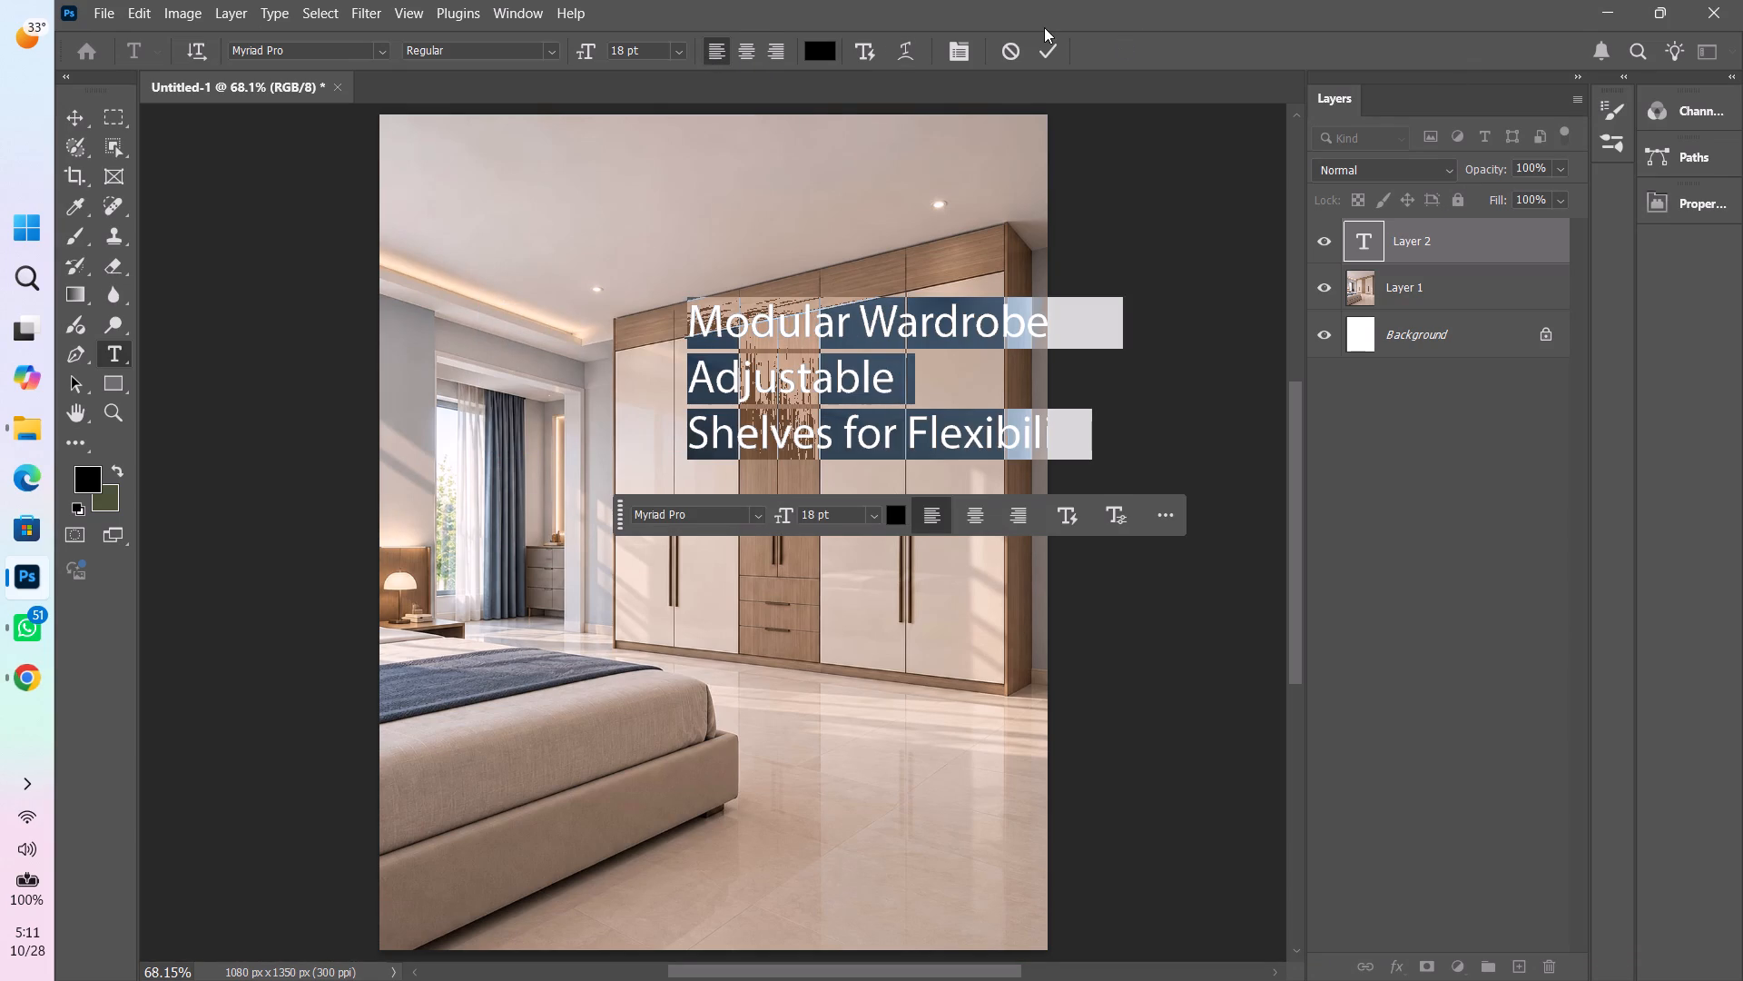
{"action": "left_click", "coordinate": [1055, 42]}
Scale the heading to about 66.65% and place it on the floor below the wardrobe, near X 825, Y 1035 px.
{"action": "key", "text": "v"}
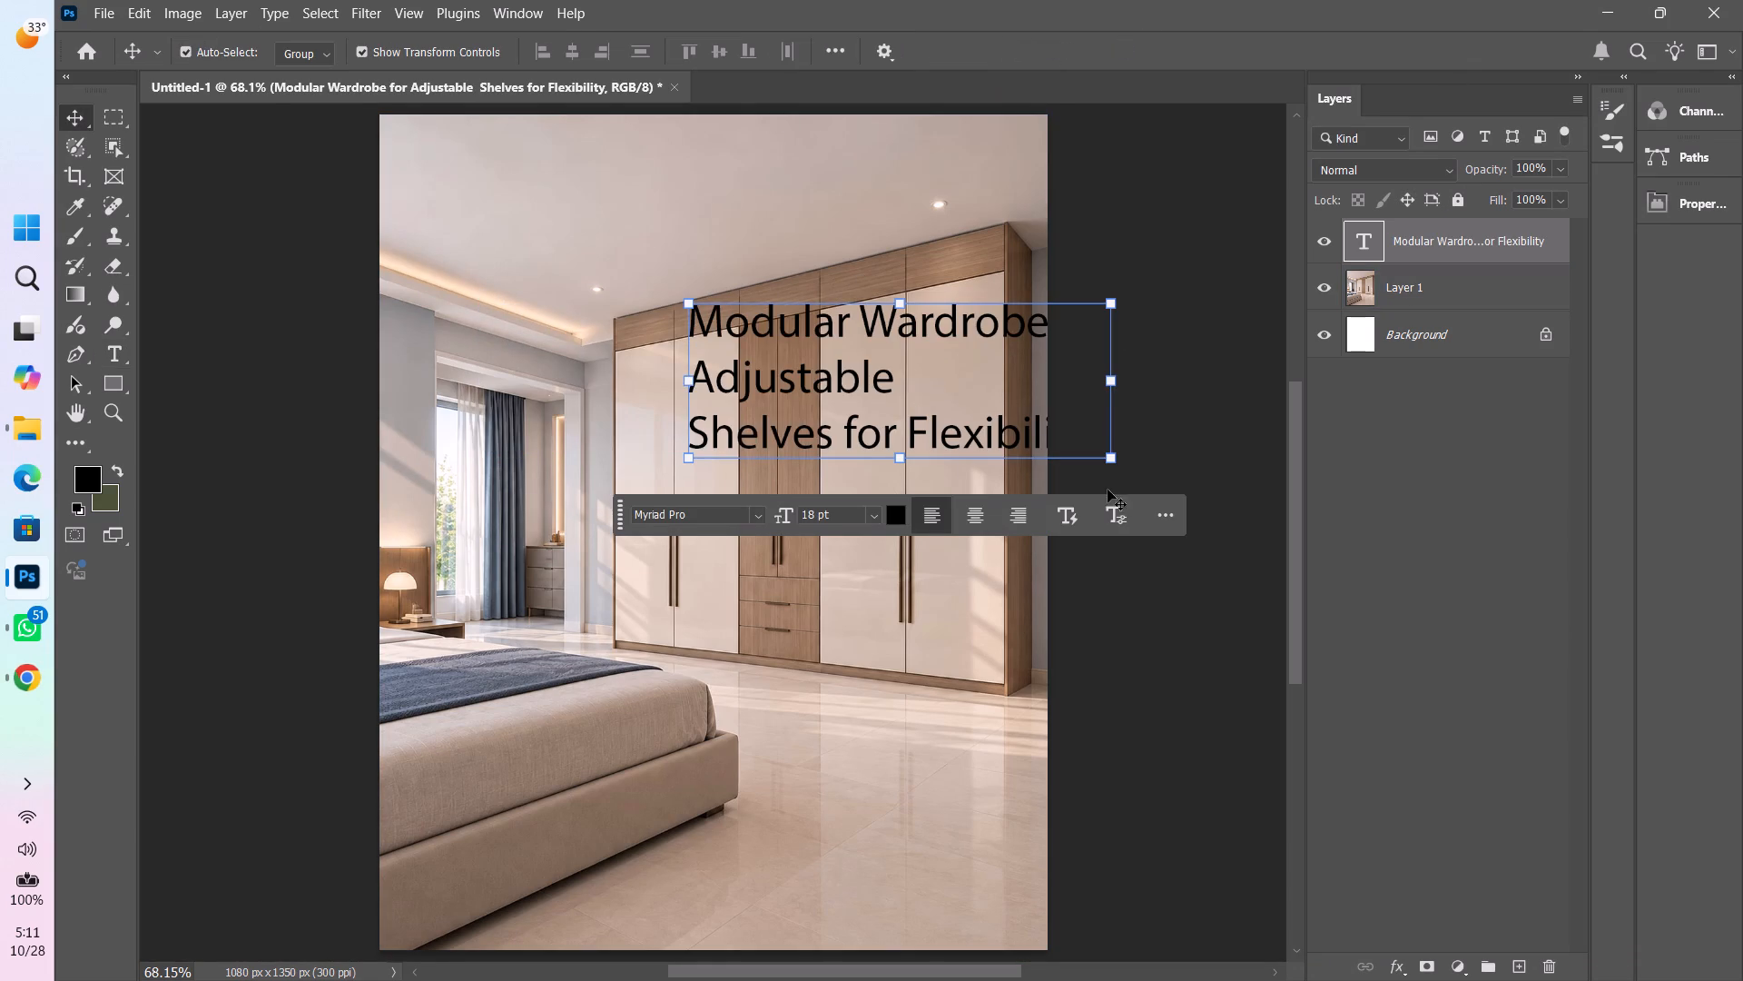
{"action": "left_click_drag", "start_coordinate": [1117, 462], "coordinate": [1022, 427]}
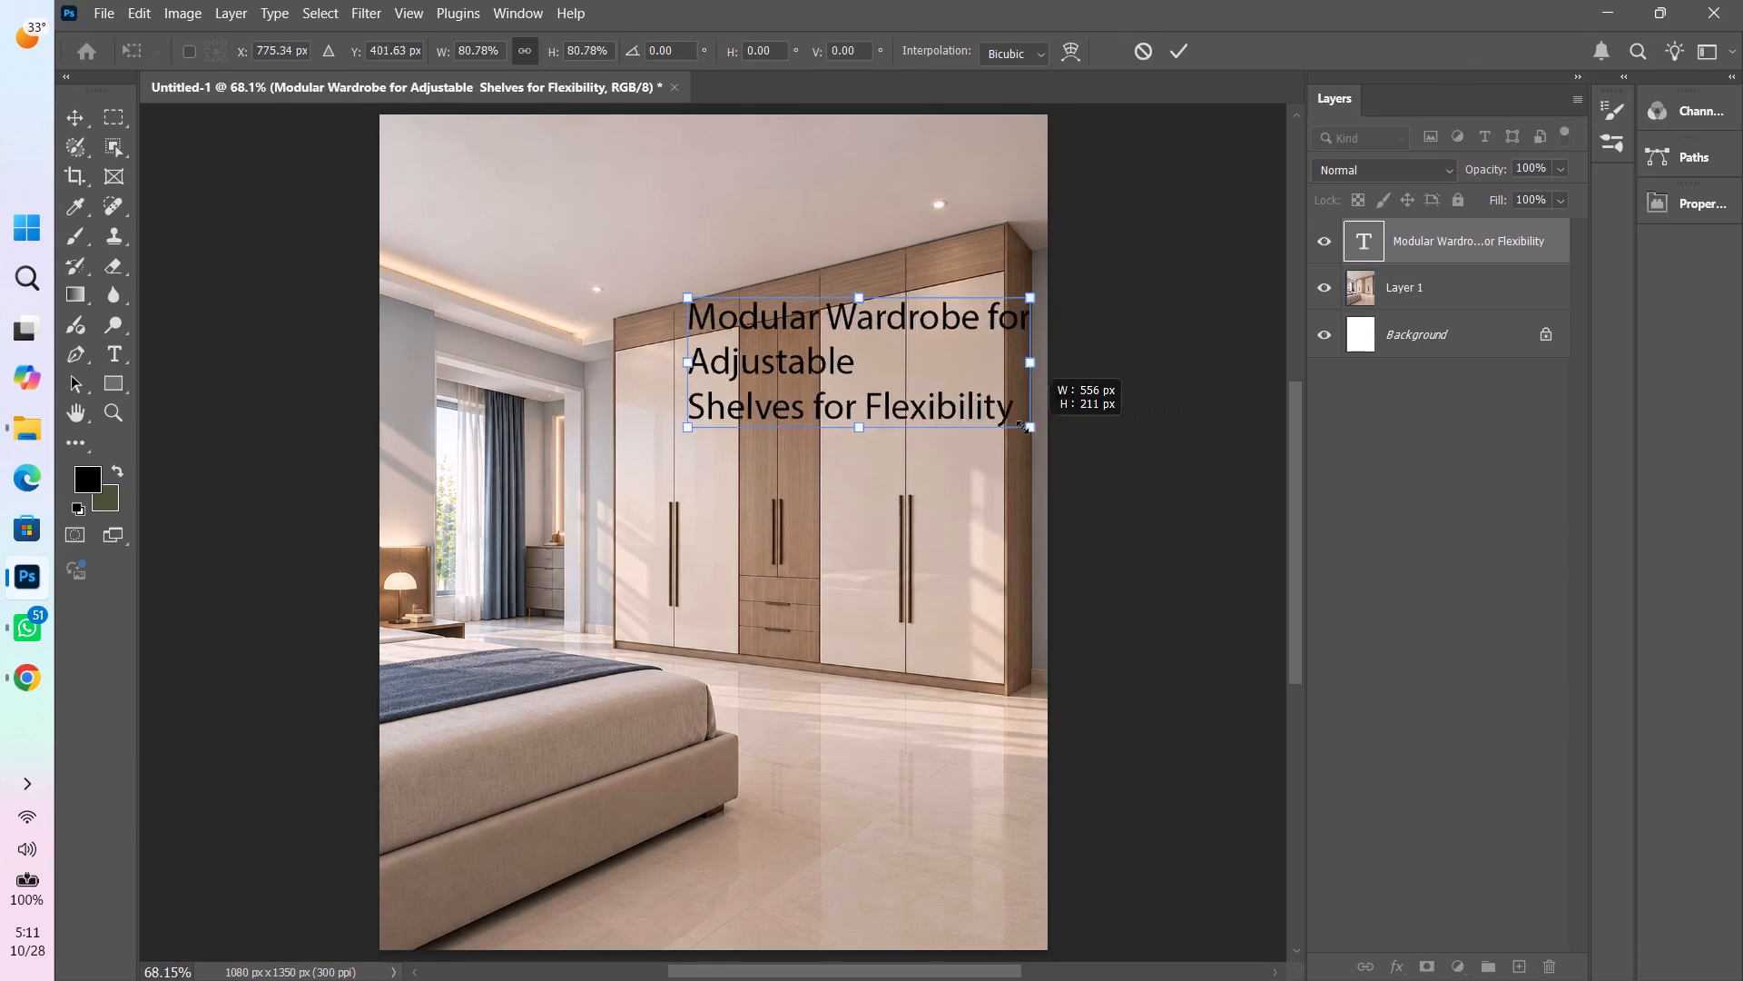
{"action": "left_click_drag", "start_coordinate": [1022, 427], "coordinate": [976, 405]}
{"action": "left_click_drag", "start_coordinate": [941, 362], "coordinate": [990, 768]}
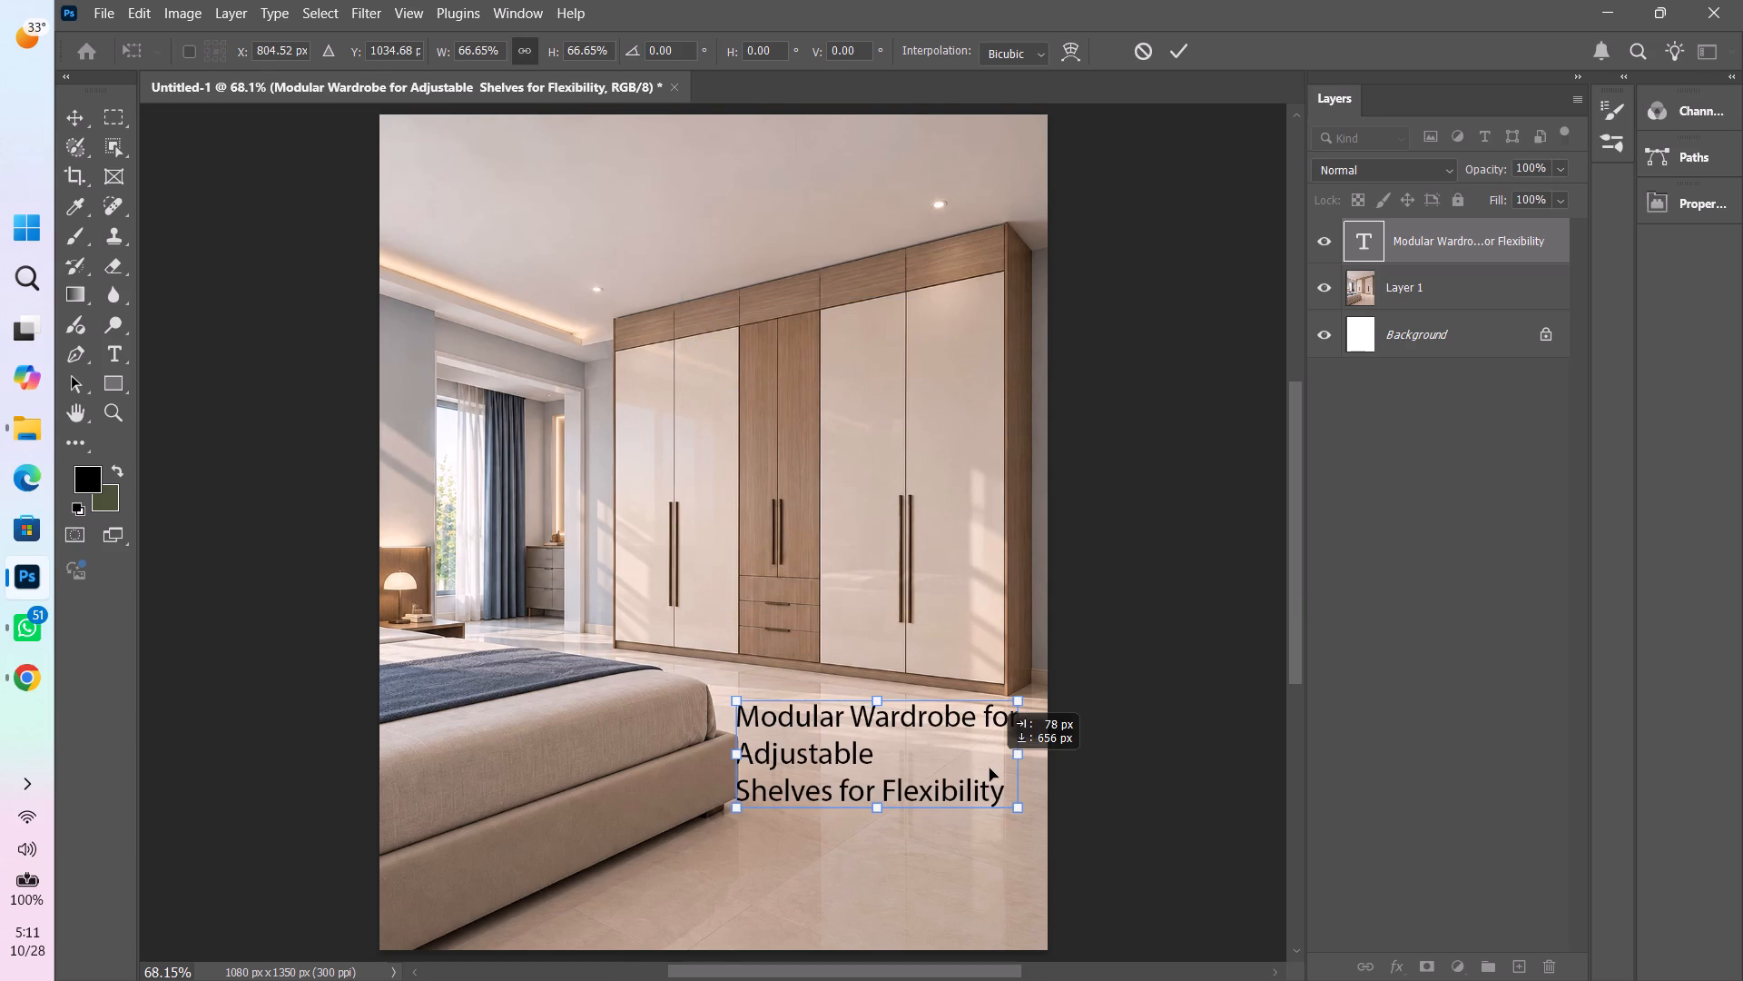
{"action": "left_click_drag", "start_coordinate": [990, 768], "coordinate": [1004, 752]}
{"action": "key", "text": "Down"}
{"action": "key", "text": "Down"}
{"action": "key", "text": "Down"}
{"action": "key", "text": "Down"}
{"action": "key", "text": "Down"}
{"action": "key", "text": "Down"}
{"action": "key", "text": "Down"}
{"action": "key", "text": "Down"}
{"action": "key", "text": "Down"}
{"action": "key", "text": "Down"}
{"action": "key", "text": "Down"}
{"action": "key", "text": "Down"}
{"action": "key", "text": "Down"}
{"action": "key", "text": "Down"}
{"action": "key", "text": "Down"}
{"action": "key", "text": "Down"}
{"action": "key", "text": "Down"}
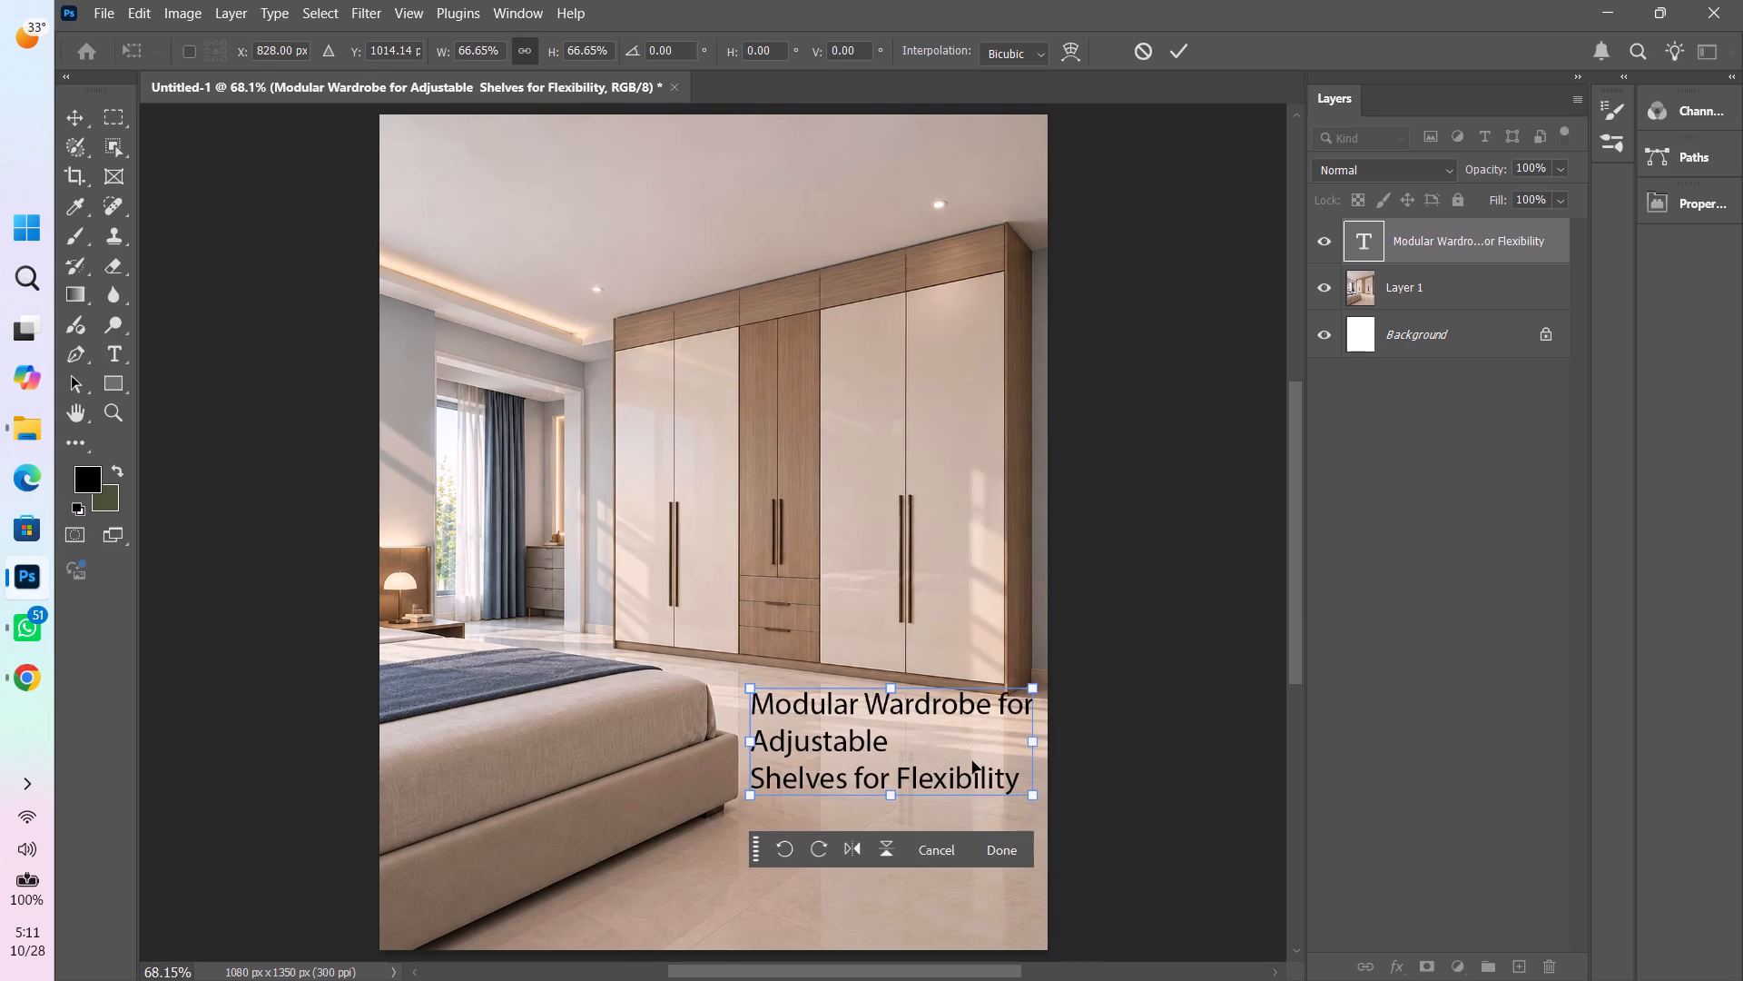
{"action": "key", "text": "Left"}
{"action": "key", "text": "Left"}
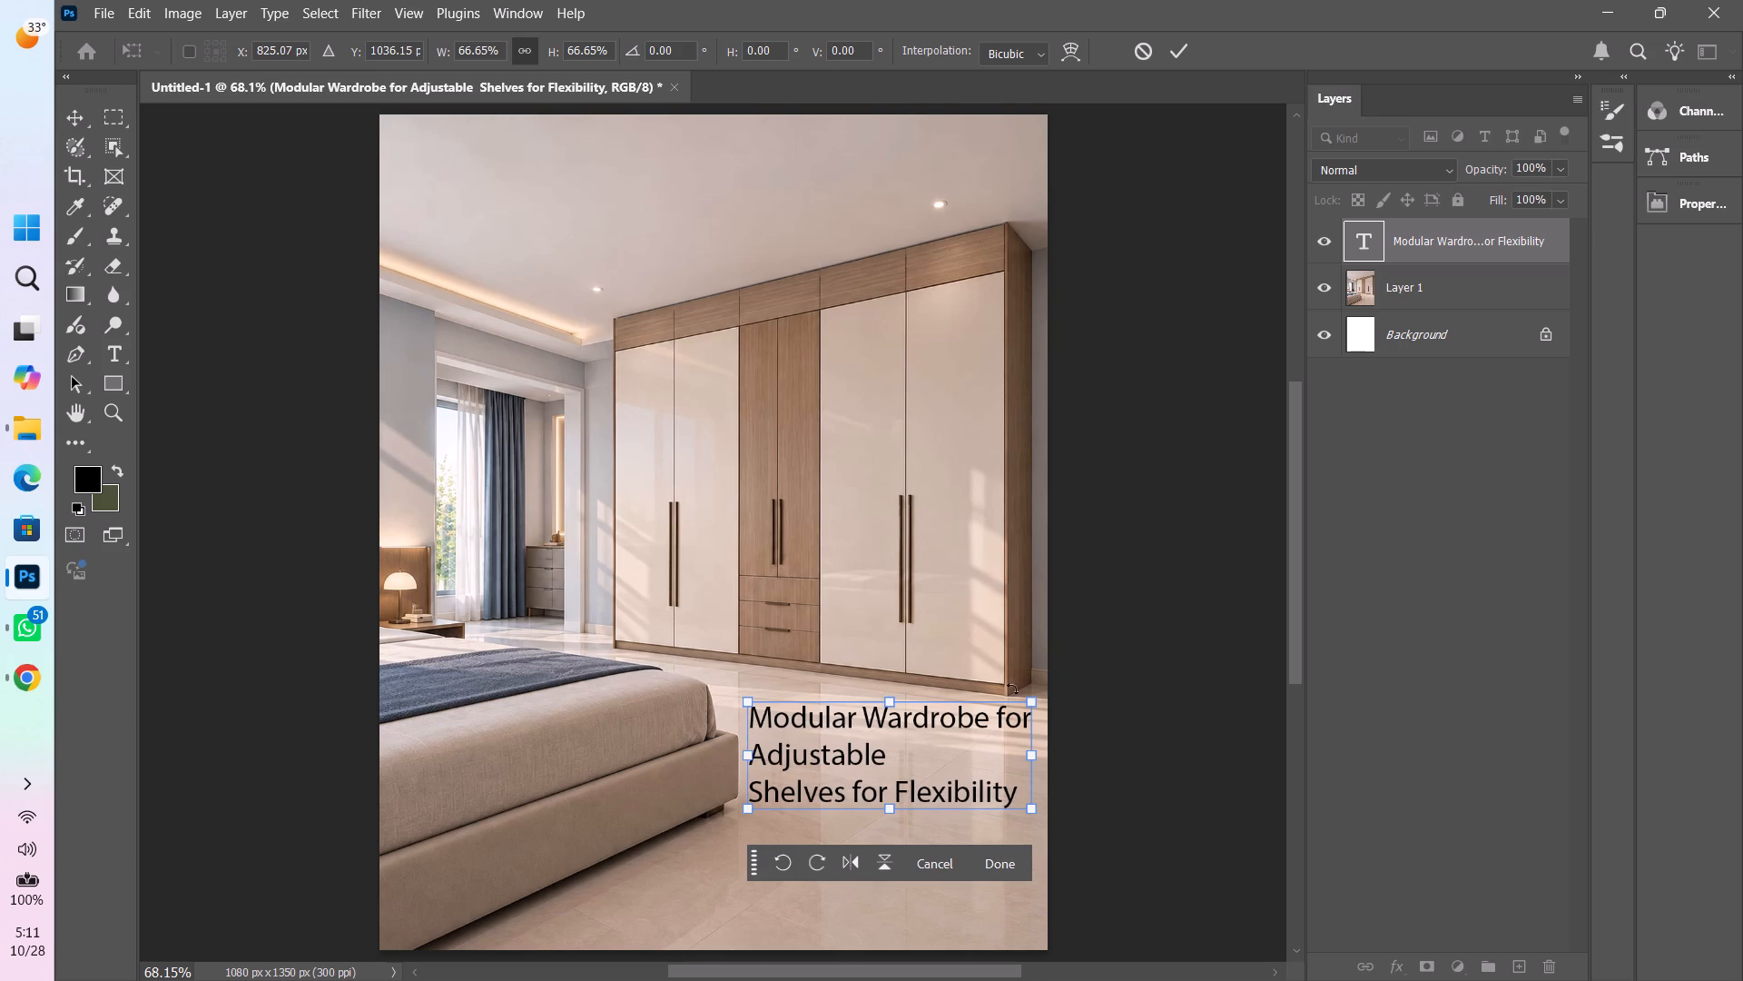
{"action": "key", "text": "Up"}
{"action": "left_click", "coordinate": [1167, 551]}
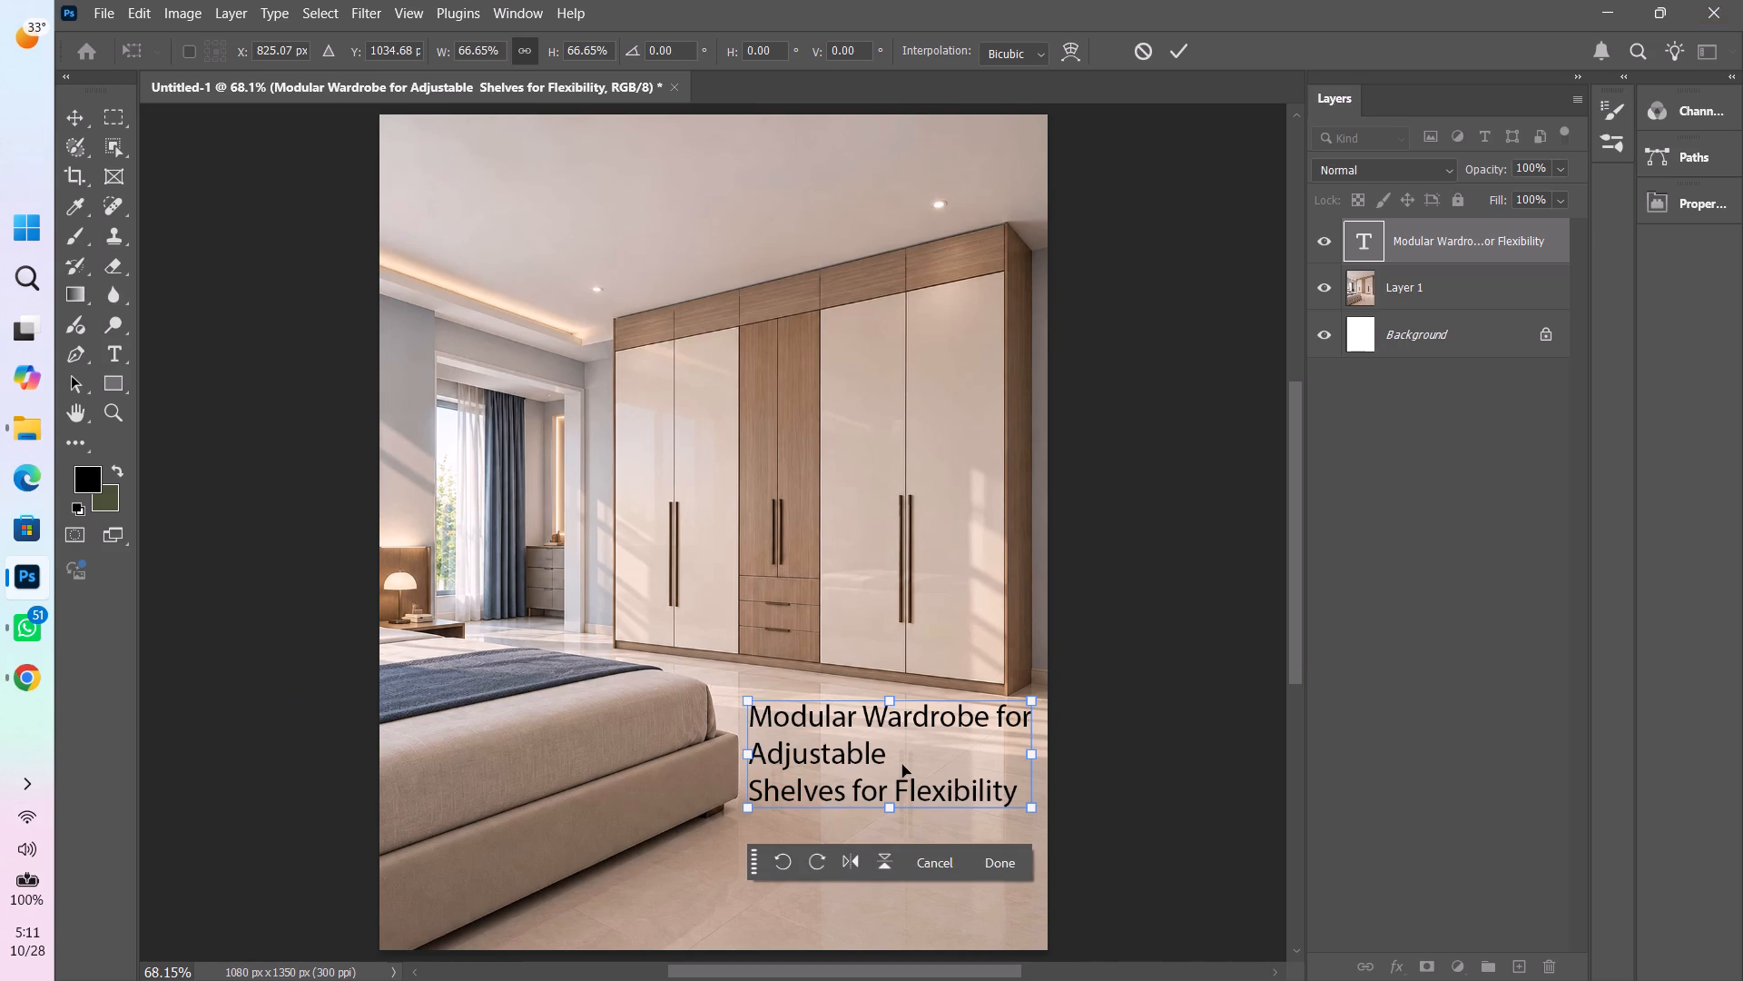
{"action": "double_click", "coordinate": [904, 722]}
Cut the lines "Adjustable Shelves for Flexibility" from the heading, keeping only "Modular Wardrobe for" in the text layer.
{"action": "double_click", "coordinate": [907, 722]}
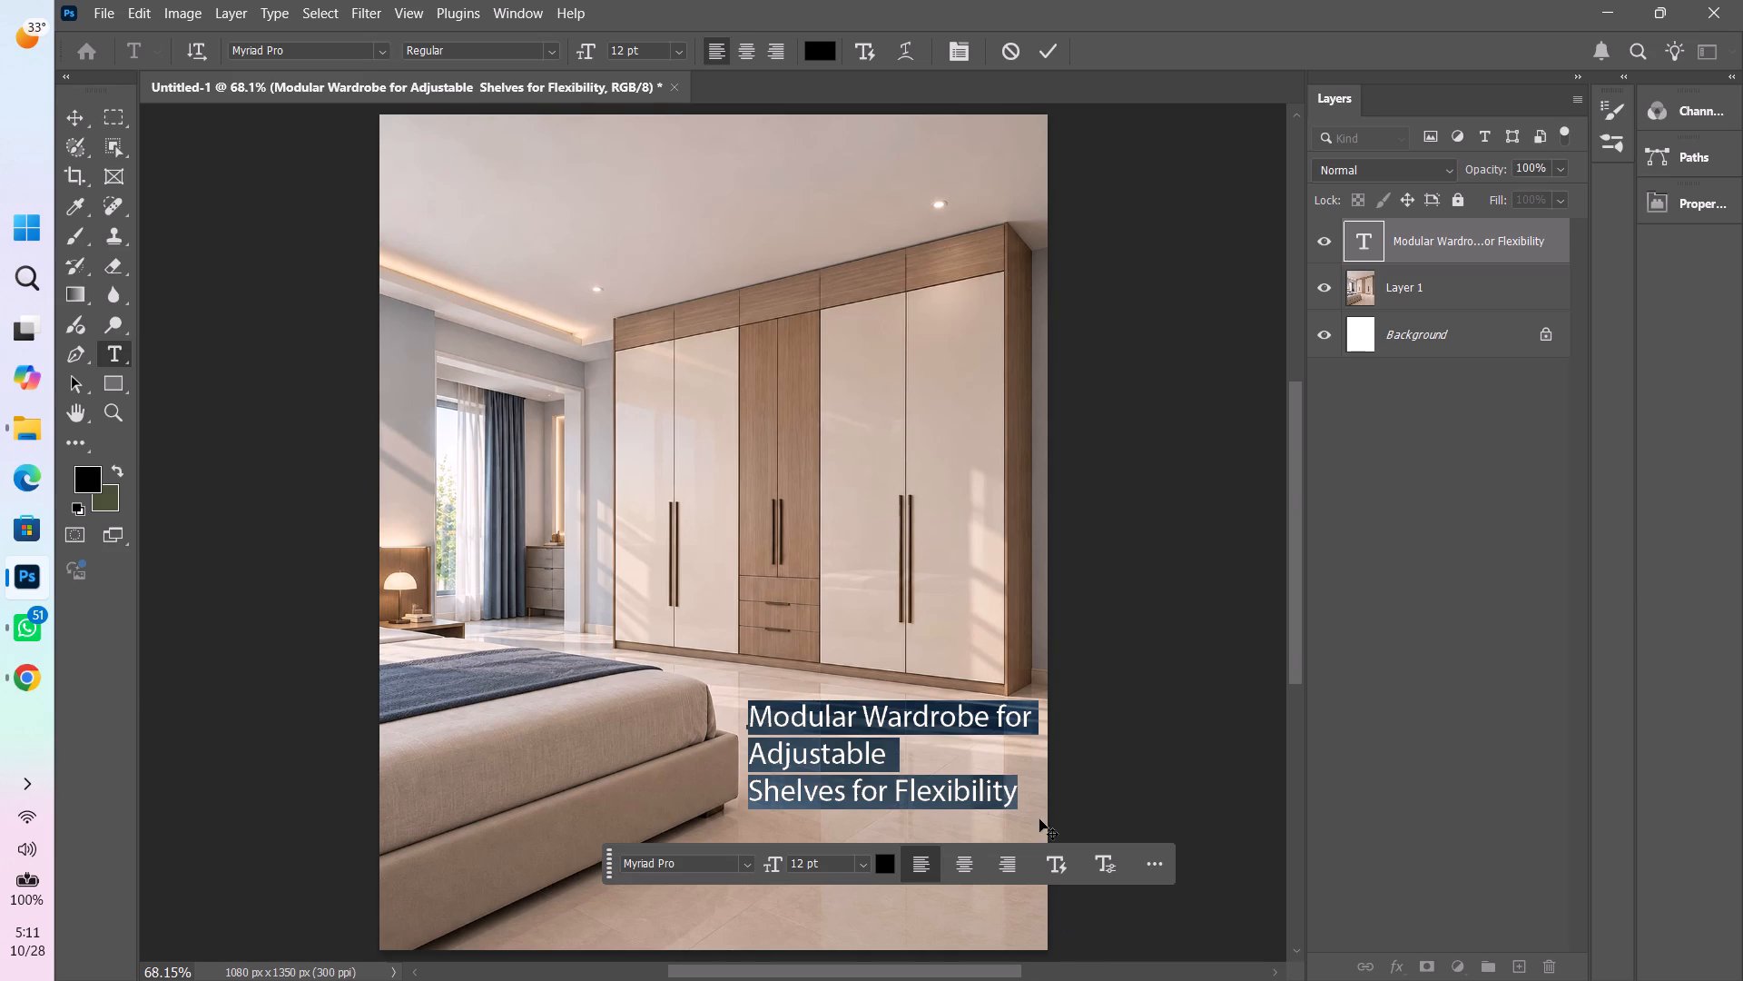
{"action": "left_click_drag", "start_coordinate": [1024, 804], "coordinate": [635, 725]}
{"action": "left_click_drag", "start_coordinate": [635, 725], "coordinate": [732, 761]}
{"action": "key", "text": "ctrl+z"}
{"action": "key", "text": "ctrl+x"}
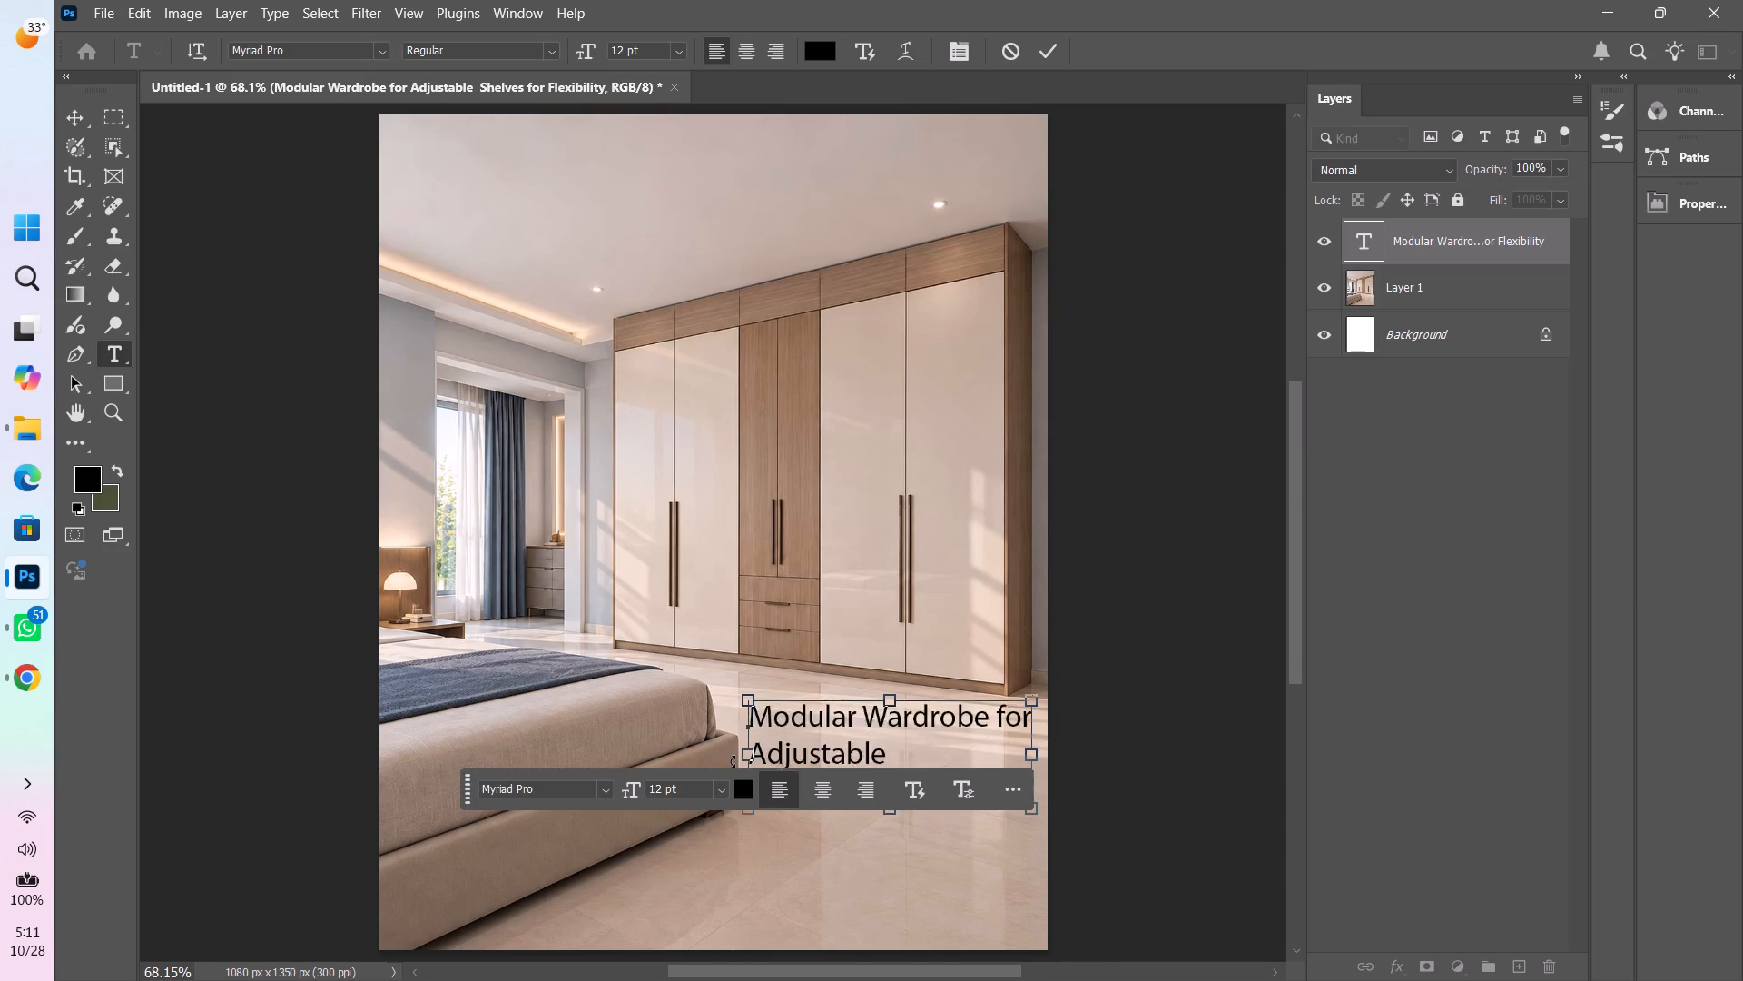
{"action": "key", "text": "ctrl+z"}
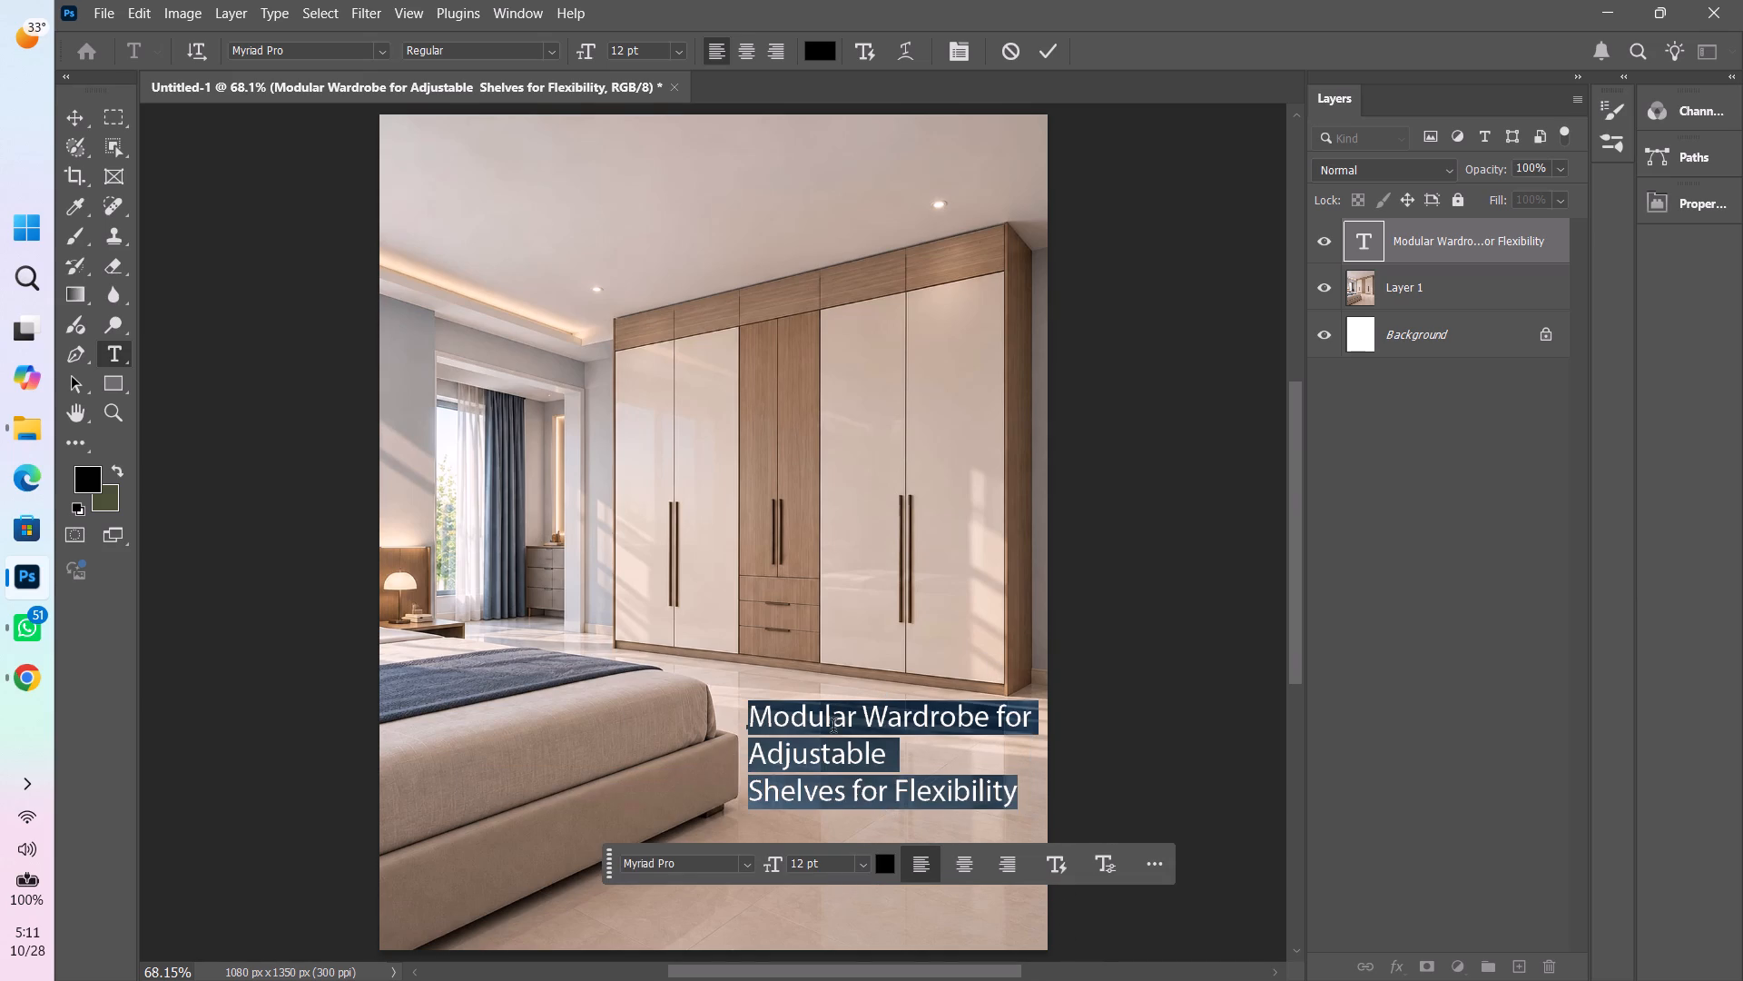
{"action": "left_click", "coordinate": [833, 728]}
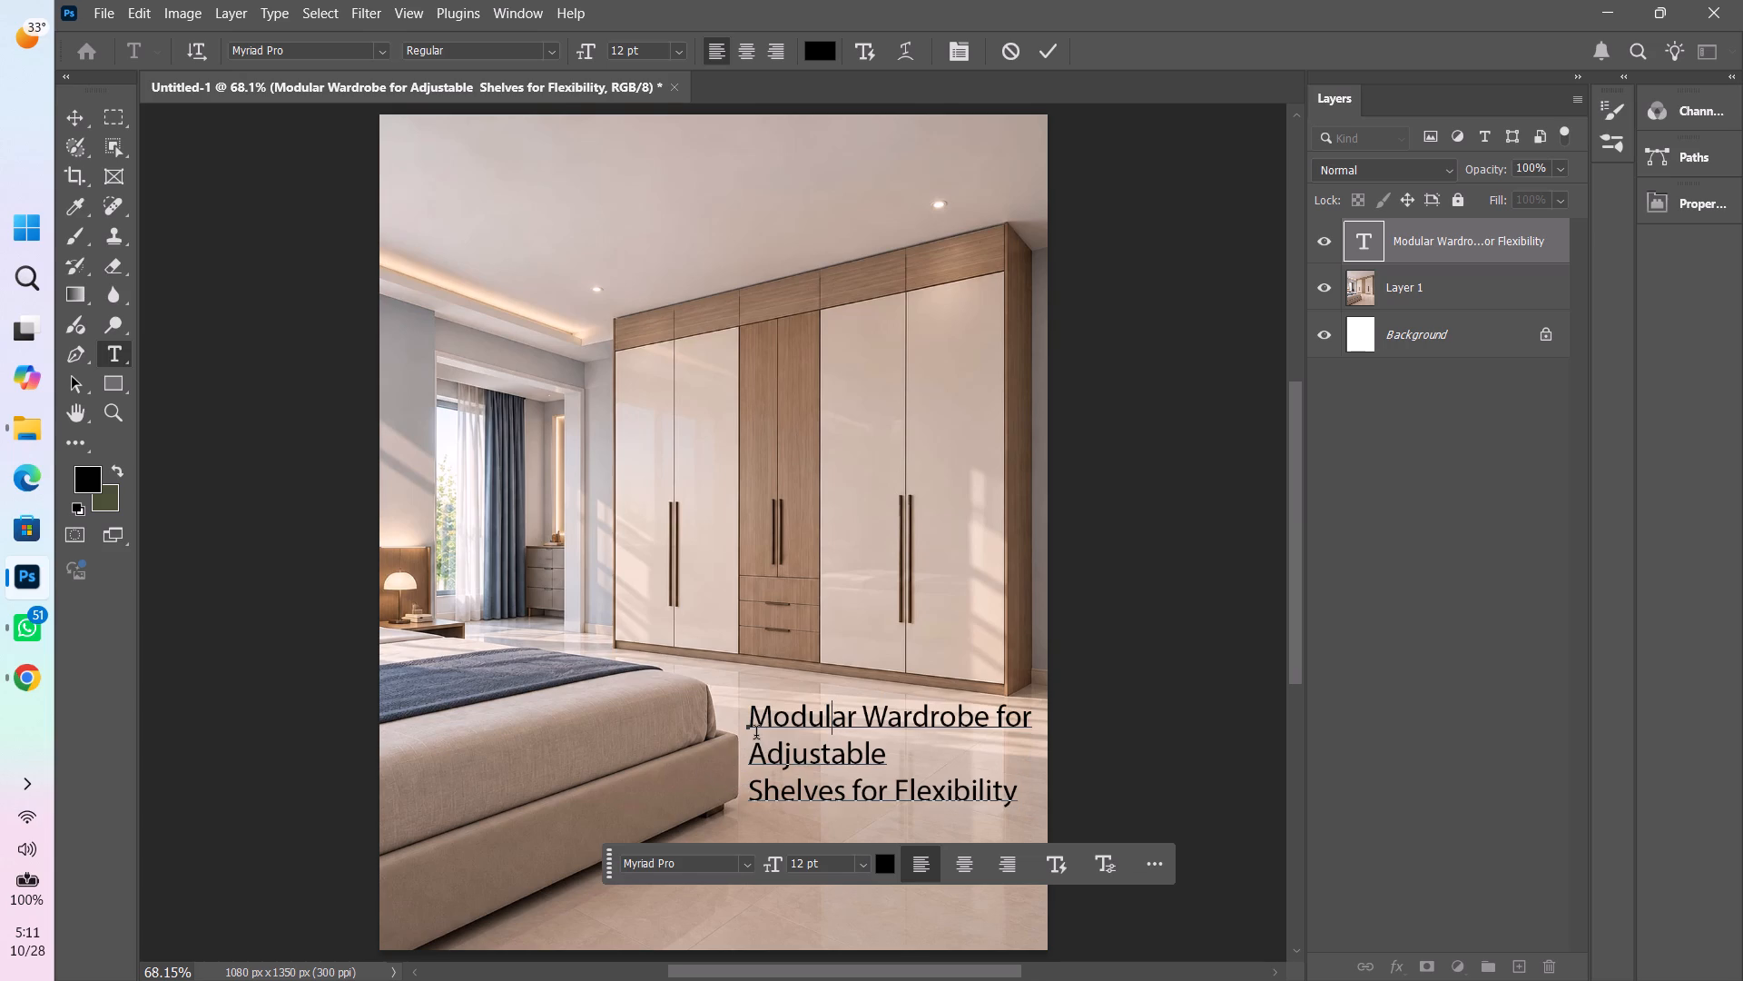
{"action": "left_click_drag", "start_coordinate": [747, 749], "coordinate": [1069, 847]}
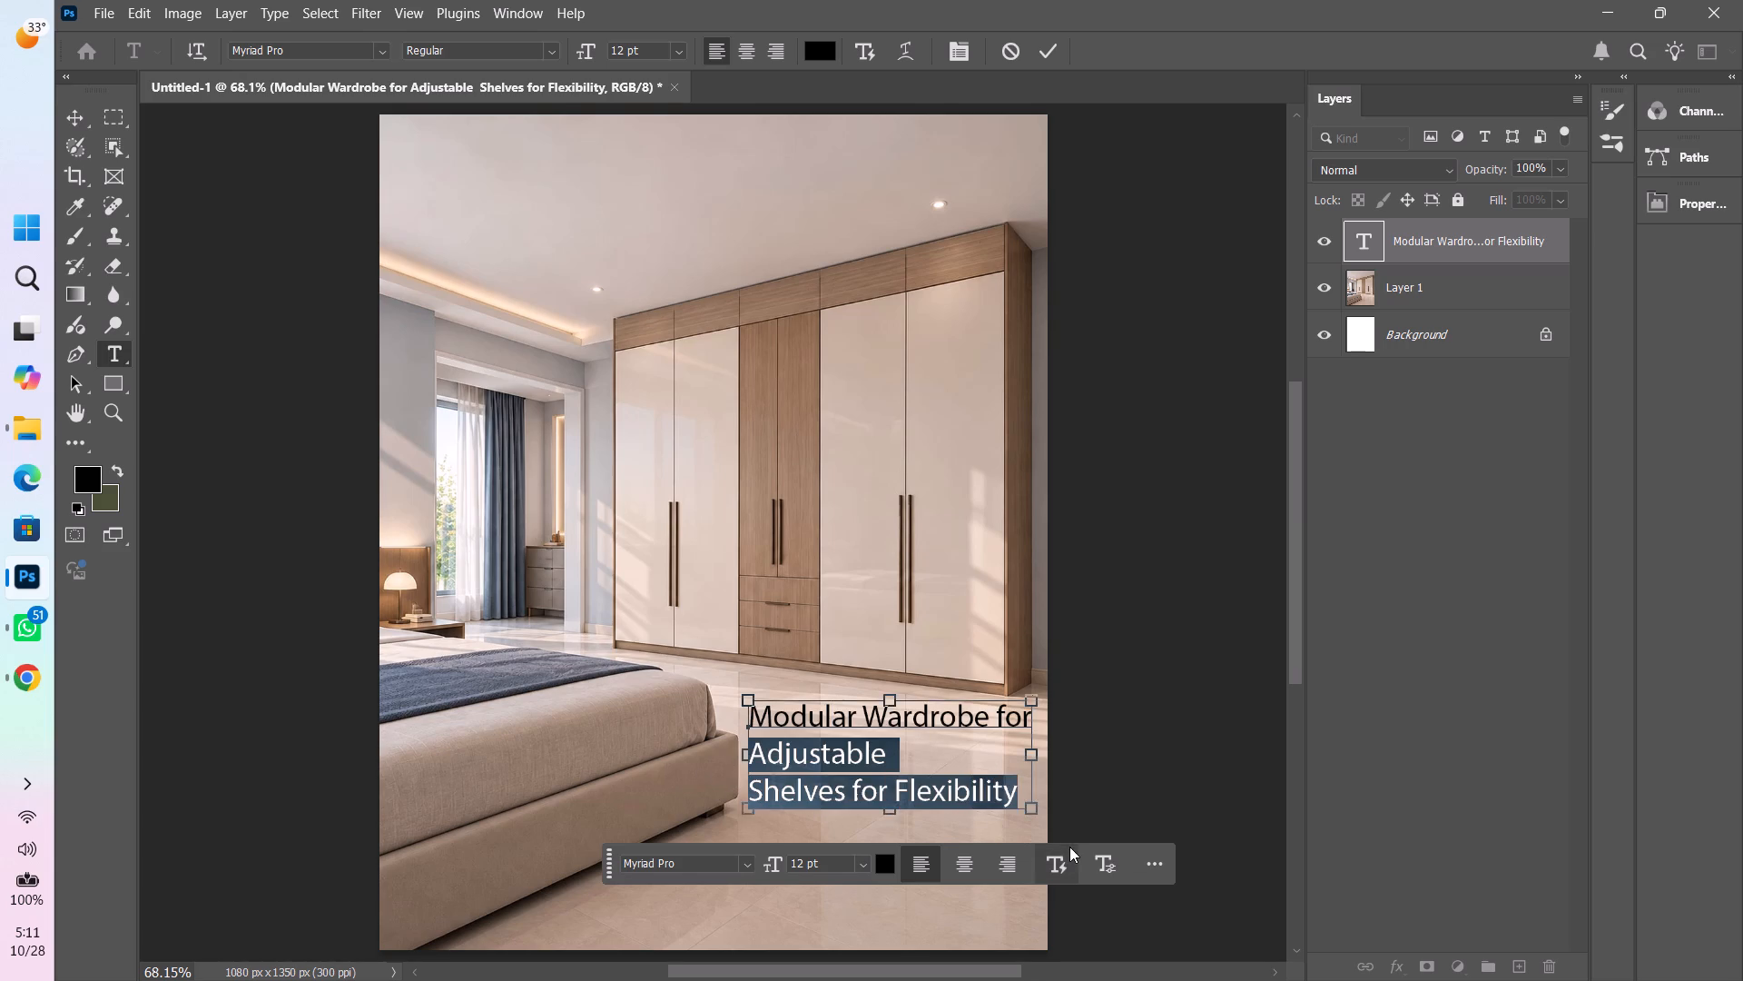
{"action": "key", "text": "ctrl+x"}
{"action": "key", "text": "BackSpace"}
Set the "Modular Wardrobe for" text to Myriad Pro Bold Italic.
{"action": "key", "text": "ctrl+a"}
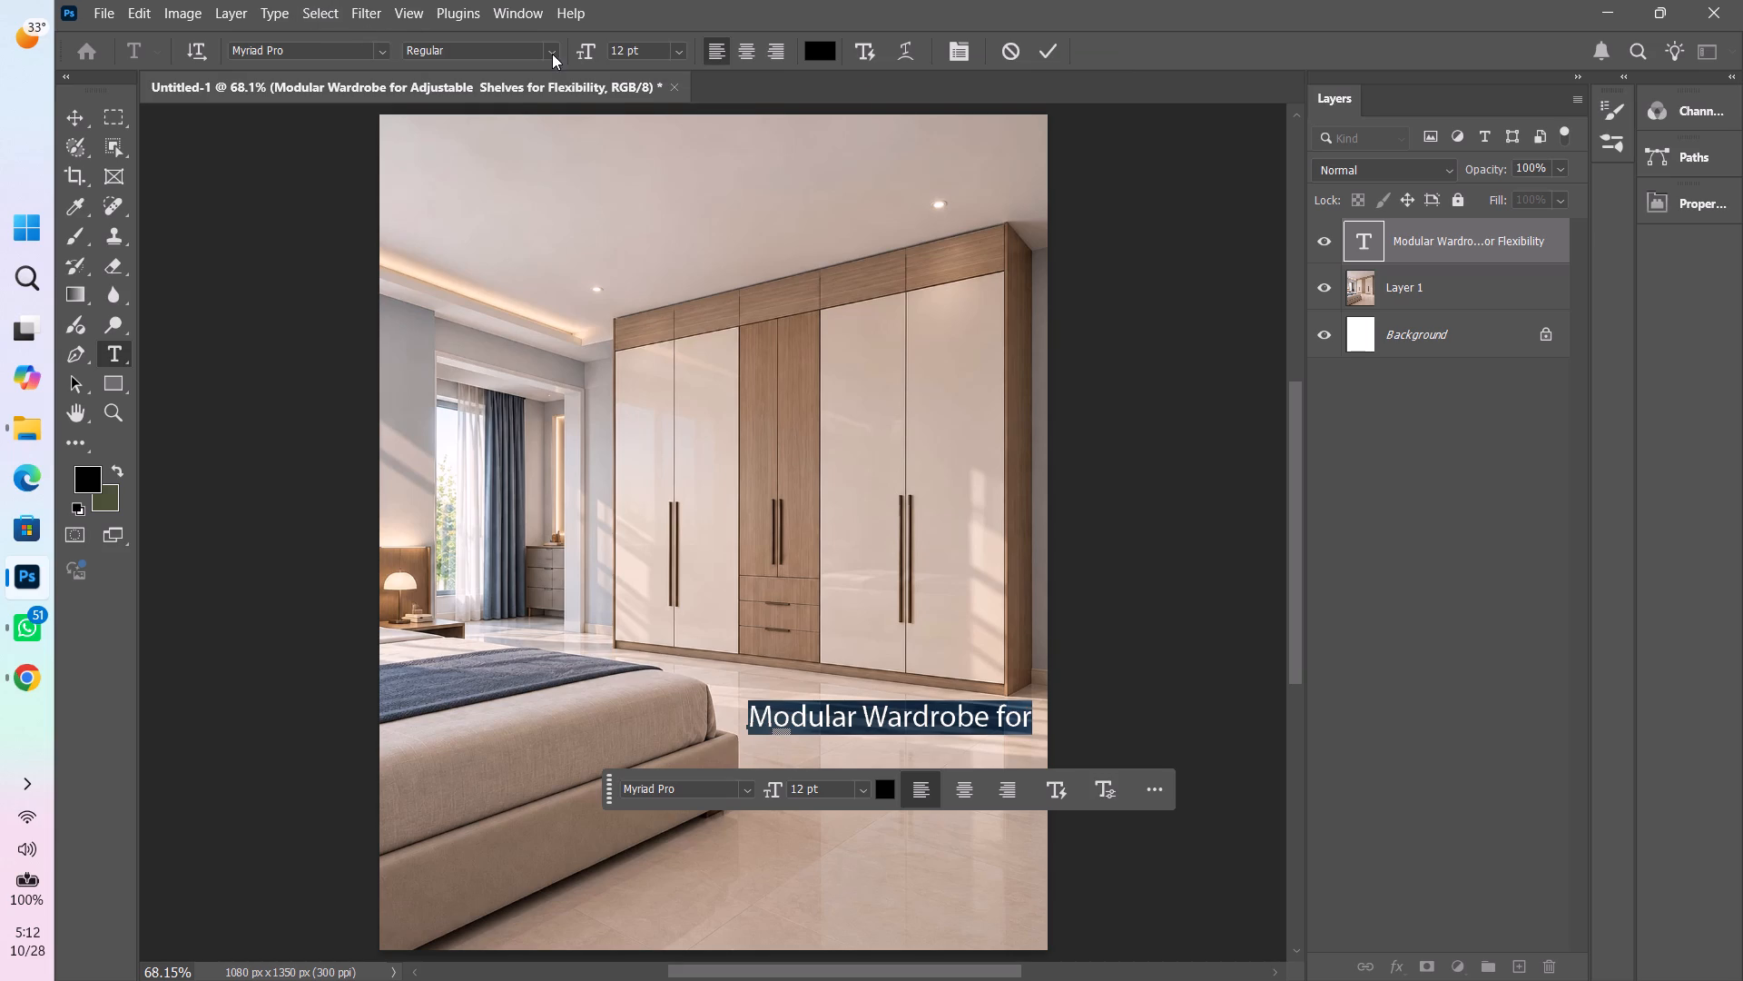
{"action": "left_click", "coordinate": [376, 58]}
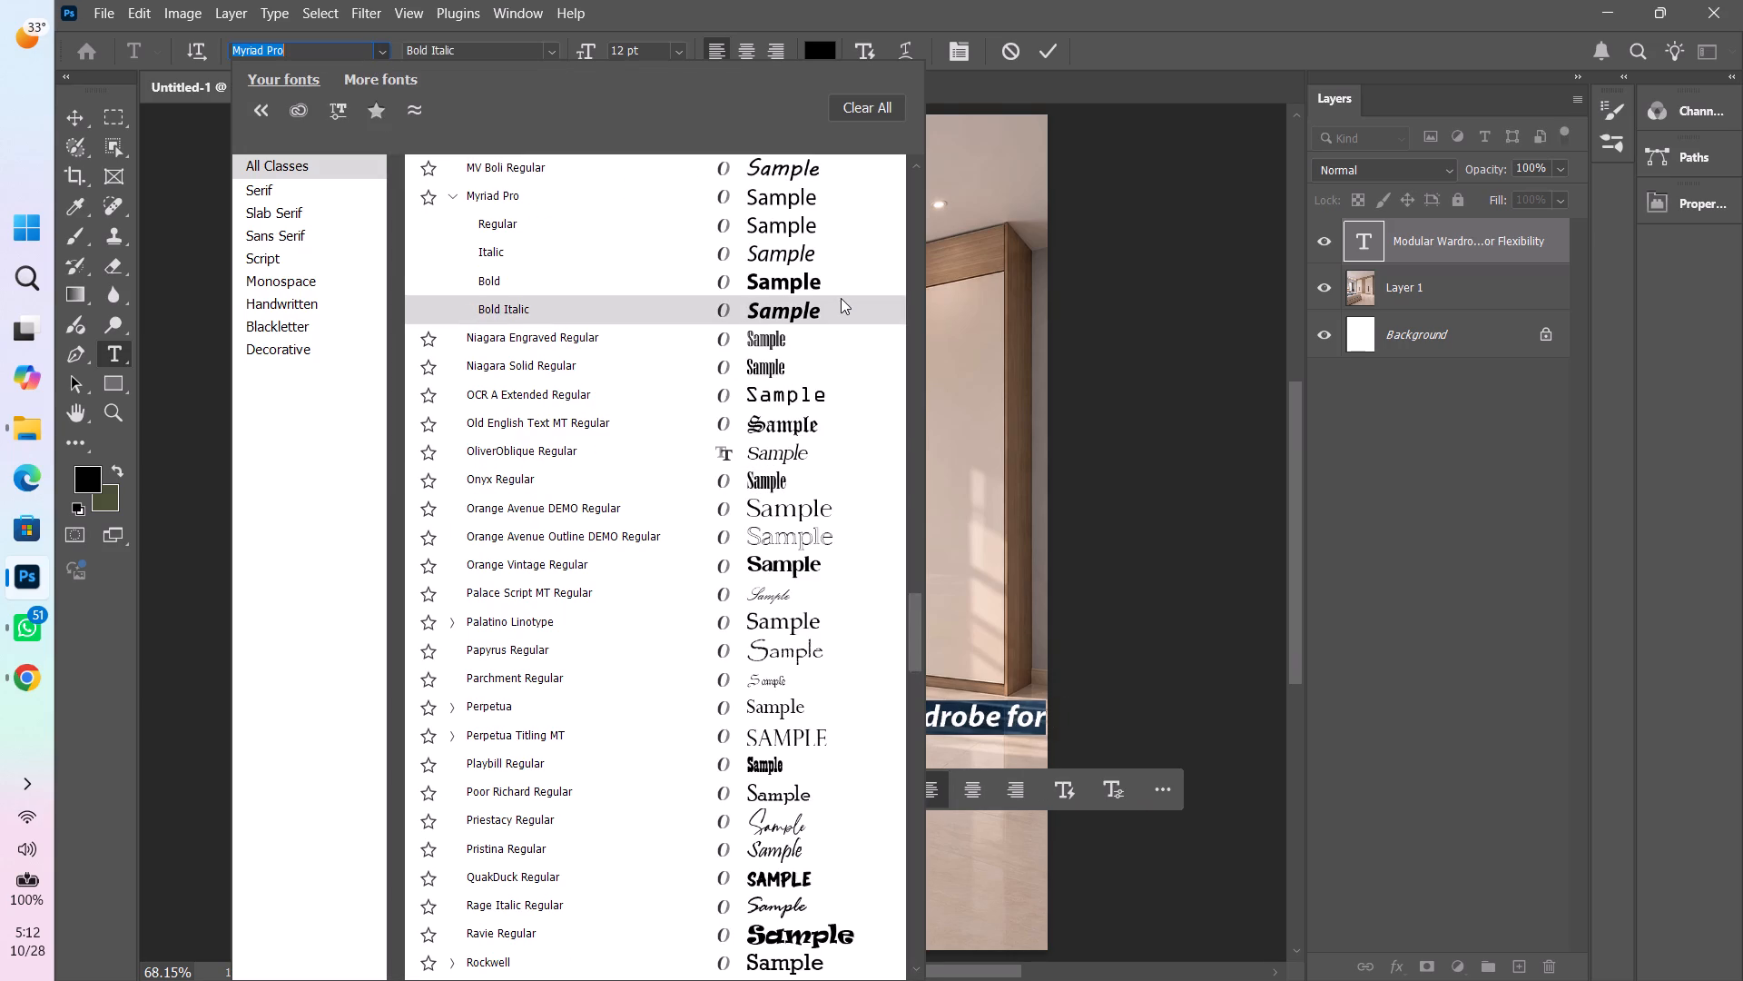
{"action": "left_click", "coordinate": [841, 298]}
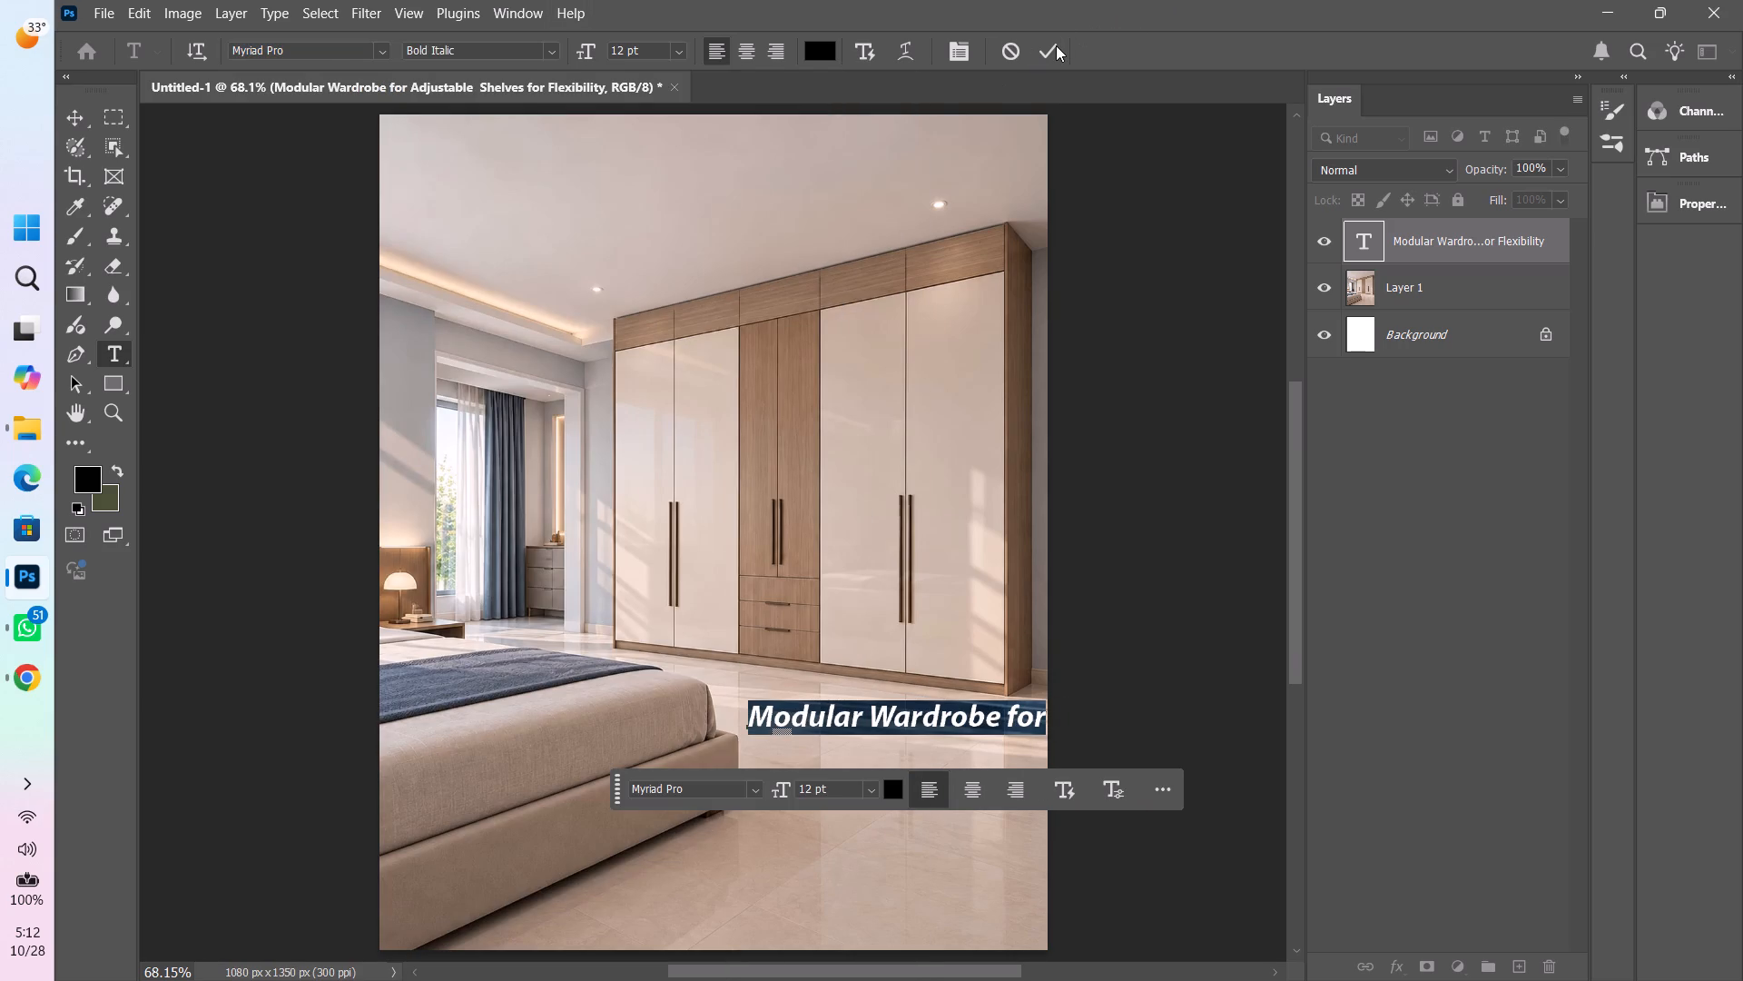
{"action": "left_click", "coordinate": [1056, 45]}
Scale the "Modular Wardrobe for" text to about 78.7% and move it down the floor to about X 815, Y 1086 px.
{"action": "key", "text": "ctrl+t"}
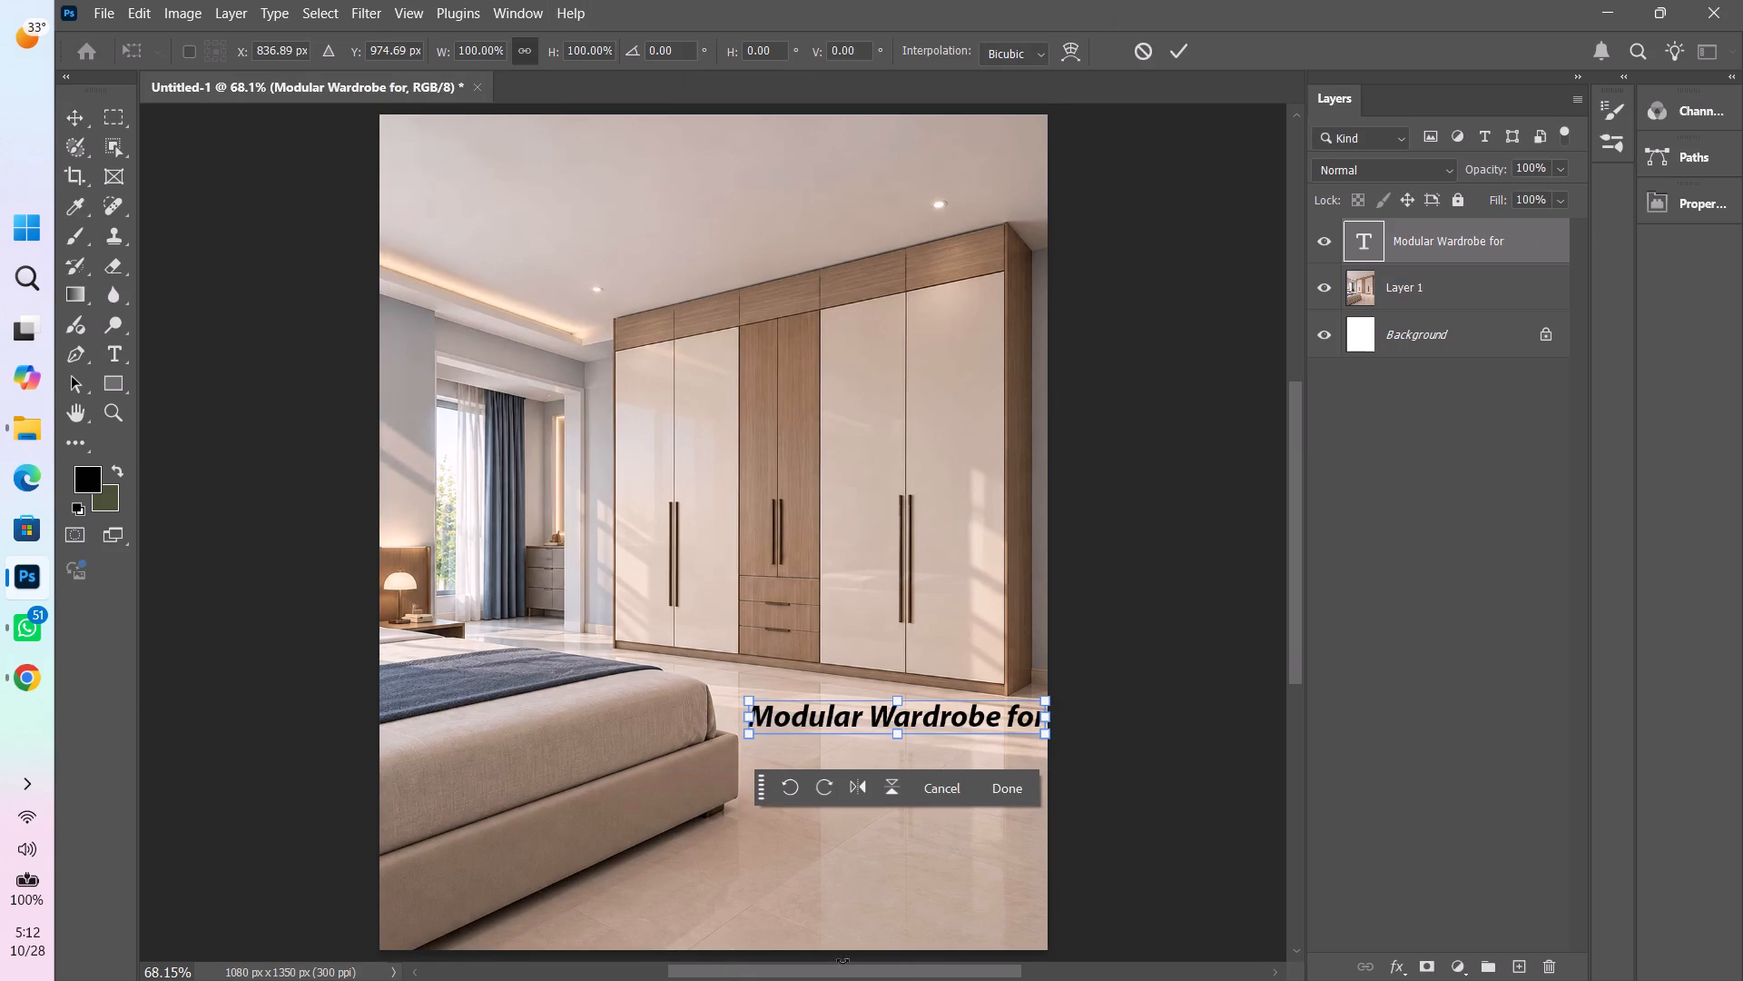
{"action": "left_click_drag", "start_coordinate": [1049, 718], "coordinate": [986, 726]}
{"action": "left_click_drag", "start_coordinate": [921, 713], "coordinate": [940, 801]}
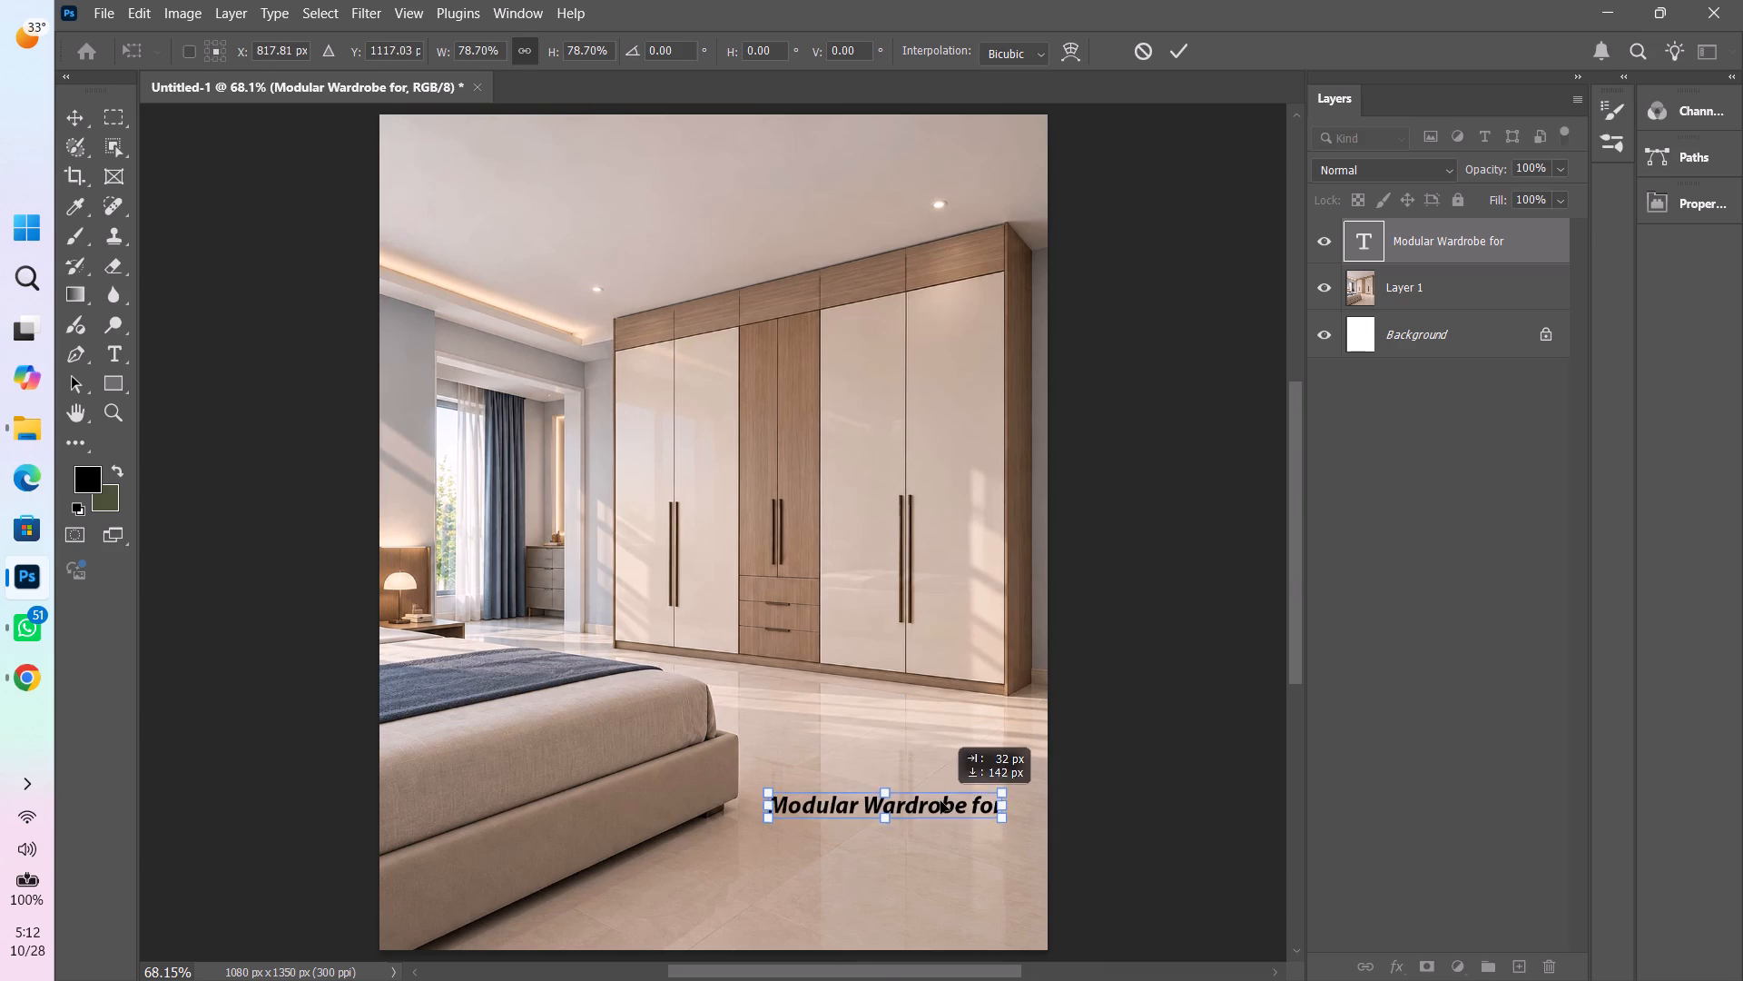
{"action": "left_click_drag", "start_coordinate": [940, 801], "coordinate": [939, 782]}
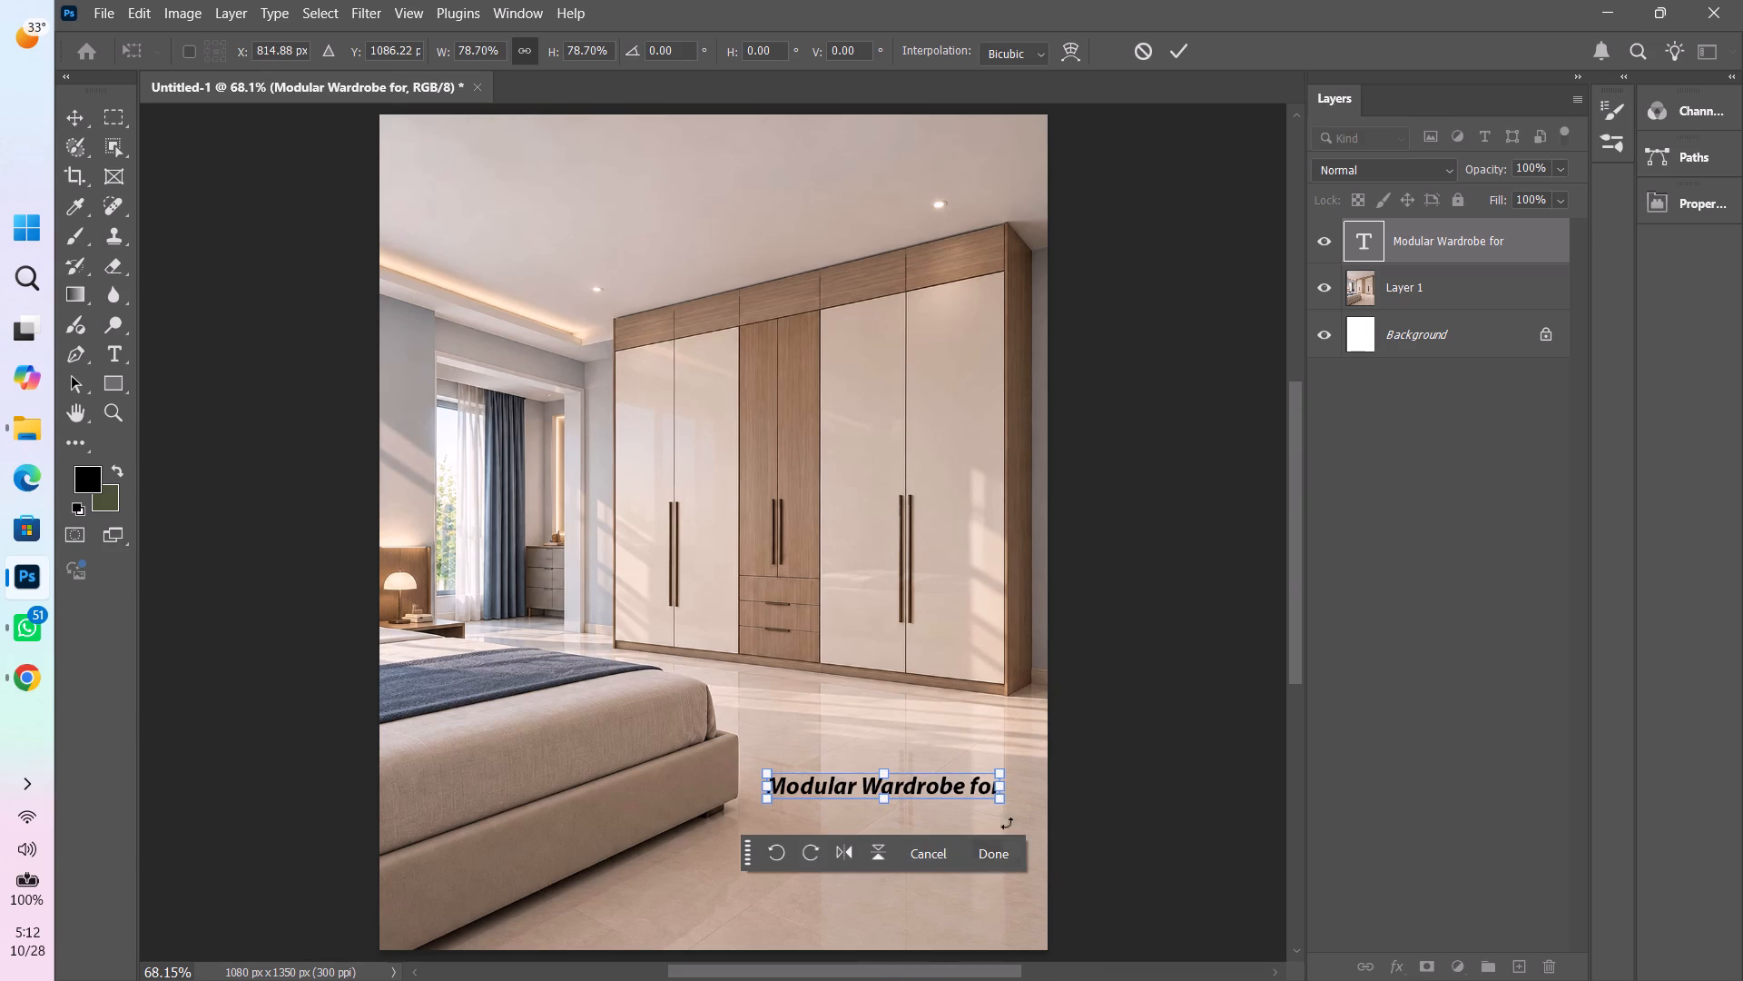
{"action": "left_click", "coordinate": [1003, 857]}
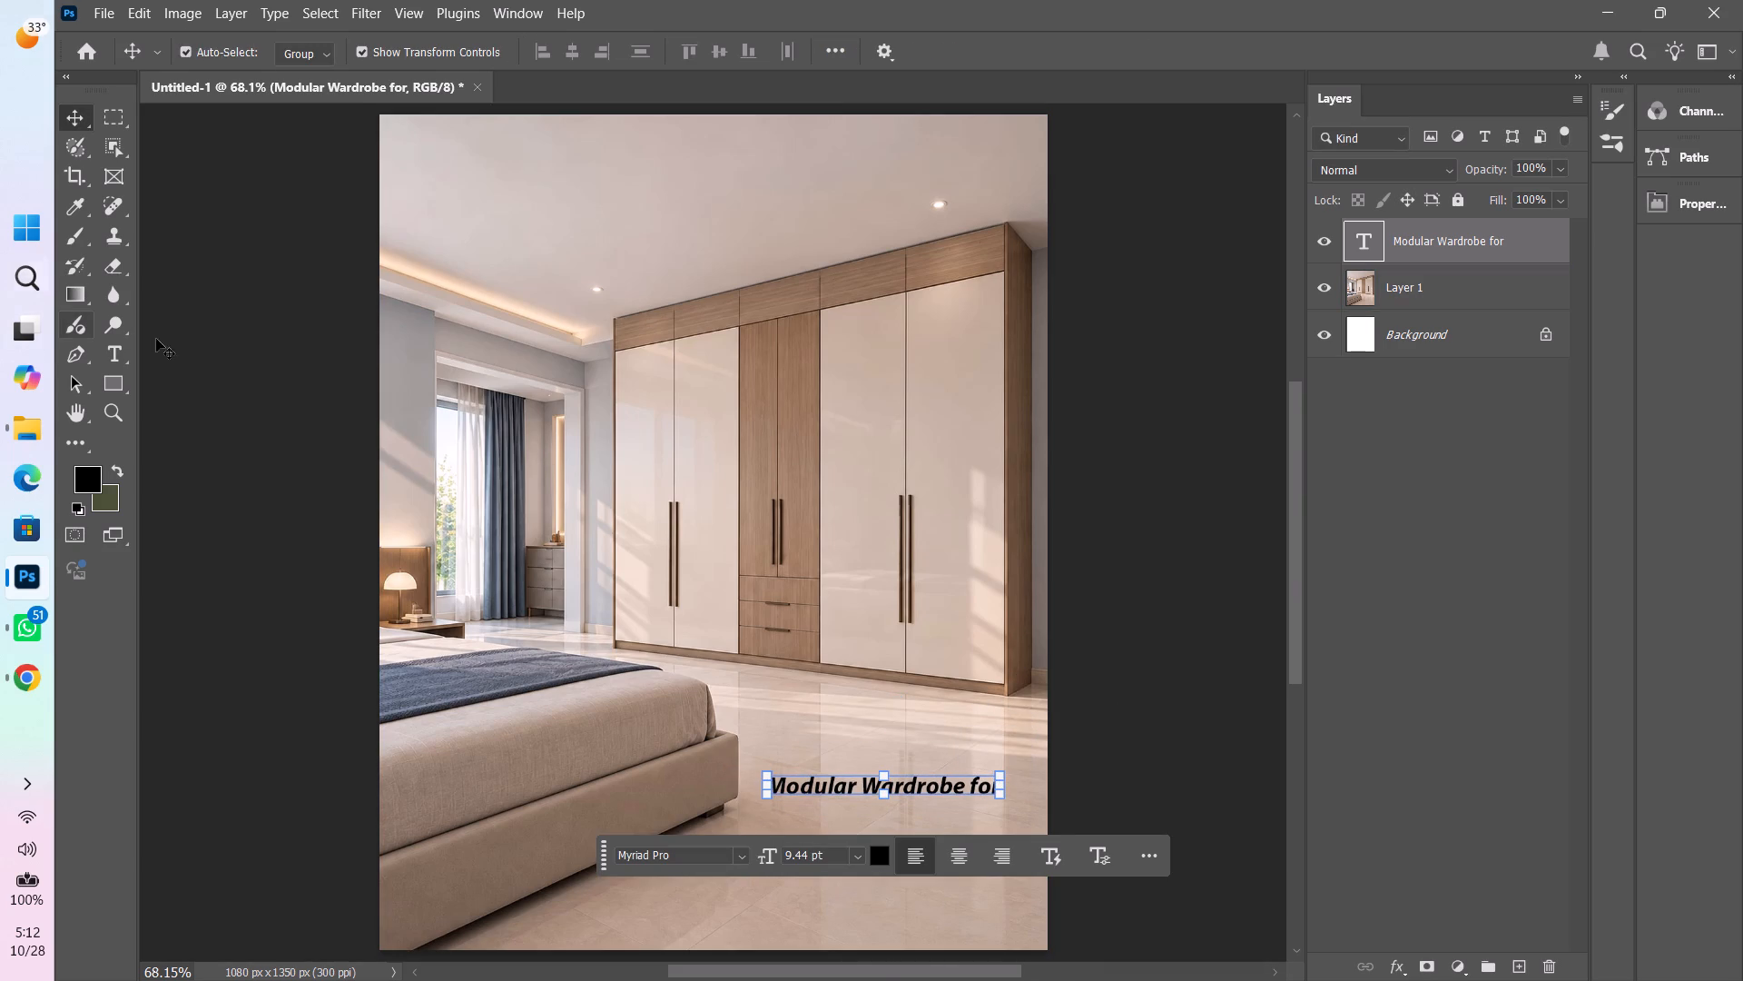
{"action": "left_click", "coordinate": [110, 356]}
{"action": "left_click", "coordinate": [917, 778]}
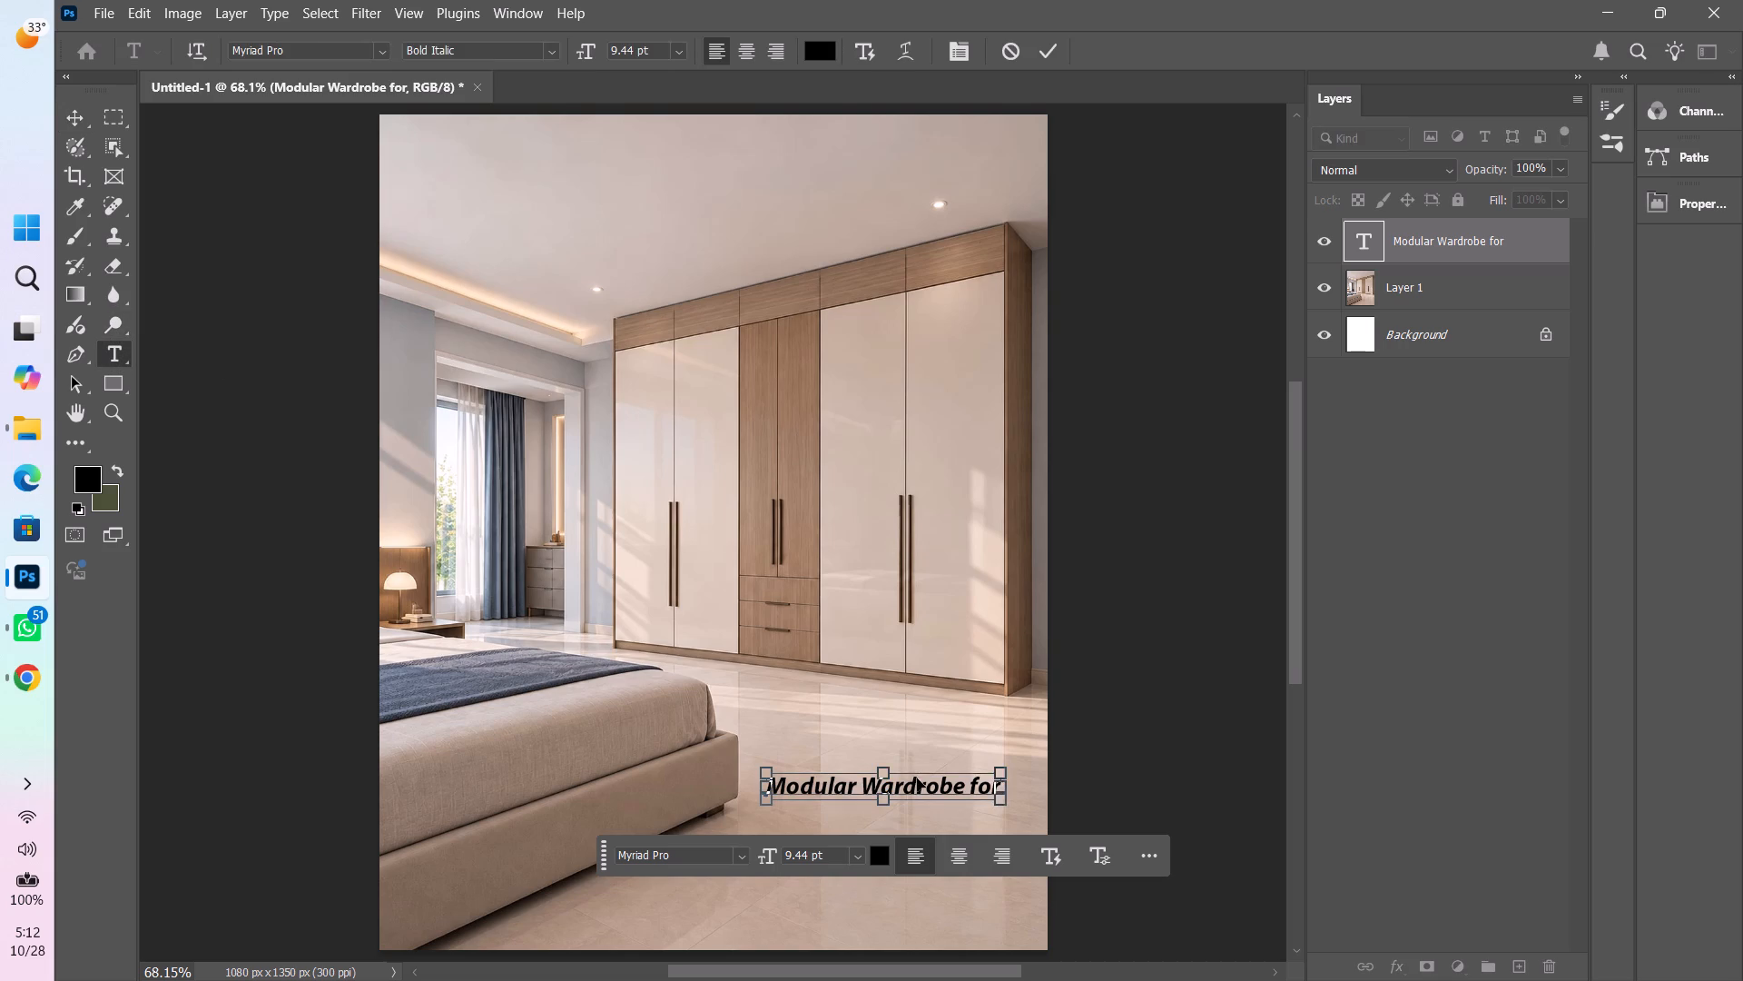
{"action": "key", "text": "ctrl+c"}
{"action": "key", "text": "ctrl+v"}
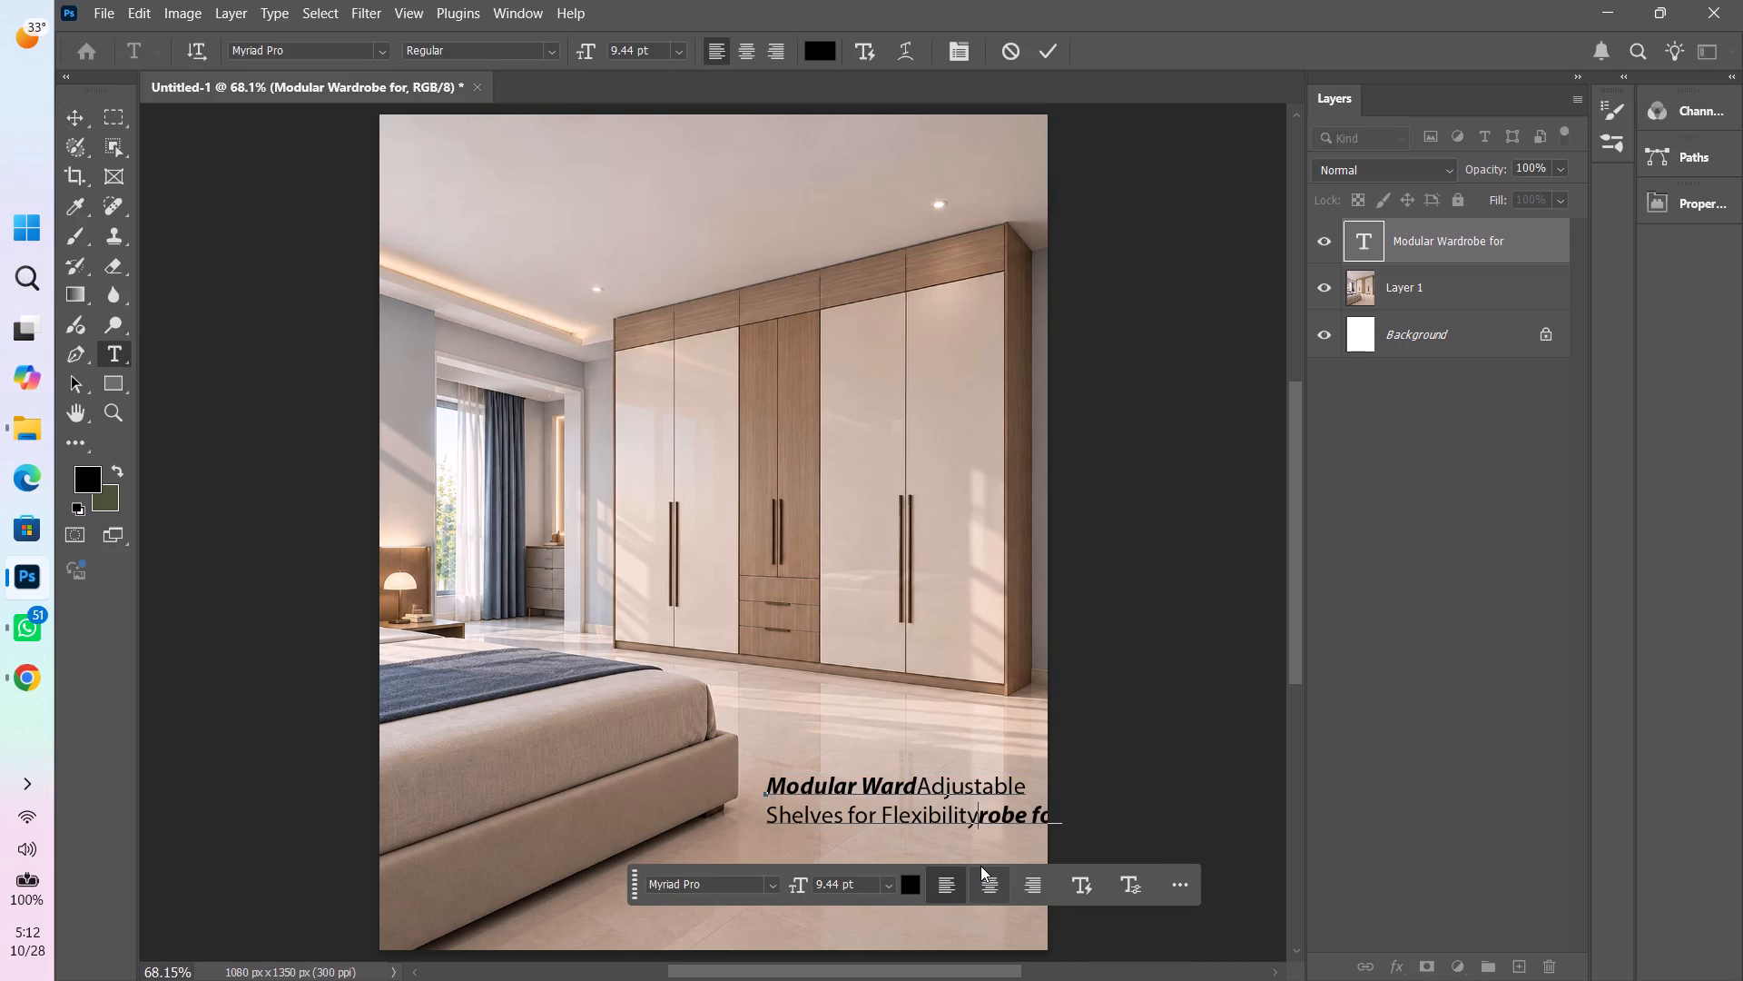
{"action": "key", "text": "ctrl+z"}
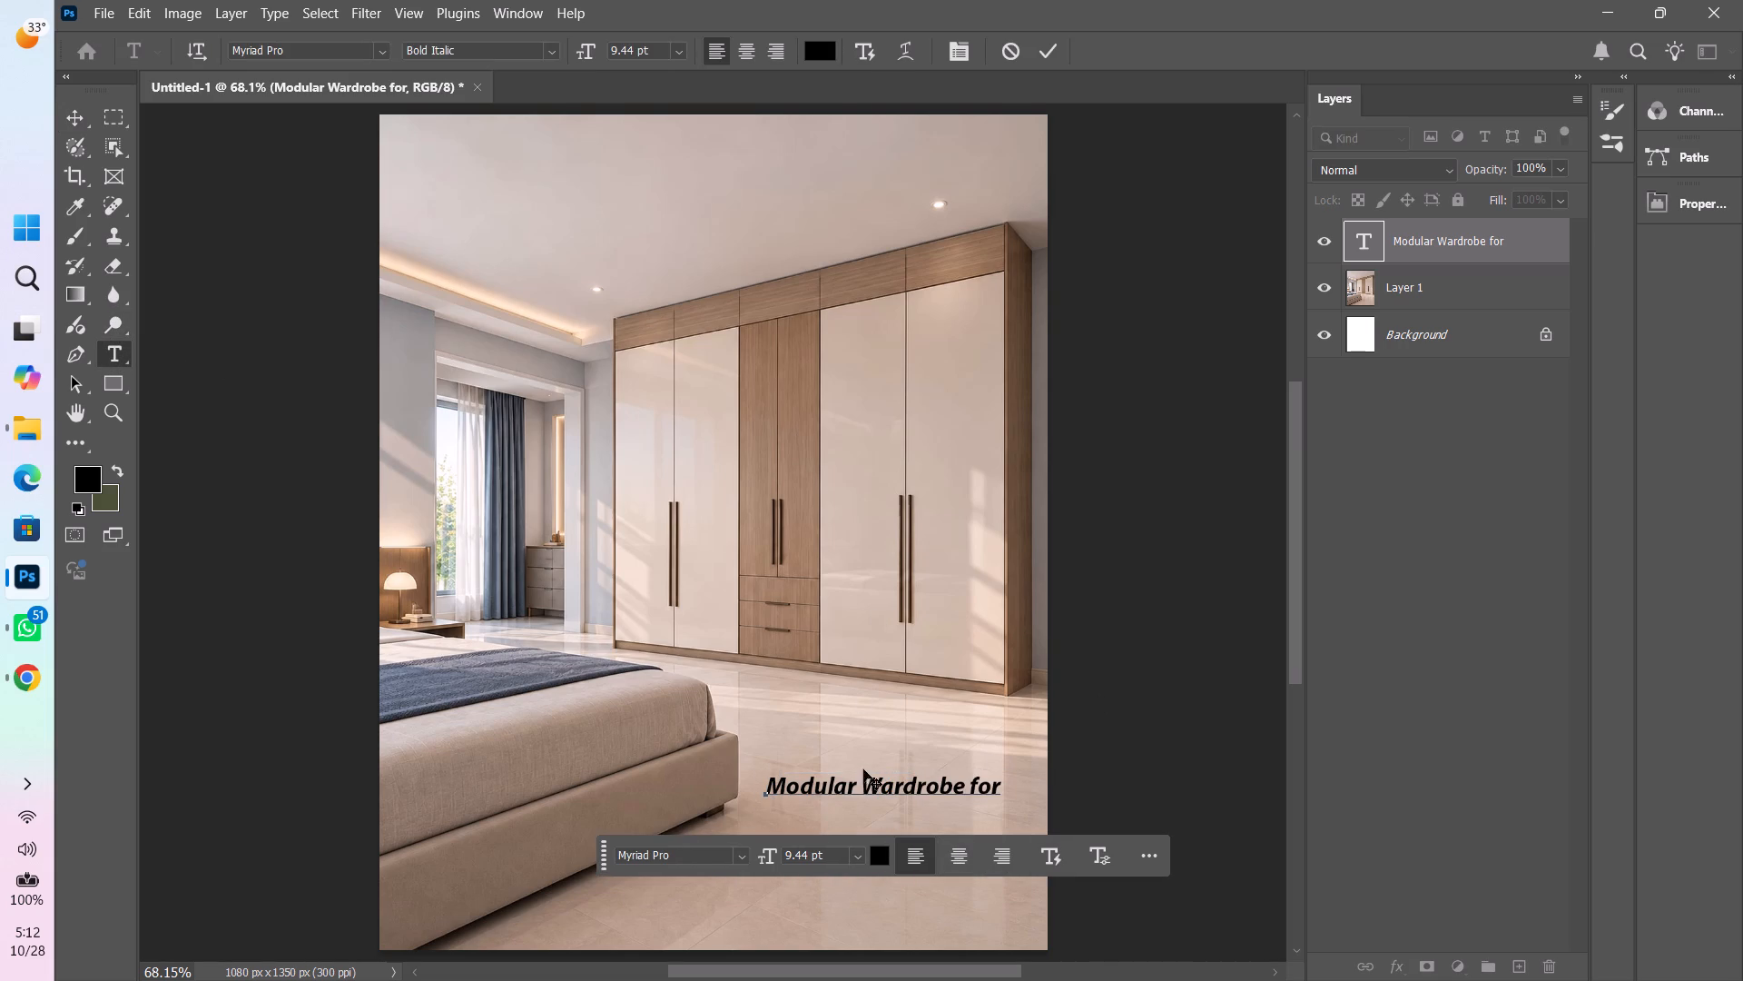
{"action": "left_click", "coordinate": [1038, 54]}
Paste the cut "Adjustable Shelves for Flexibility" text as a new text layer over the wardrobe and join it into one line.
{"action": "left_click", "coordinate": [622, 545]}
{"action": "key", "text": "ctrl+v"}
{"action": "key", "text": "ctrl+a"}
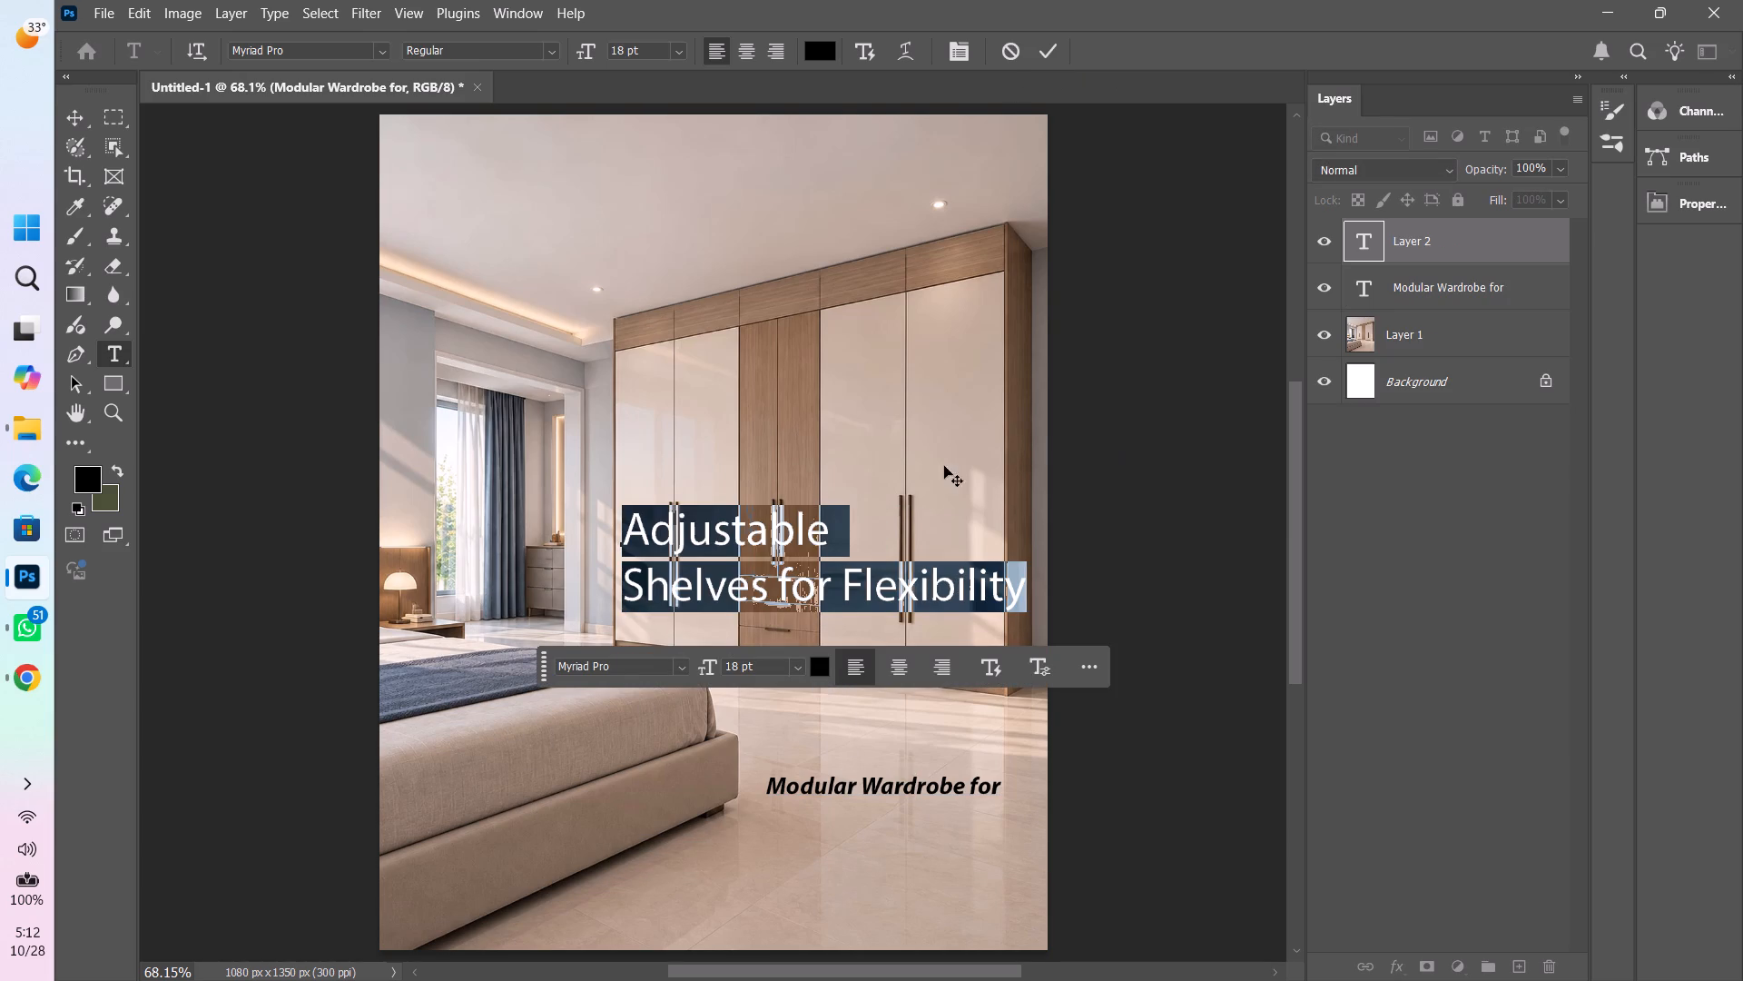
{"action": "left_click", "coordinate": [837, 522]}
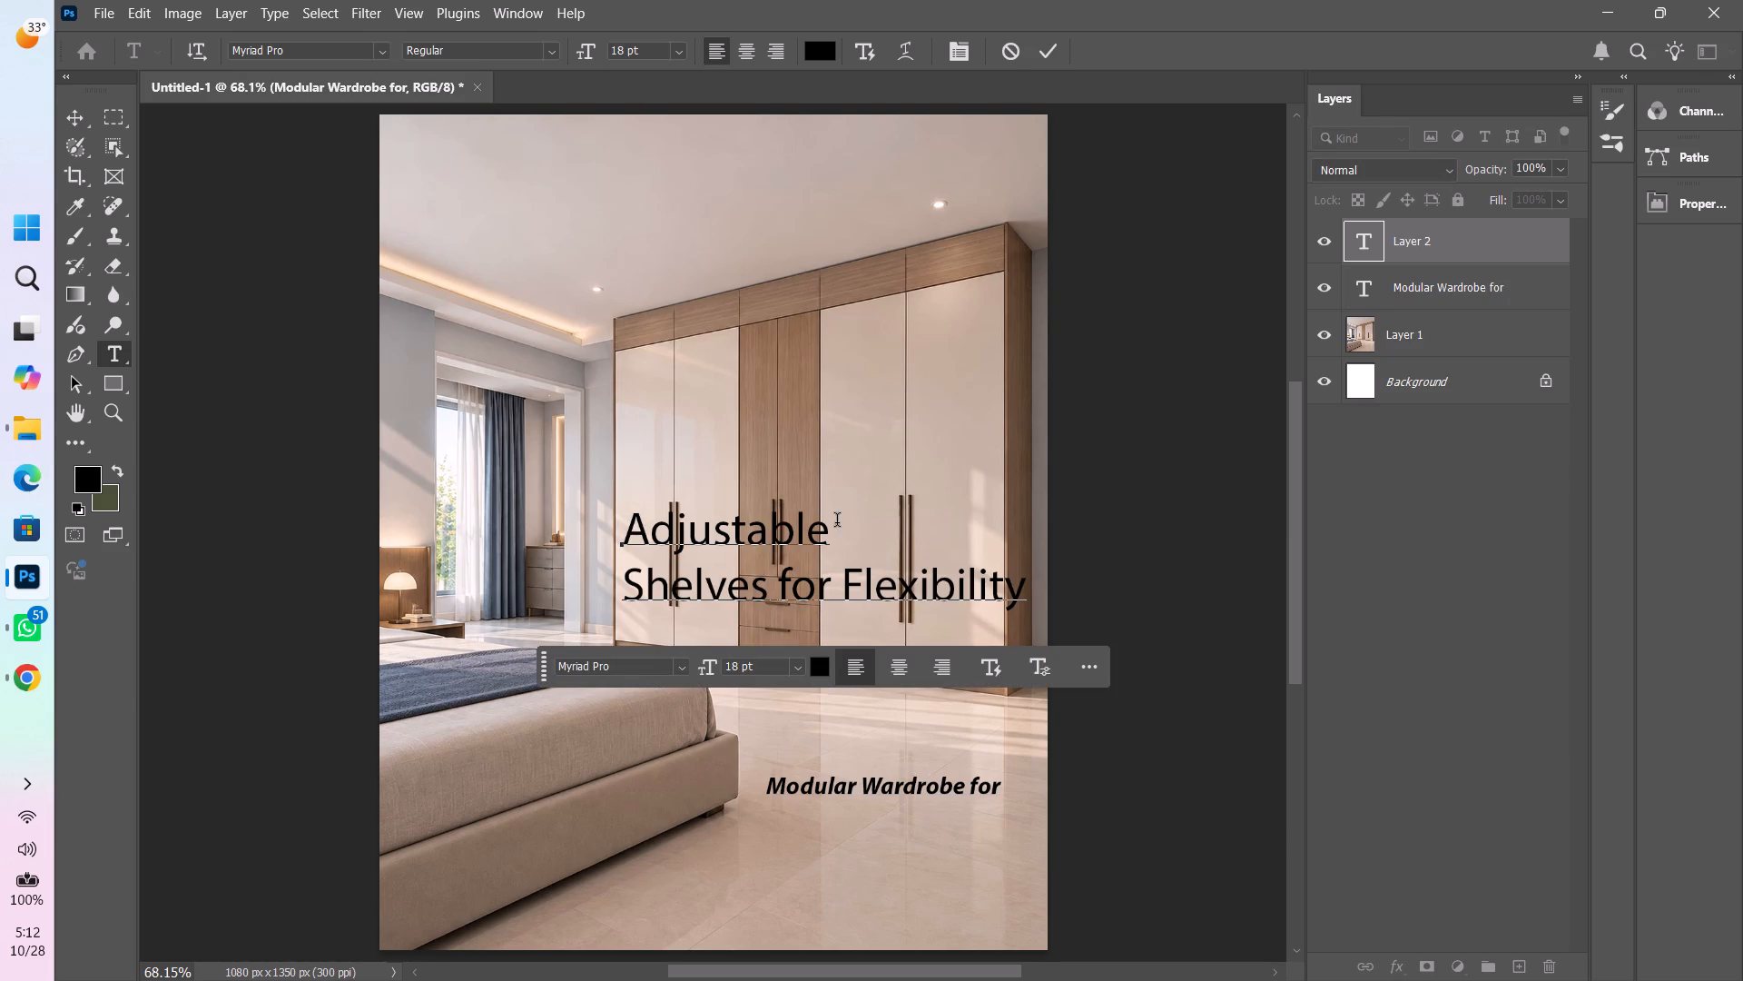
{"action": "key", "text": "Delete"}
{"action": "key", "text": "space"}
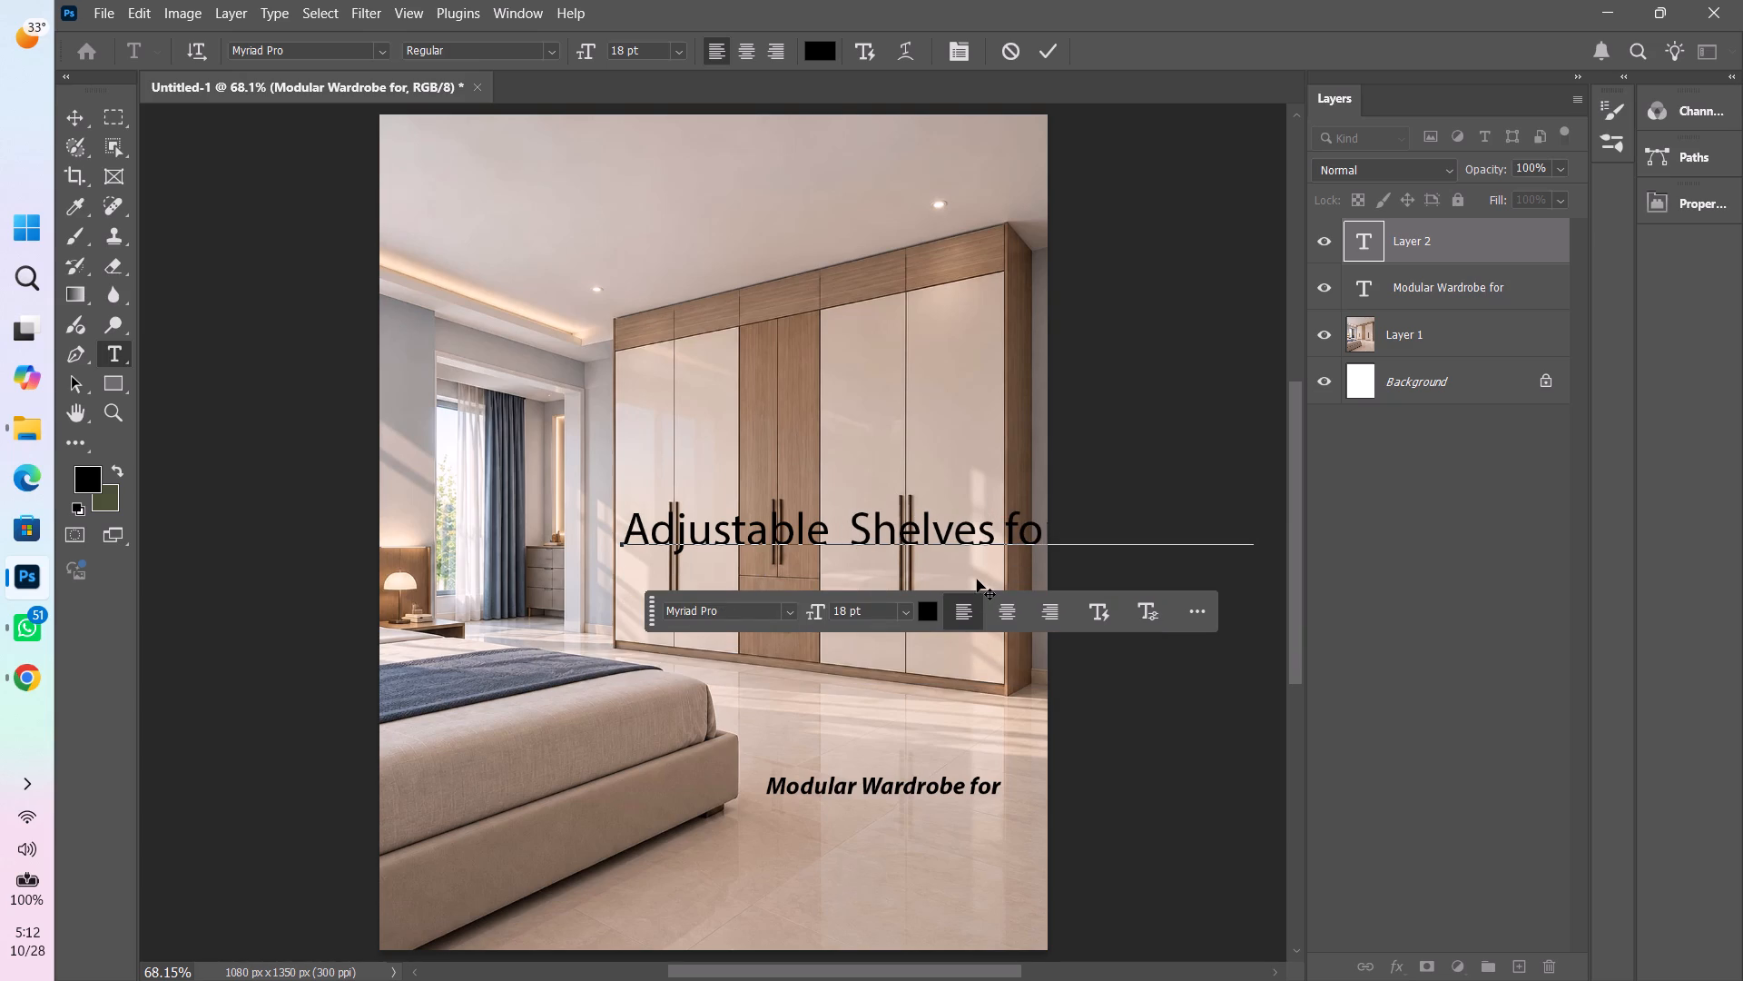
{"action": "key", "text": "BackSpace"}
Try Brigold DEMO on the "Adjustable Shelves for Flexibility" text, and settle on Perpetua Regular.
{"action": "key", "text": "ctrl+a"}
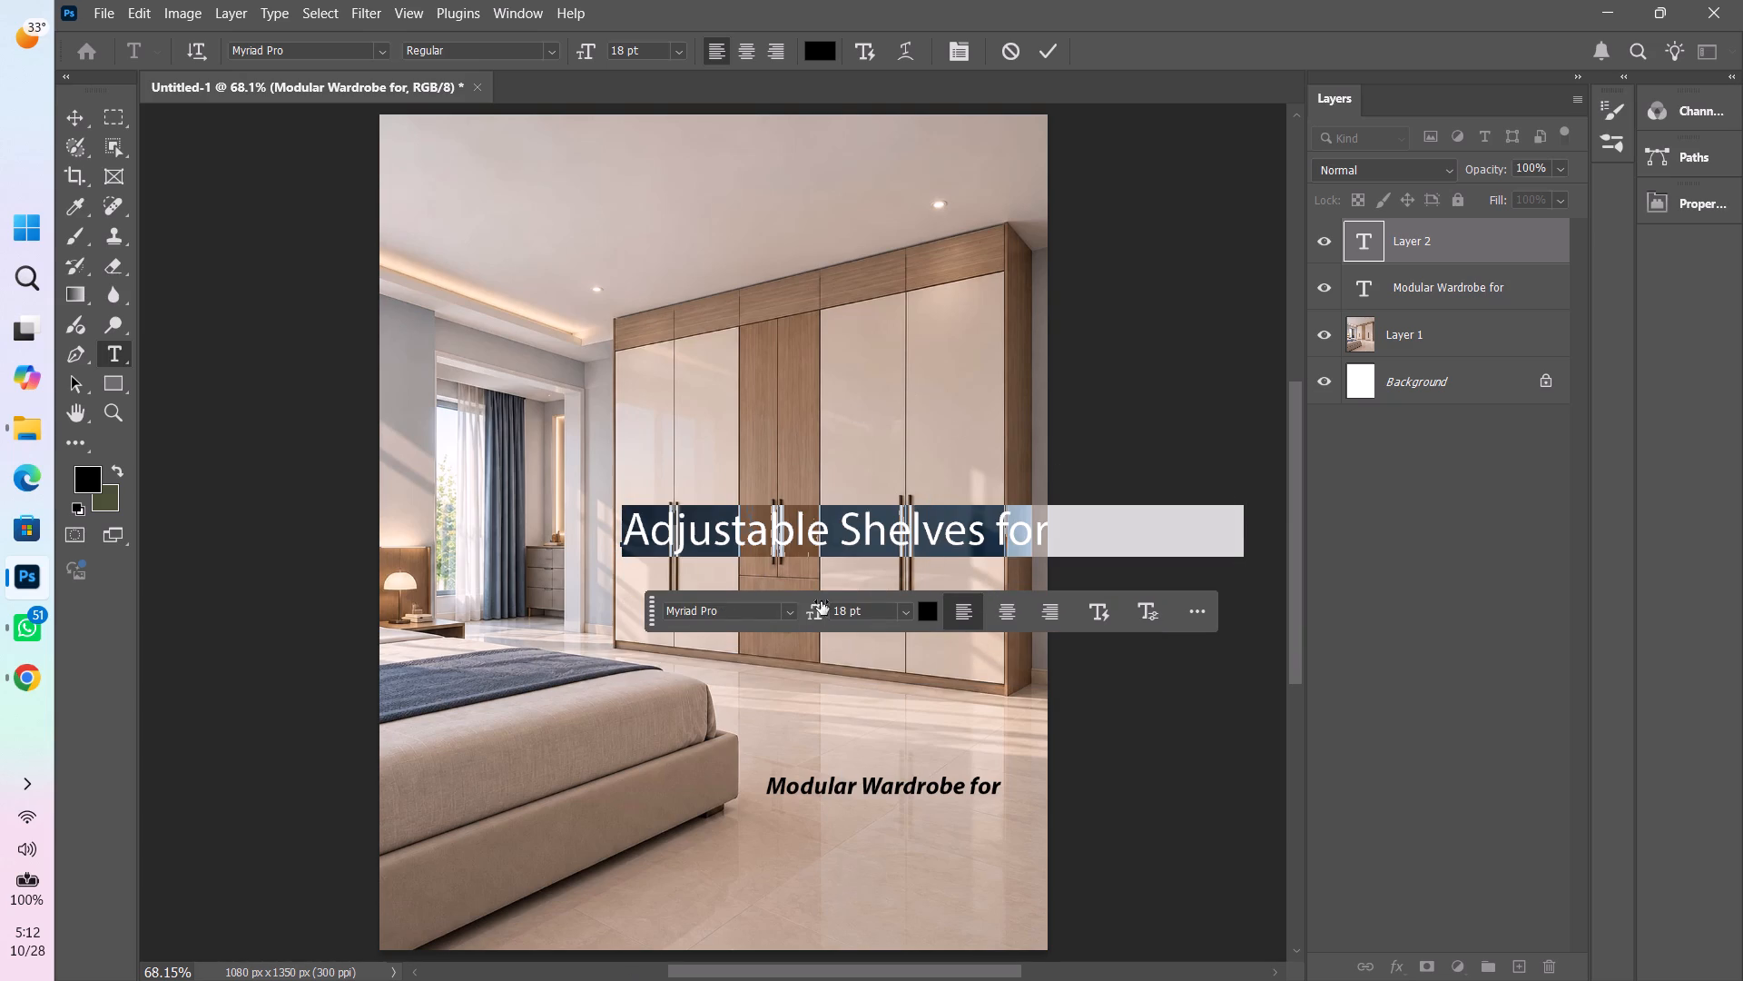
{"action": "left_click", "coordinate": [794, 604]}
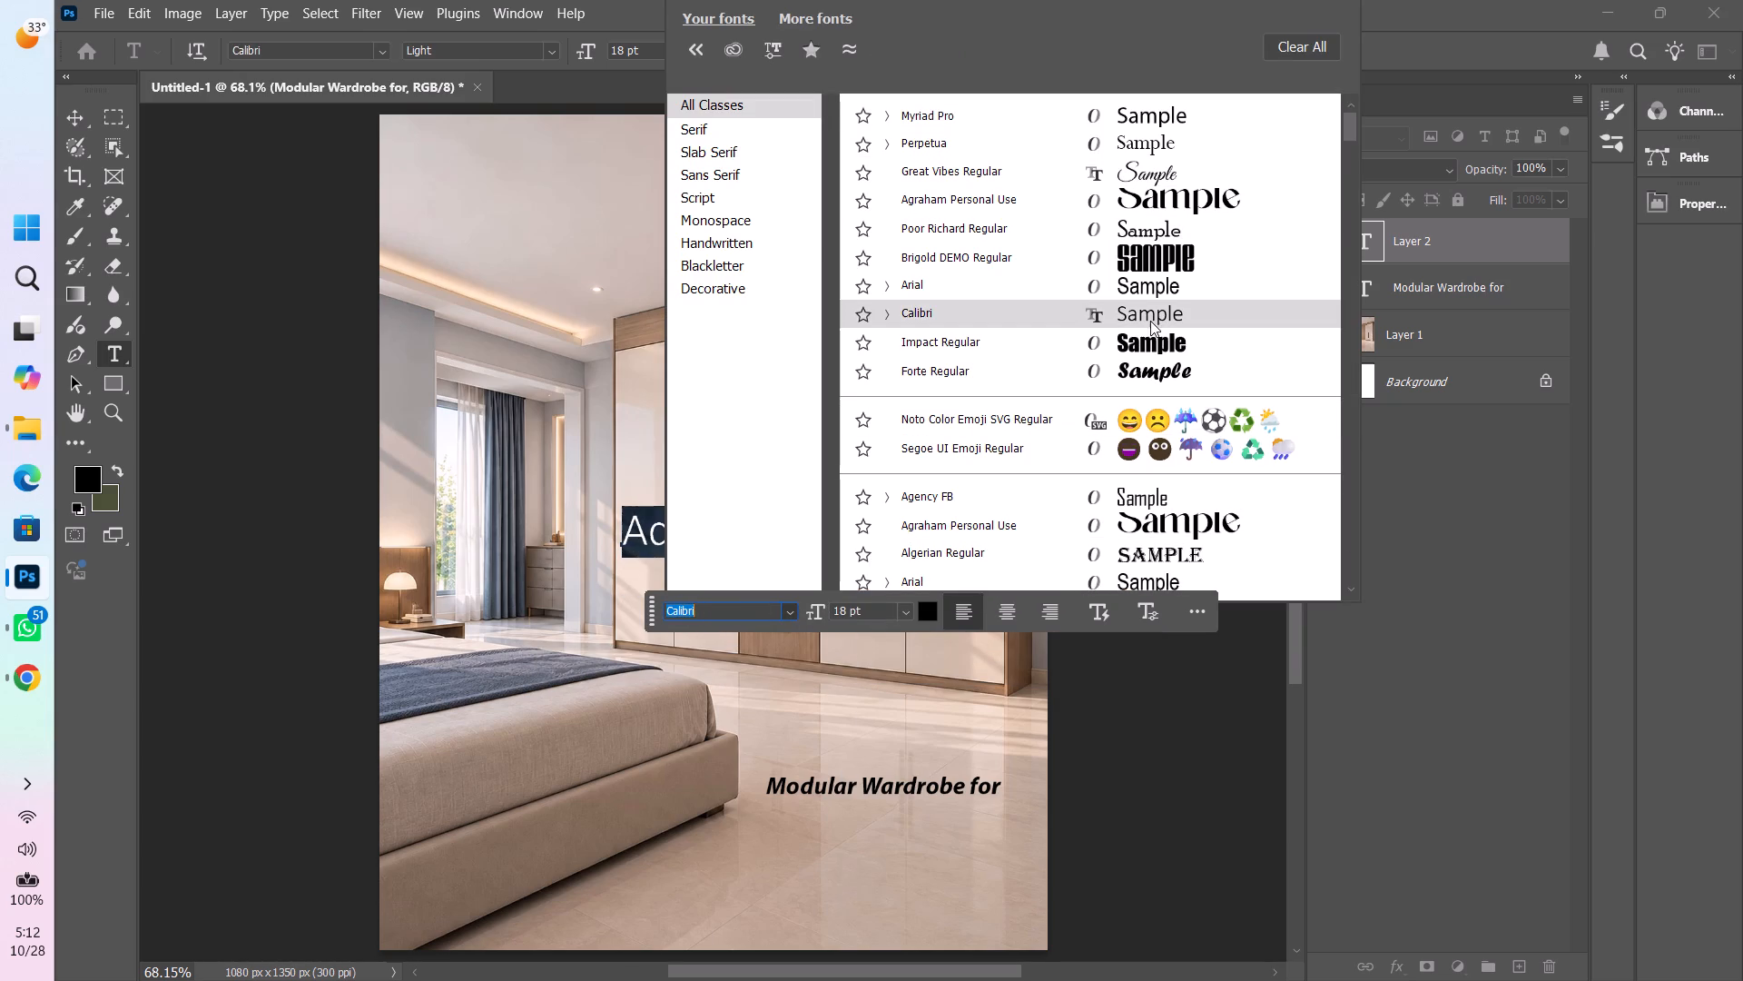
{"action": "left_click", "coordinate": [1147, 261]}
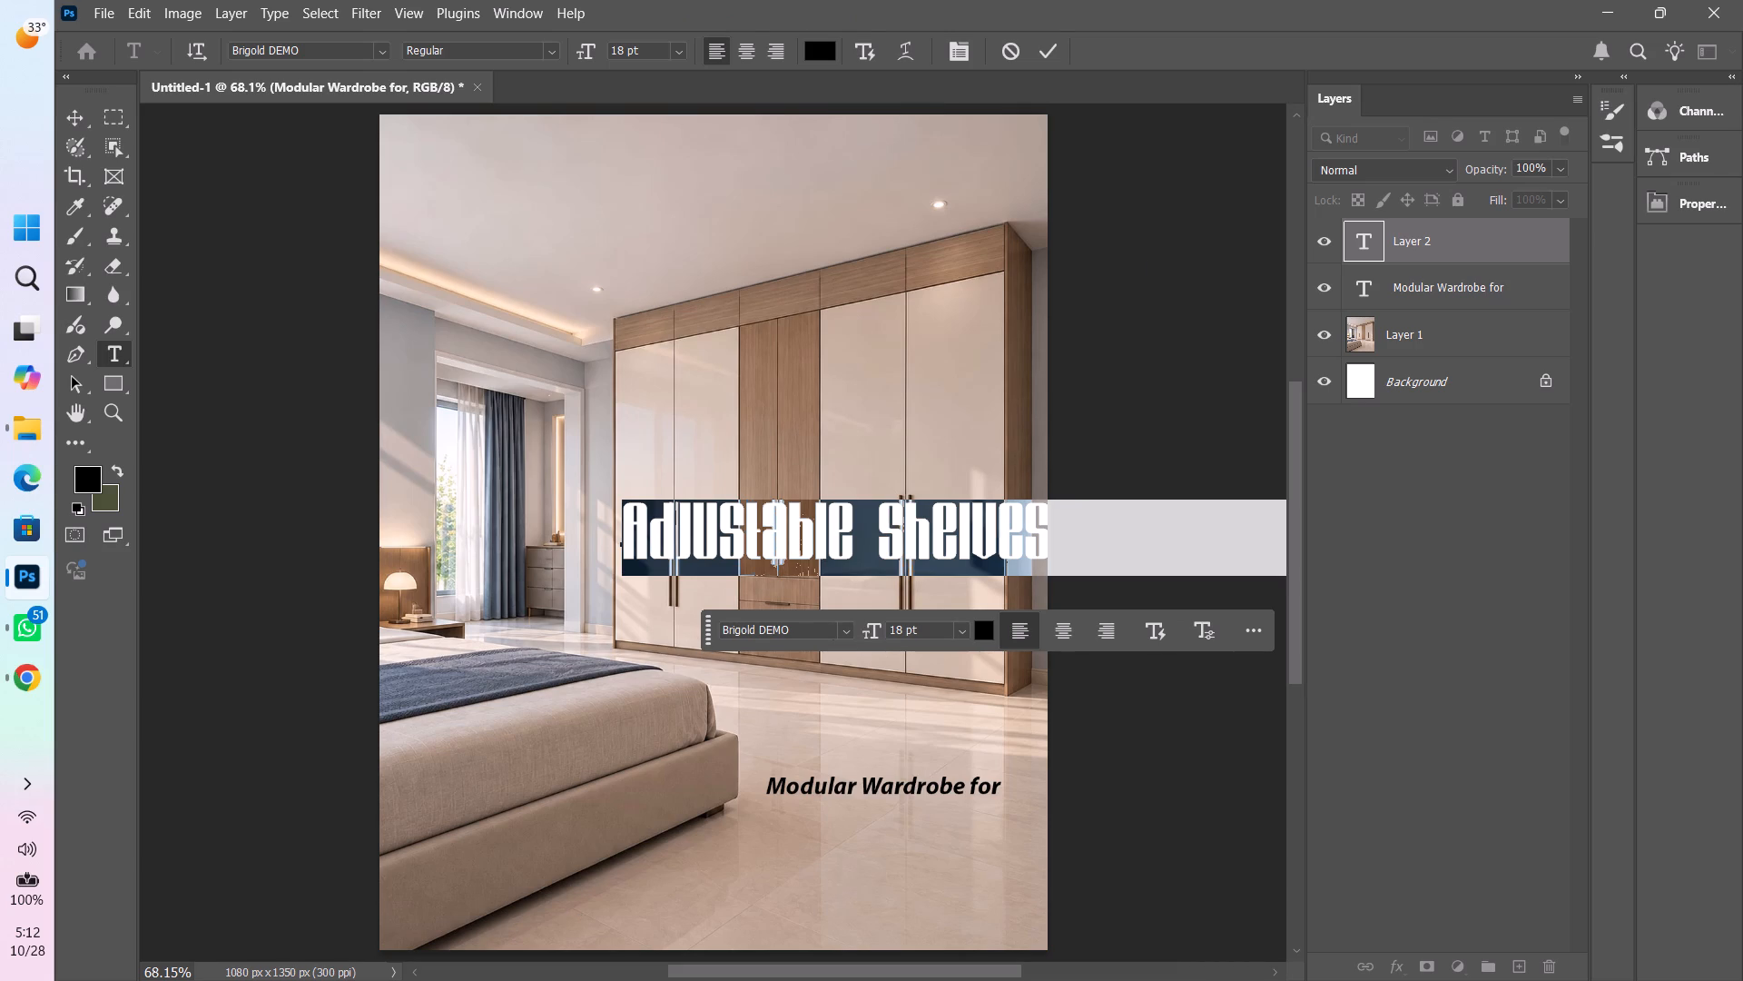
{"action": "left_click", "coordinate": [842, 626]}
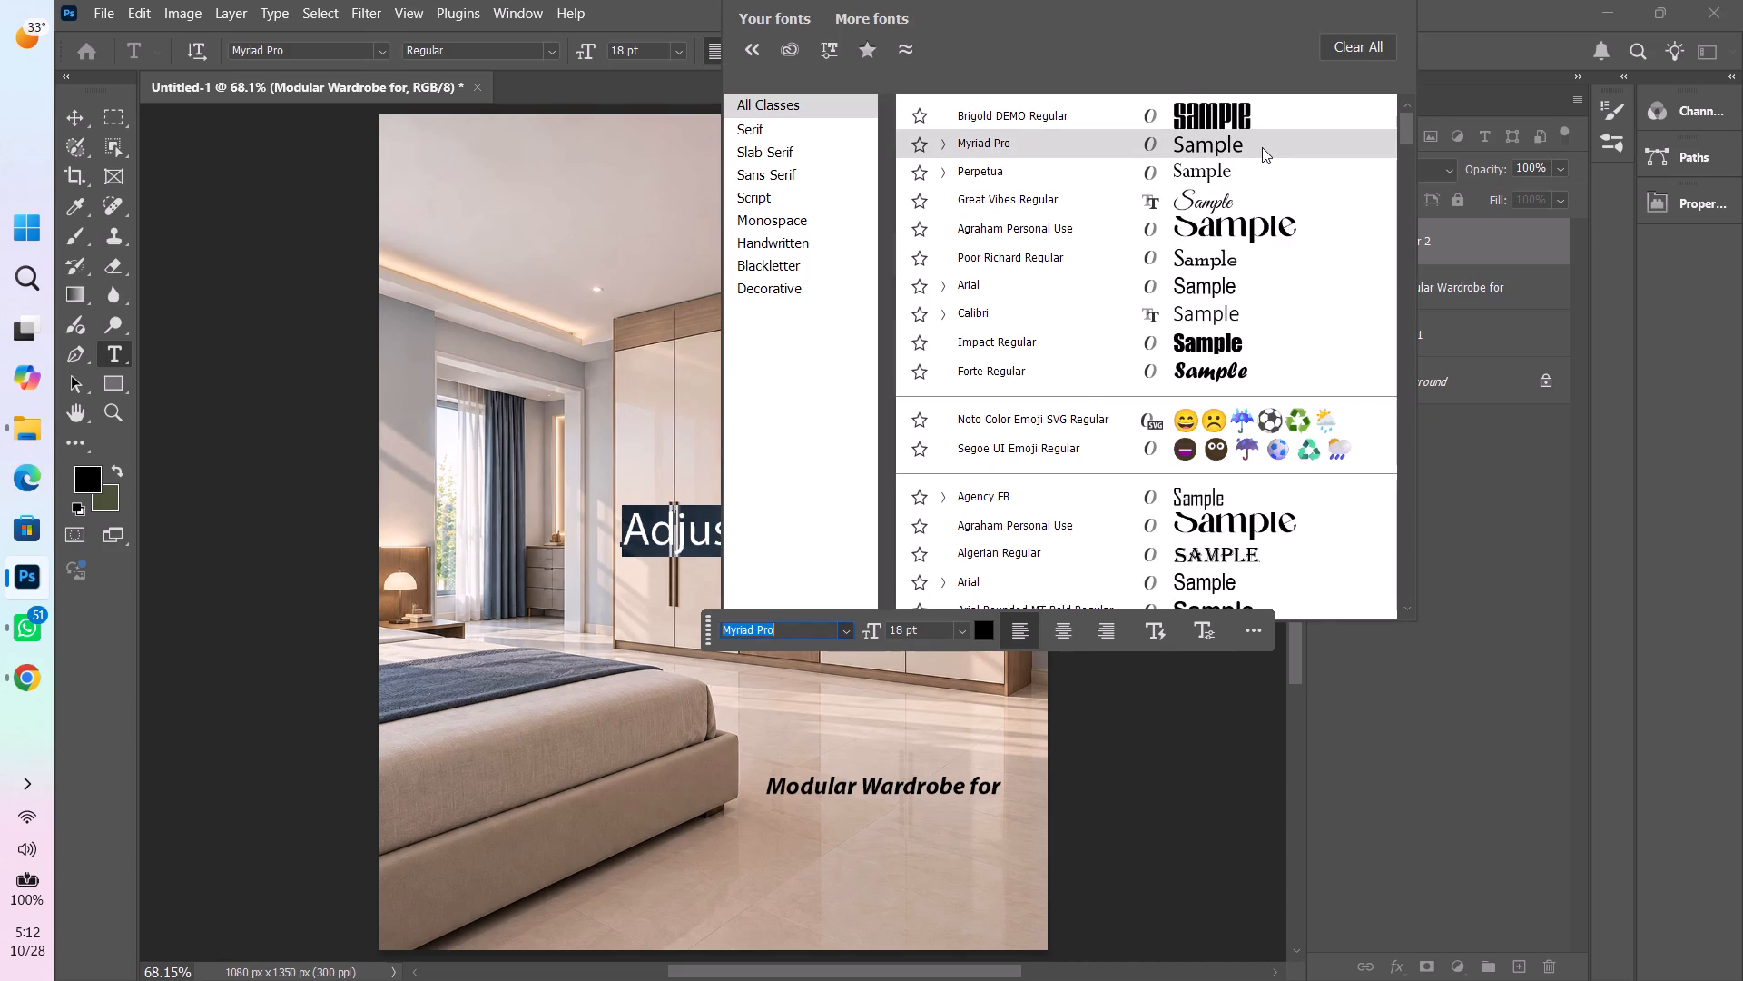
{"action": "left_click", "coordinate": [1237, 176]}
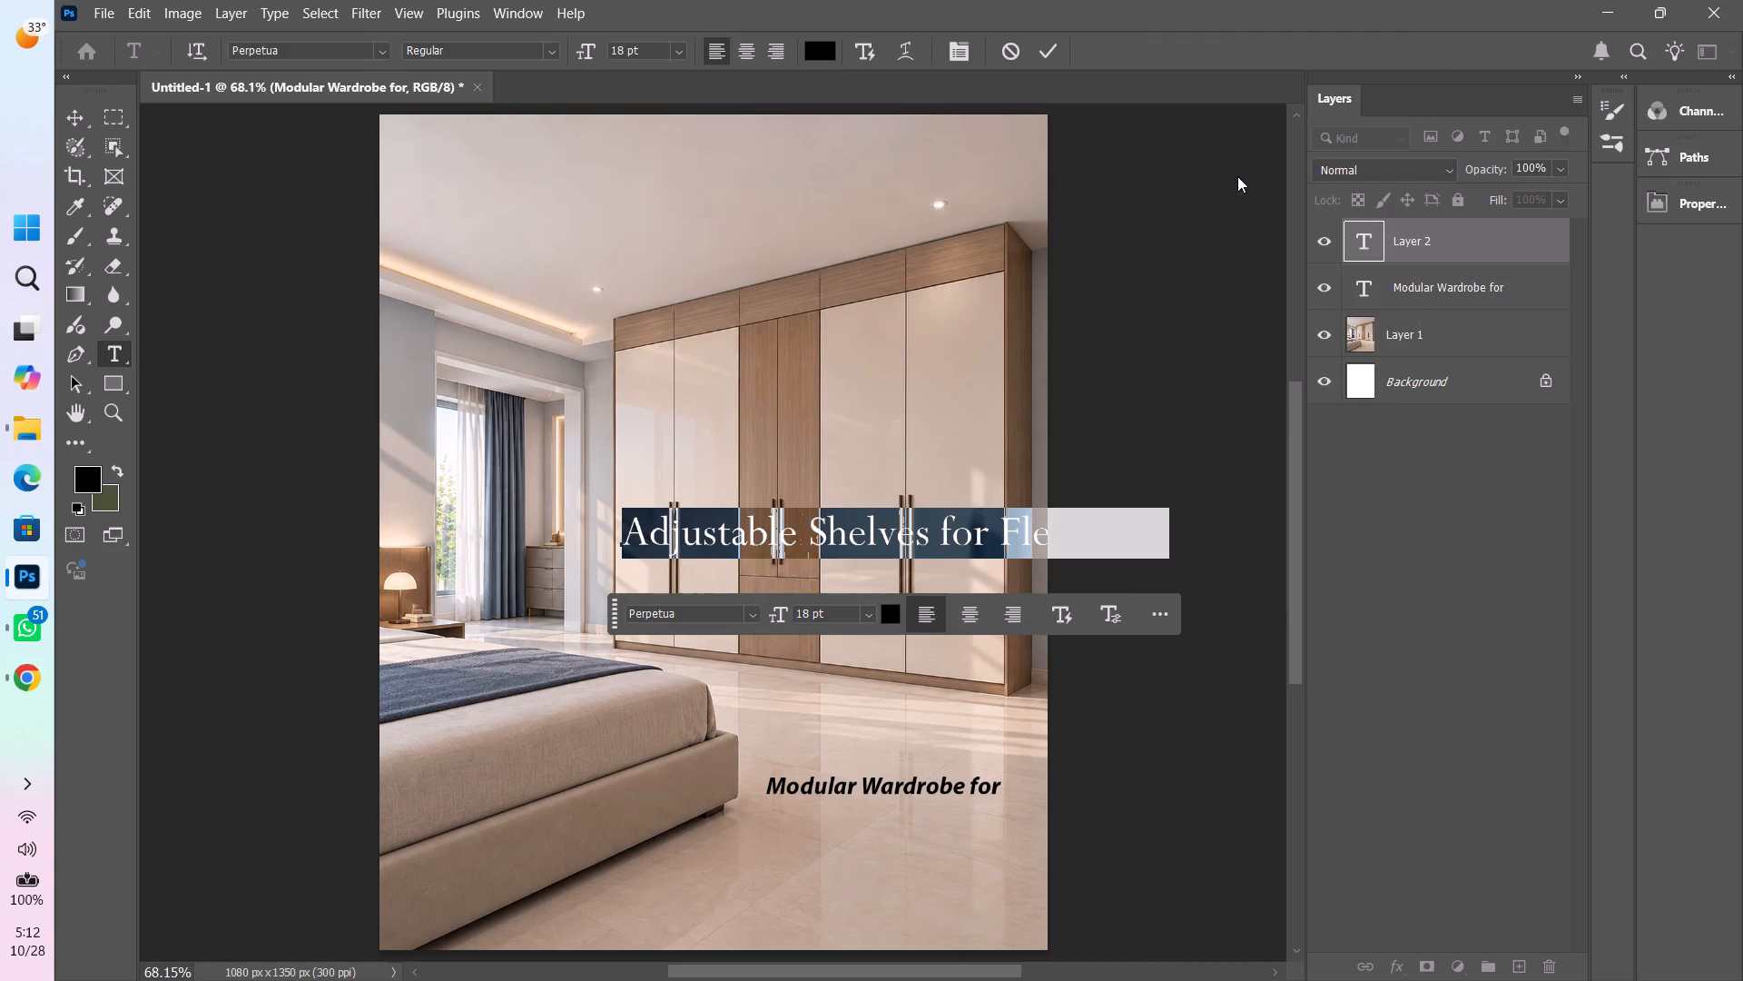
{"action": "left_click", "coordinate": [1046, 41]}
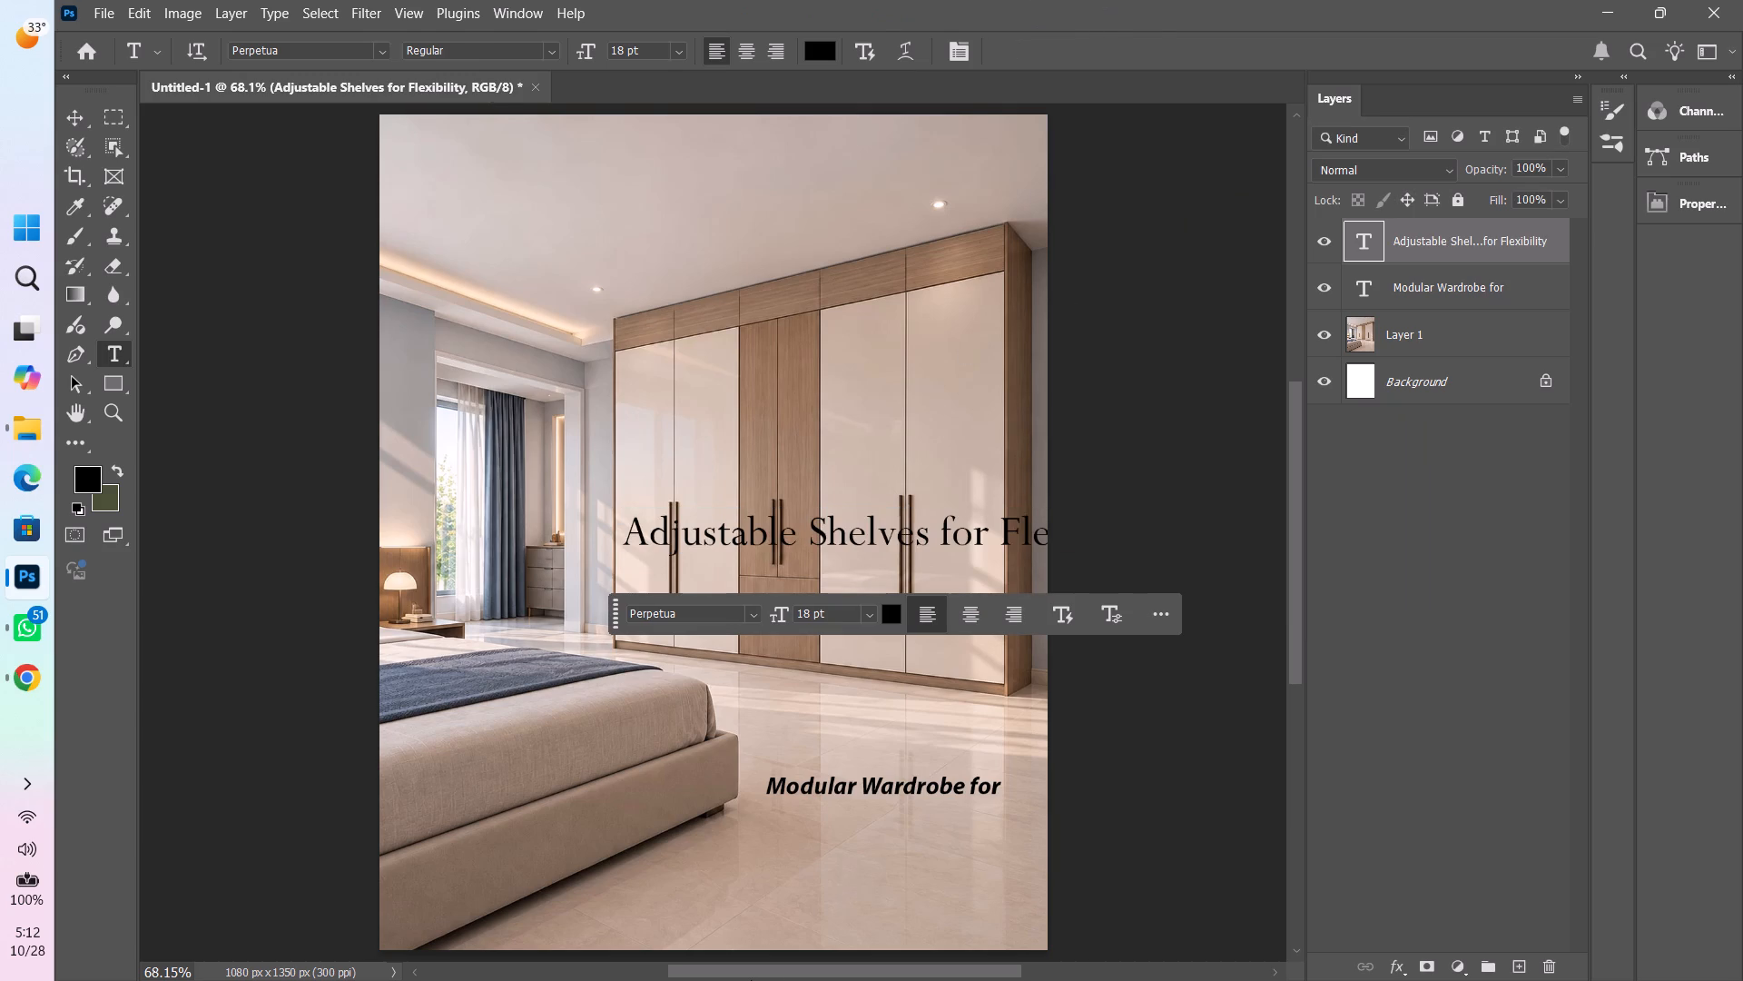
Move the "Adjustable Shelves for Flexibility" text down to just below the "Modular Wardrobe for" line.
{"action": "key", "text": "ctrl+t"}
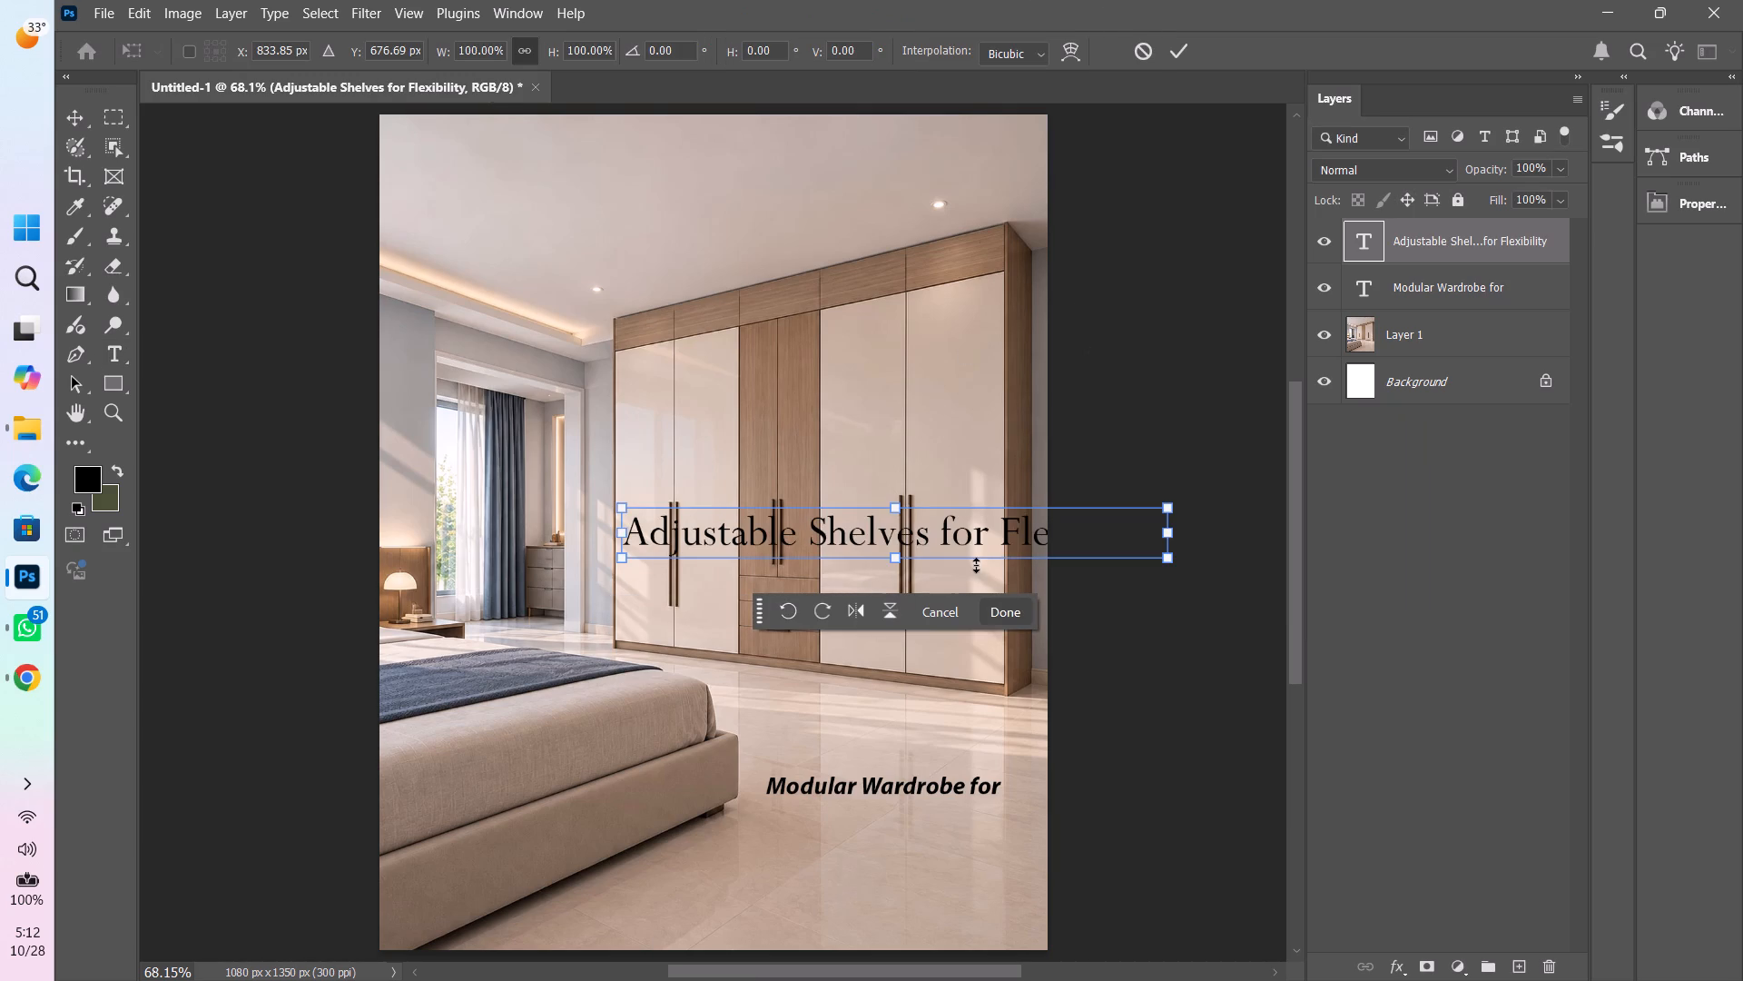
{"action": "left_click_drag", "start_coordinate": [959, 525], "coordinate": [826, 918]}
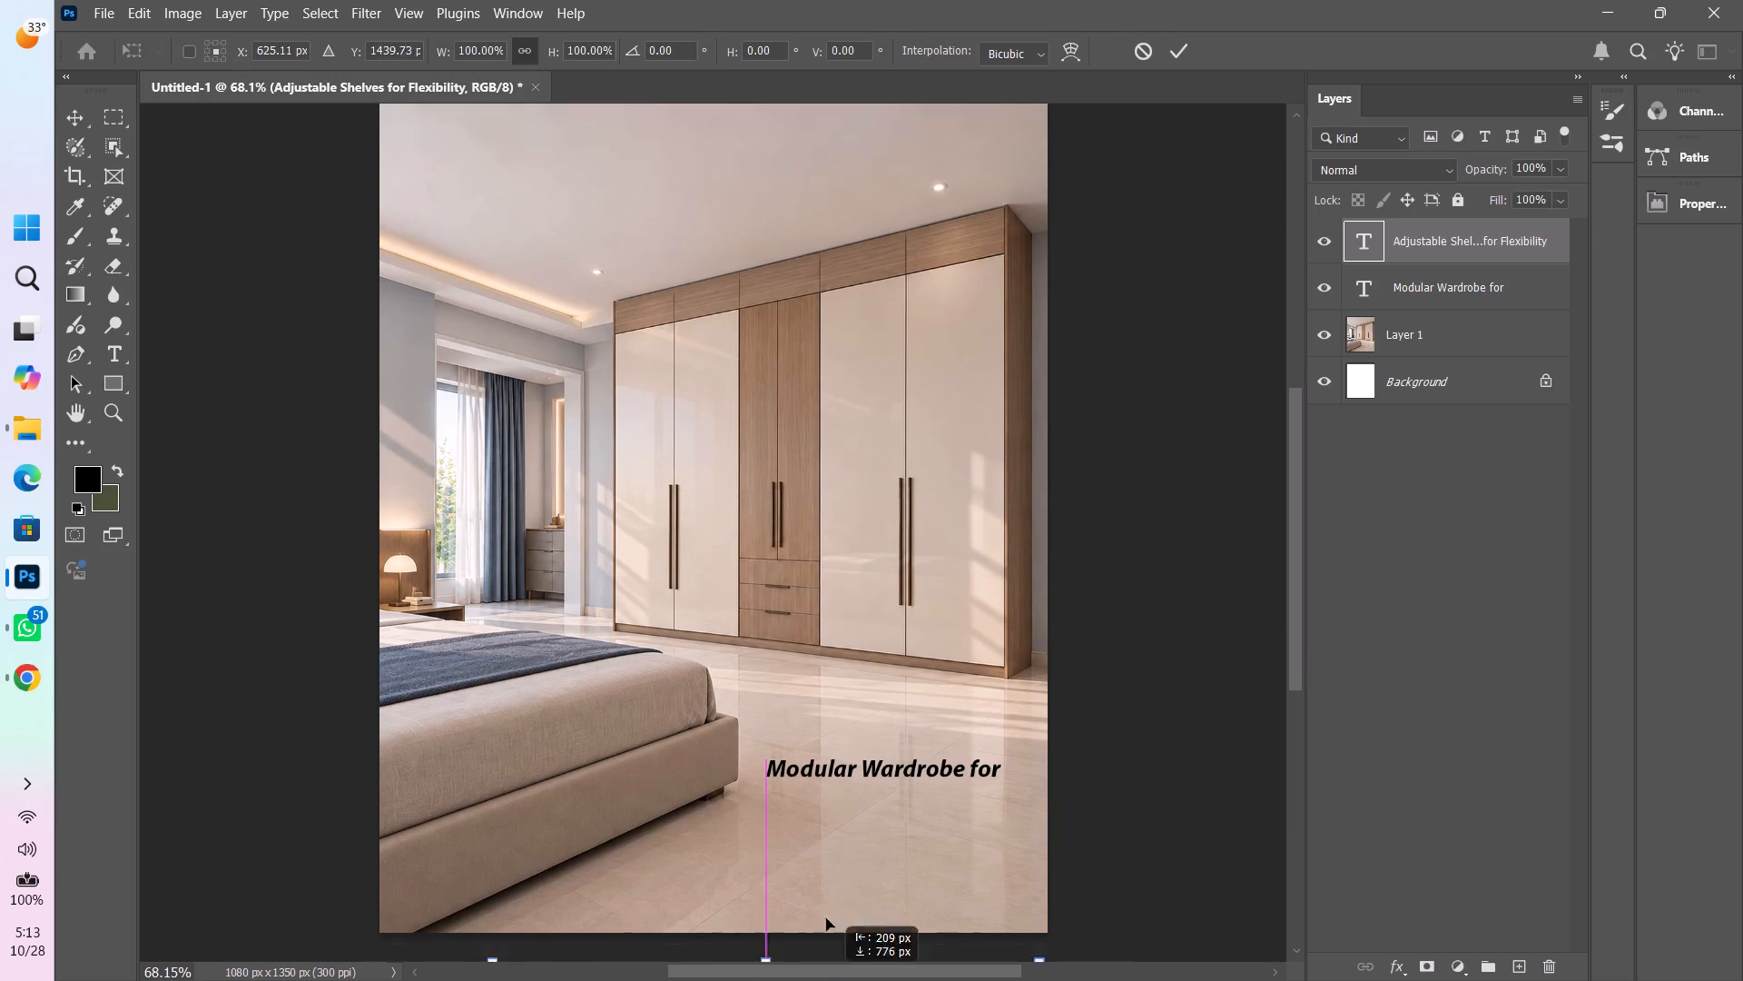
{"action": "left_click_drag", "start_coordinate": [826, 918], "coordinate": [856, 817]}
{"action": "double_click", "coordinate": [856, 817]}
Break the "Adjustable Shelves for Flexibility" text into two lines before "for" and right-align it.
{"action": "left_click", "coordinate": [842, 827]}
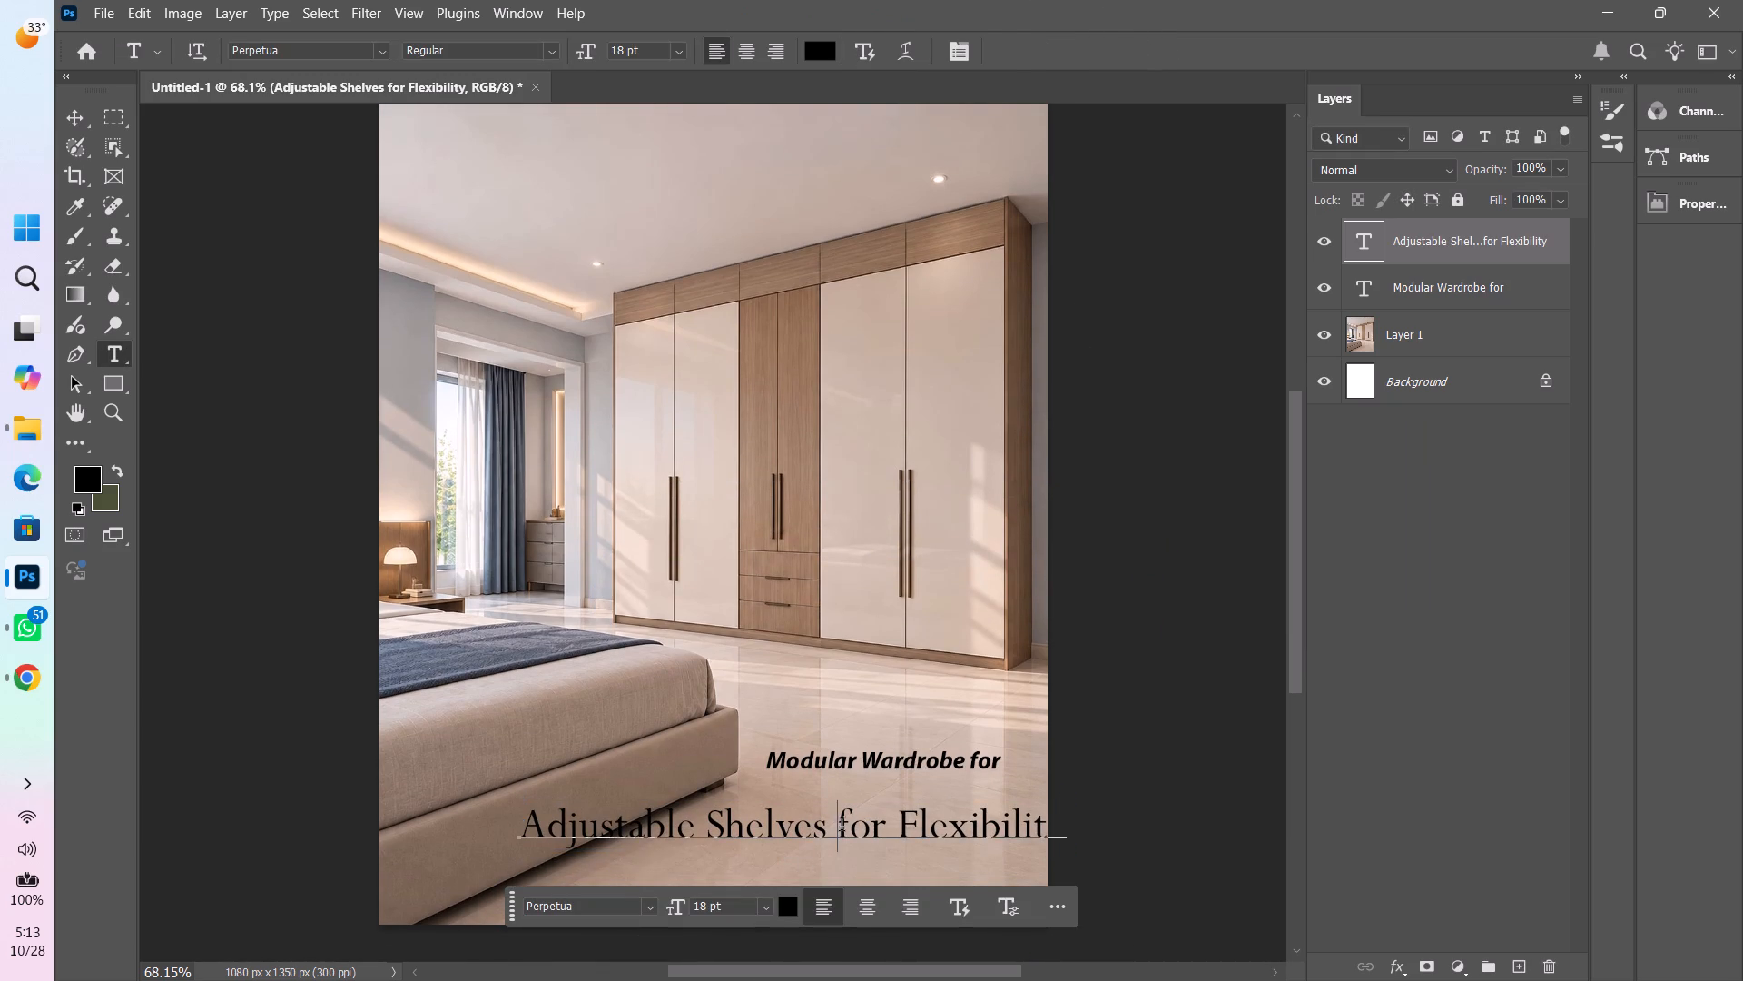
{"action": "key", "text": "BackSpace"}
{"action": "key", "text": "Return"}
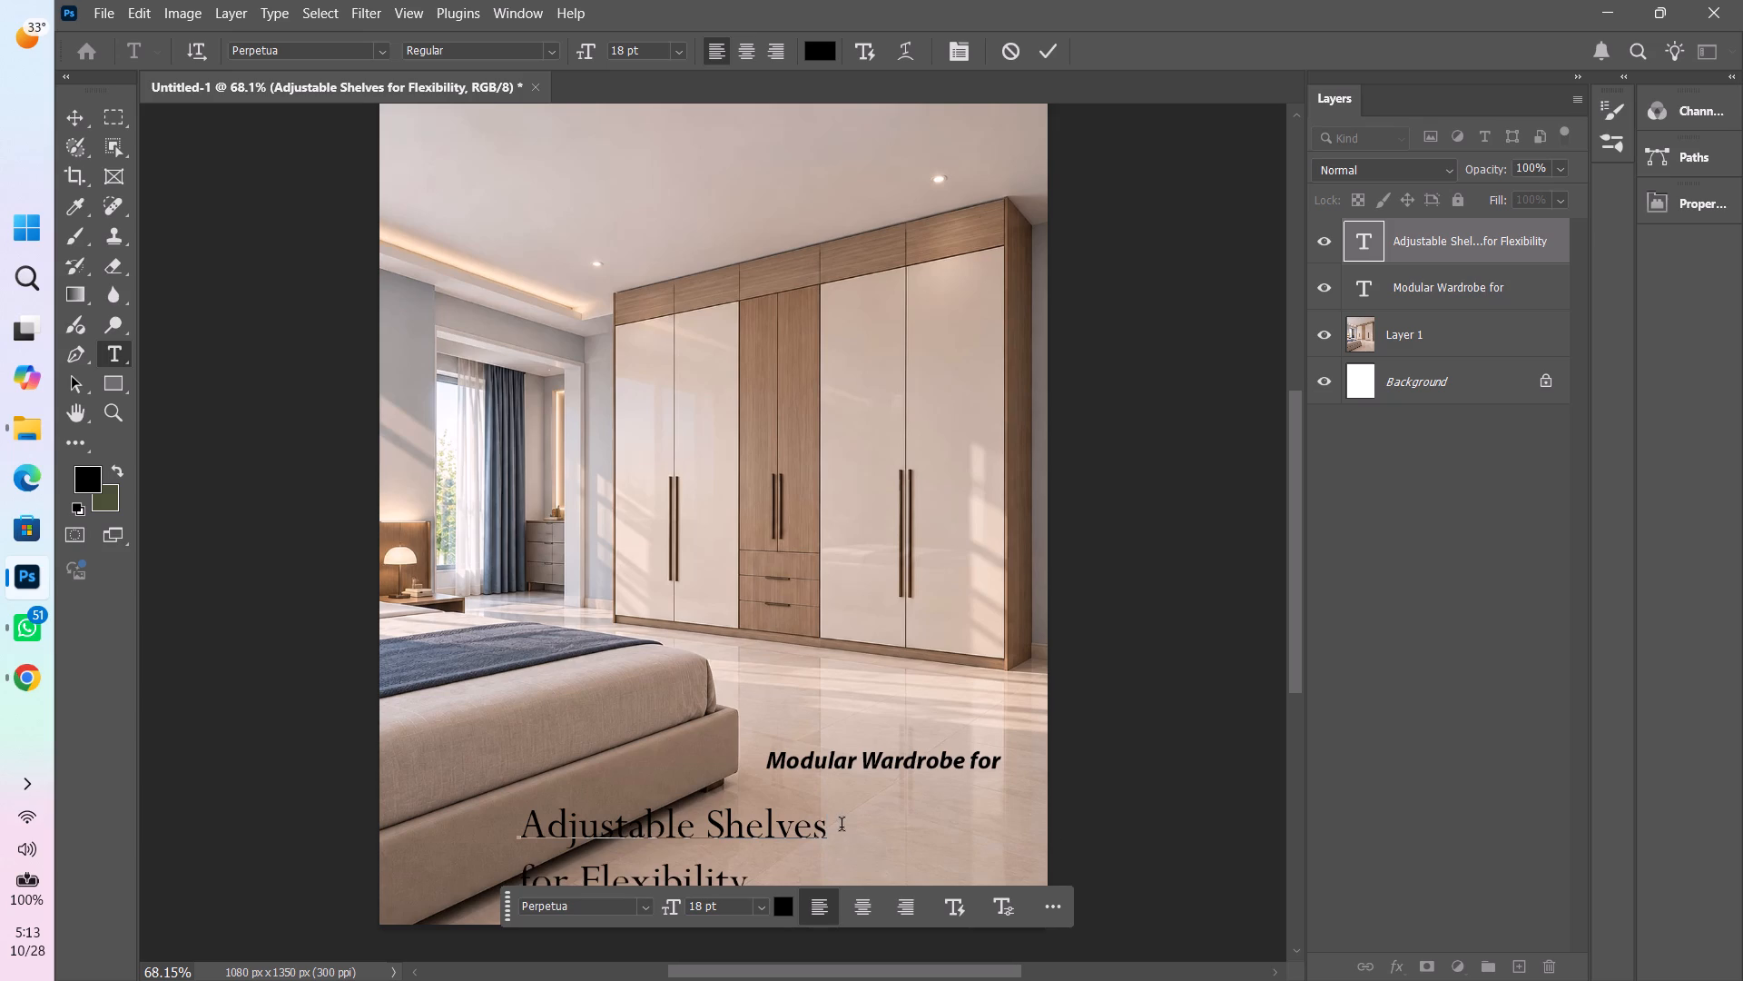
{"action": "key", "text": "ctrl+a"}
{"action": "left_click", "coordinate": [778, 59]}
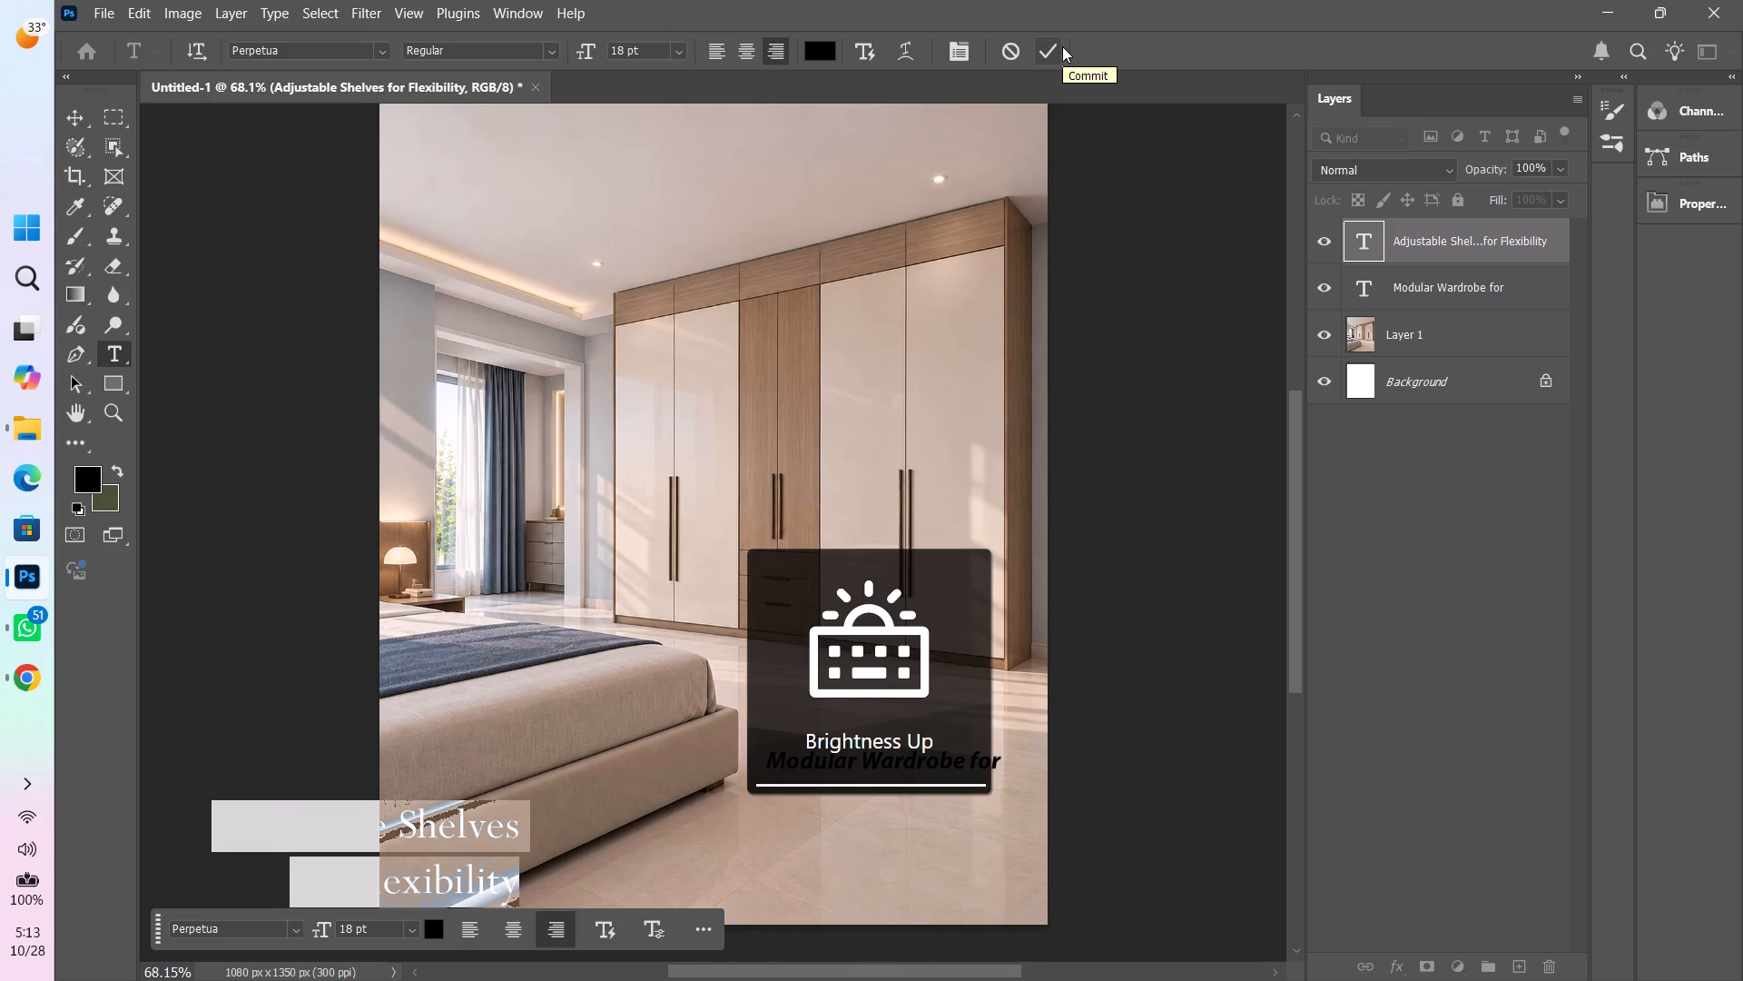
Tighten the leading between "Adjustable Shelves" and "for Flexibility" so the two lines sit closer without overlapping.
{"action": "key", "text": "alt+Up"}
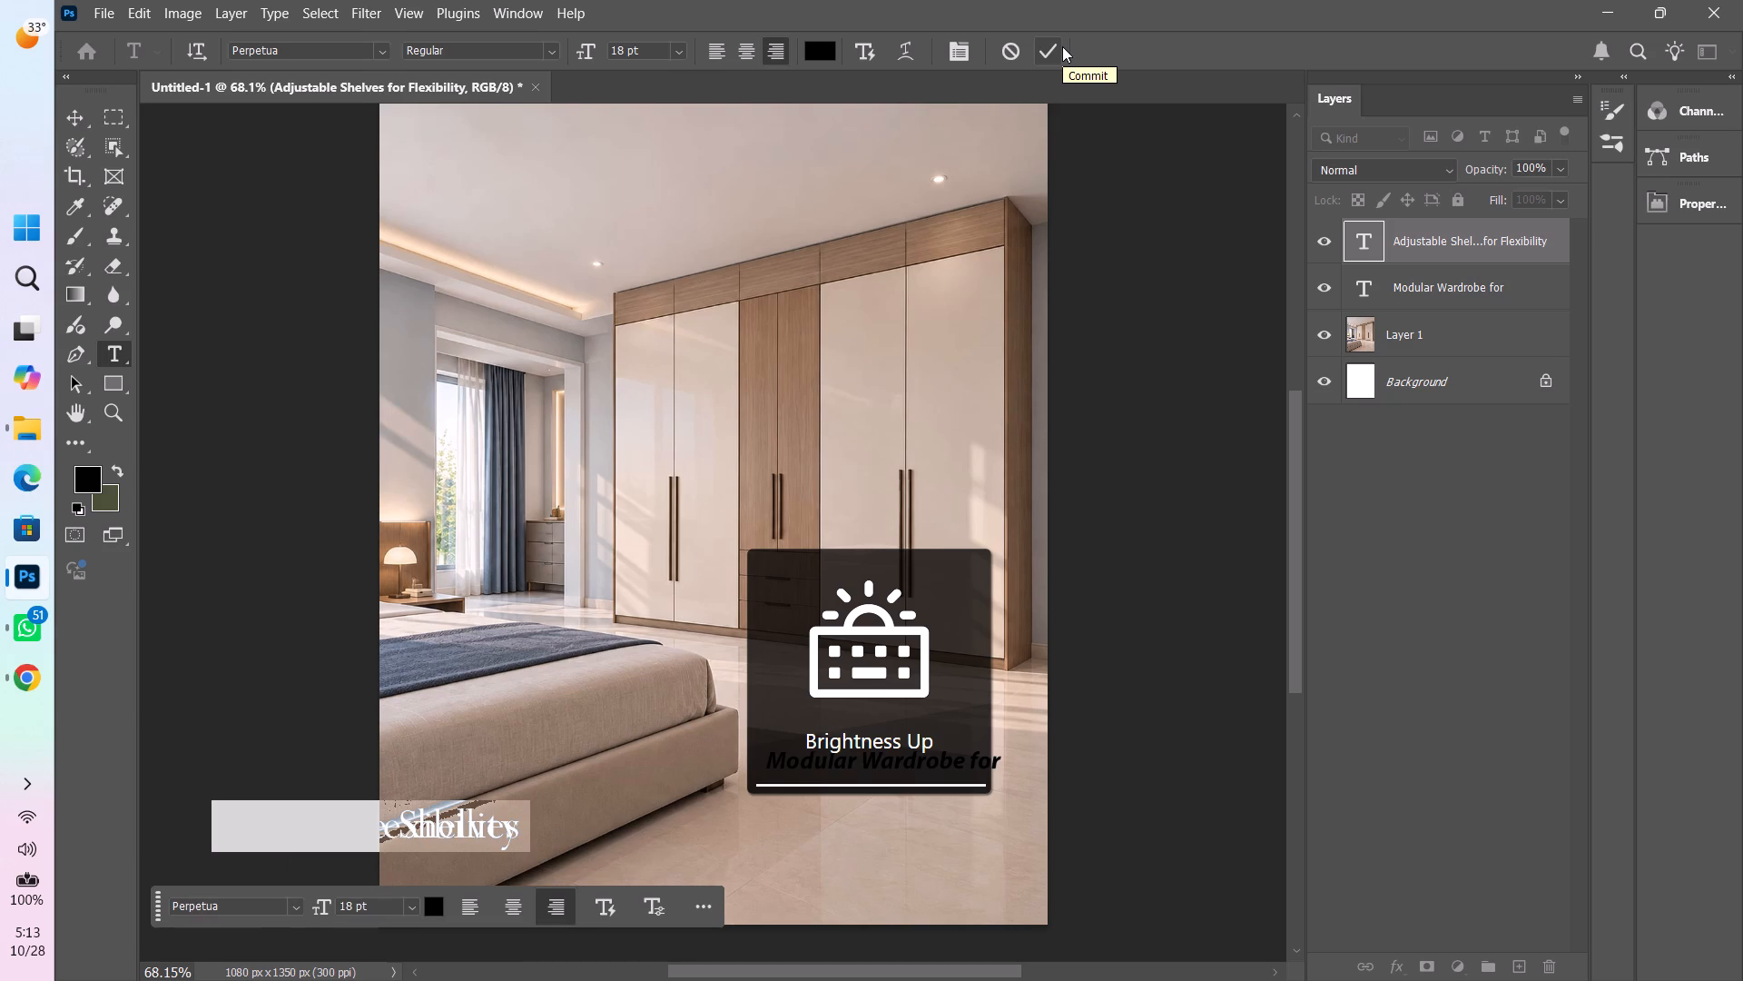
{"action": "key", "text": "alt+Down"}
{"action": "key", "text": "alt+Down"}
{"action": "key", "text": "alt+Down"}
{"action": "key", "text": "alt+Down"}
{"action": "key", "text": "alt+Down"}
{"action": "key", "text": "alt+Down"}
{"action": "key", "text": "alt+Down"}
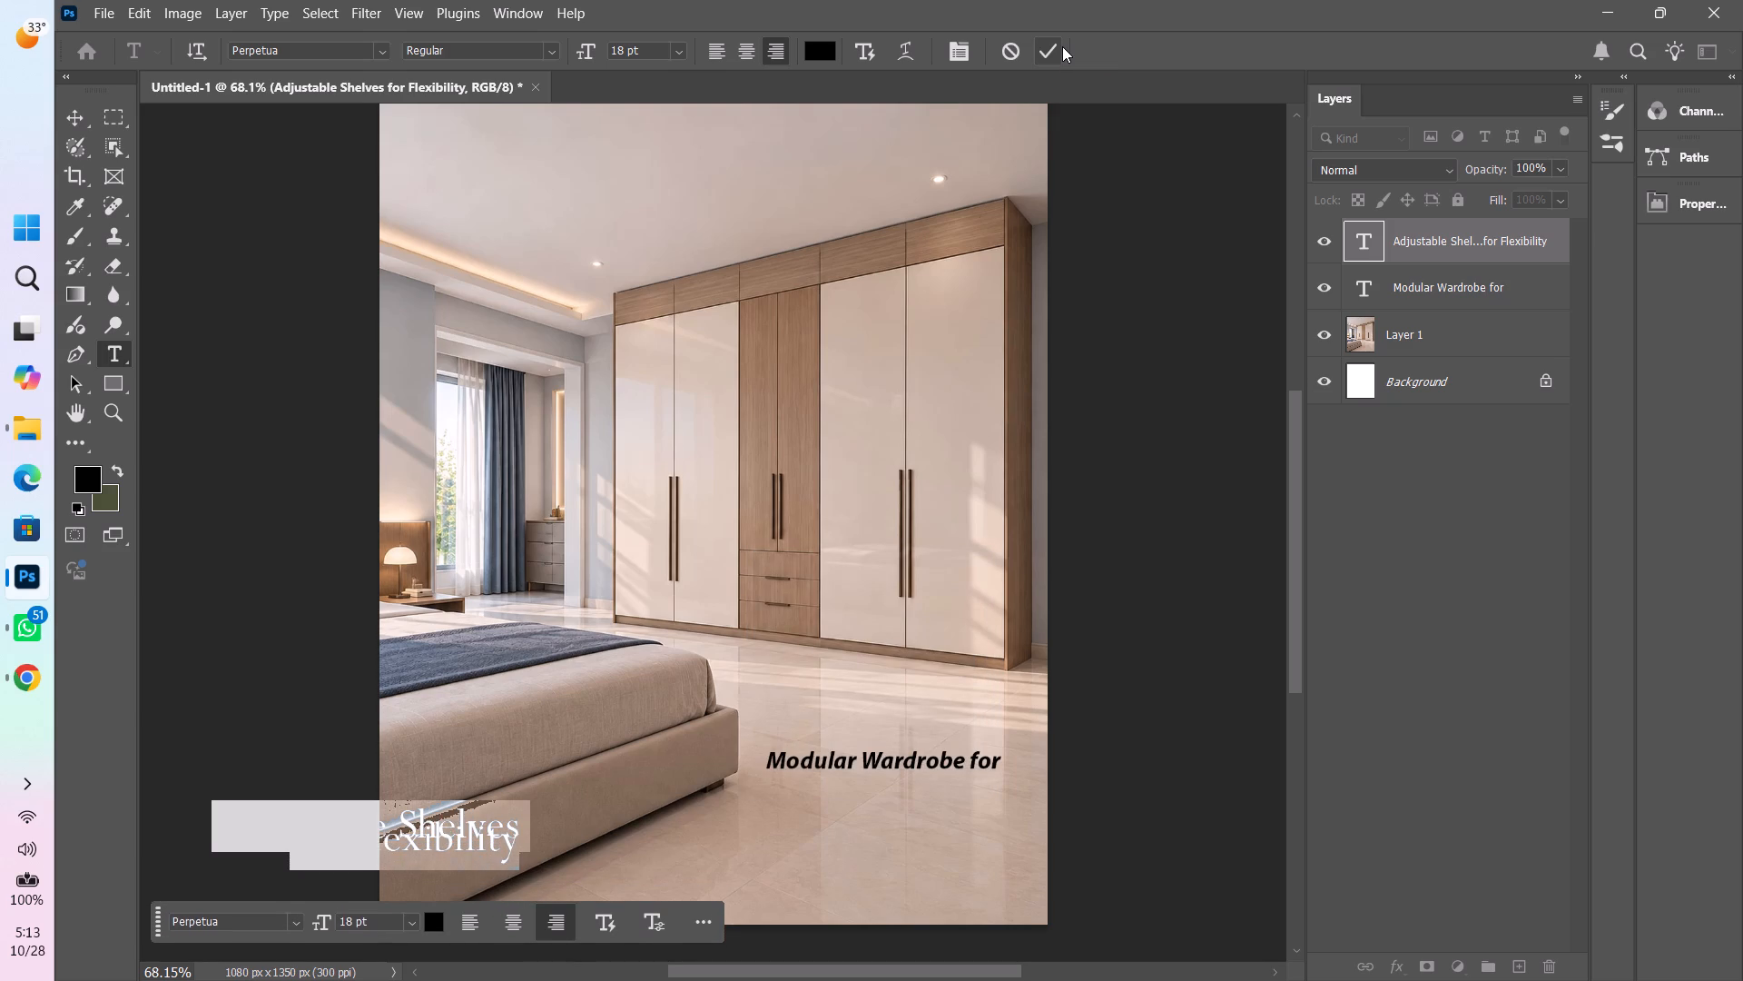
{"action": "key", "text": "alt+Down"}
{"action": "key", "text": "alt+Down"}
{"action": "key", "text": "alt+Down"}
{"action": "key", "text": "alt+Down"}
{"action": "key", "text": "alt+Down"}
{"action": "key", "text": "alt+Down"}
{"action": "key", "text": "alt+Down"}
{"action": "key", "text": "alt+Down"}
{"action": "key", "text": "alt+Down"}
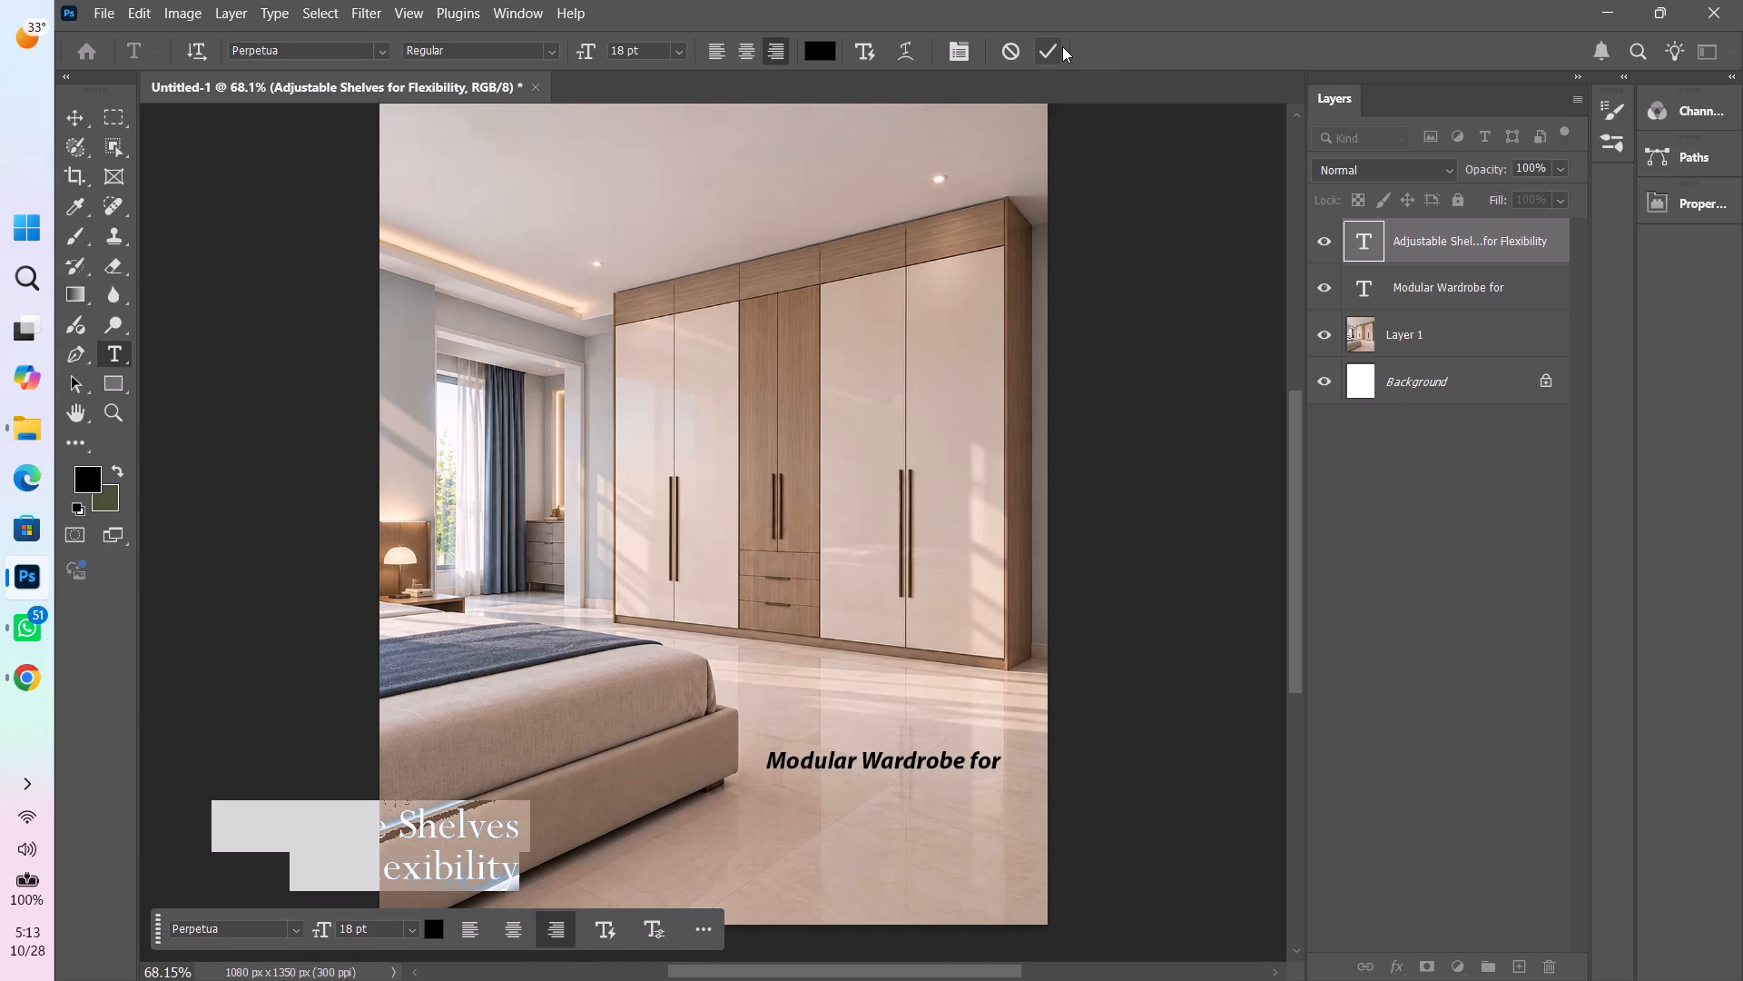
{"action": "key", "text": "ctrl+z"}
{"action": "left_click", "coordinate": [1061, 45]}
Move the two-line "Adjustable Shelves for Flexibility" text directly under "Modular Wardrobe for", at about X 789, Y 1172 px.
{"action": "key", "text": "ctrl+t"}
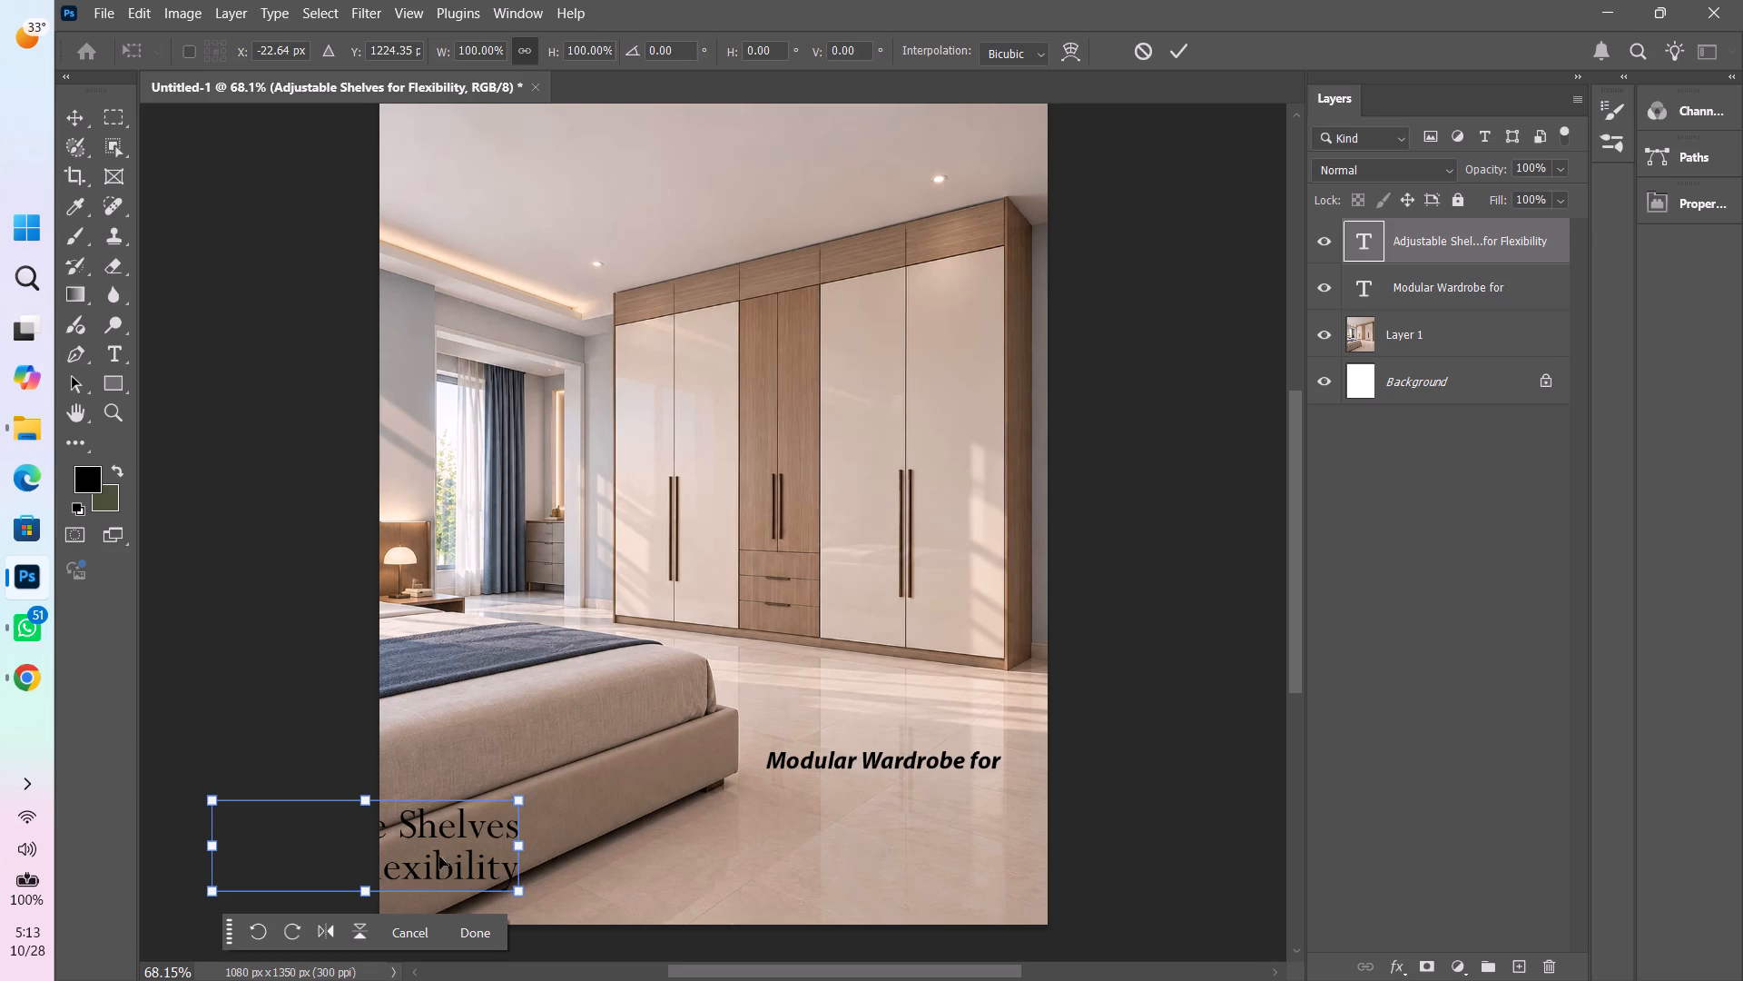
{"action": "left_click_drag", "start_coordinate": [475, 830], "coordinate": [1065, 816]}
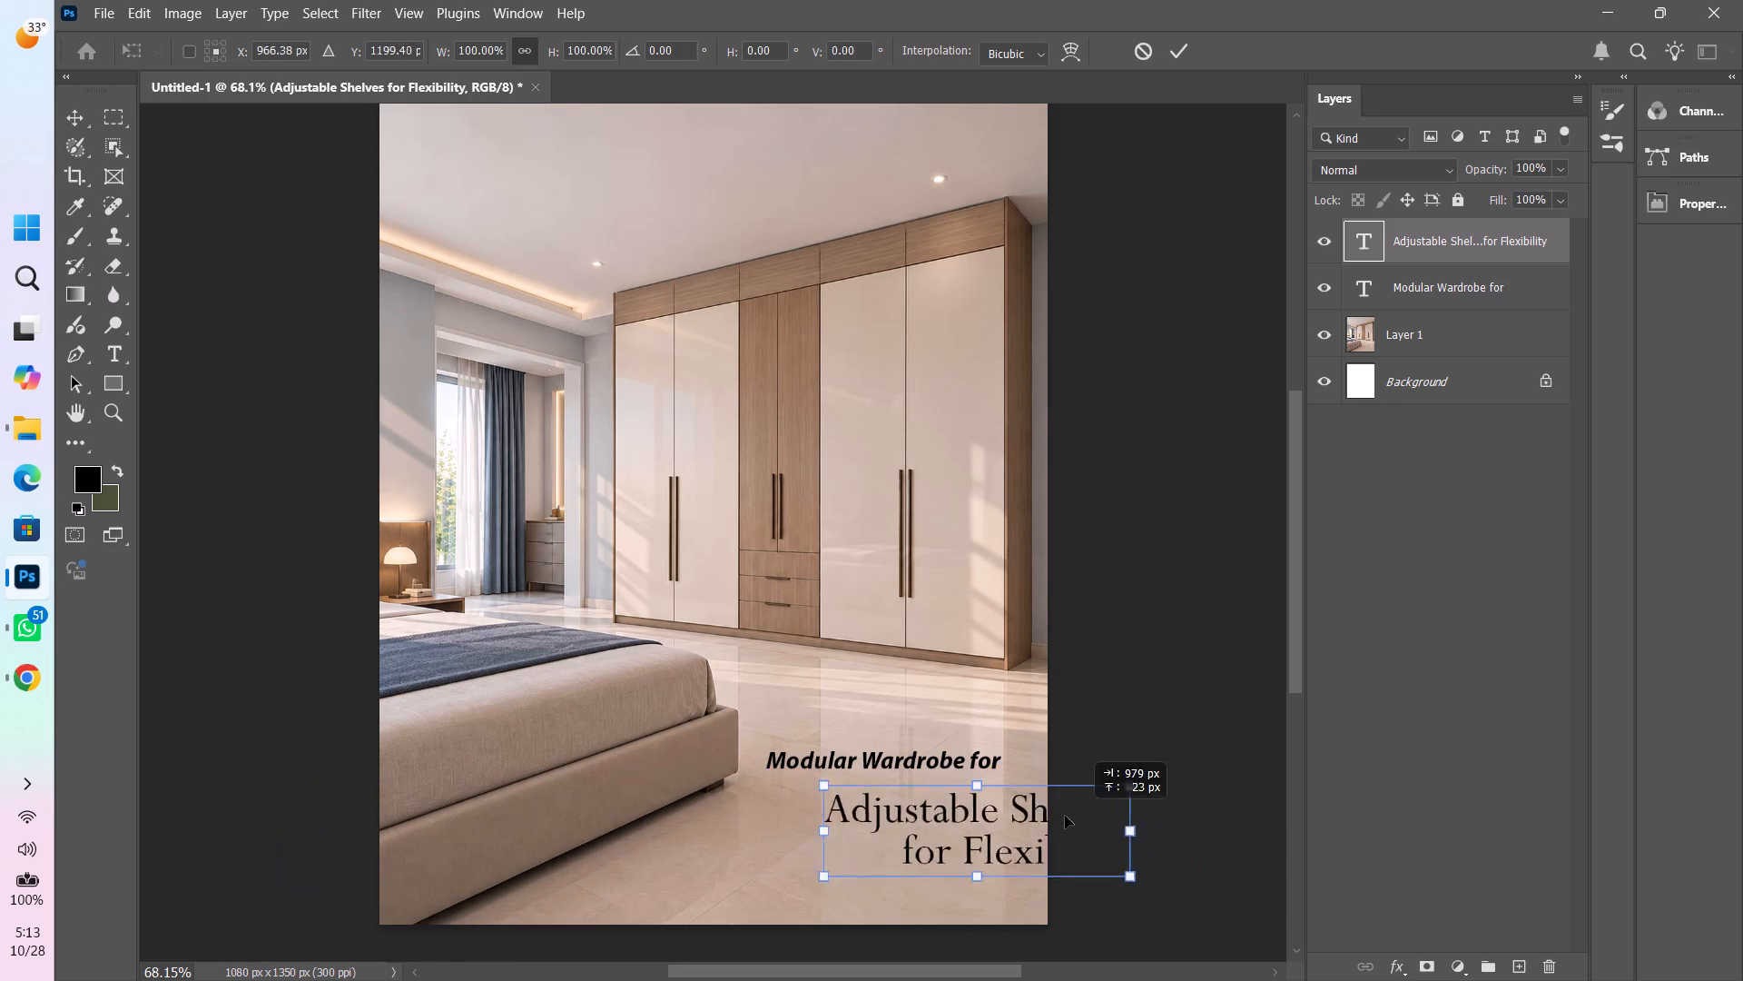
{"action": "left_click_drag", "start_coordinate": [1065, 816], "coordinate": [979, 802]}
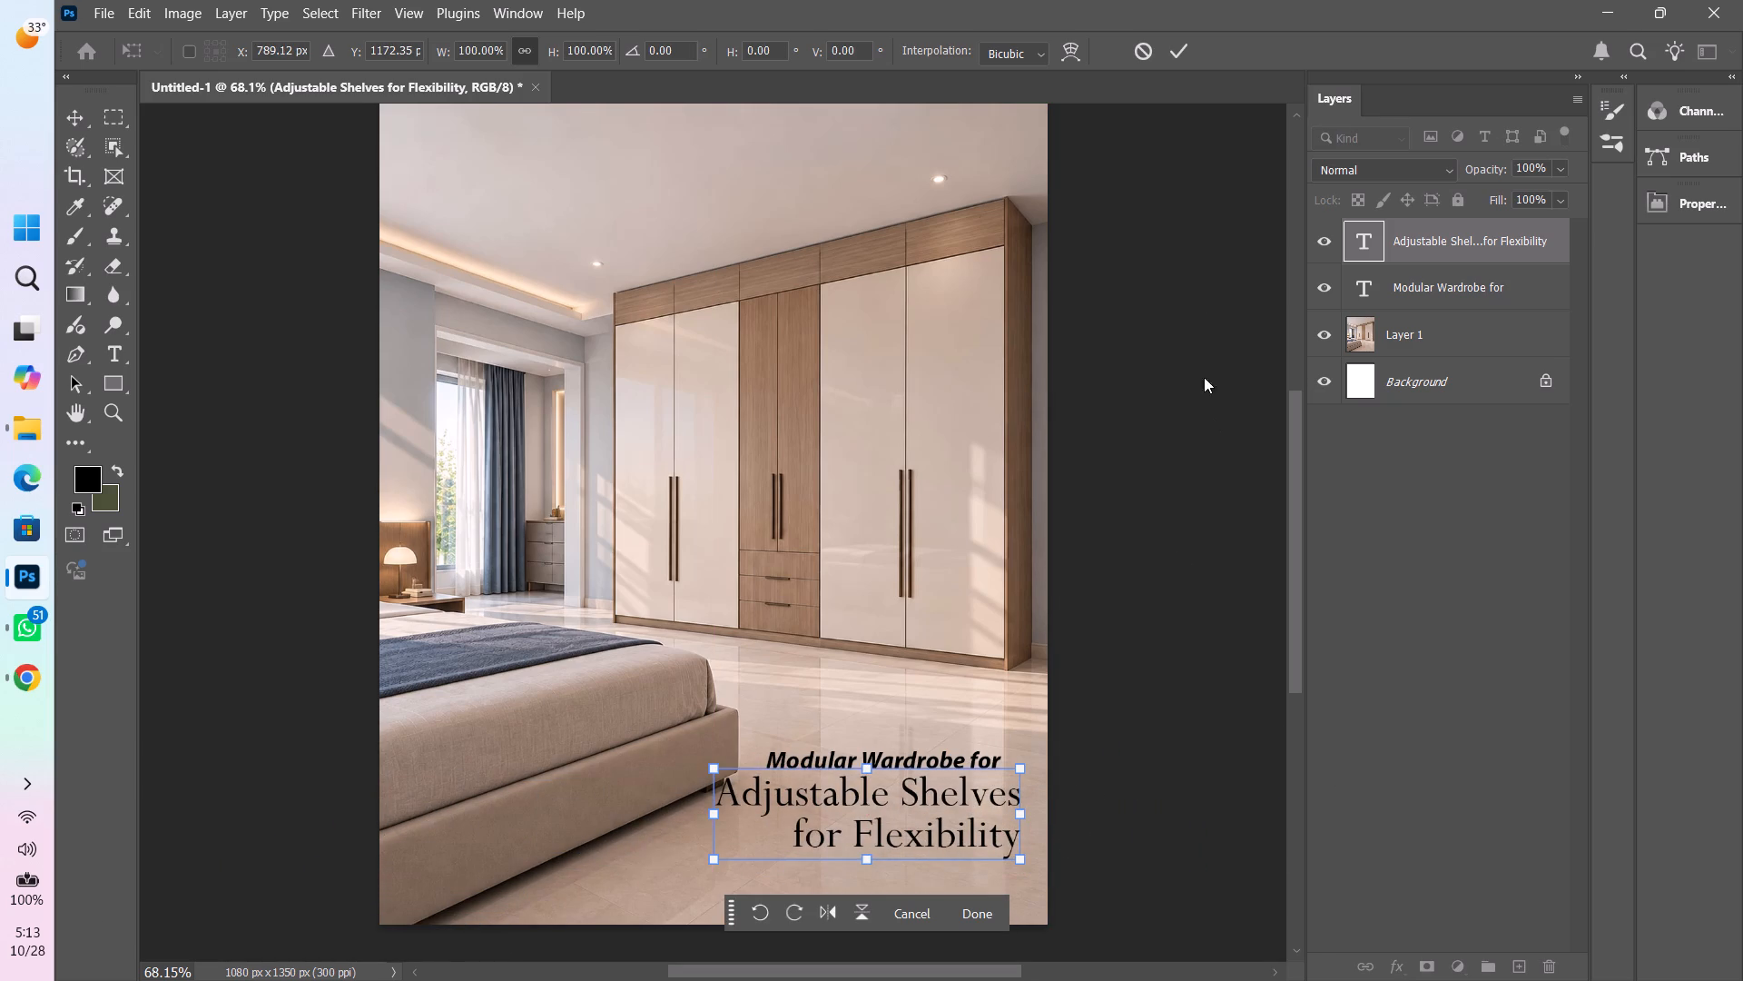
{"action": "left_click", "coordinate": [1187, 39]}
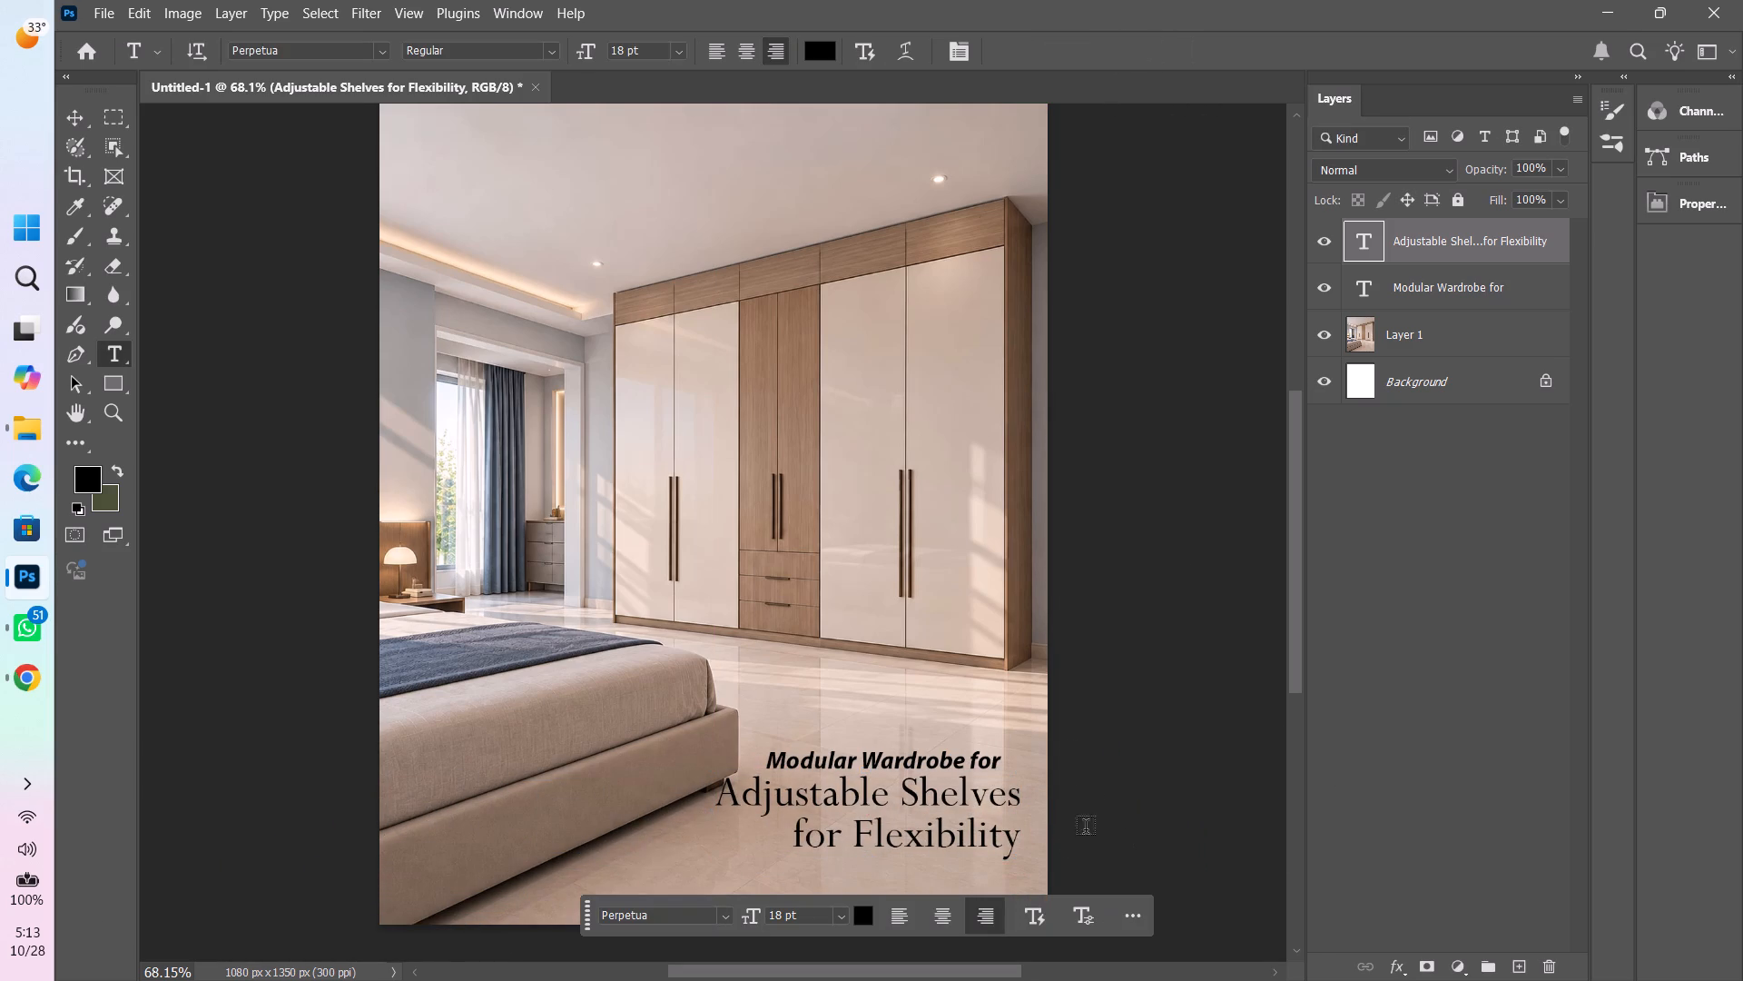
Move "Modular Wardrobe for" so its end aligns with the end of "Adjustable Shelves" below, and nudge it vertically into place just above.
{"action": "key", "text": "v"}
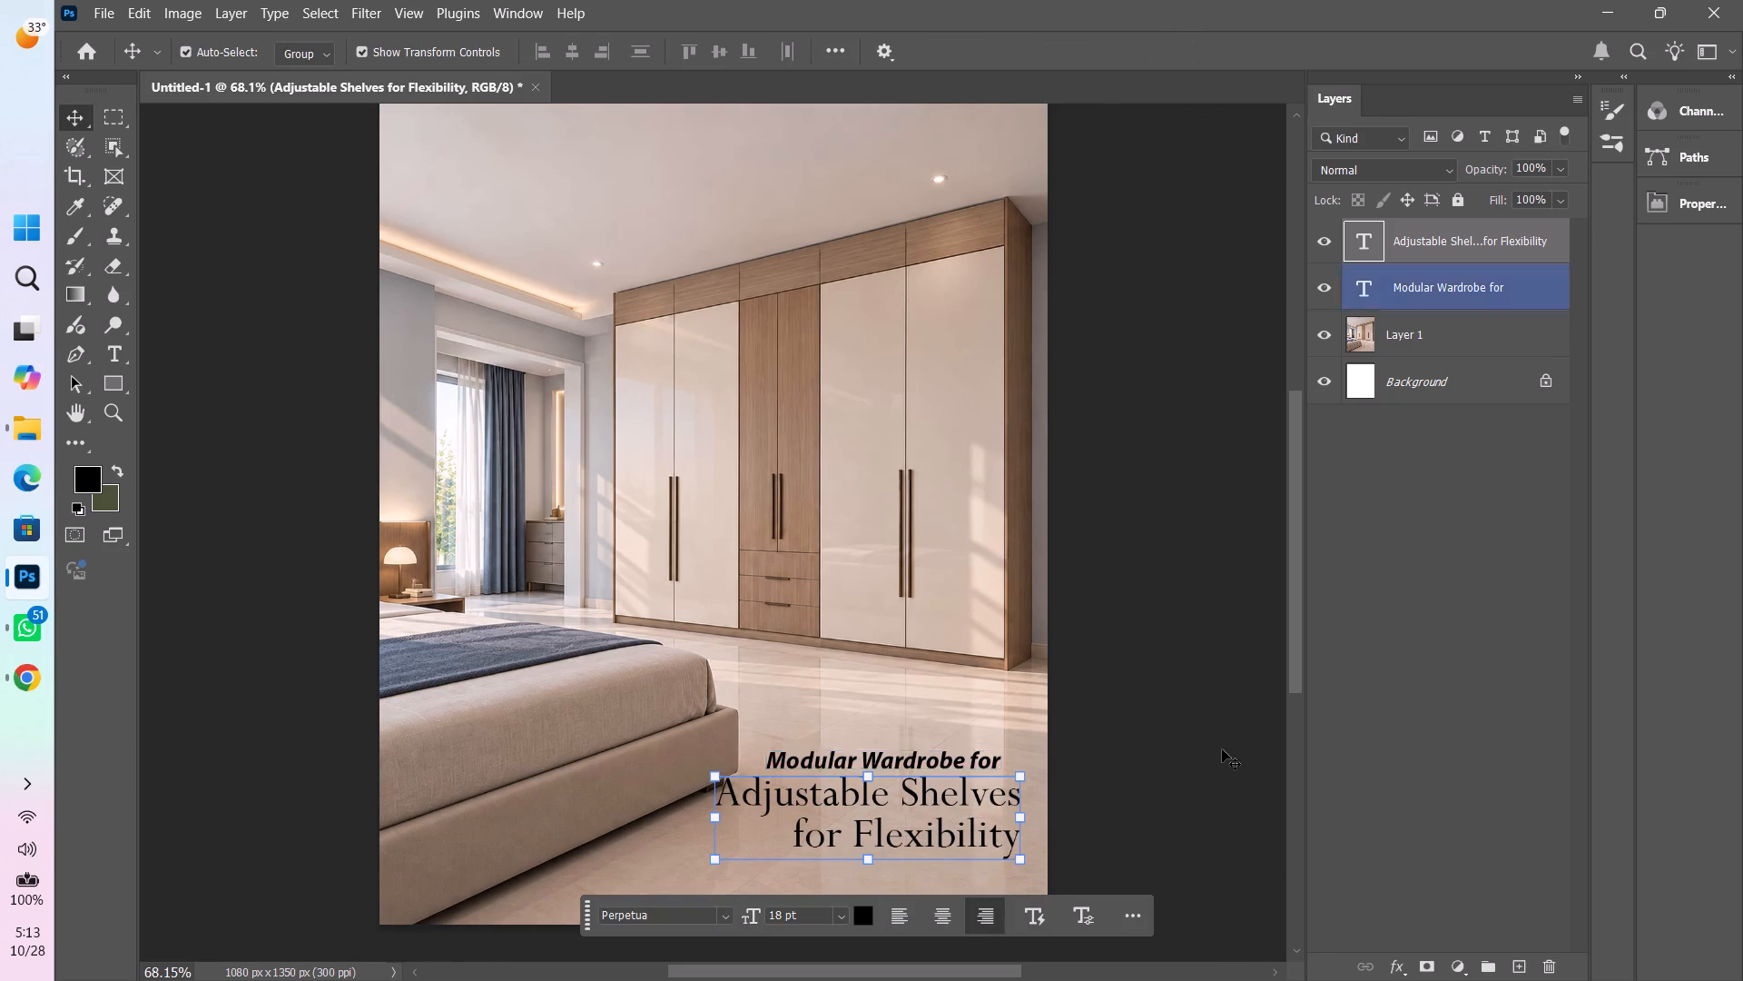
{"action": "left_click", "coordinate": [1222, 749]}
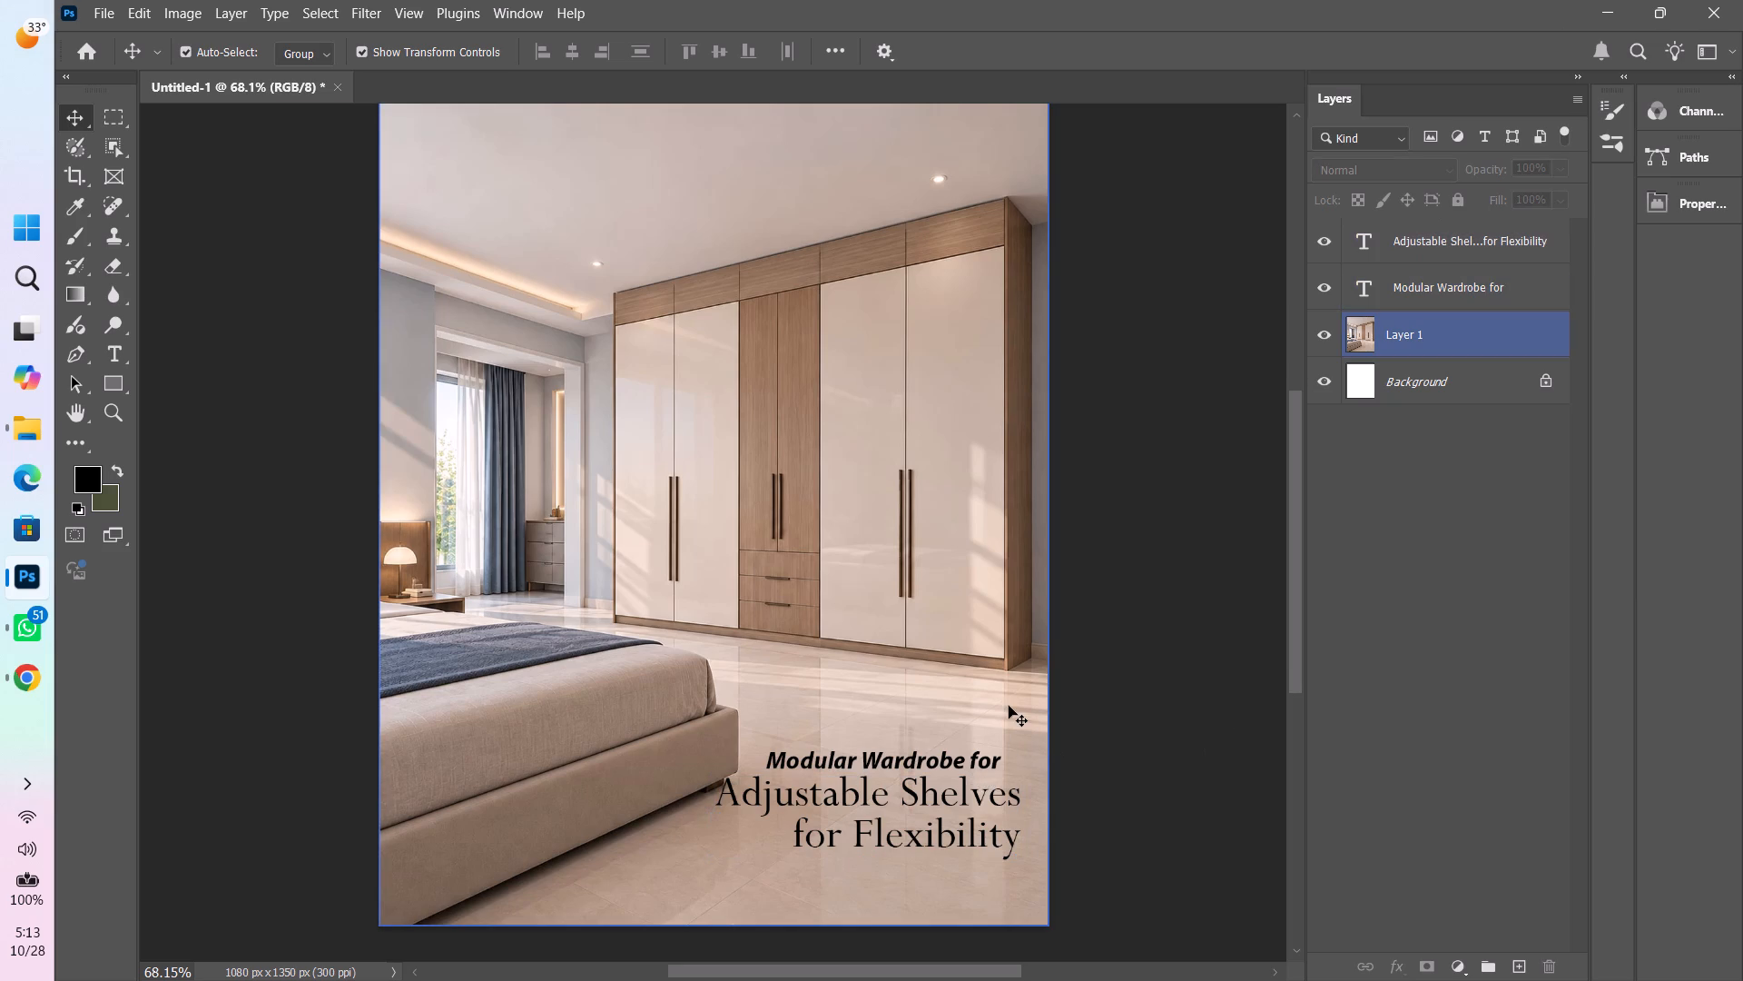
{"action": "left_click_drag", "start_coordinate": [974, 762], "coordinate": [1000, 756]}
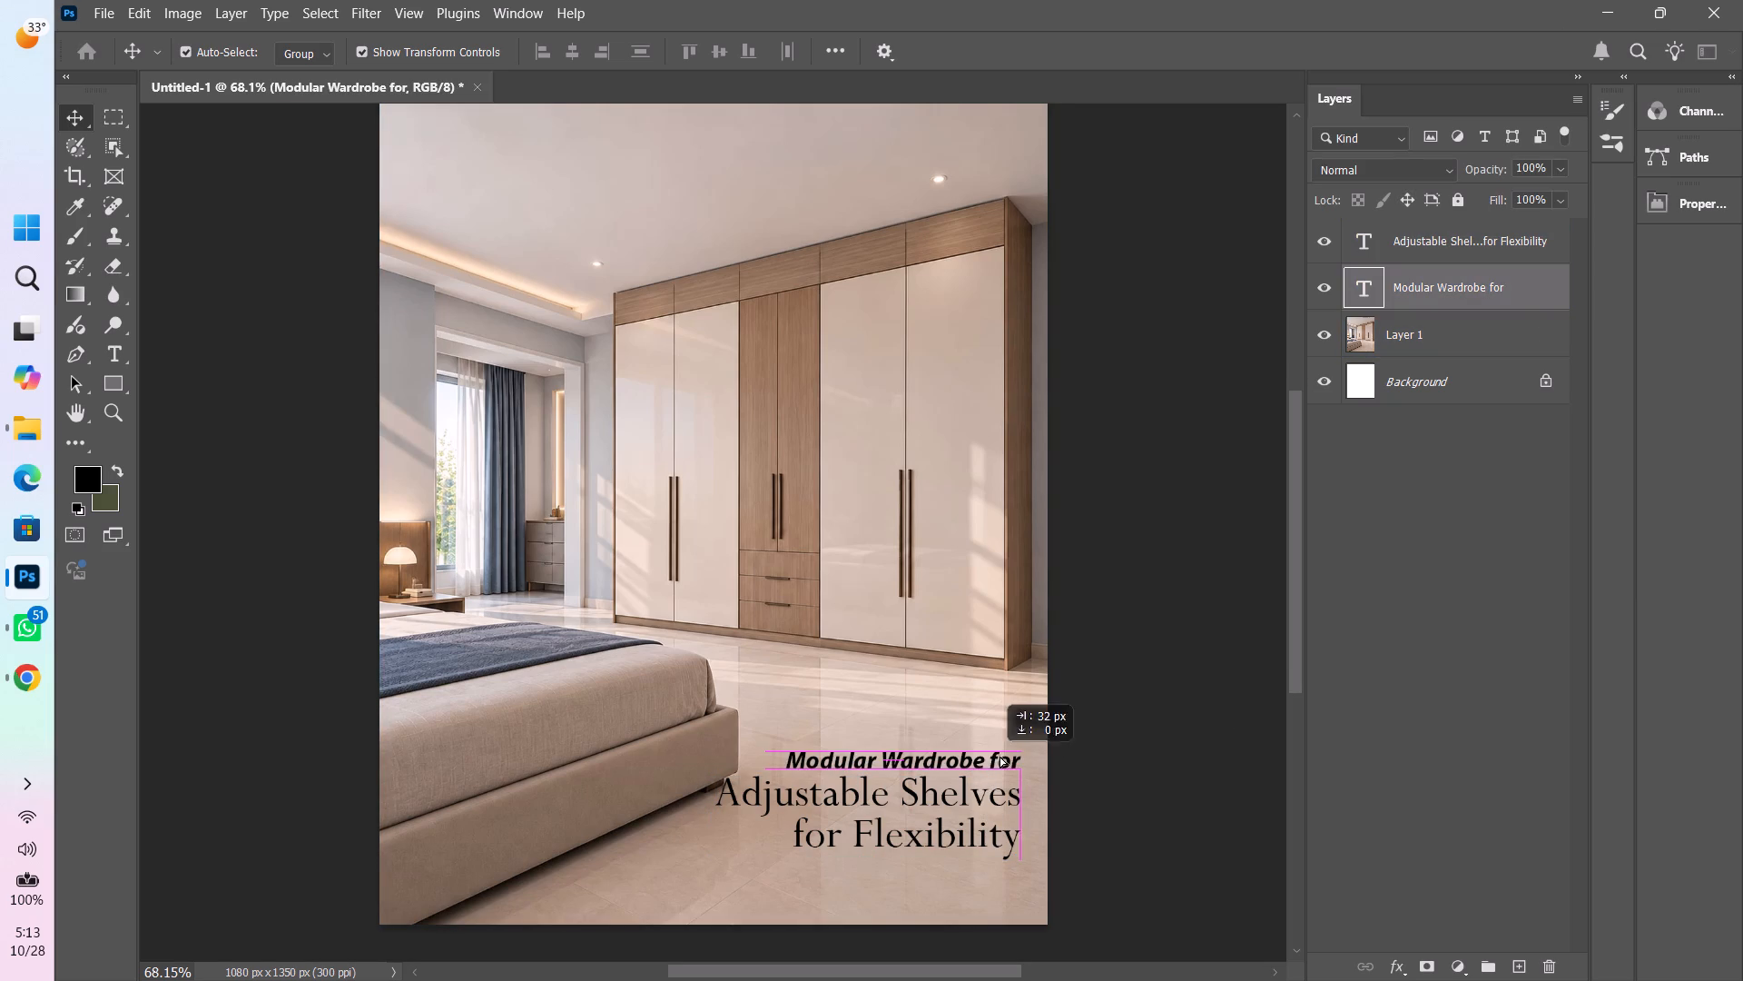
{"action": "left_click_drag", "start_coordinate": [1000, 756], "coordinate": [989, 756]}
{"action": "key", "text": "Up"}
{"action": "key", "text": "Up"}
{"action": "key", "text": "Up"}
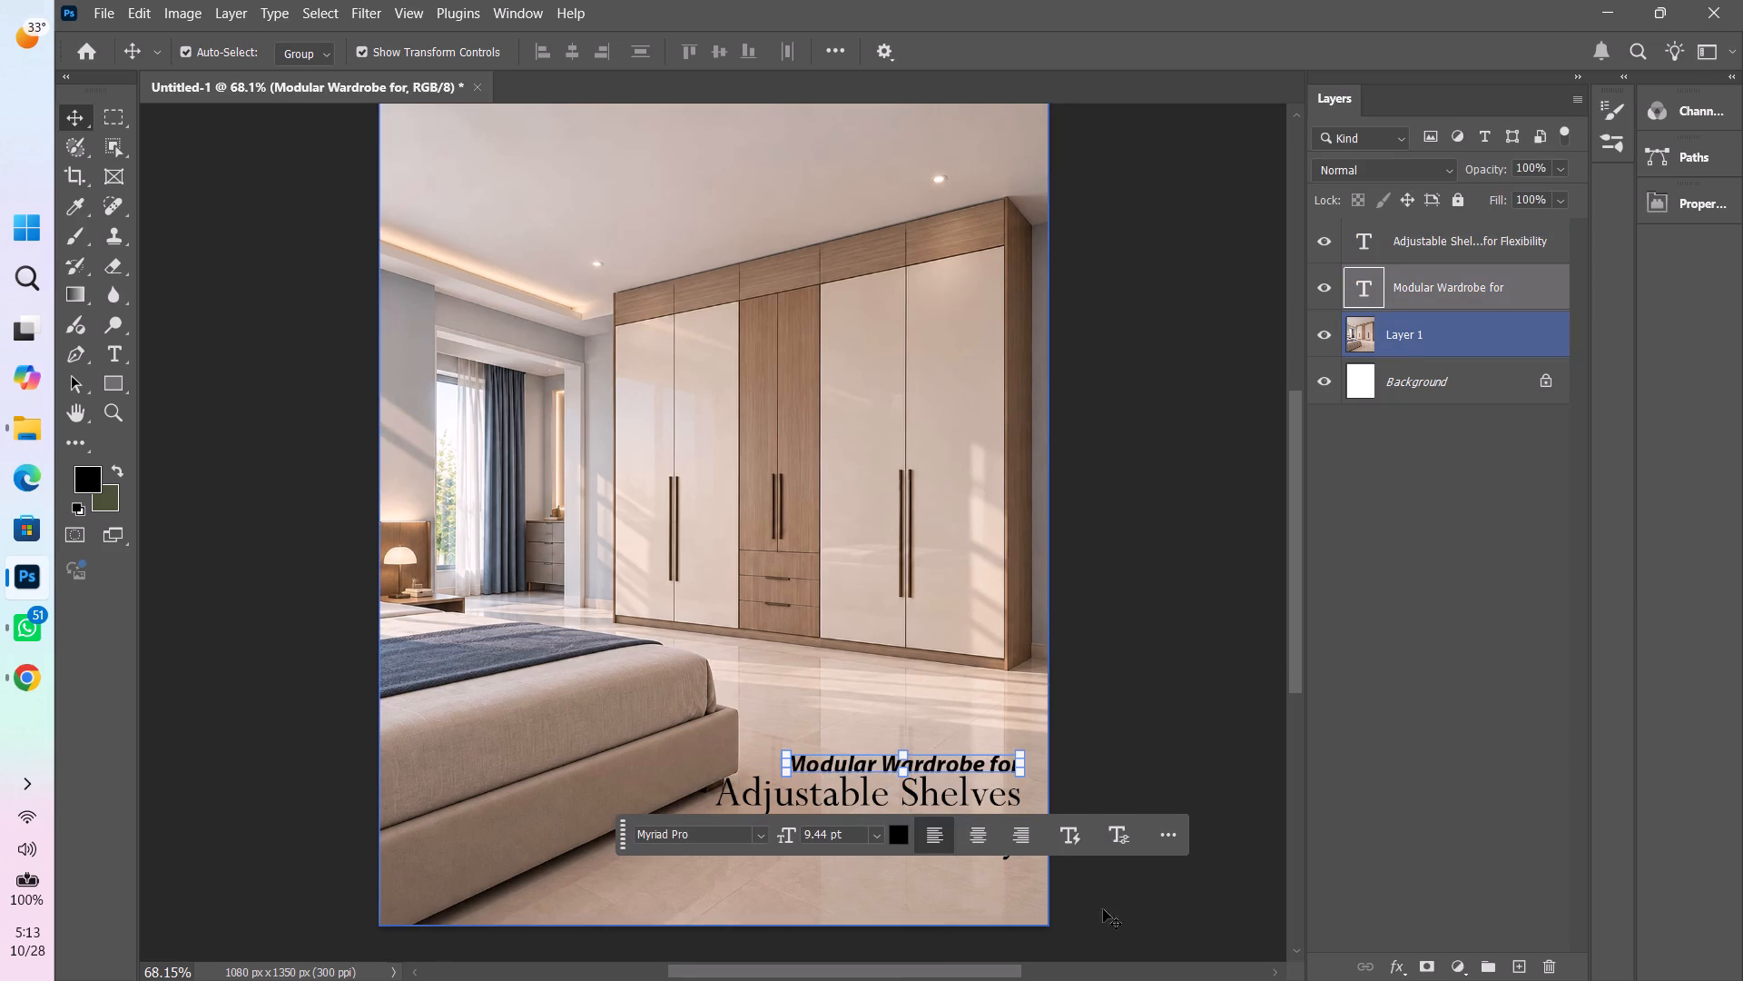
{"action": "key", "text": "Up"}
{"action": "left_click", "coordinate": [1187, 699]}
Scale "Adjustable Shelves for Flexibility" to about 81%, align its end with the line above, and nudge it down a few pixels.
{"action": "left_click", "coordinate": [851, 836]}
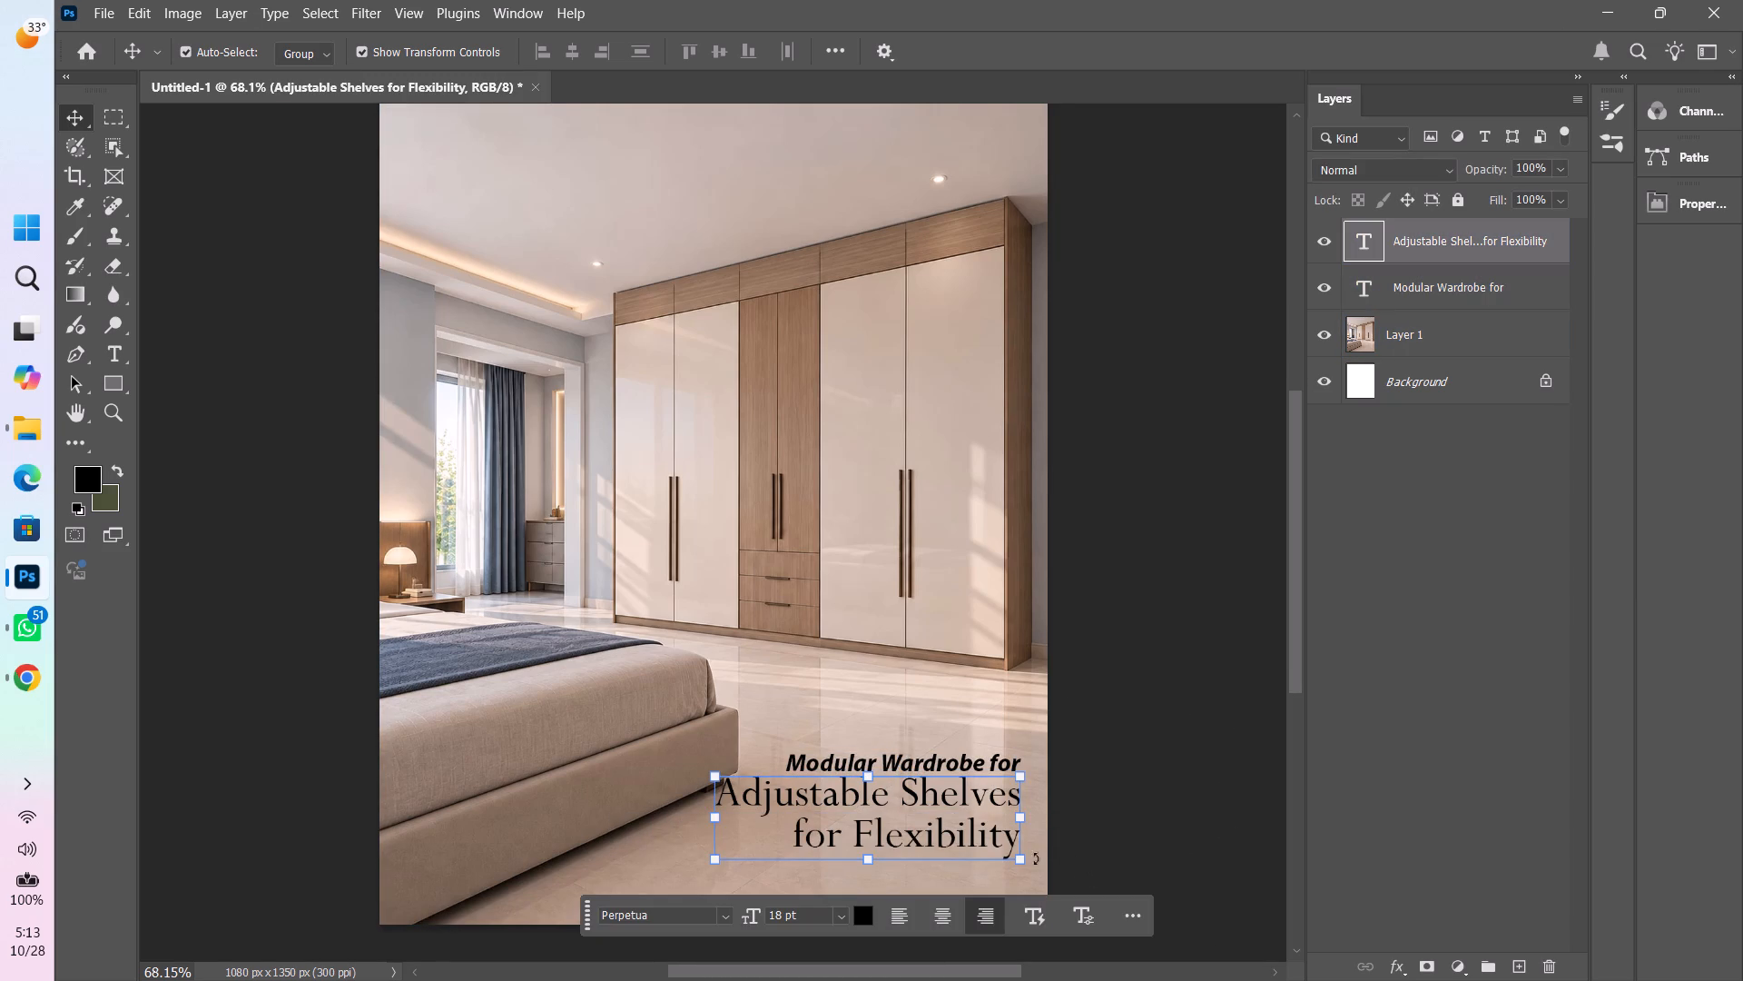
{"action": "left_click_drag", "start_coordinate": [1020, 860], "coordinate": [962, 840]}
{"action": "left_click_drag", "start_coordinate": [862, 795], "coordinate": [930, 799]}
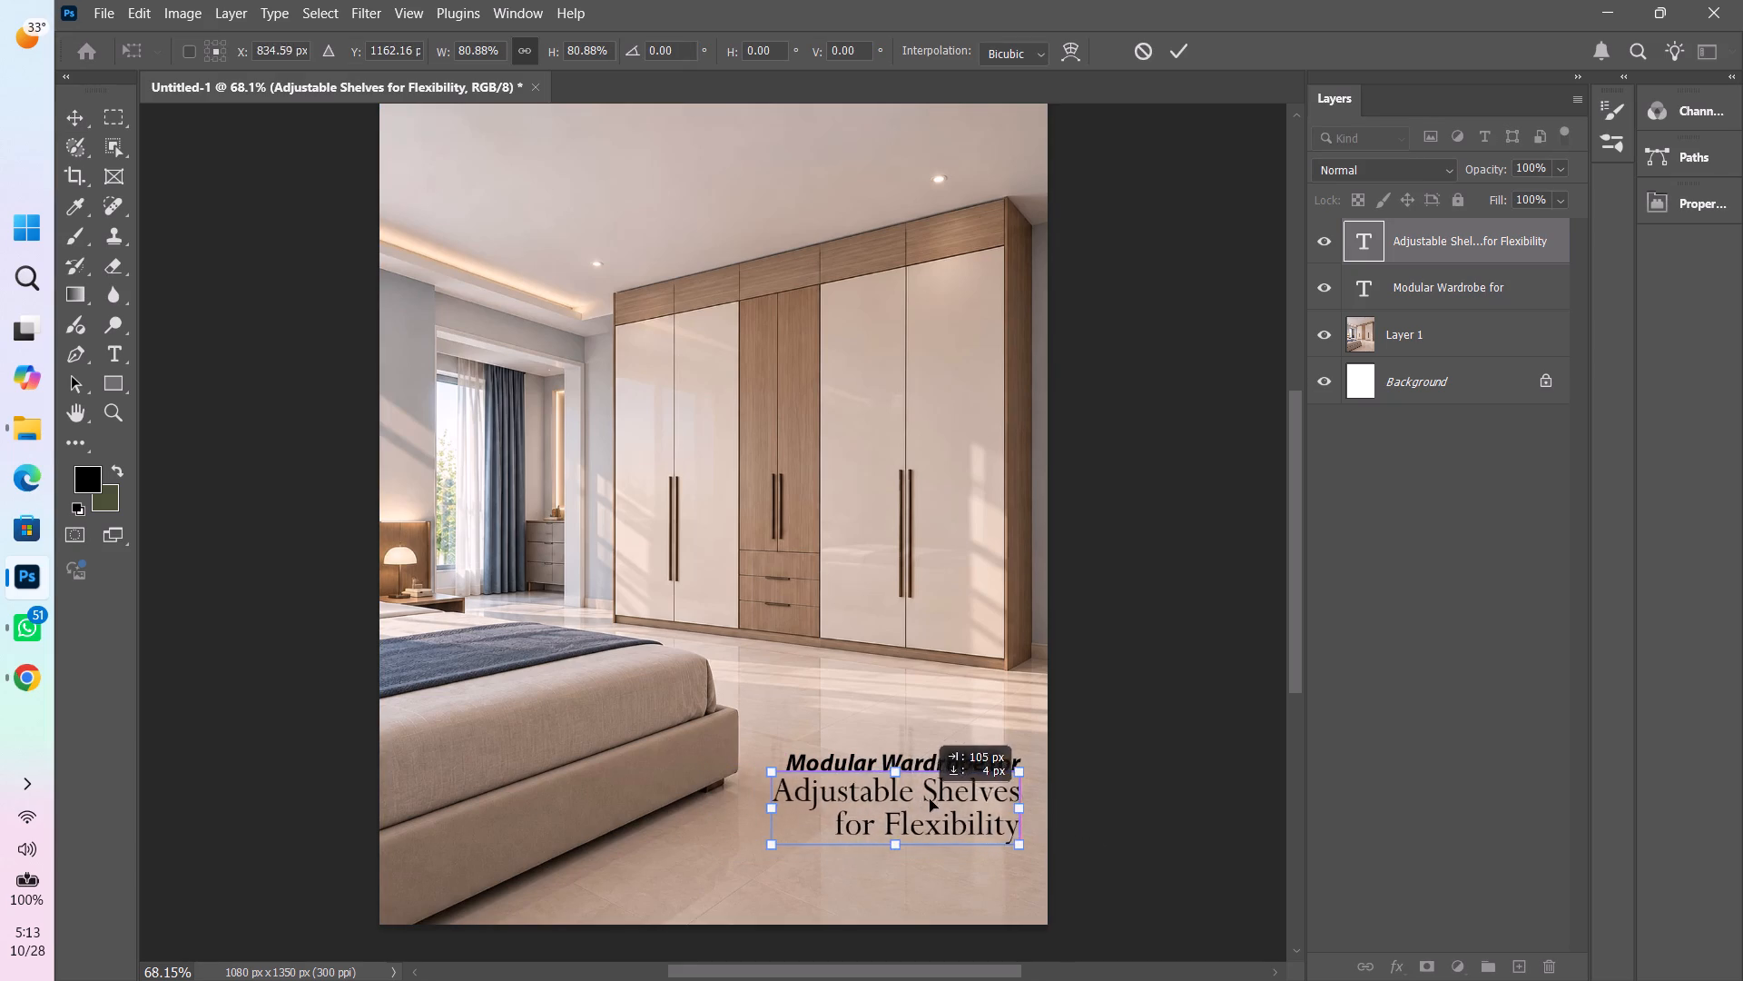
{"action": "left_click_drag", "start_coordinate": [930, 799], "coordinate": [918, 804]}
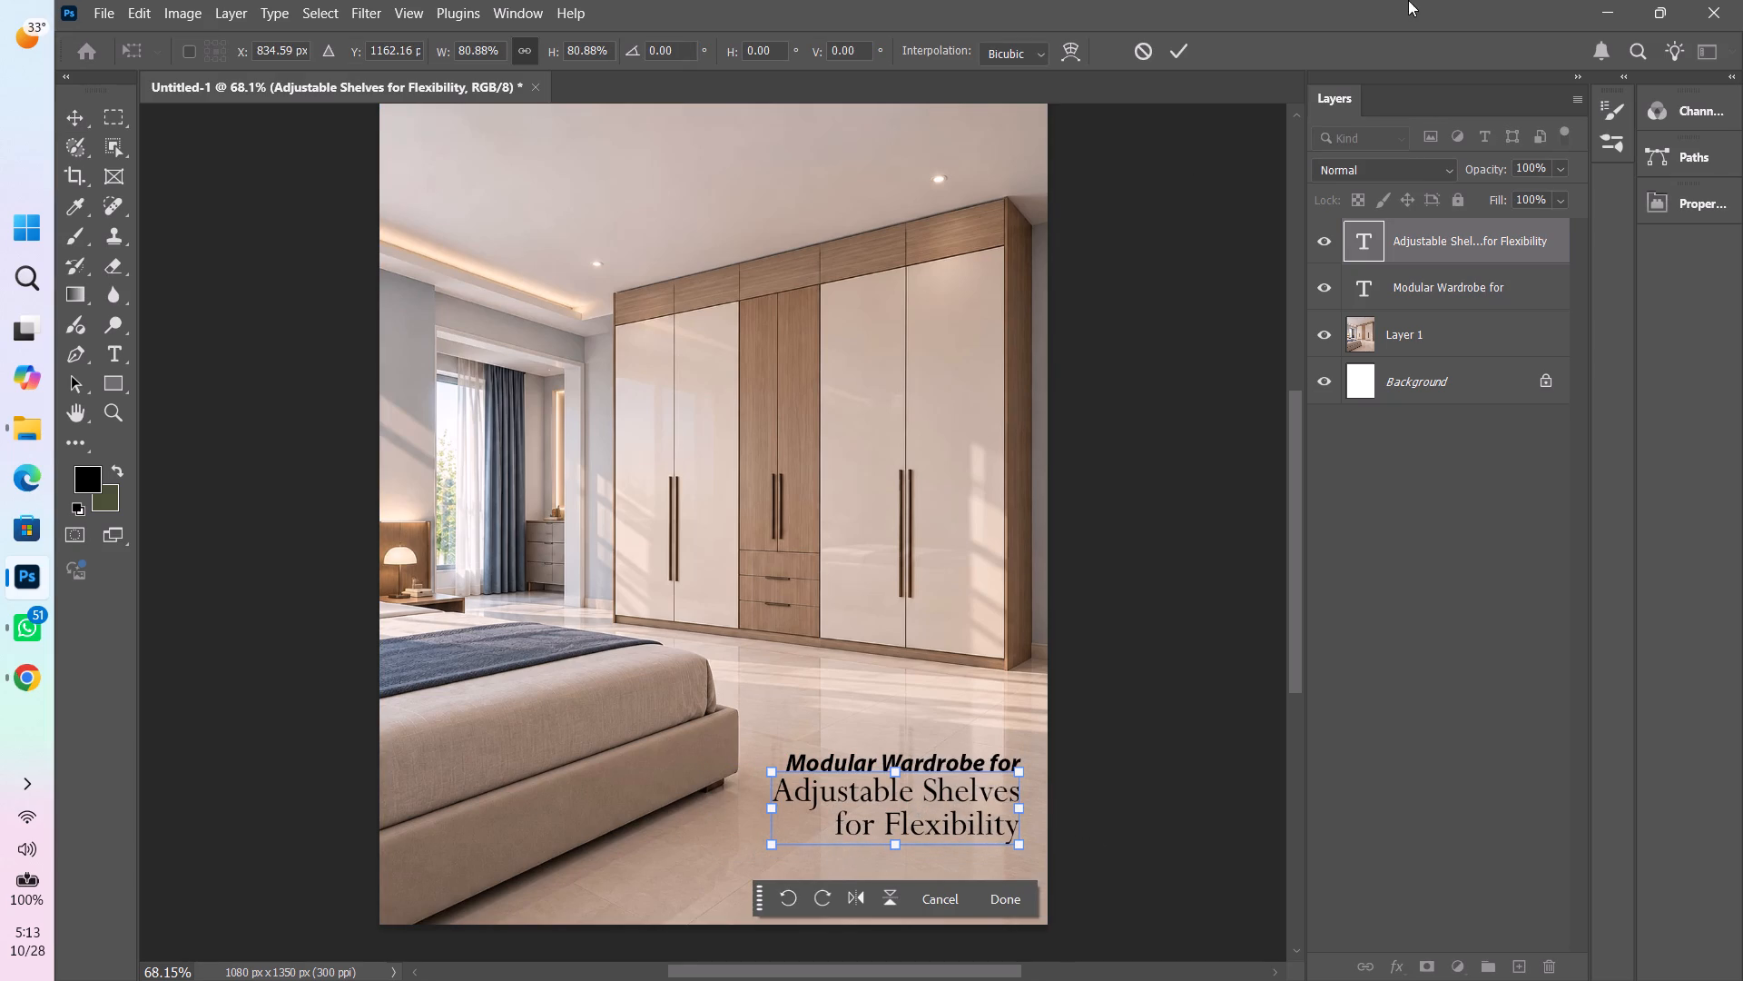
{"action": "left_click", "coordinate": [1186, 54]}
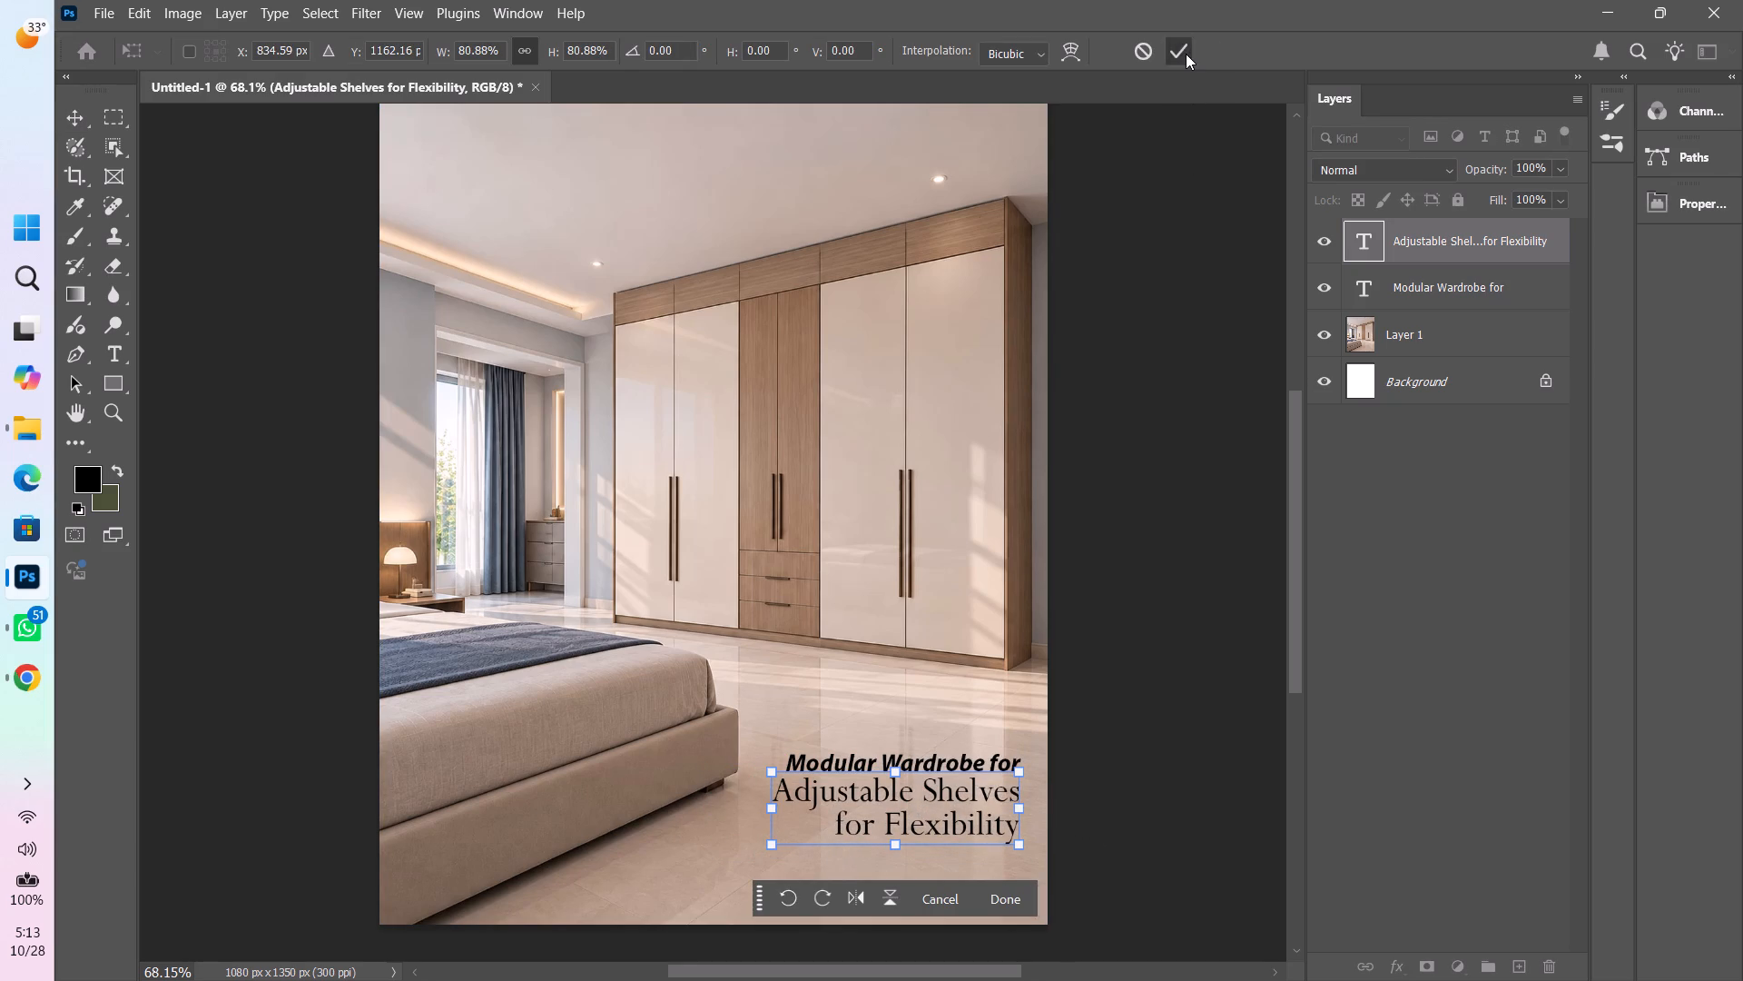
{"action": "key", "text": "Down"}
{"action": "key", "text": "Down"}
{"action": "key", "text": "Down"}
{"action": "left_click", "coordinate": [1201, 895]}
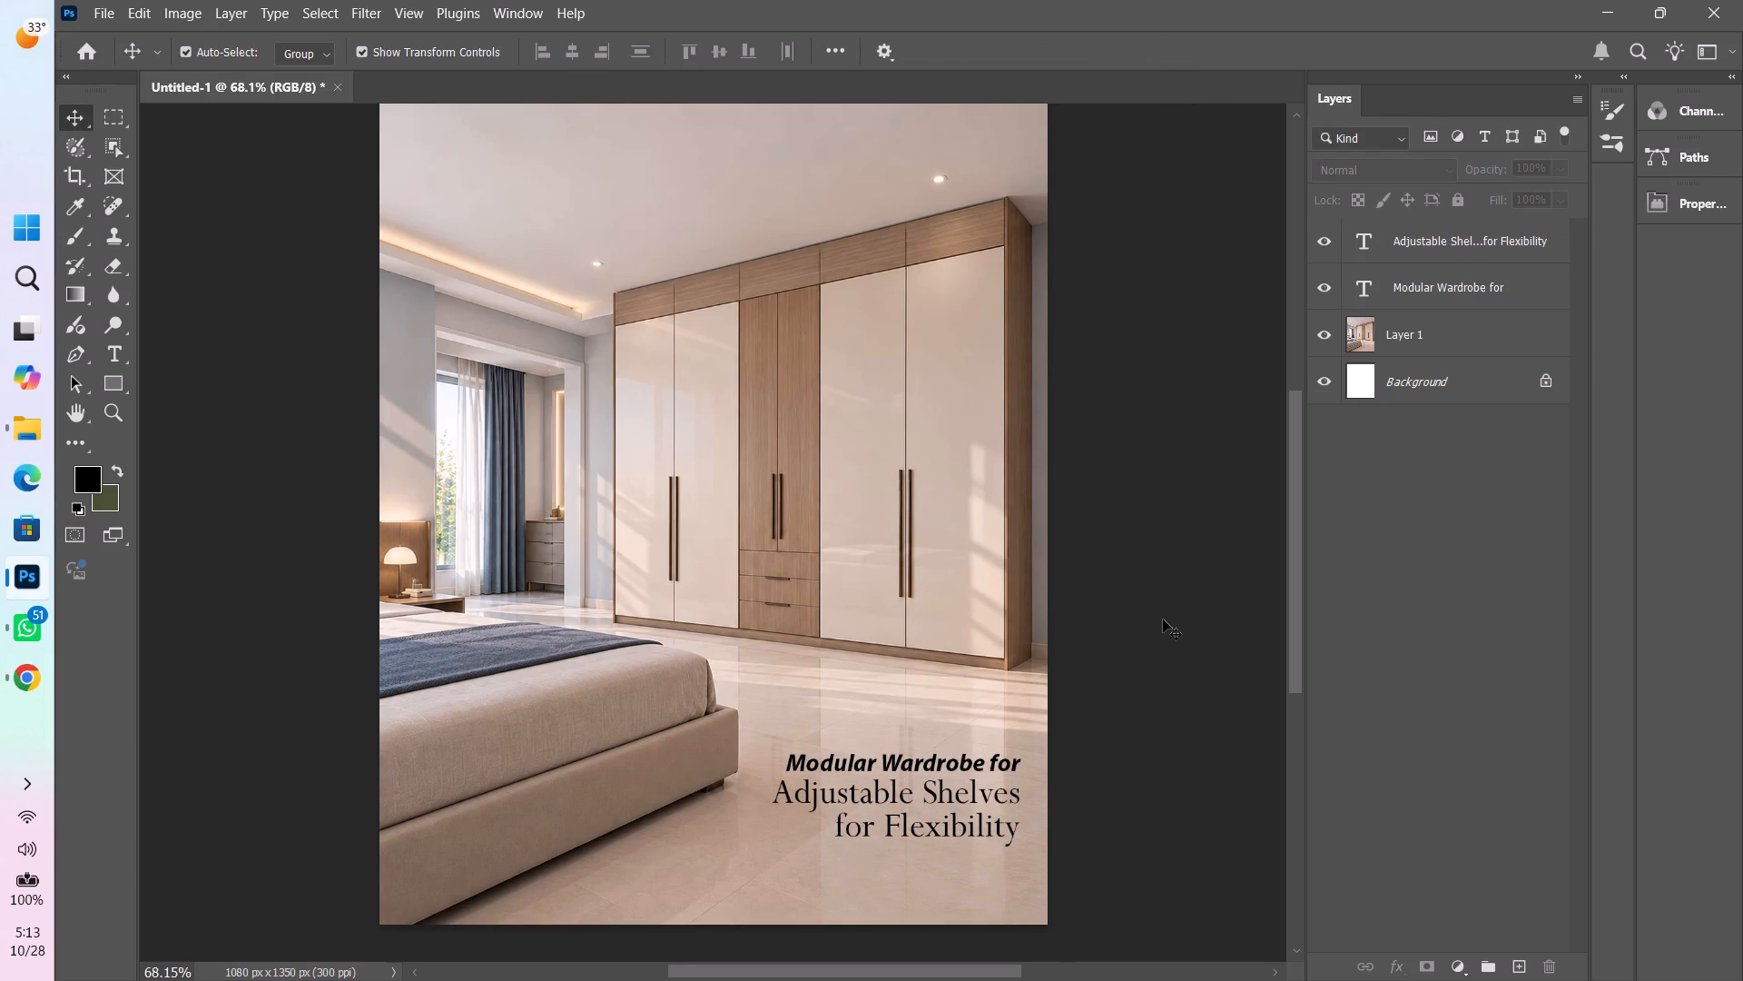
{"action": "left_click", "coordinate": [972, 803]}
{"action": "key", "text": "Down"}
{"action": "key", "text": "Down"}
{"action": "key", "text": "Down"}
{"action": "left_click", "coordinate": [1221, 696]}
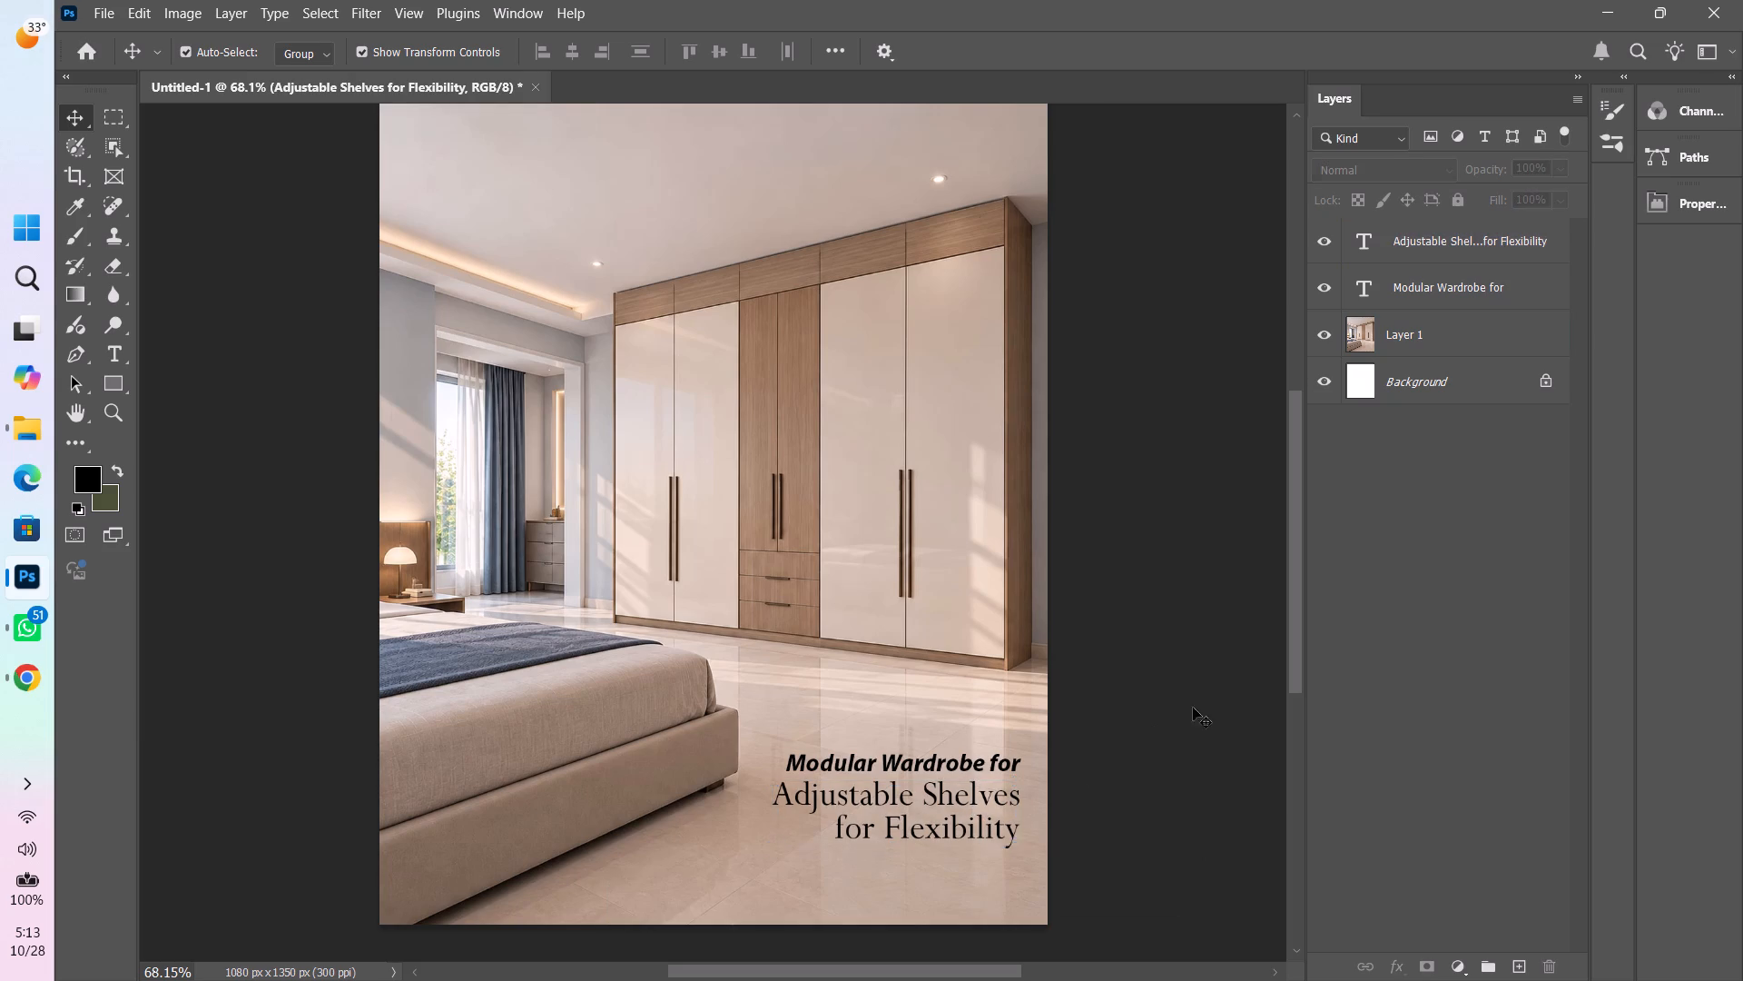
Recolour "Adjustable Shelves for Flexibility" from the wardrobe's wood tone, deepened to dark brown 3b210b, and copy that hex code.
{"action": "left_click", "coordinate": [1002, 808]}
{"action": "left_click", "coordinate": [900, 903]}
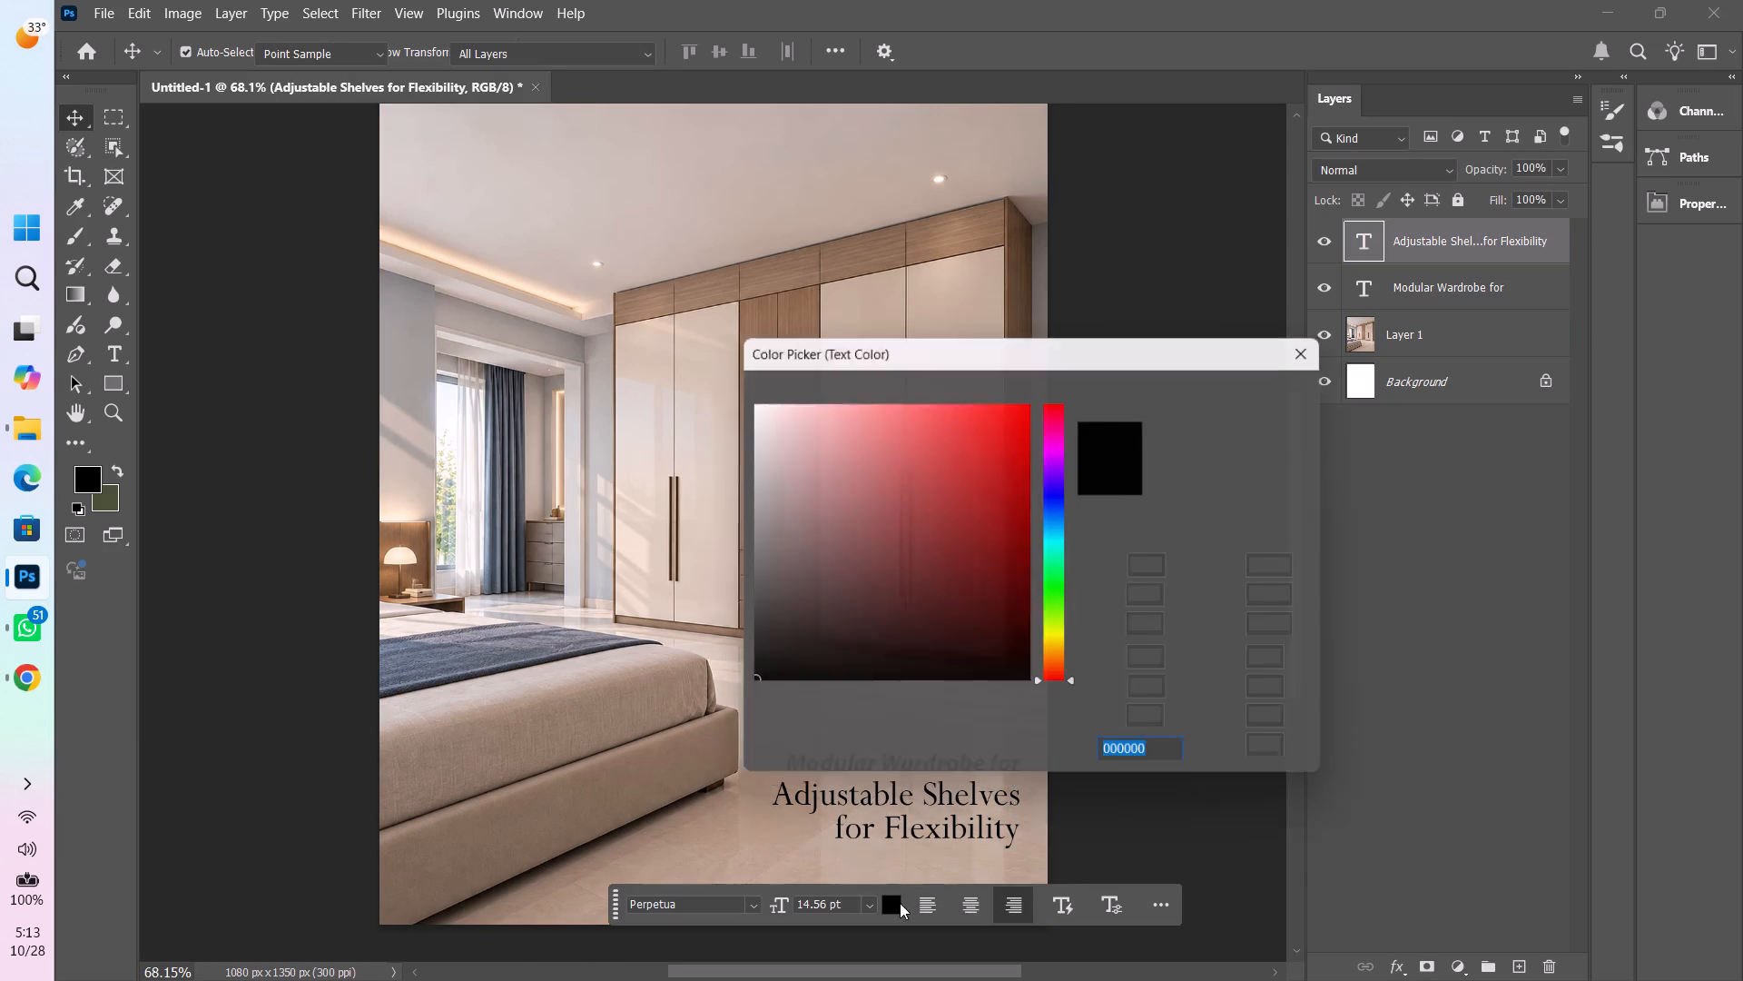
{"action": "left_click", "coordinate": [1022, 242]}
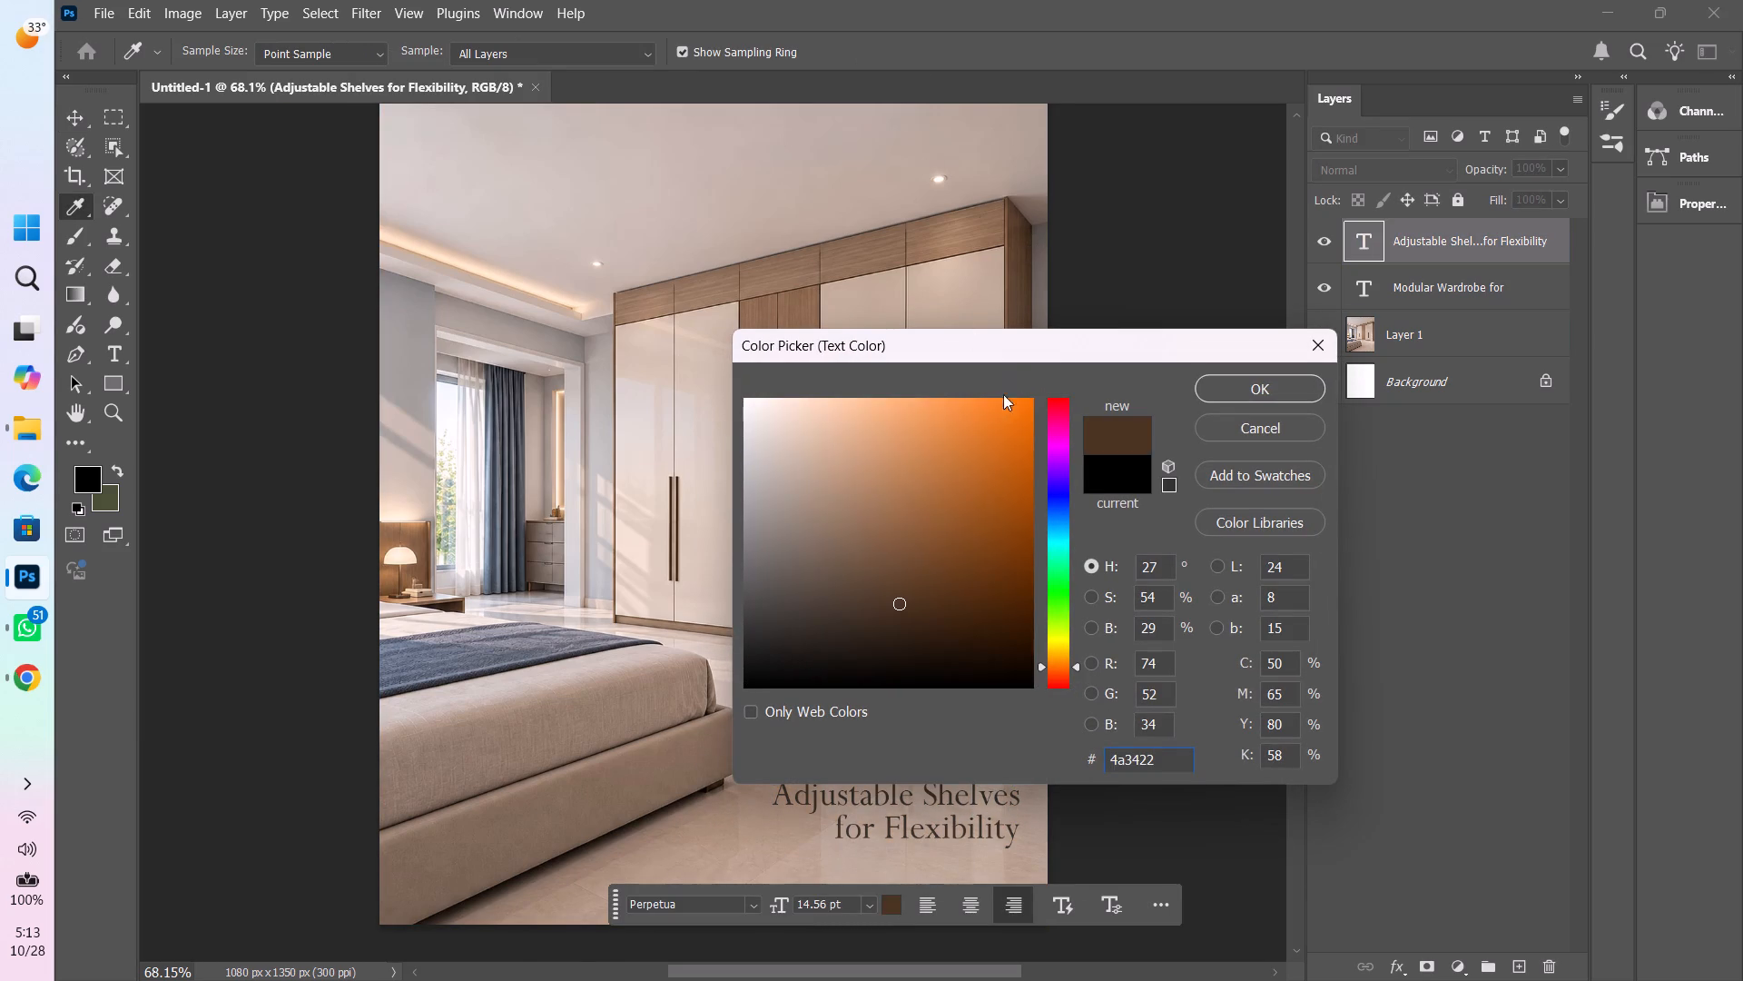
{"action": "left_click_drag", "start_coordinate": [1112, 346], "coordinate": [1346, 183]}
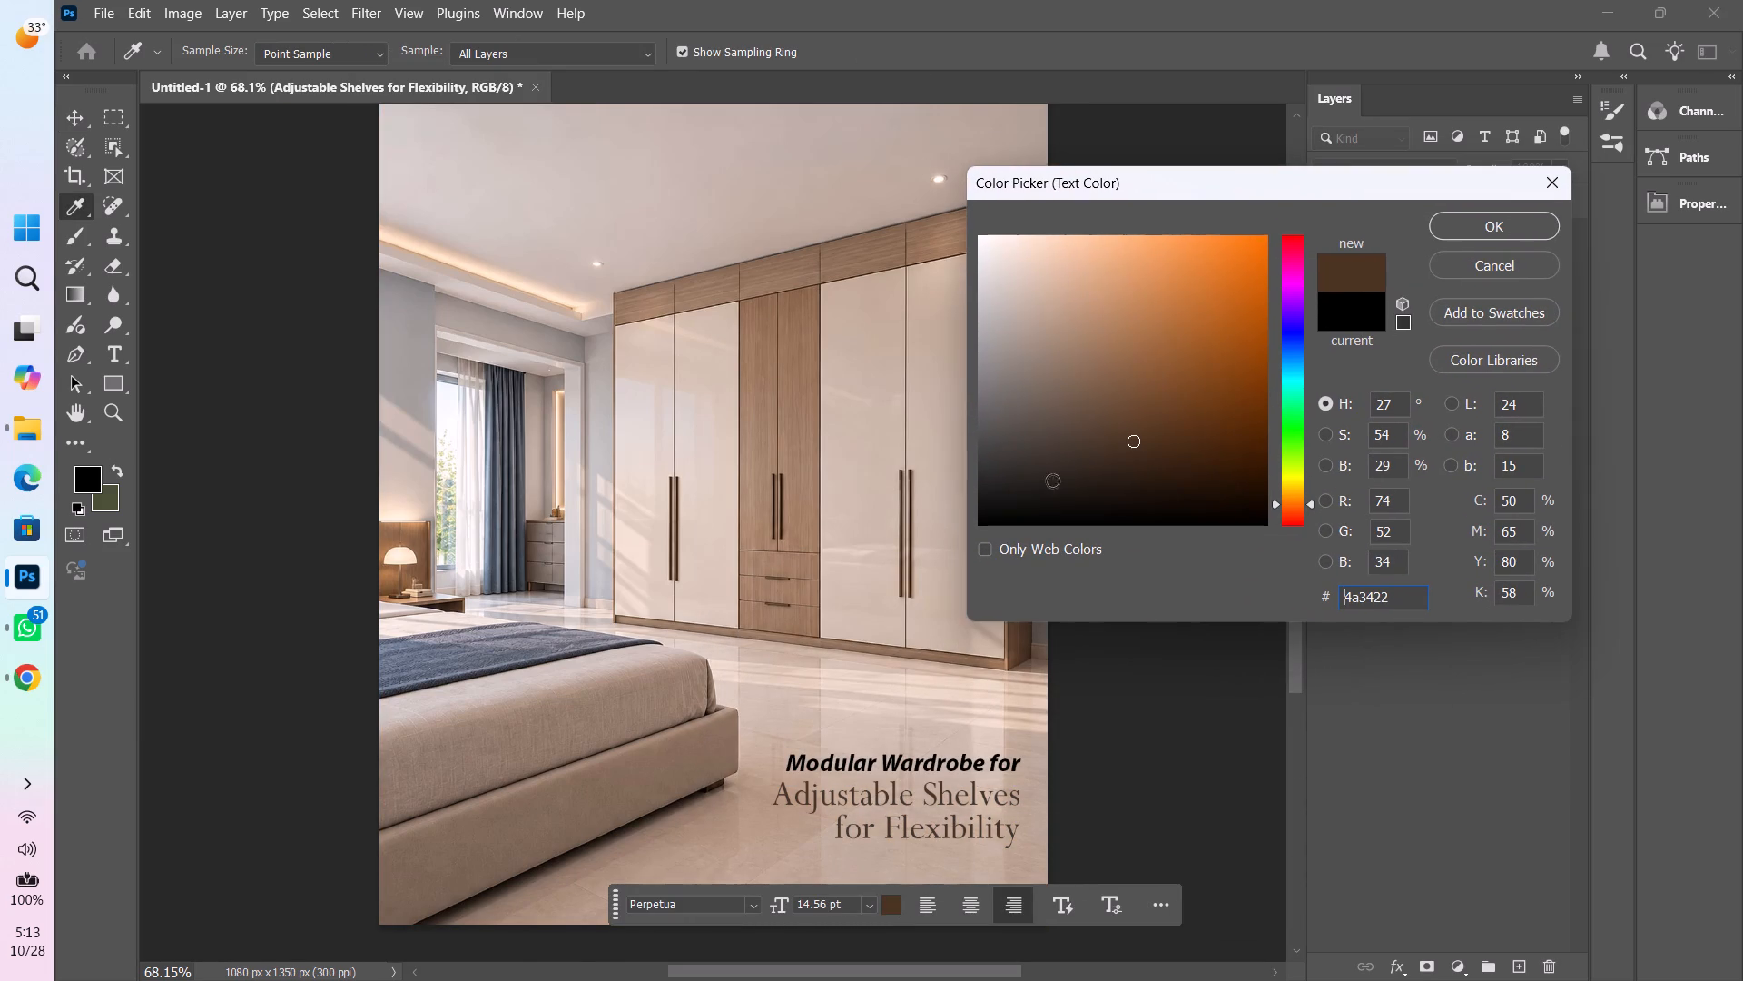
{"action": "left_click_drag", "start_coordinate": [1135, 438], "coordinate": [1214, 458]}
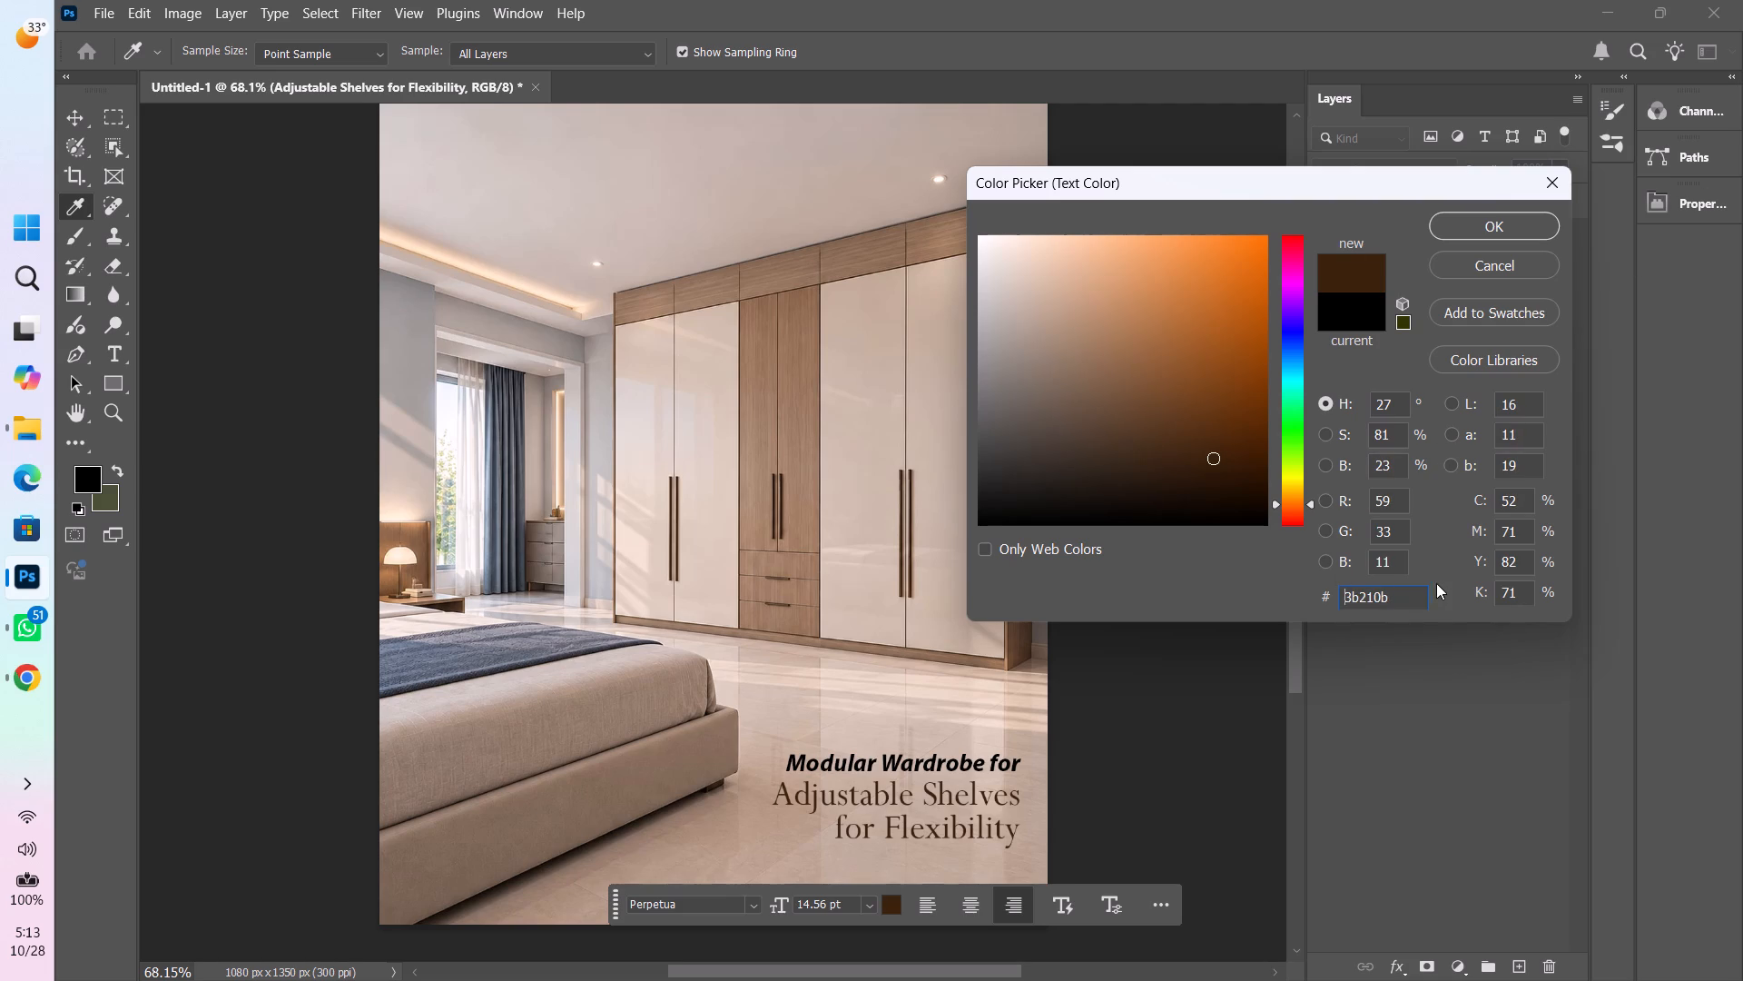
{"action": "double_click", "coordinate": [1402, 594]}
{"action": "key", "text": "ctrl+c"}
{"action": "left_click", "coordinate": [1499, 217]}
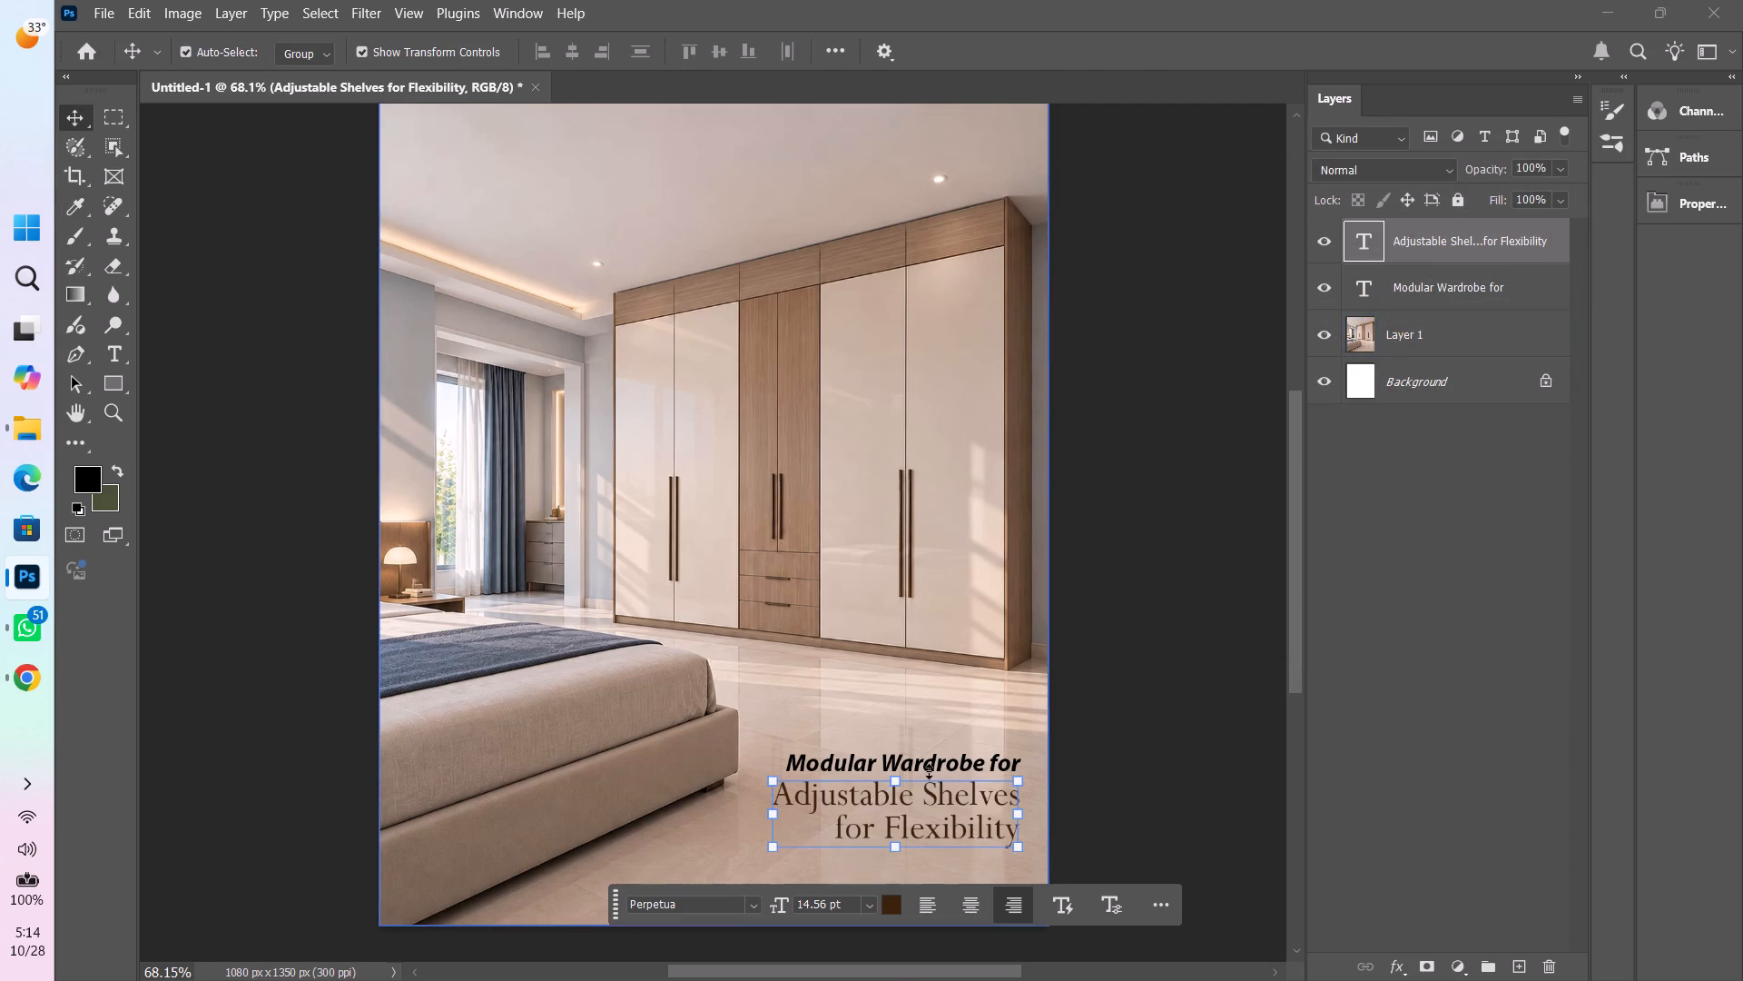
Apply the copied dark brown 3b210b to the "Modular Wardrobe for" text.
{"action": "left_click", "coordinate": [929, 771]}
{"action": "left_click", "coordinate": [1221, 651]}
{"action": "left_click", "coordinate": [995, 898]}
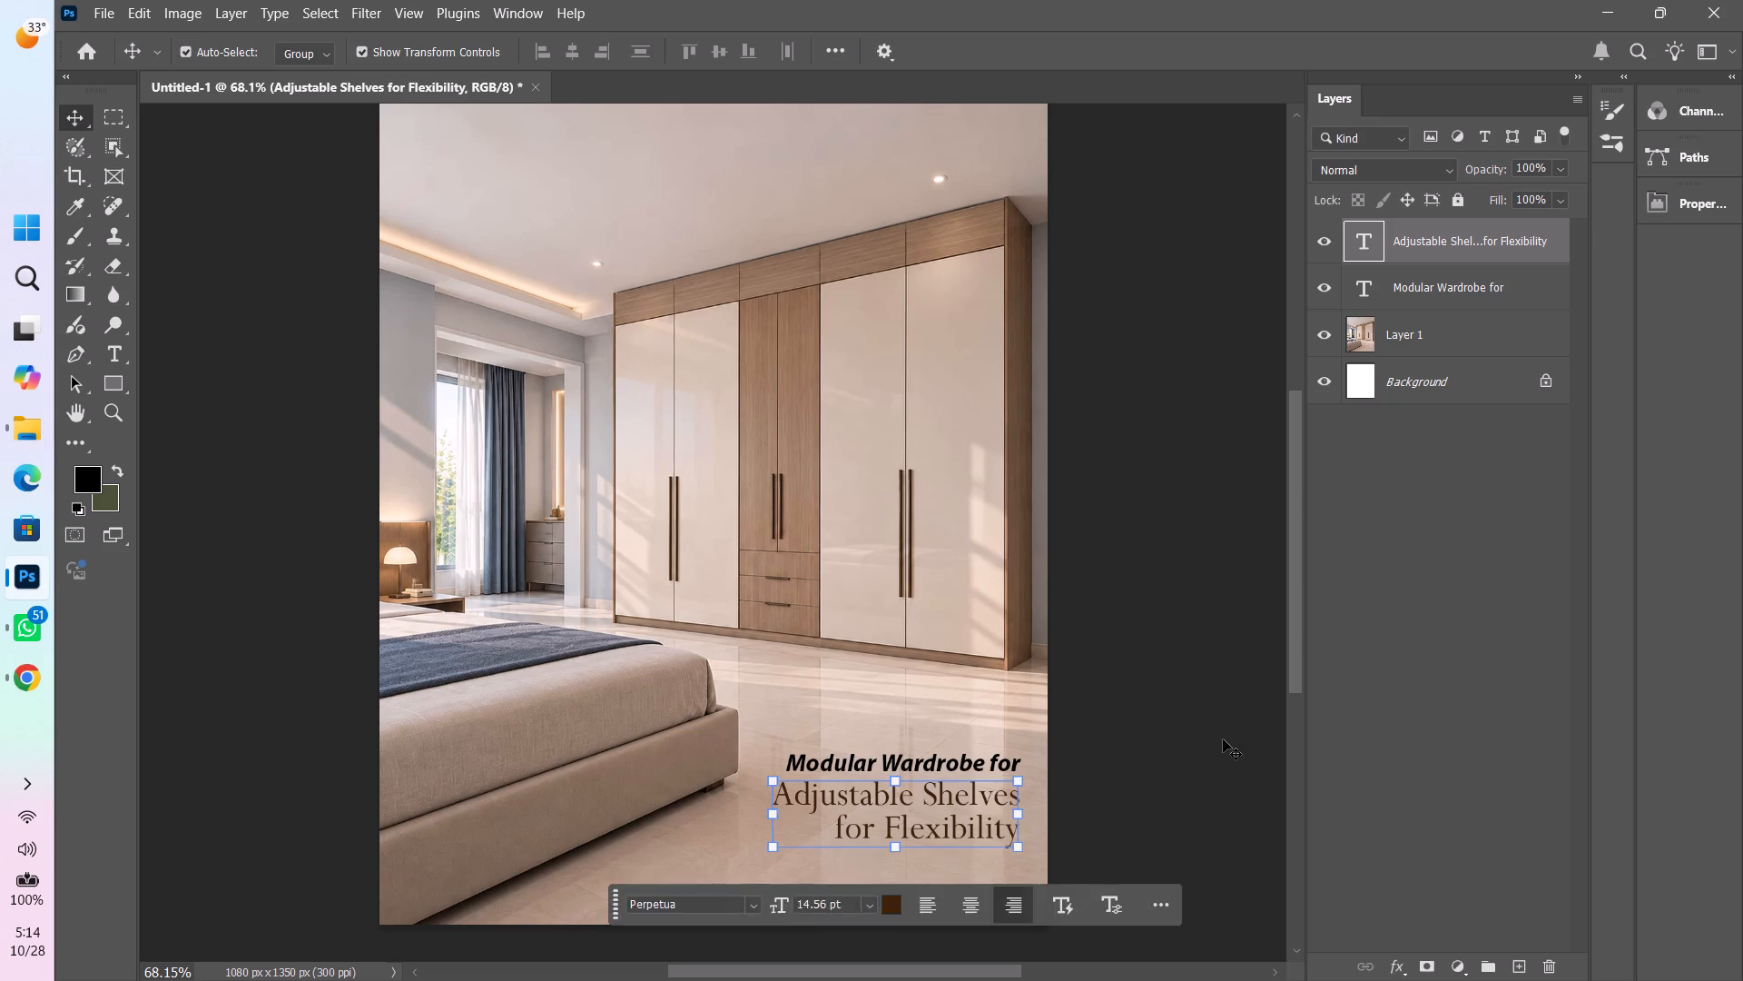
{"action": "left_click", "coordinate": [1223, 738]}
{"action": "left_click", "coordinate": [951, 754]}
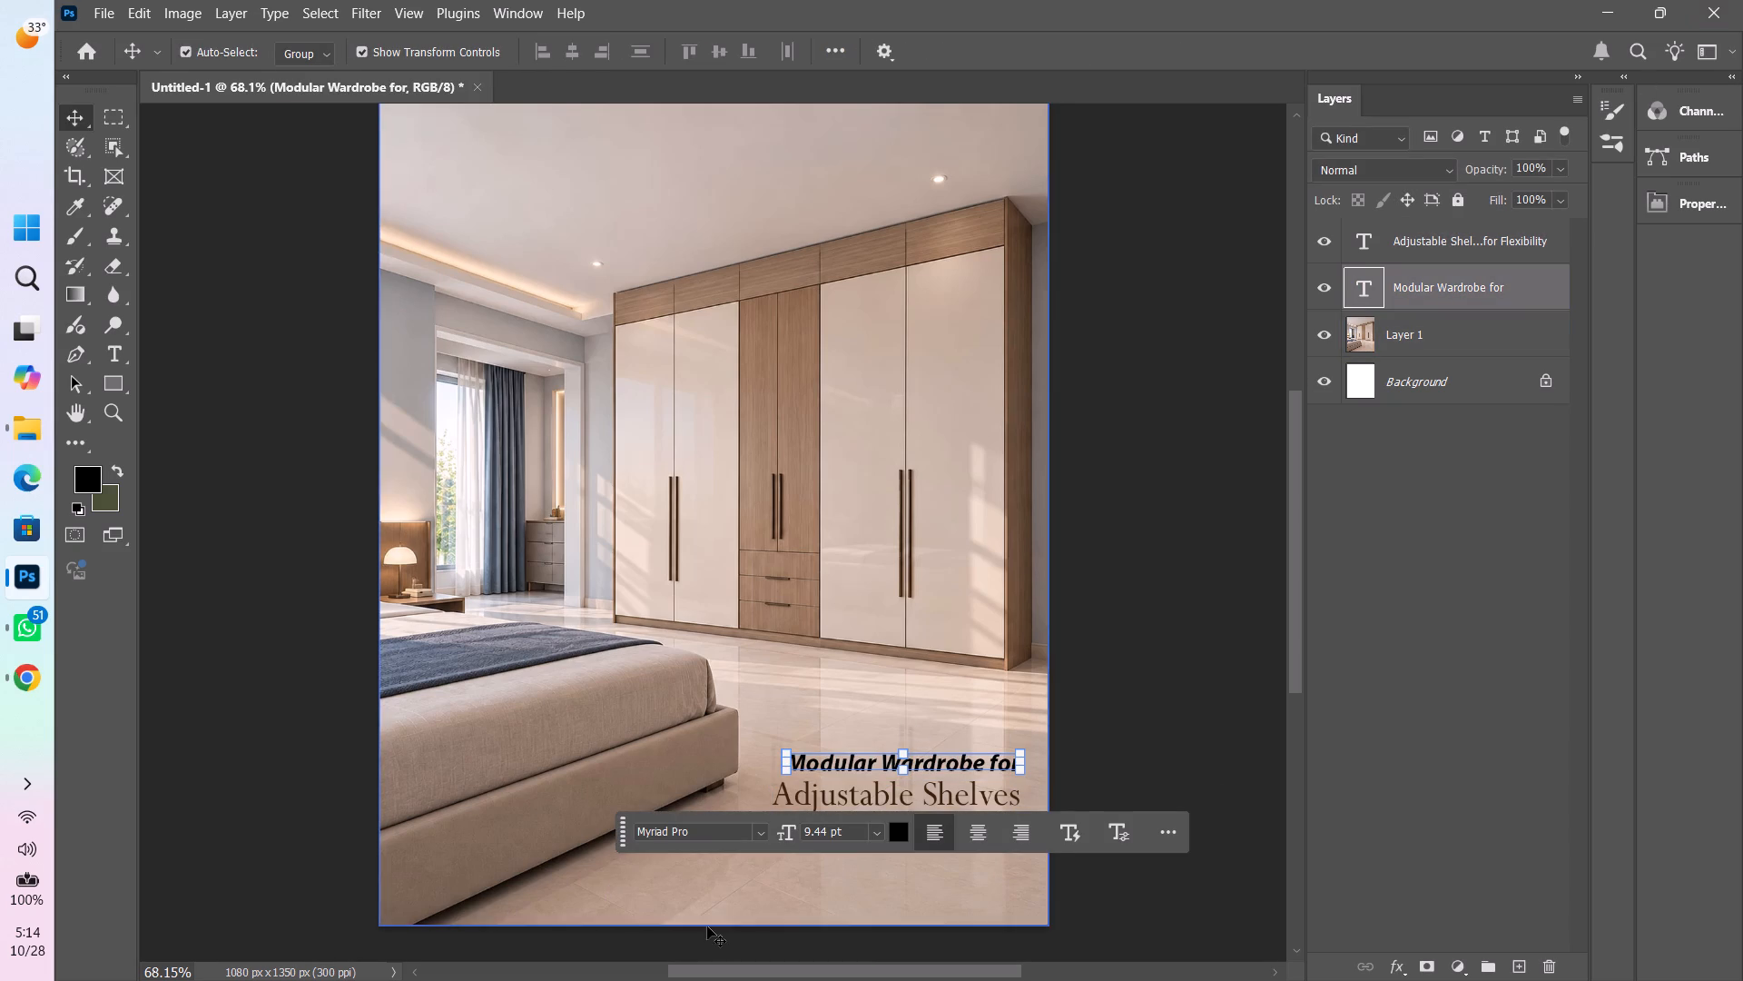
{"action": "left_click", "coordinate": [896, 834]}
{"action": "key", "text": "ctrl+v"}
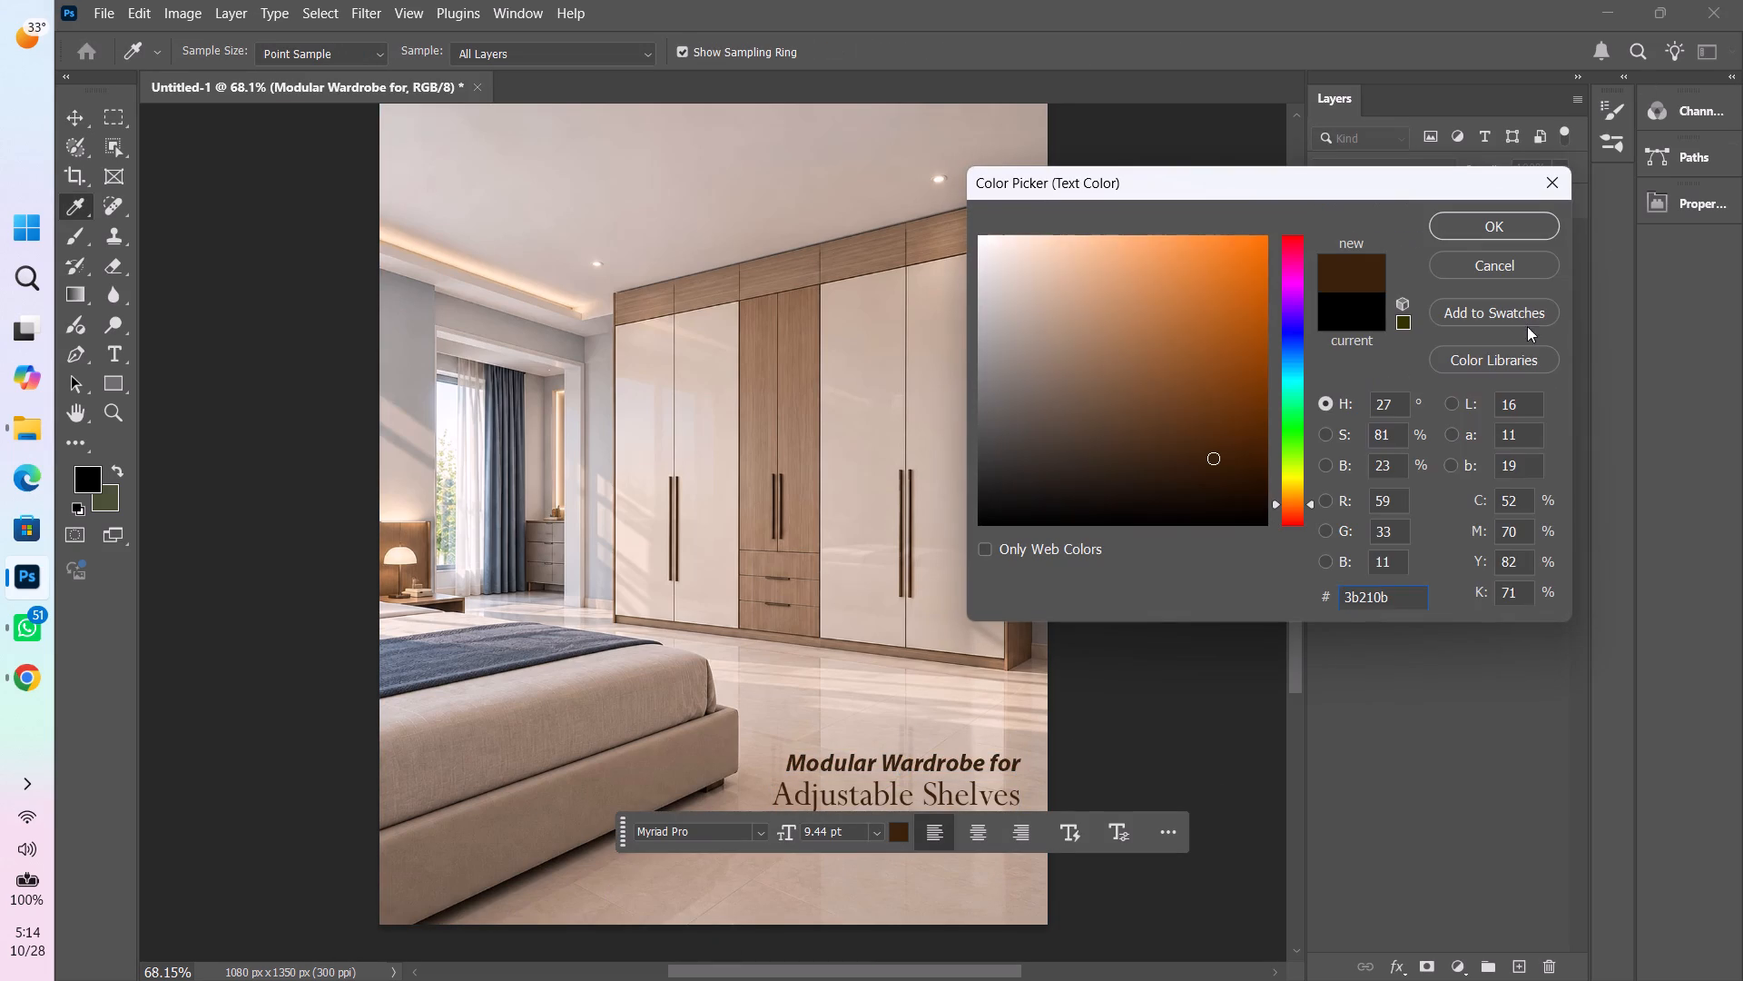
{"action": "left_click", "coordinate": [1523, 234]}
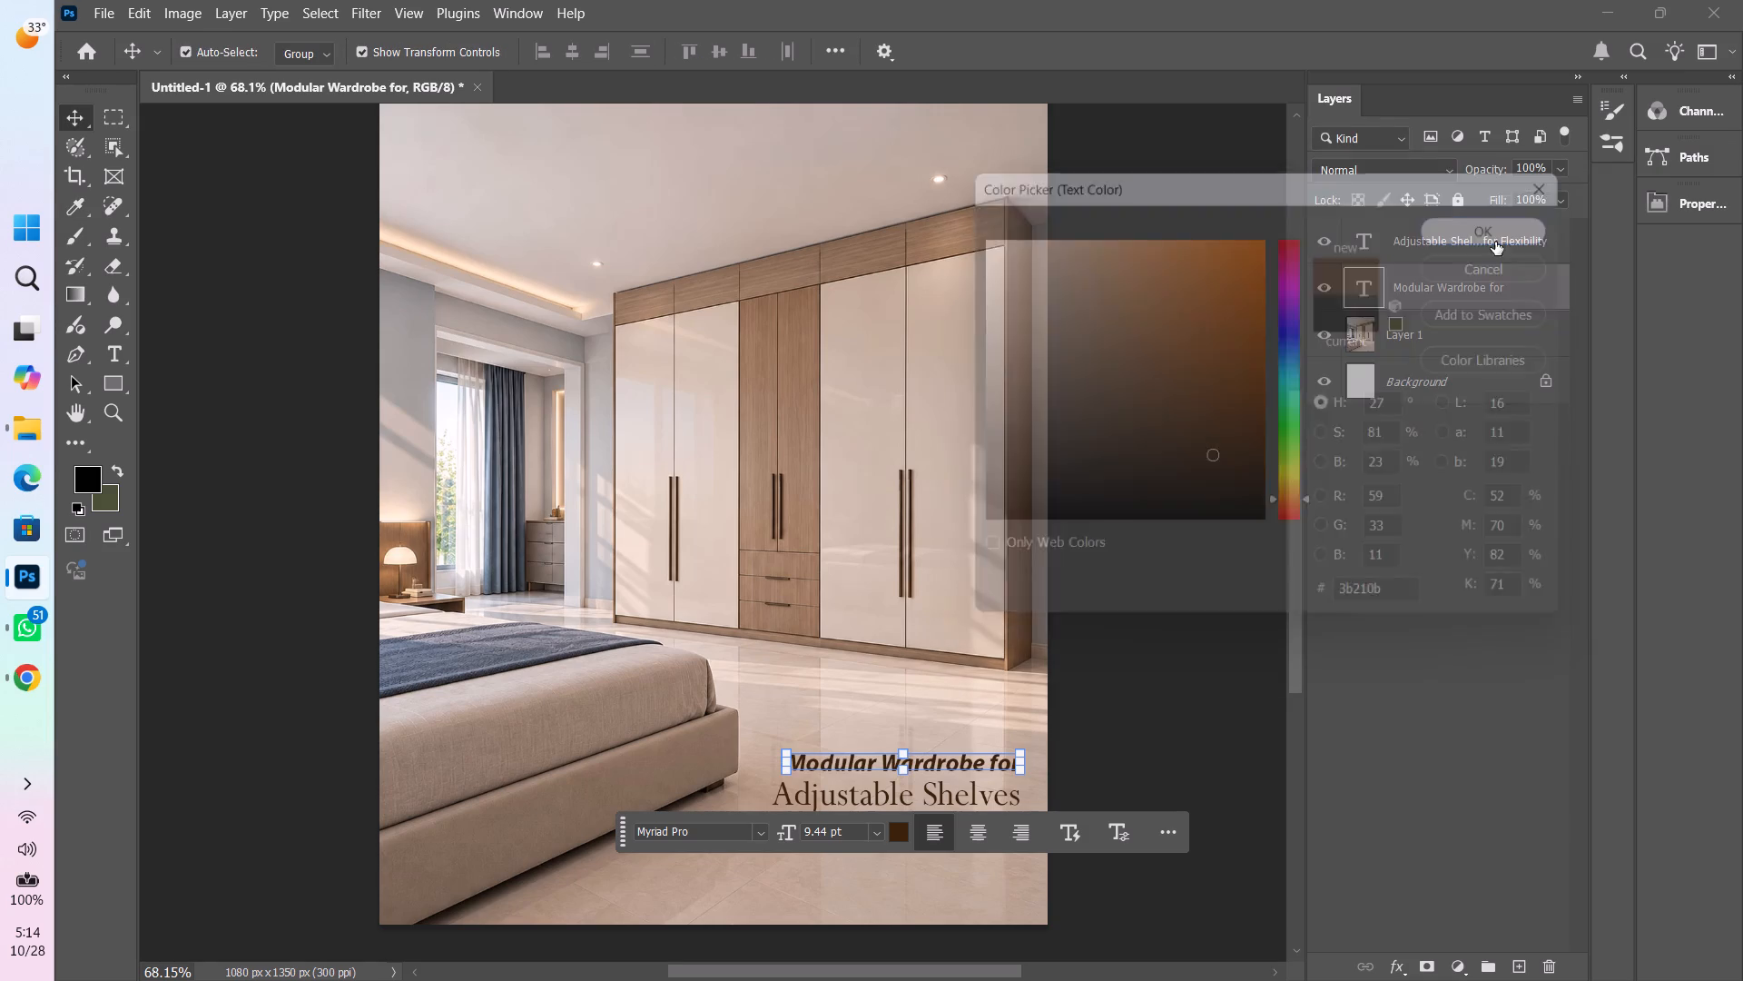
{"action": "left_click", "coordinate": [1099, 709]}
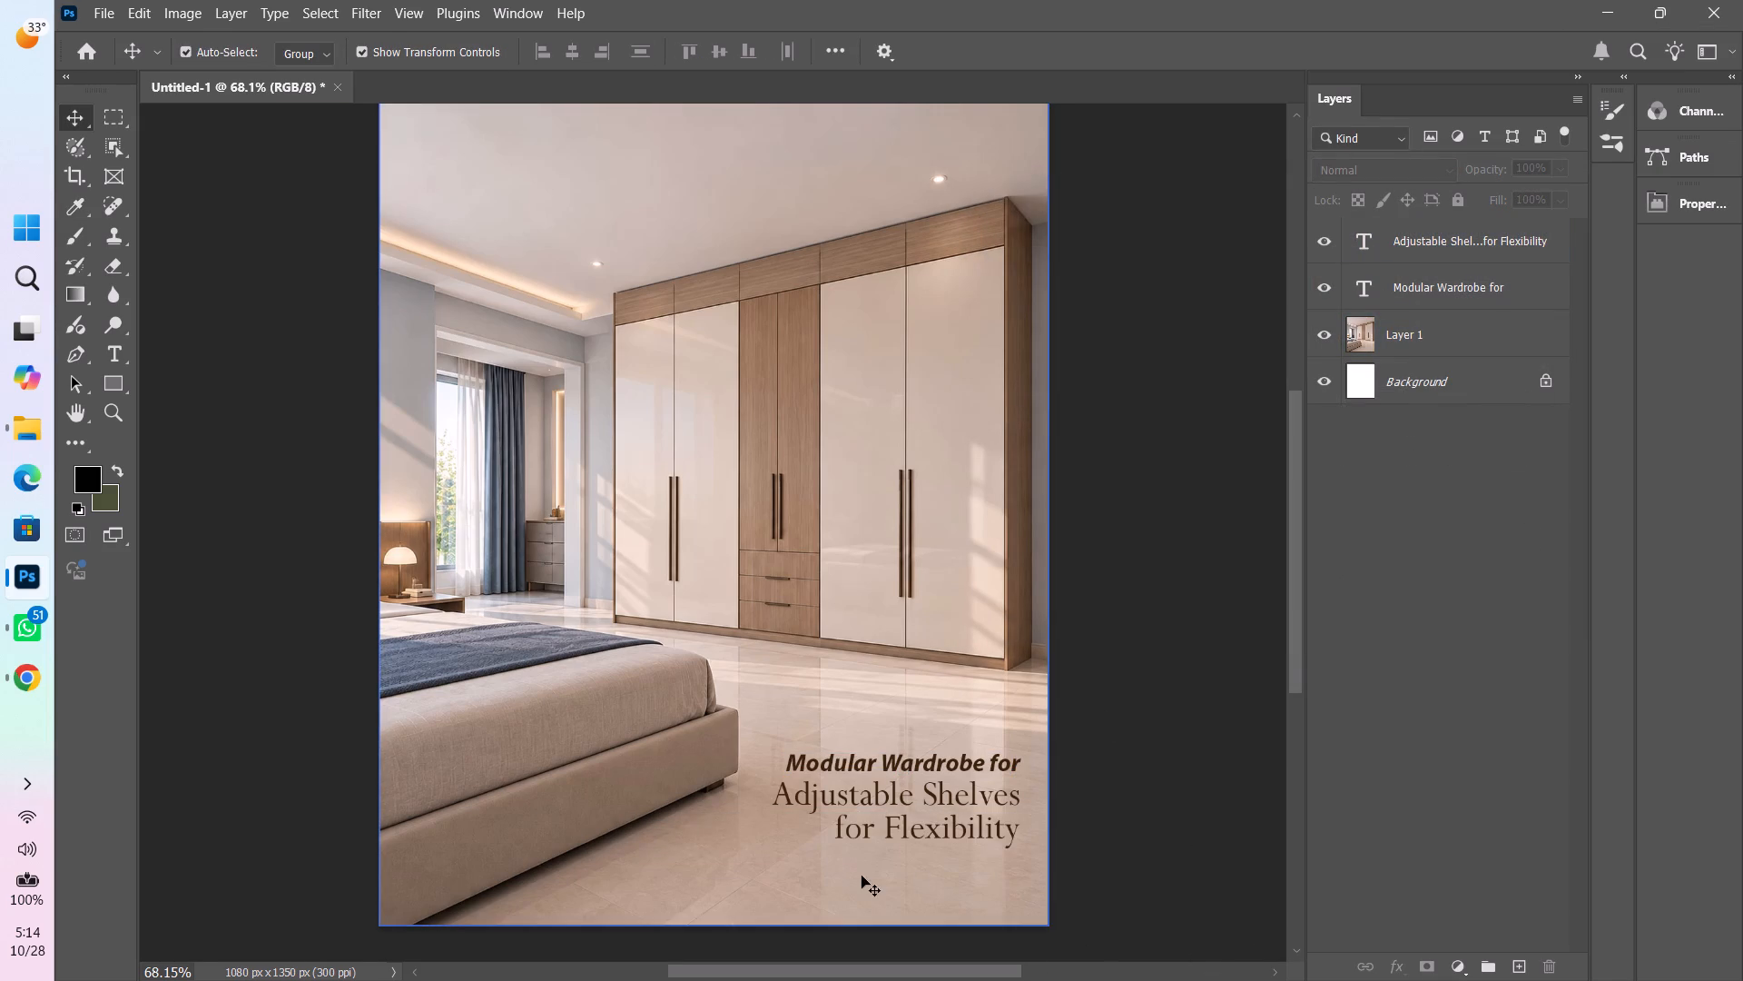
Nudge "Adjustable Shelves for Flexibility" down one more pixel from the line above.
{"action": "left_click", "coordinate": [903, 809]}
{"action": "key", "text": "Down"}
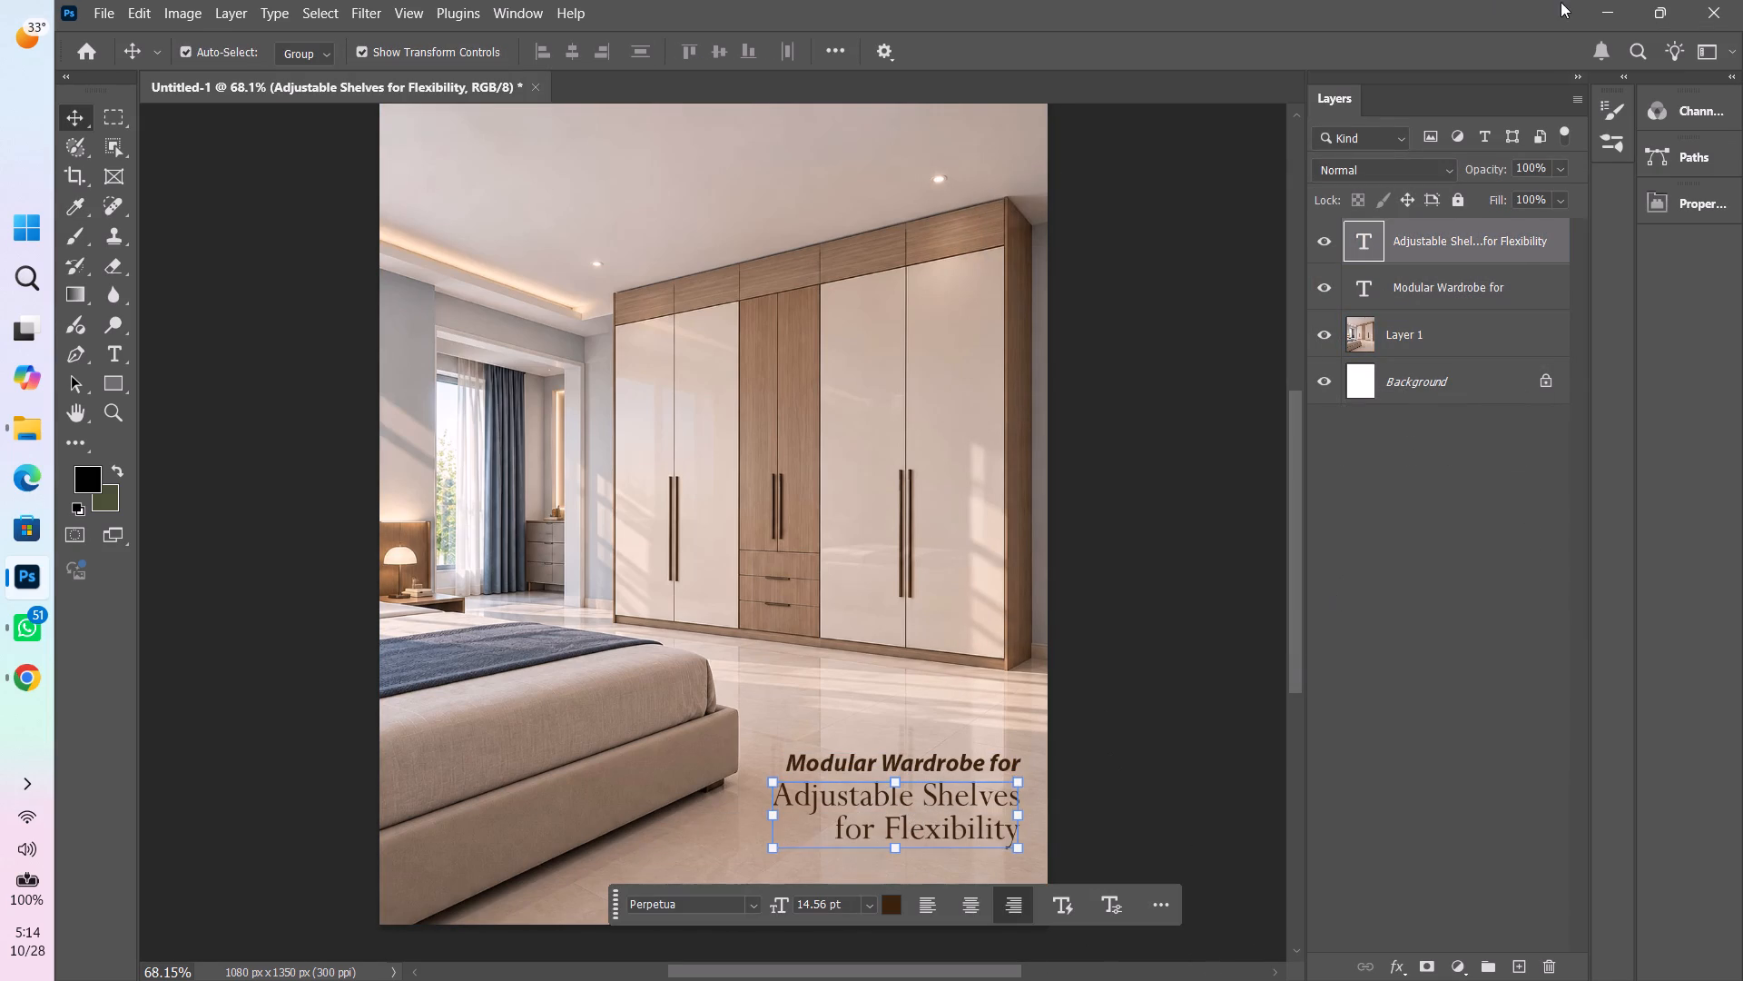
Enlarge both heading texts together slightly and place them on the floor area, leaving a small margin to the photo's right edge.
{"action": "left_click", "coordinate": [1490, 294], "text": "shift"}
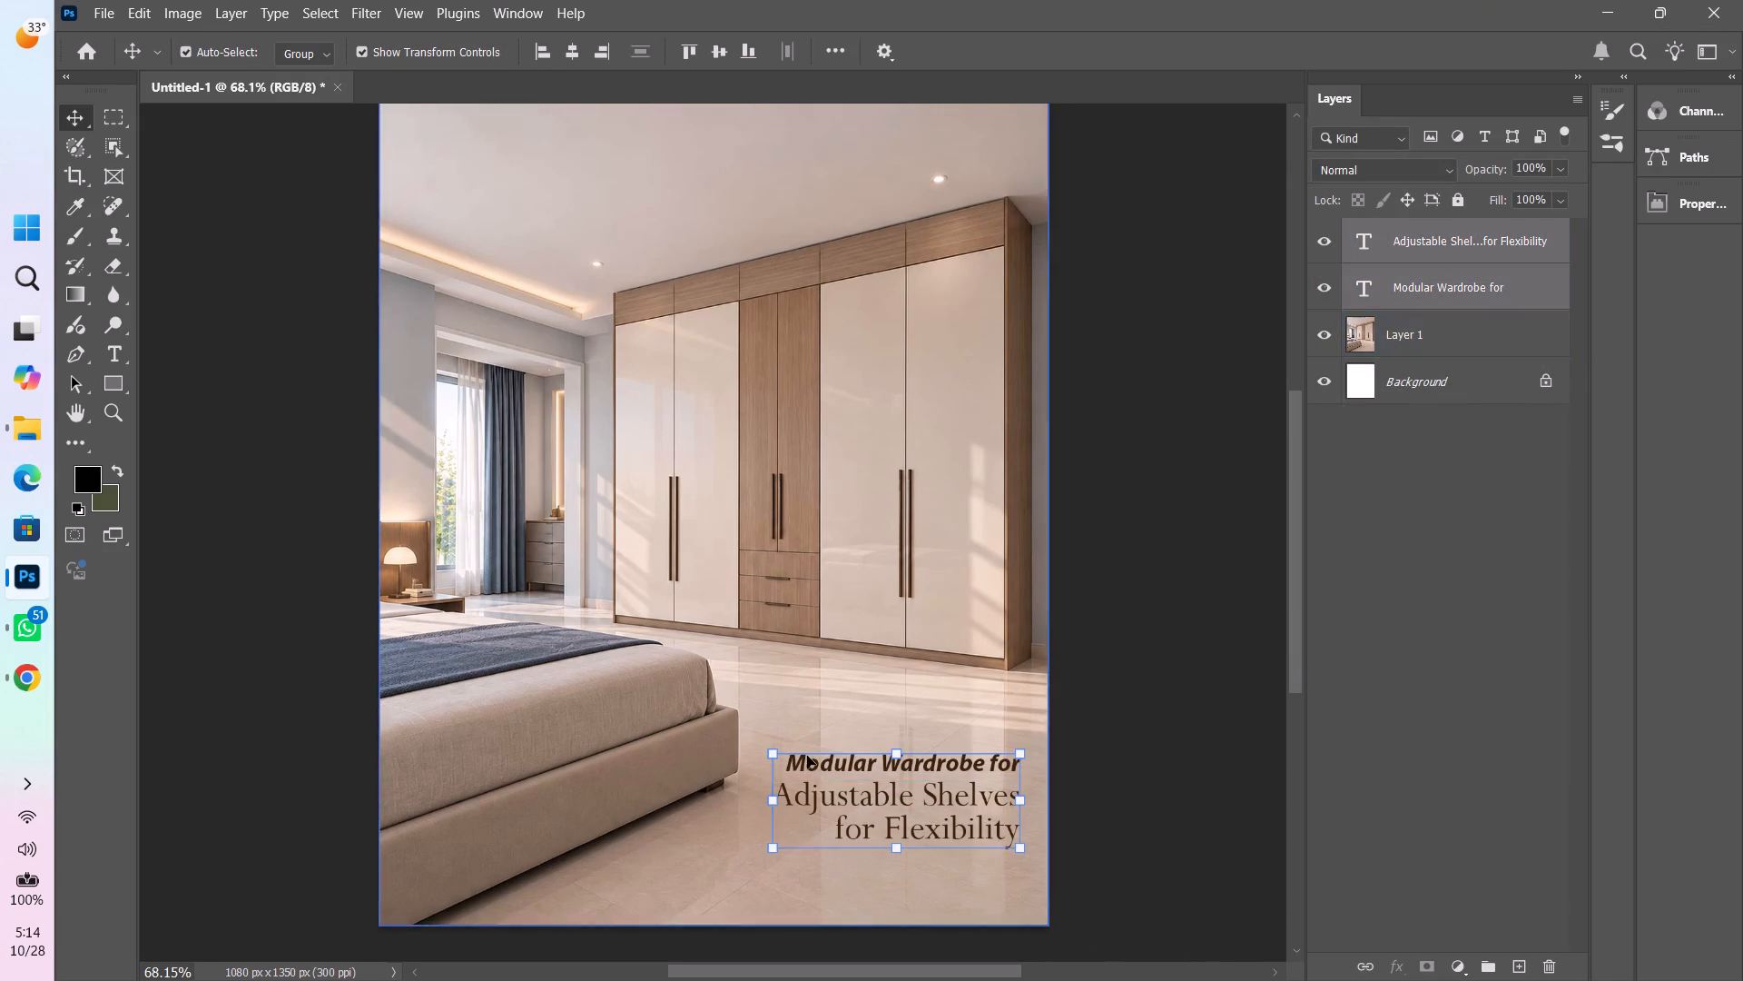
{"action": "left_click_drag", "start_coordinate": [773, 755], "coordinate": [725, 730]}
{"action": "left_click_drag", "start_coordinate": [865, 782], "coordinate": [877, 786]}
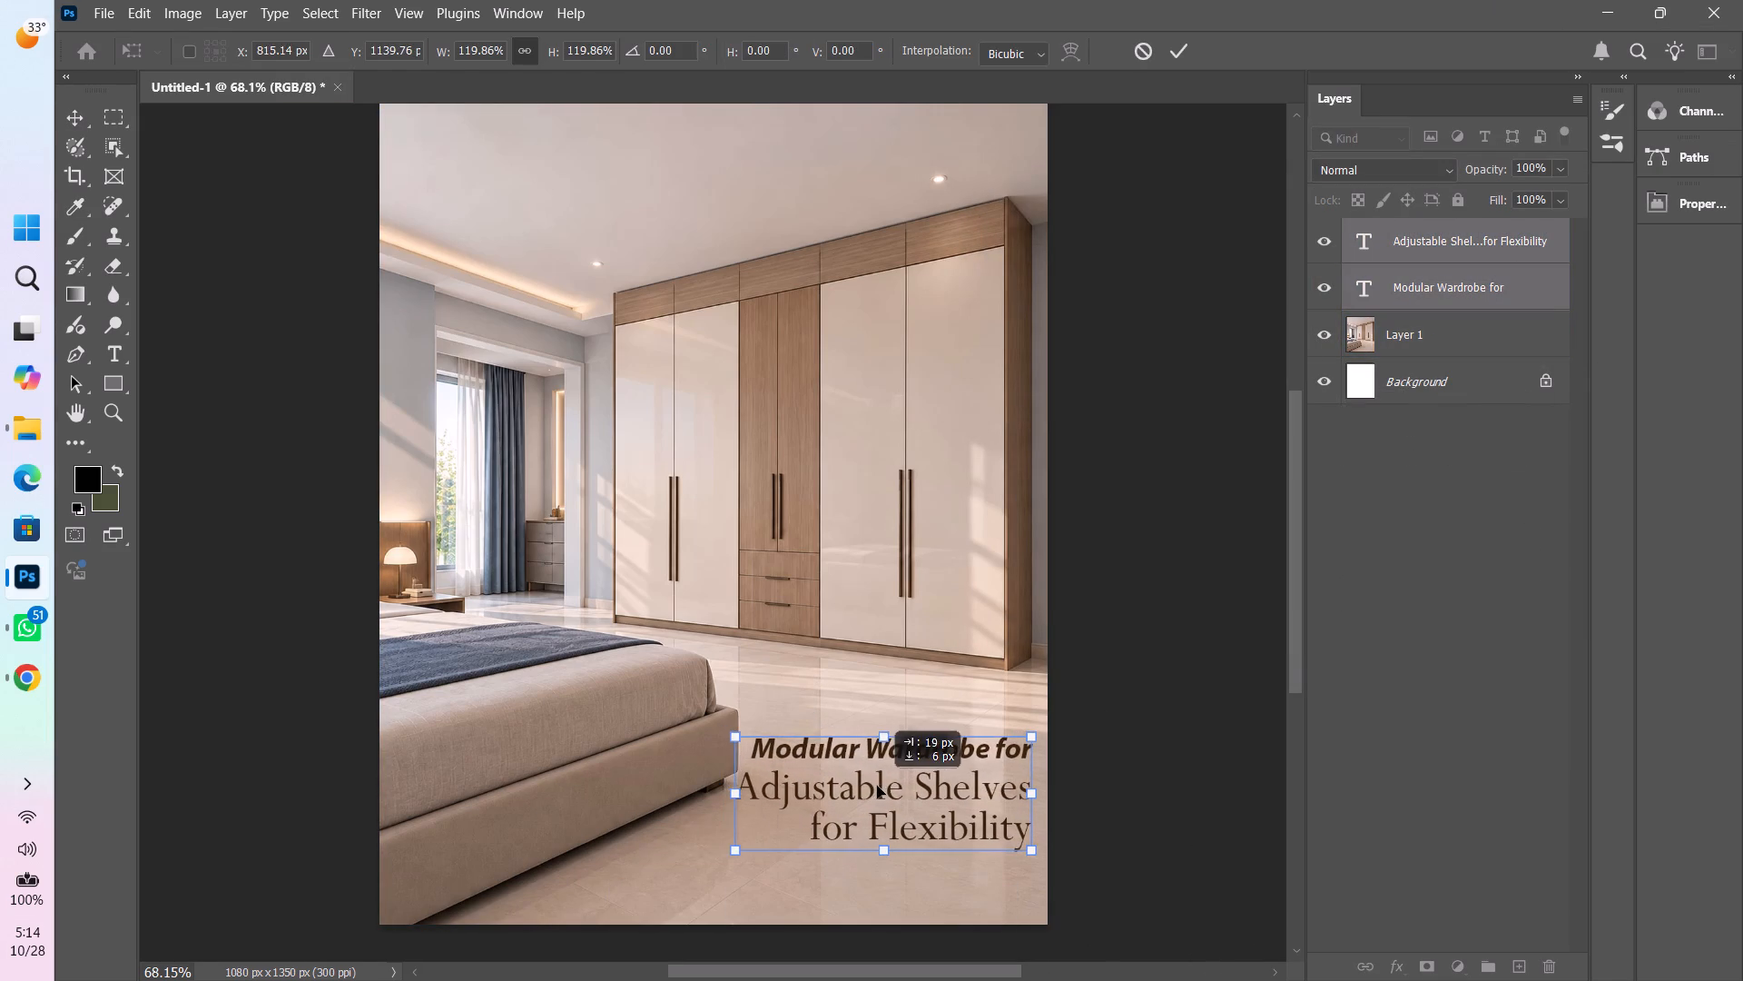
{"action": "left_click_drag", "start_coordinate": [877, 786], "coordinate": [873, 788]}
{"action": "left_click_drag", "start_coordinate": [1034, 859], "coordinate": [1010, 859]}
{"action": "left_click_drag", "start_coordinate": [950, 778], "coordinate": [957, 795]}
{"action": "left_click", "coordinate": [968, 913]}
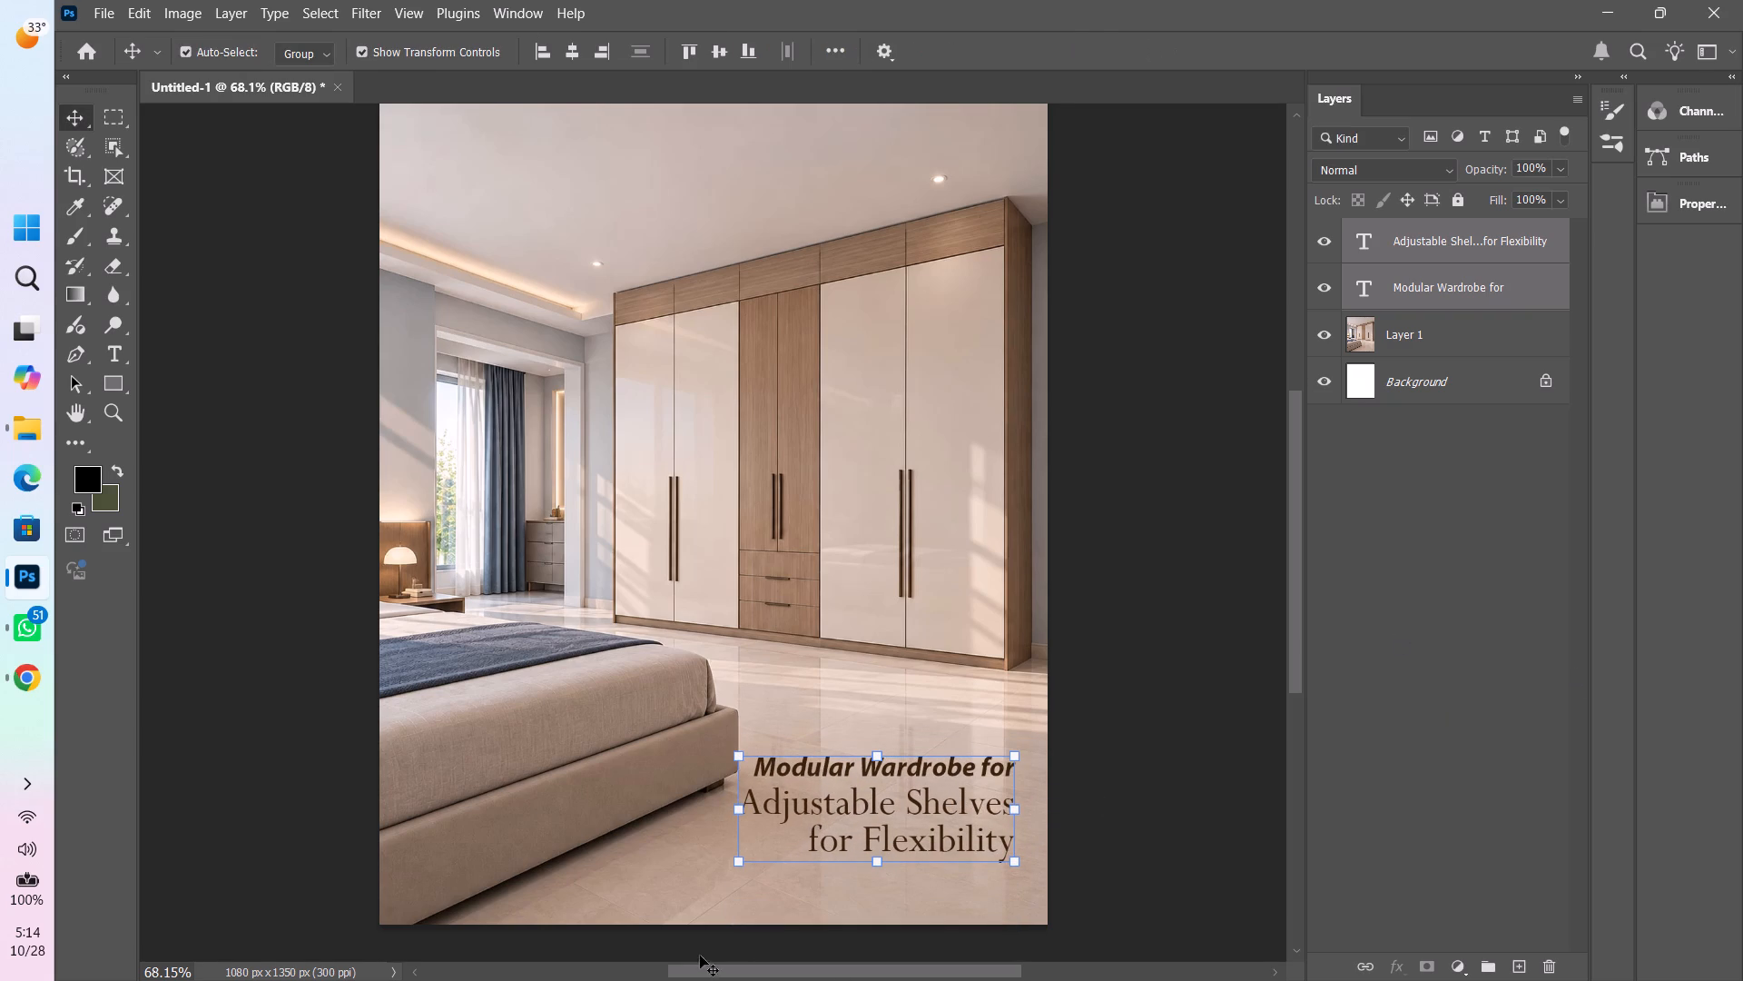
{"action": "left_click", "coordinate": [1154, 823]}
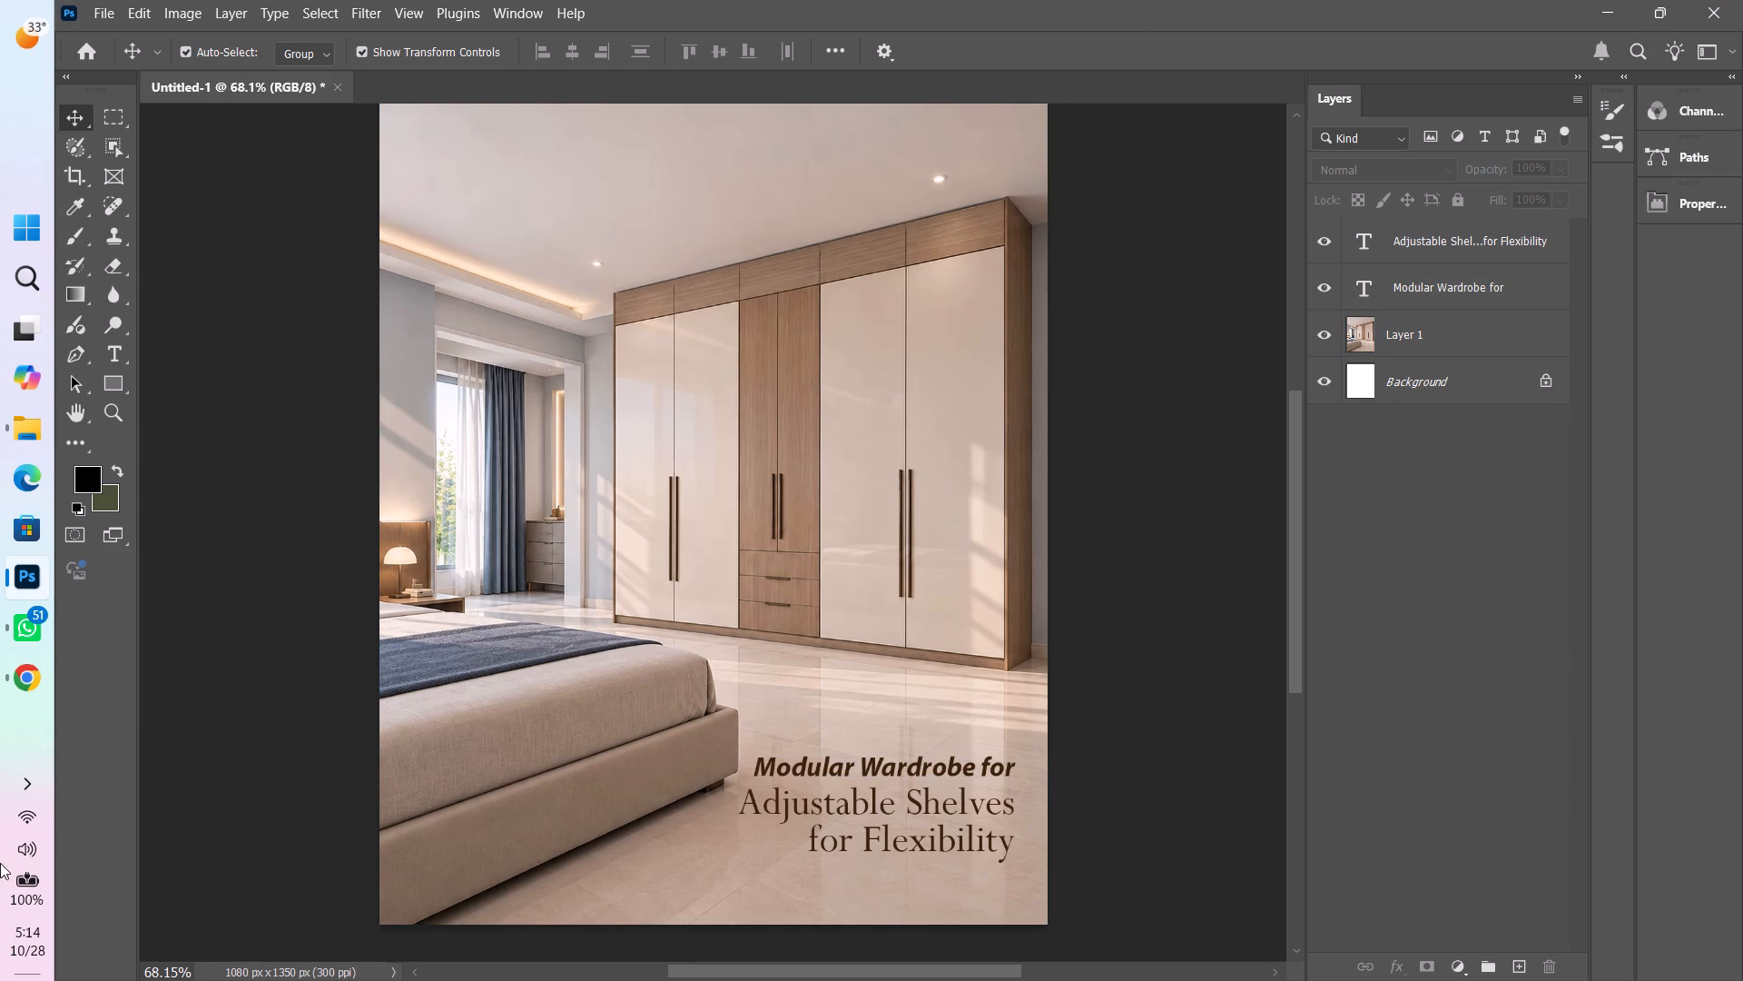
{"action": "left_click", "coordinate": [5, 411]}
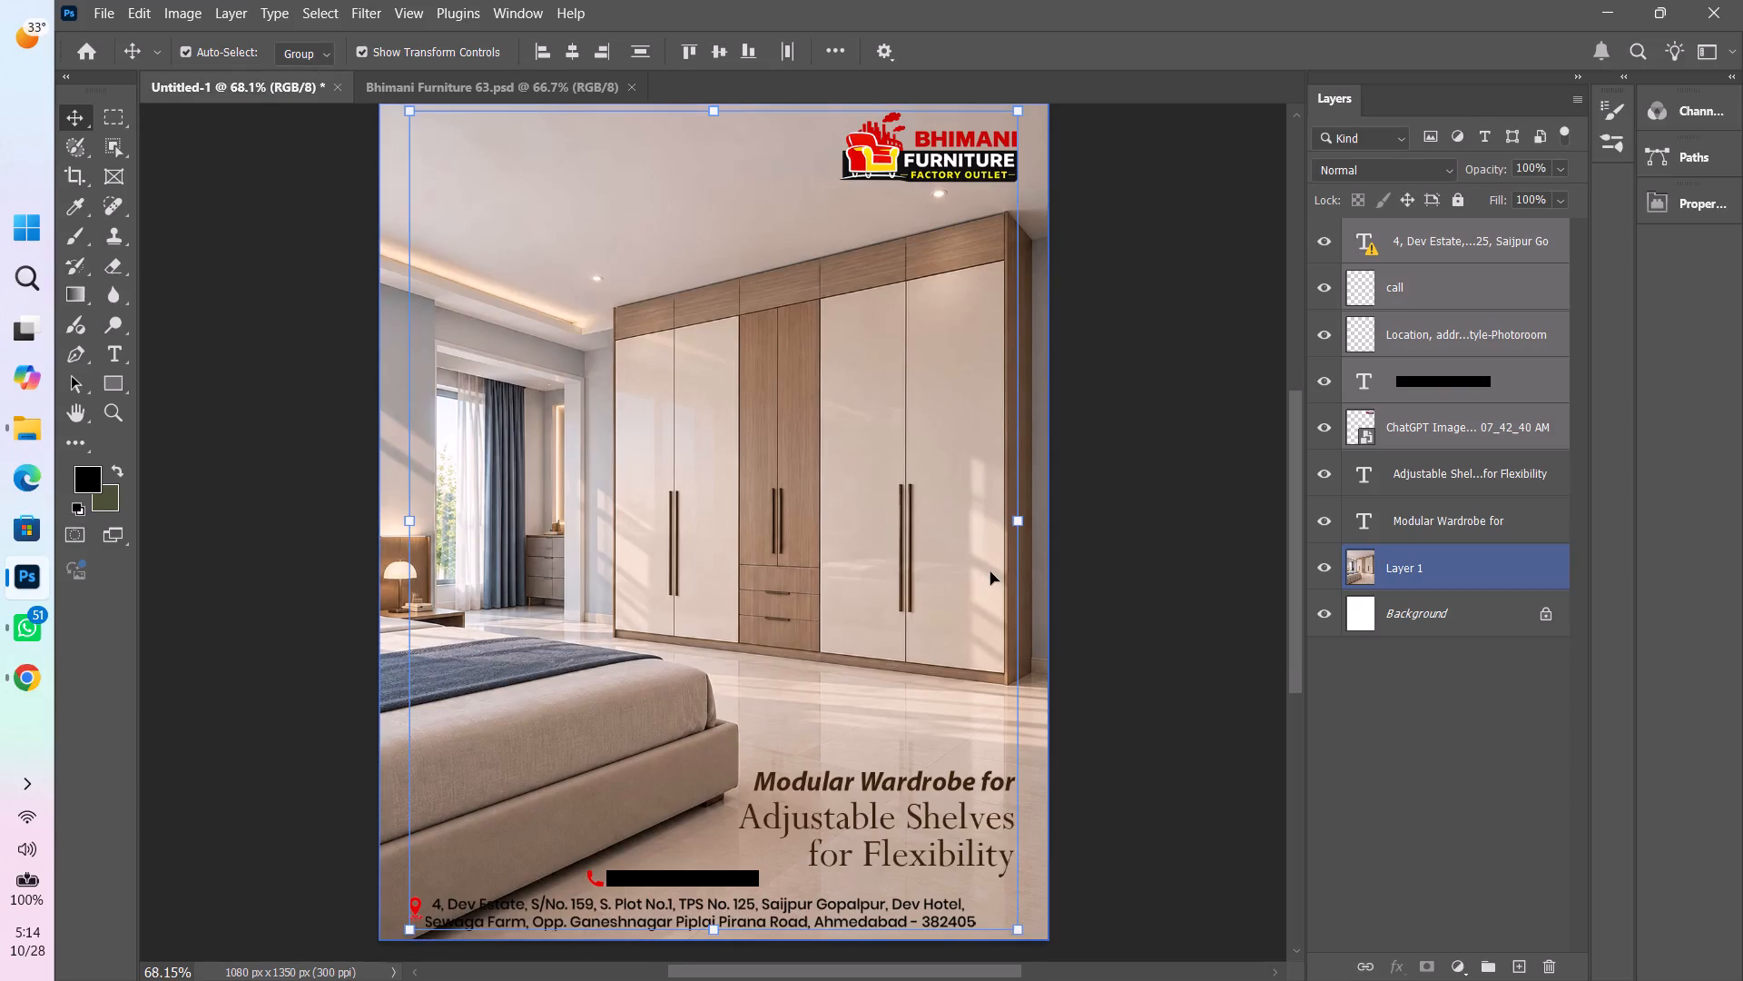
Shift the pasted logo and contact layers together about 40 px to the right.
{"action": "key", "text": "shift+Right"}
{"action": "key", "text": "shift+Right"}
{"action": "key", "text": "shift+Right"}
{"action": "key", "text": "shift+Right"}
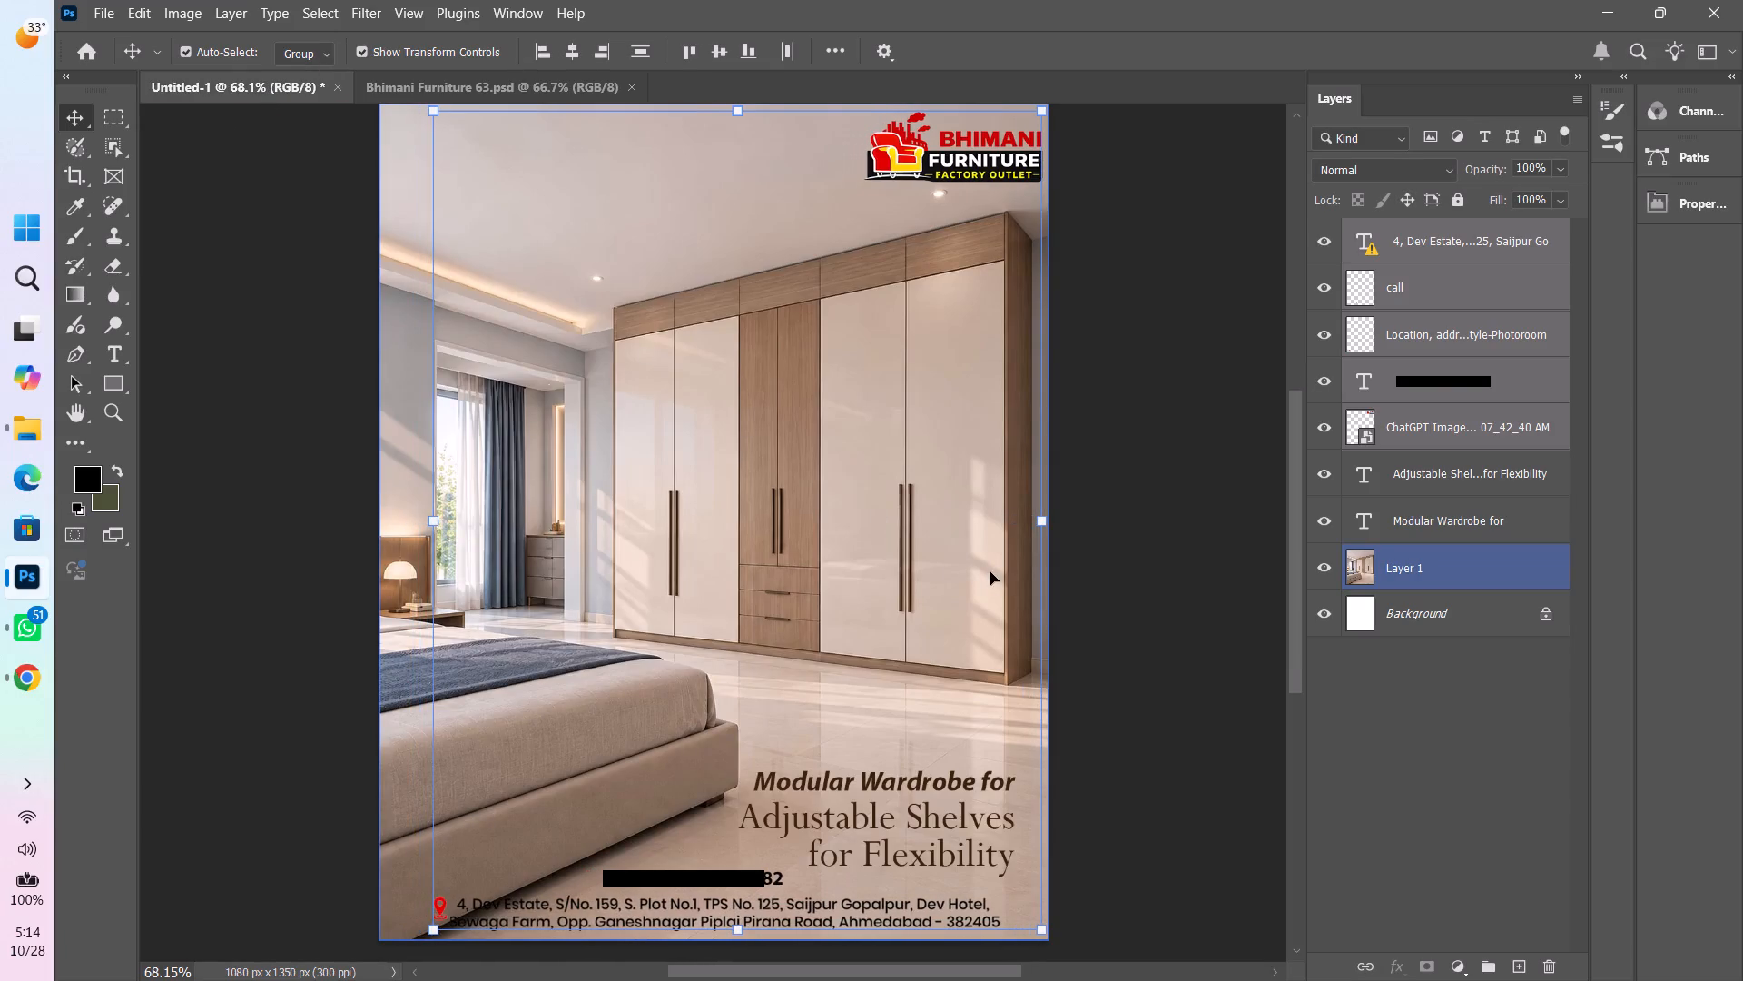
{"action": "left_click", "coordinate": [1158, 381]}
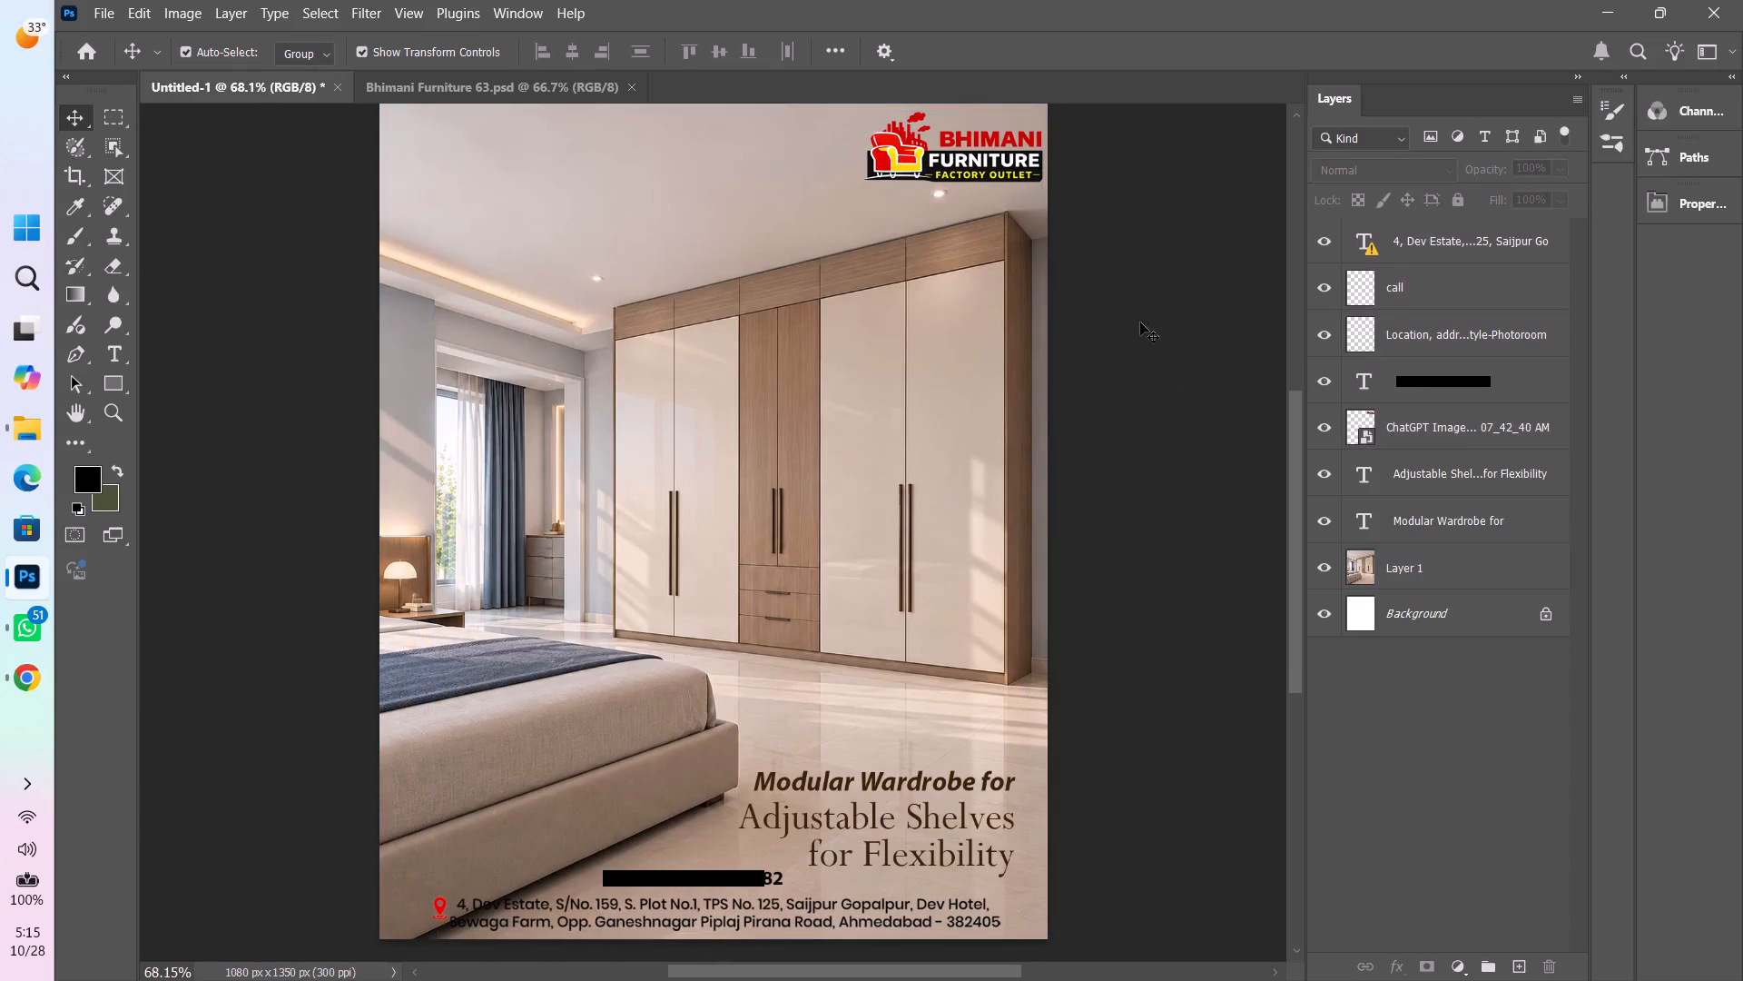
Move the Bhimani Furniture logo from the photo's upper-right corner to its upper-left corner, flush with the top edge.
{"action": "left_click_drag", "start_coordinate": [1016, 161], "coordinate": [632, 204]}
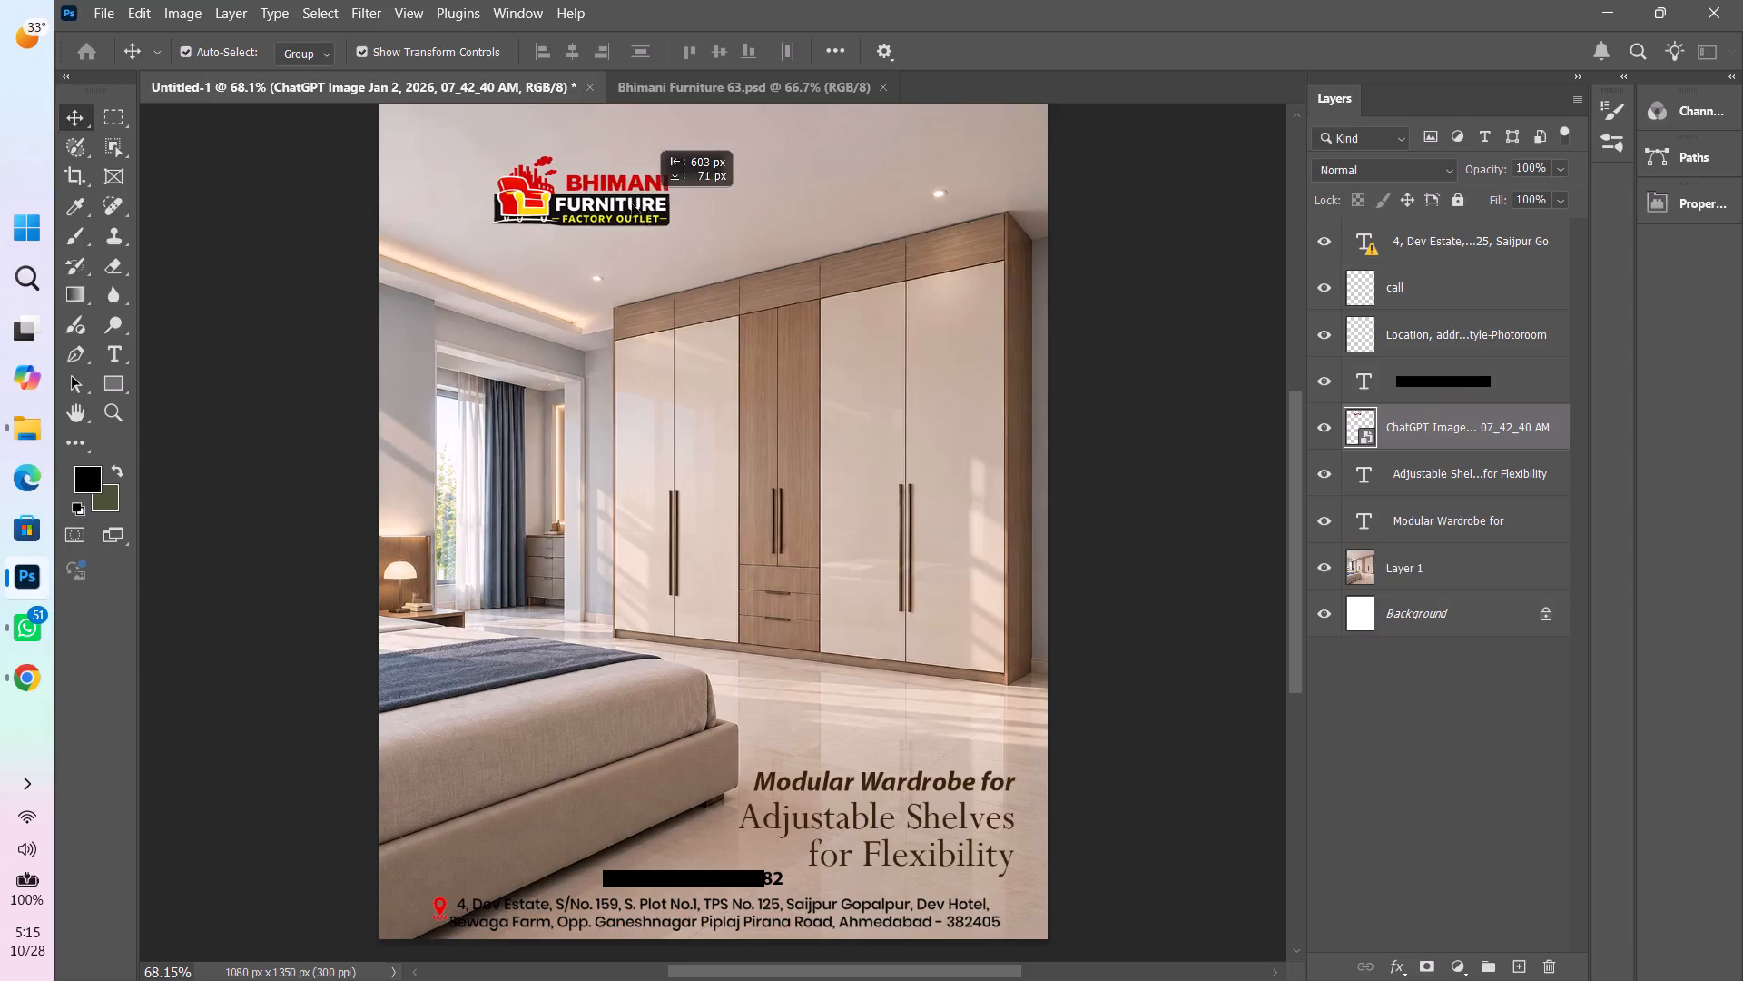
{"action": "left_click_drag", "start_coordinate": [632, 204], "coordinate": [599, 232]}
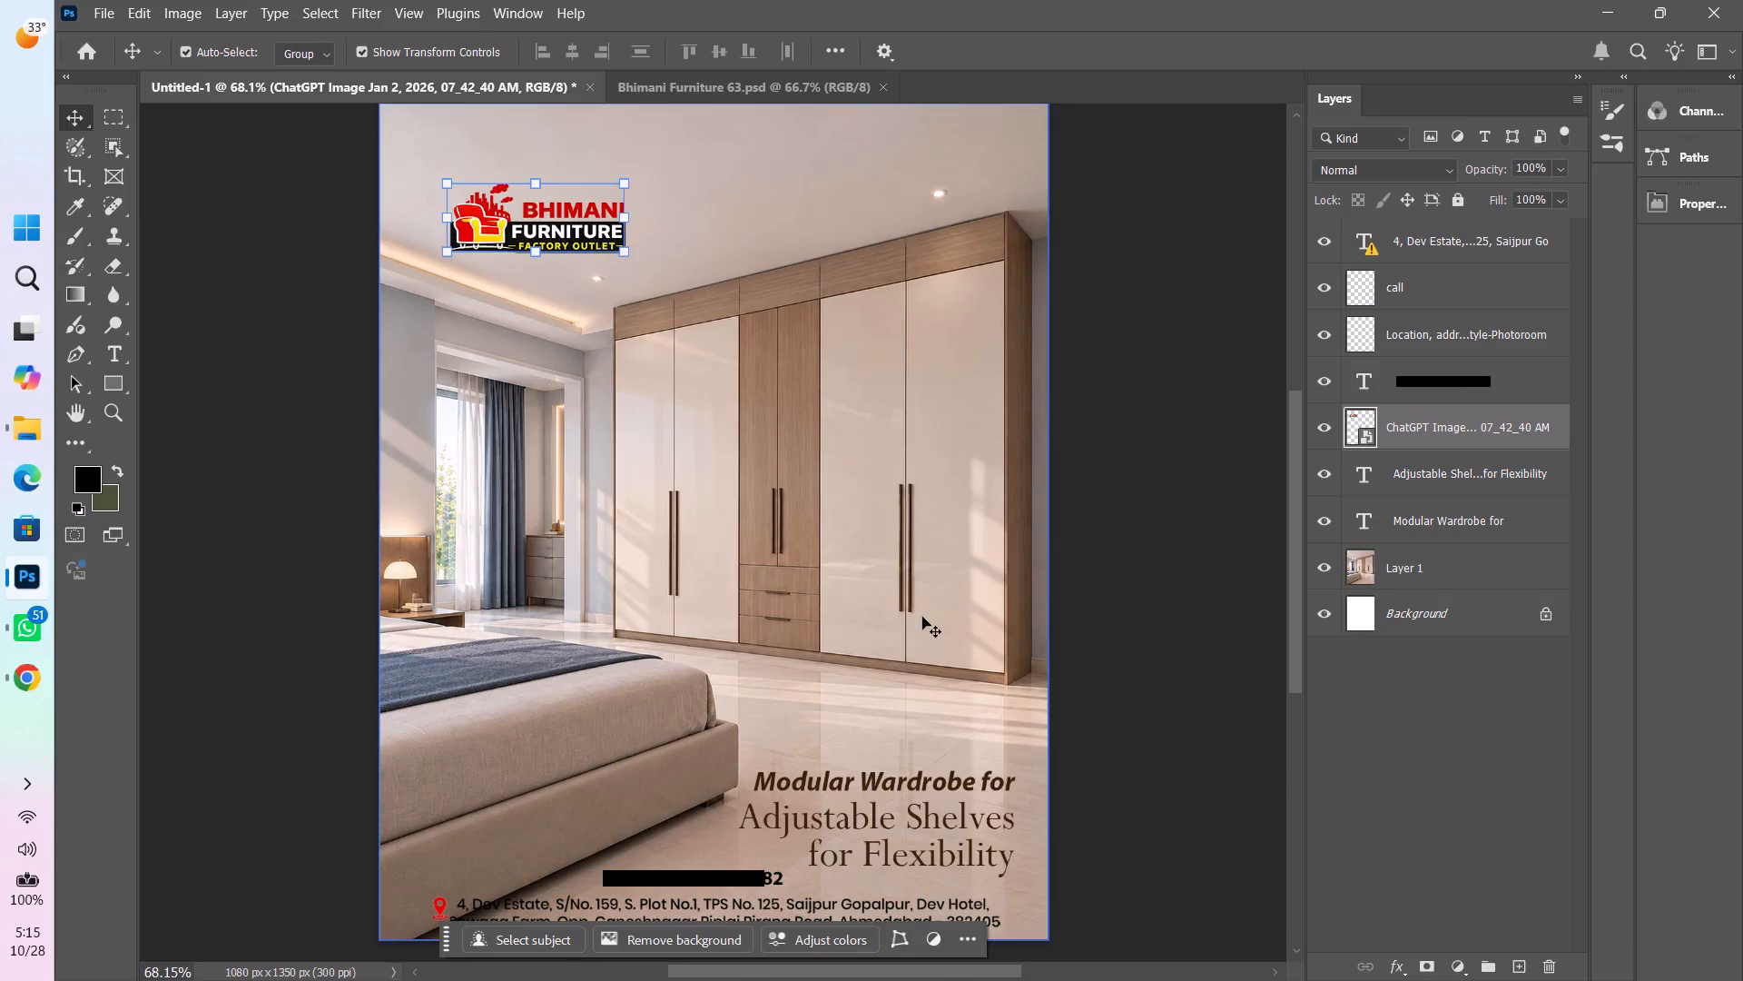
{"action": "key", "text": "space"}
{"action": "left_click_drag", "start_coordinate": [765, 660], "coordinate": [785, 767]}
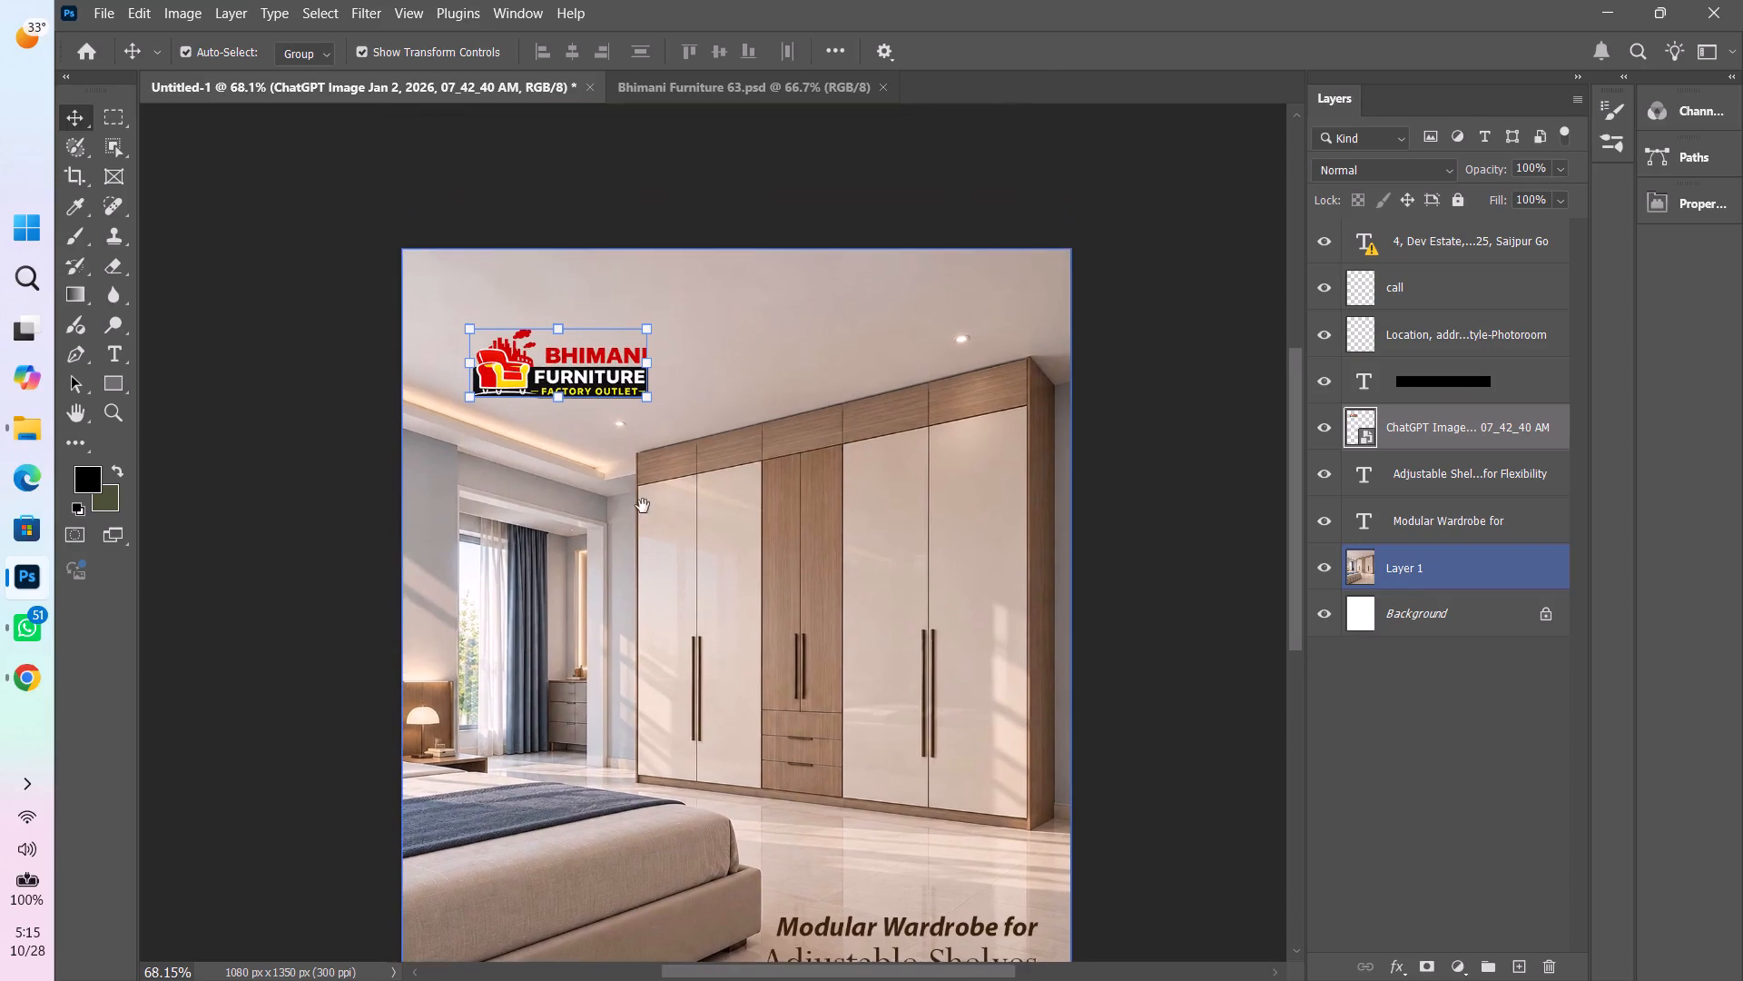
{"action": "left_click_drag", "start_coordinate": [573, 387], "coordinate": [772, 347]}
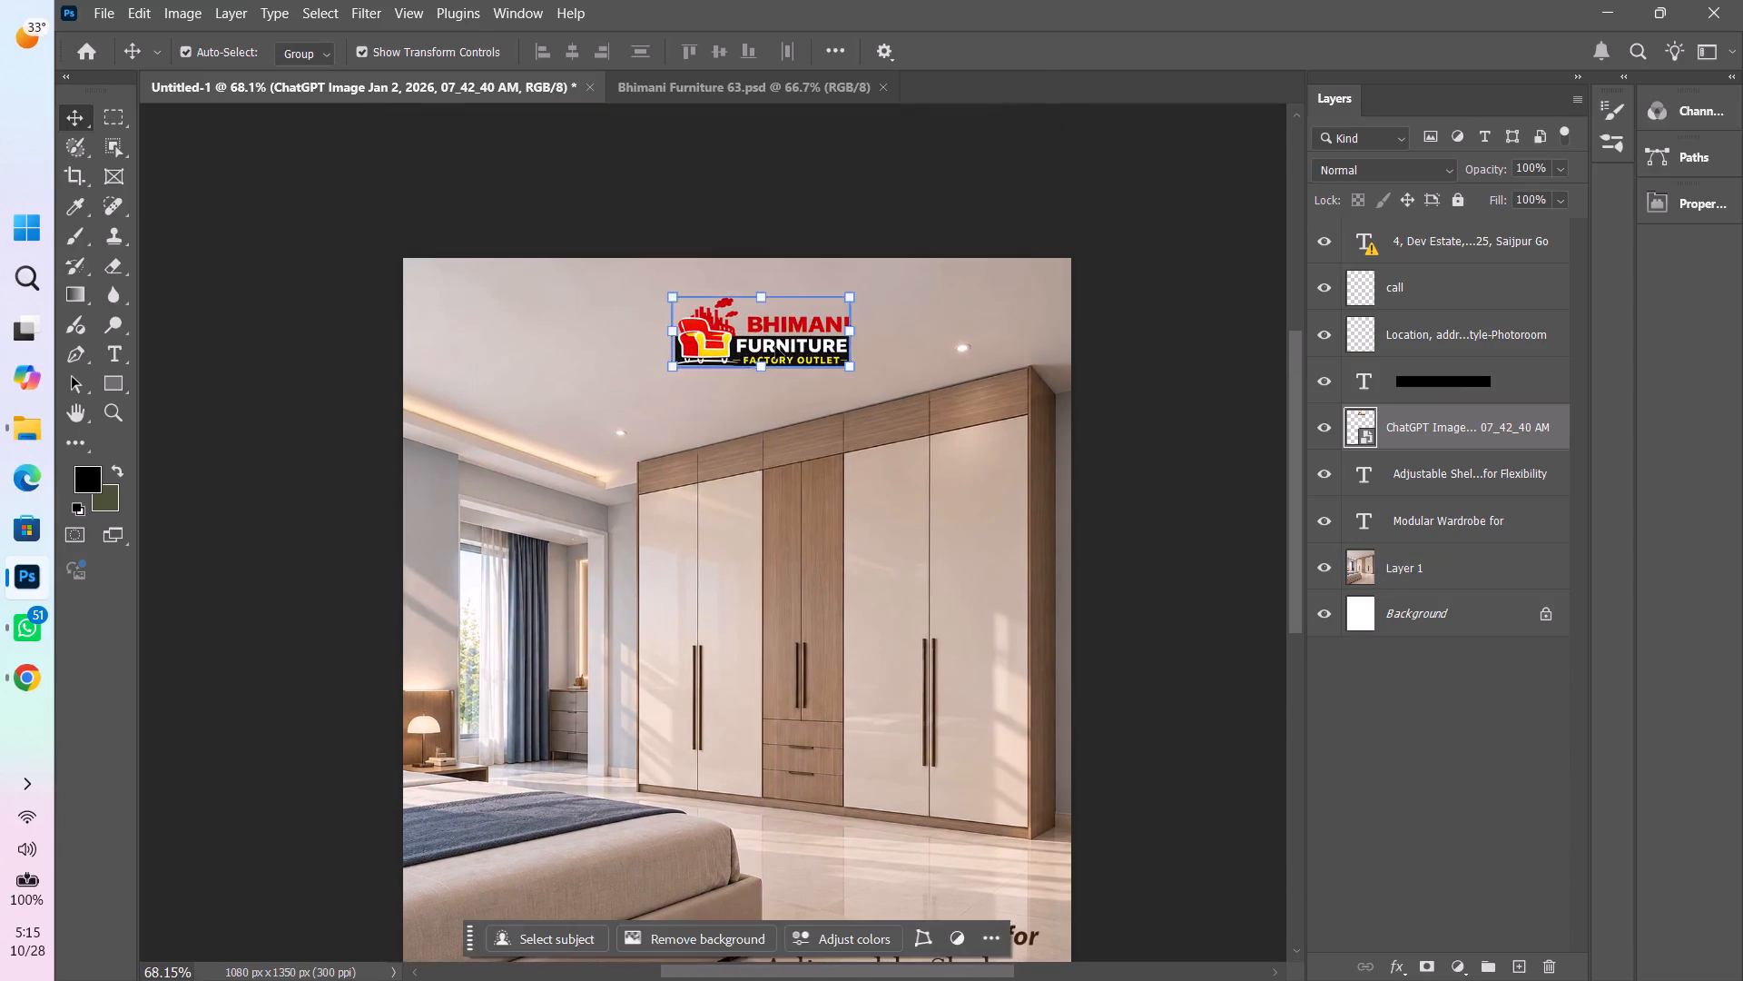
{"action": "left_click_drag", "start_coordinate": [775, 347], "coordinate": [984, 306]}
{"action": "left_click_drag", "start_coordinate": [982, 307], "coordinate": [722, 282]}
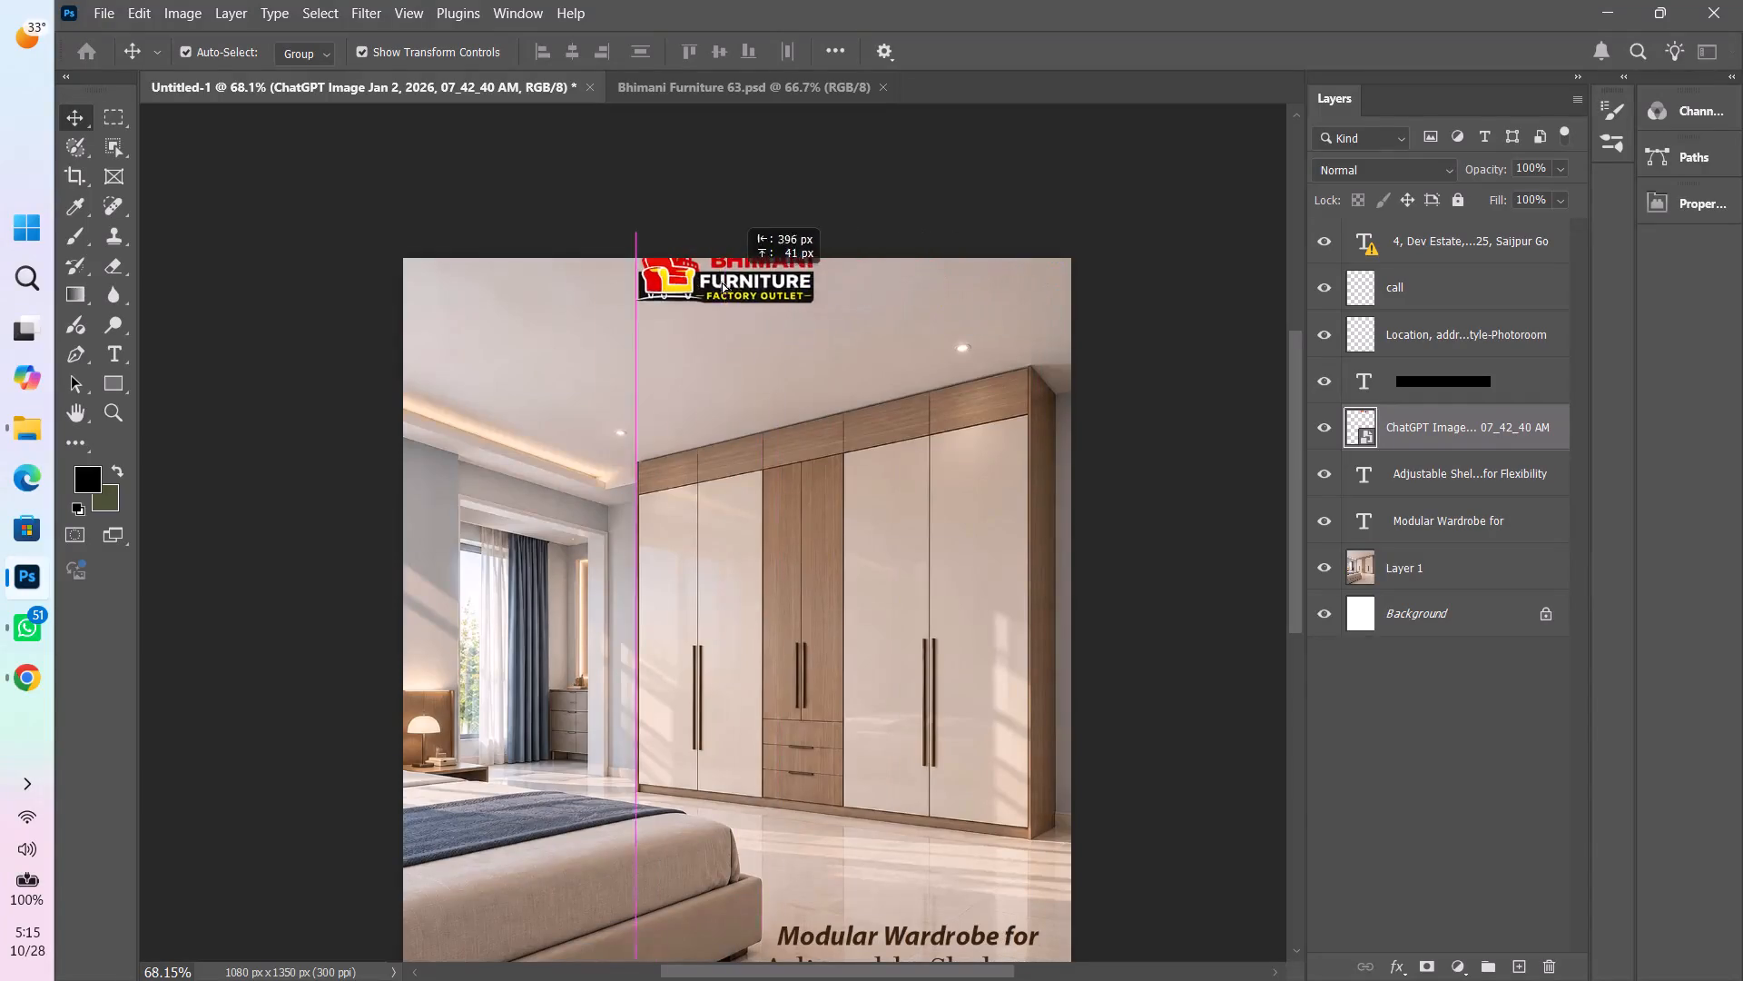
{"action": "left_click_drag", "start_coordinate": [722, 282], "coordinate": [451, 258]}
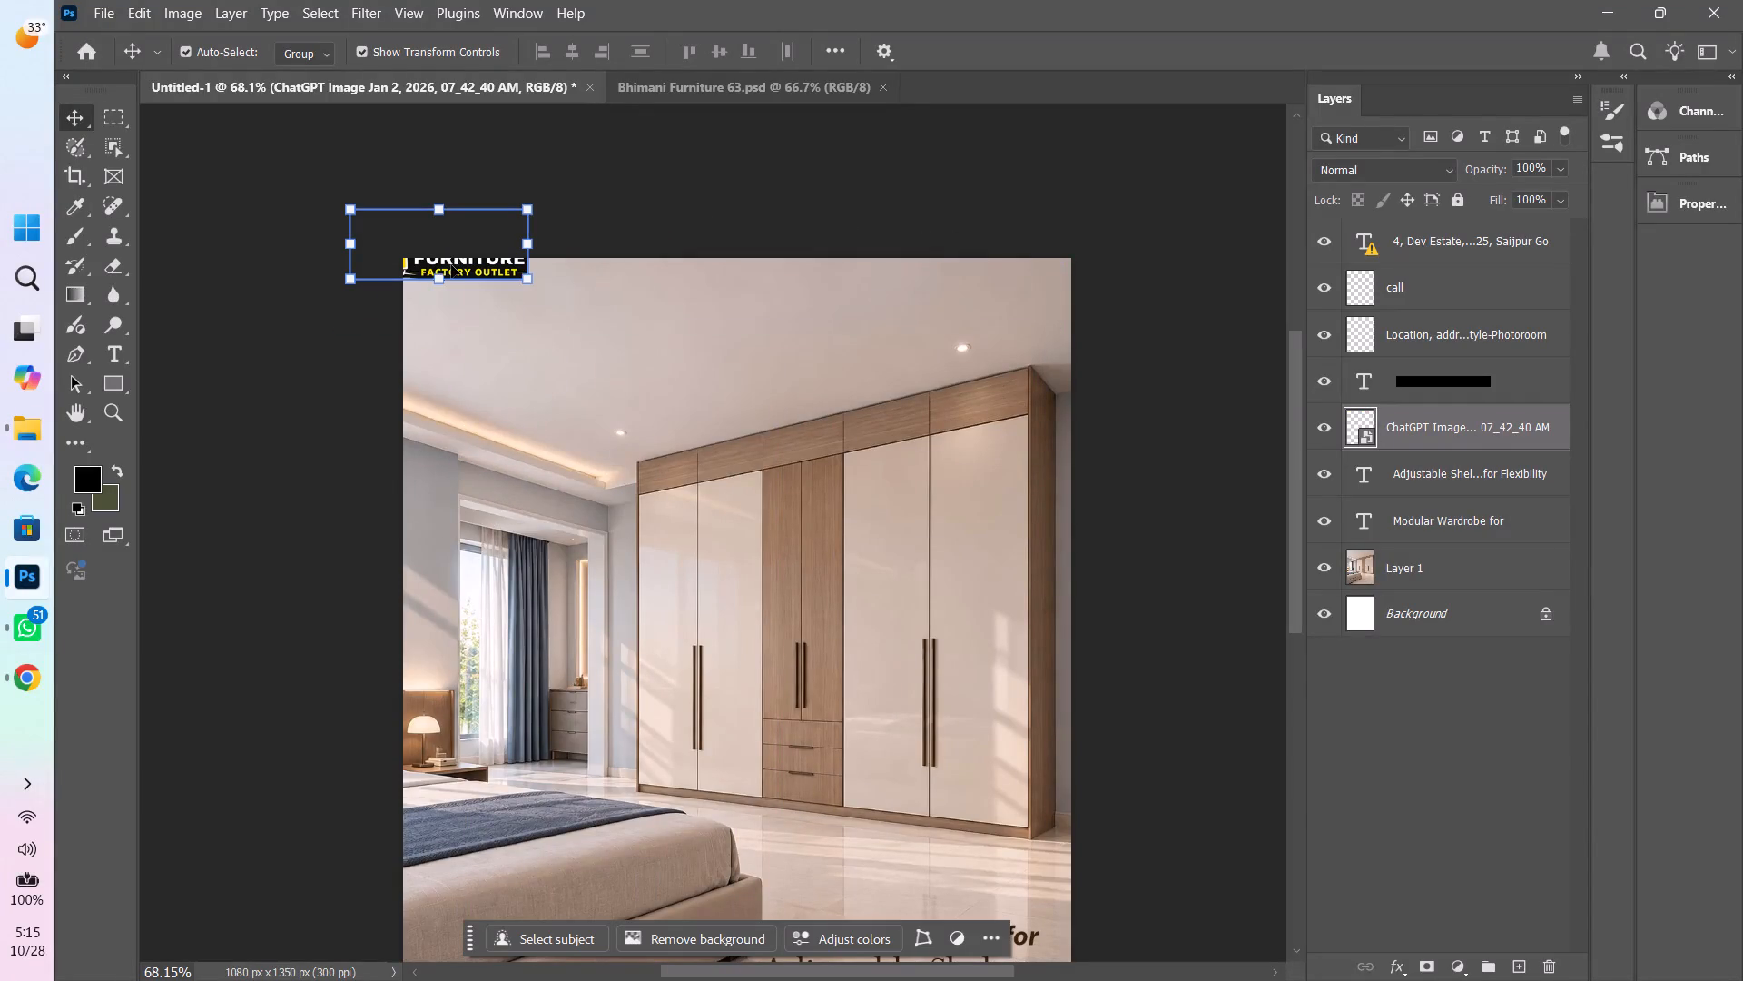
{"action": "left_click_drag", "start_coordinate": [459, 271], "coordinate": [522, 375]}
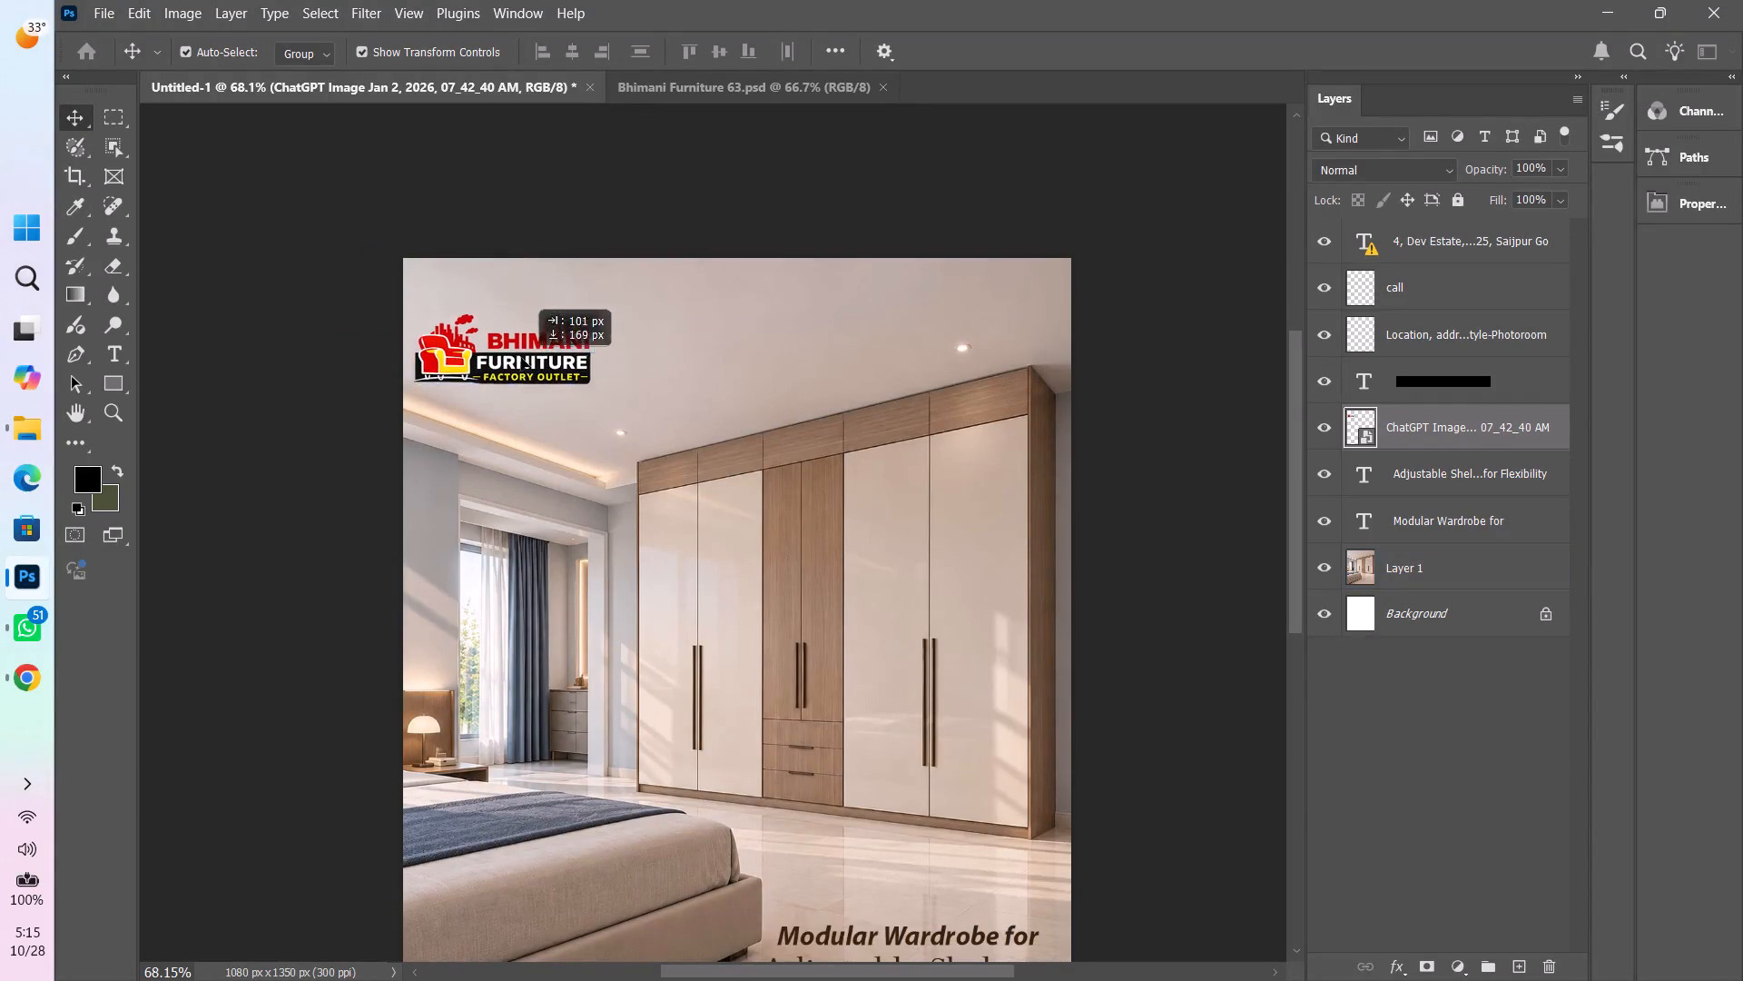
{"action": "left_click_drag", "start_coordinate": [521, 353], "coordinate": [528, 302]}
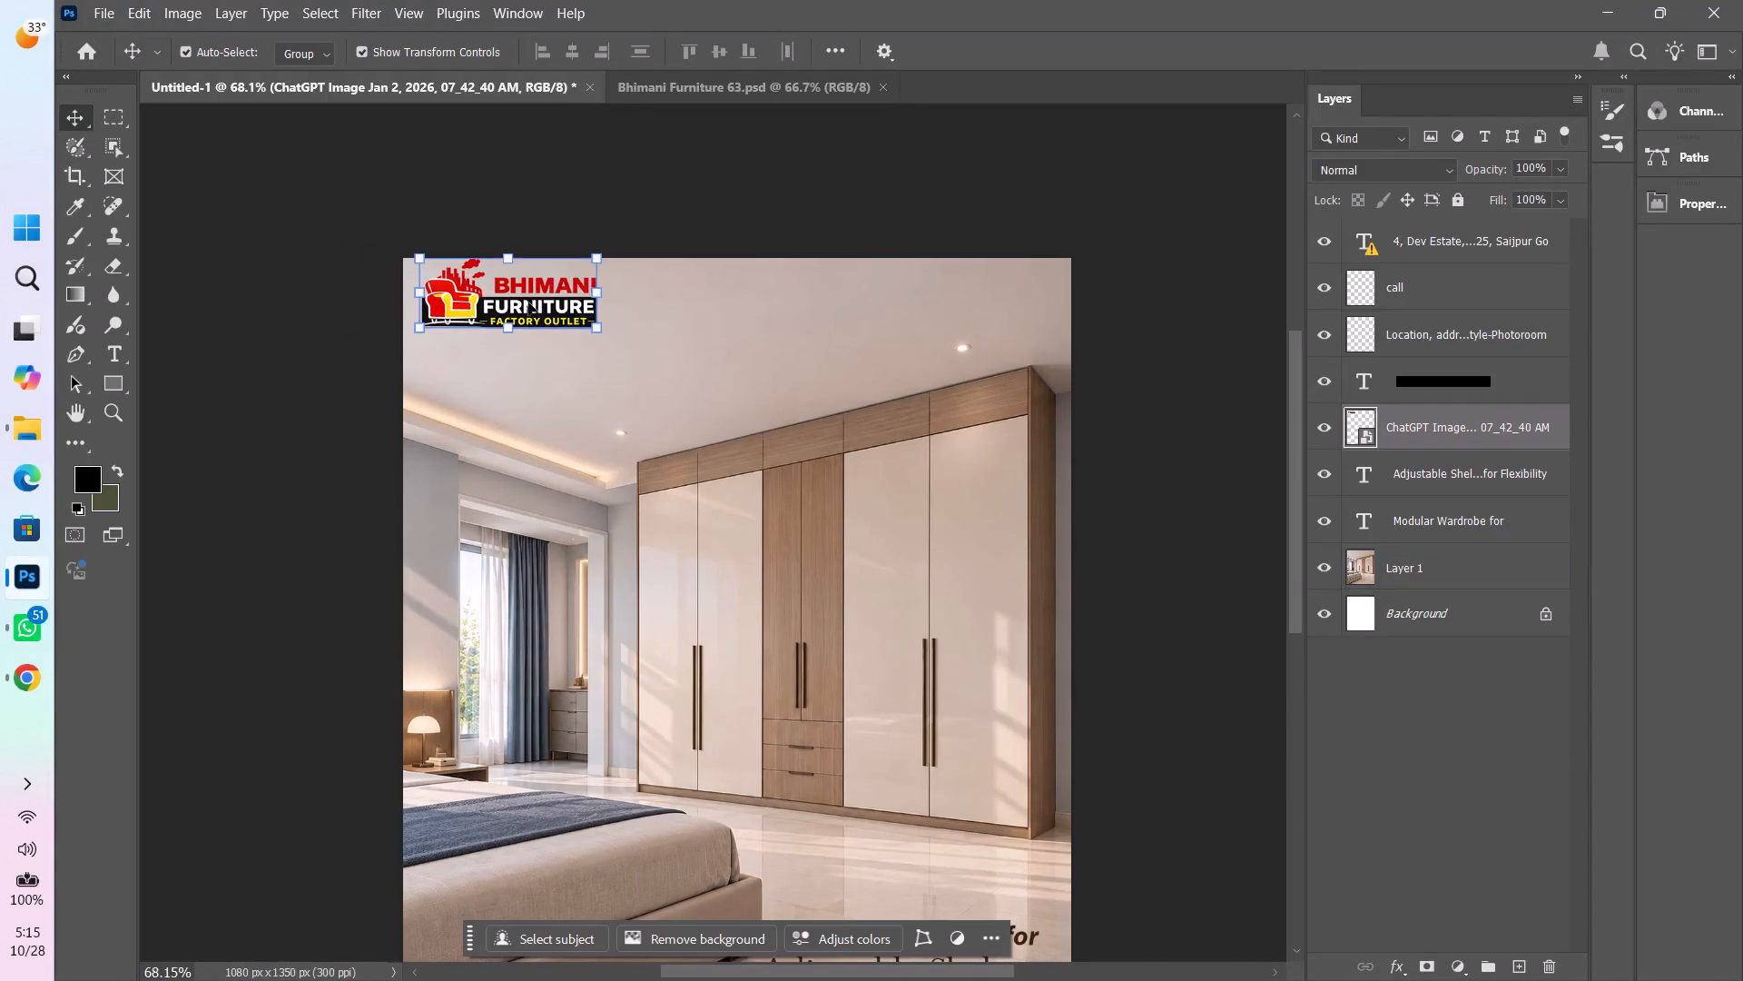
Nudge the logo down and right to leave a small margin from the photo's top and left edges.
{"action": "key", "text": "Down"}
{"action": "key", "text": "Down"}
{"action": "key", "text": "Down"}
{"action": "key", "text": "Down"}
{"action": "key", "text": "Down"}
{"action": "key", "text": "Down"}
{"action": "key", "text": "Down"}
{"action": "key", "text": "Down"}
{"action": "key", "text": "Down"}
{"action": "key", "text": "Down"}
{"action": "key", "text": "Down"}
{"action": "key", "text": "Down"}
{"action": "key", "text": "Down"}
{"action": "key", "text": "Down"}
{"action": "key", "text": "Down"}
{"action": "key", "text": "Down"}
{"action": "key", "text": "Down"}
{"action": "key", "text": "Down"}
{"action": "key", "text": "Down"}
{"action": "key", "text": "Down"}
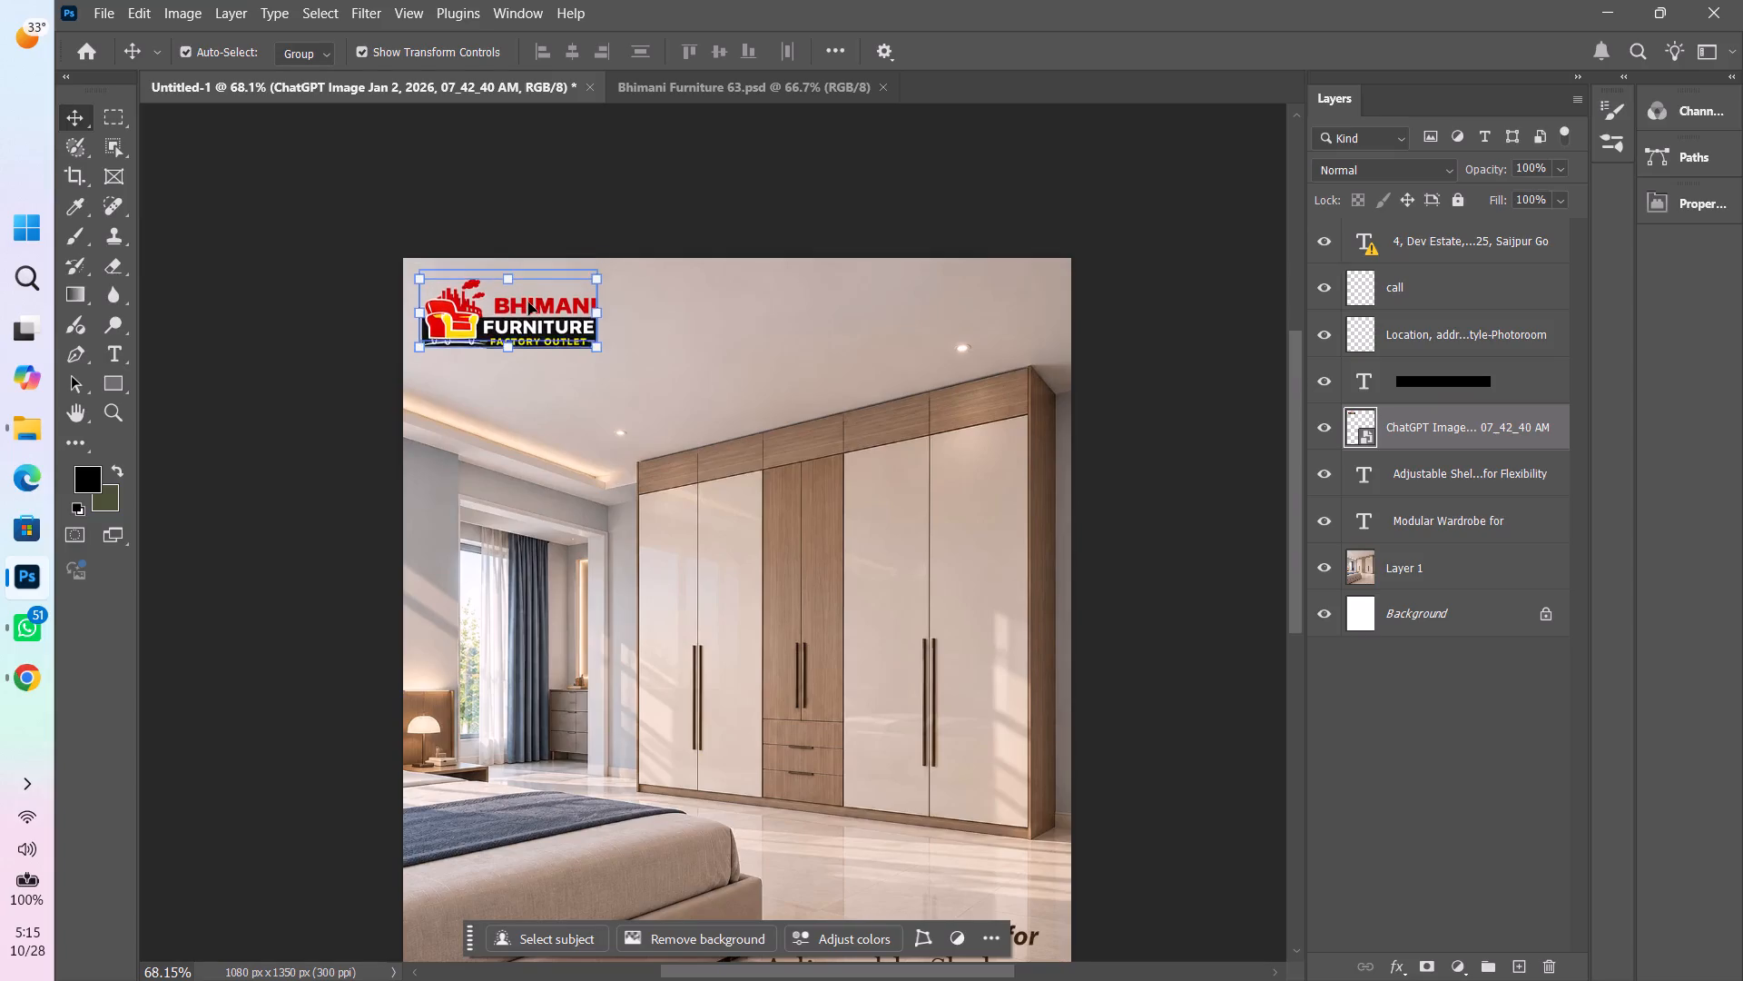
{"action": "key", "text": "Up"}
{"action": "key", "text": "Up"}
{"action": "key", "text": "Up"}
{"action": "key", "text": "Left"}
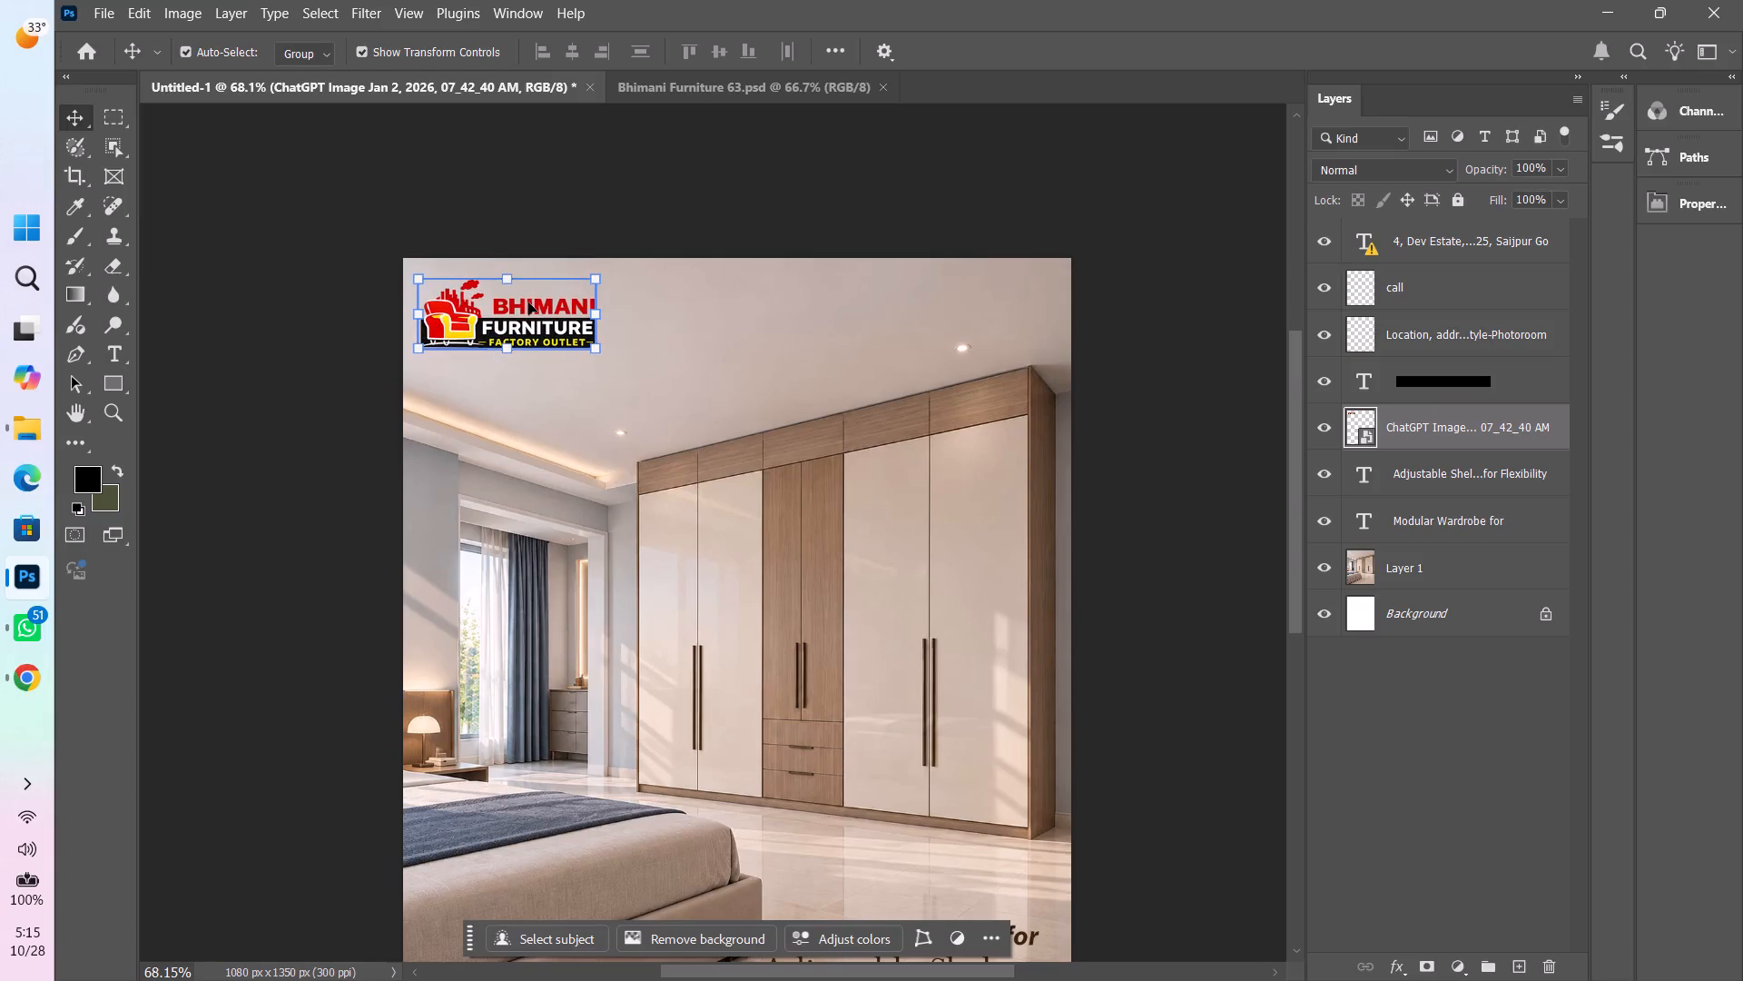
{"action": "key", "text": "Left"}
{"action": "key", "text": "Right"}
{"action": "key", "text": "Right"}
{"action": "key", "text": "Right"}
{"action": "key", "text": "Right"}
{"action": "key", "text": "Right"}
{"action": "key", "text": "Right"}
{"action": "key", "text": "Right"}
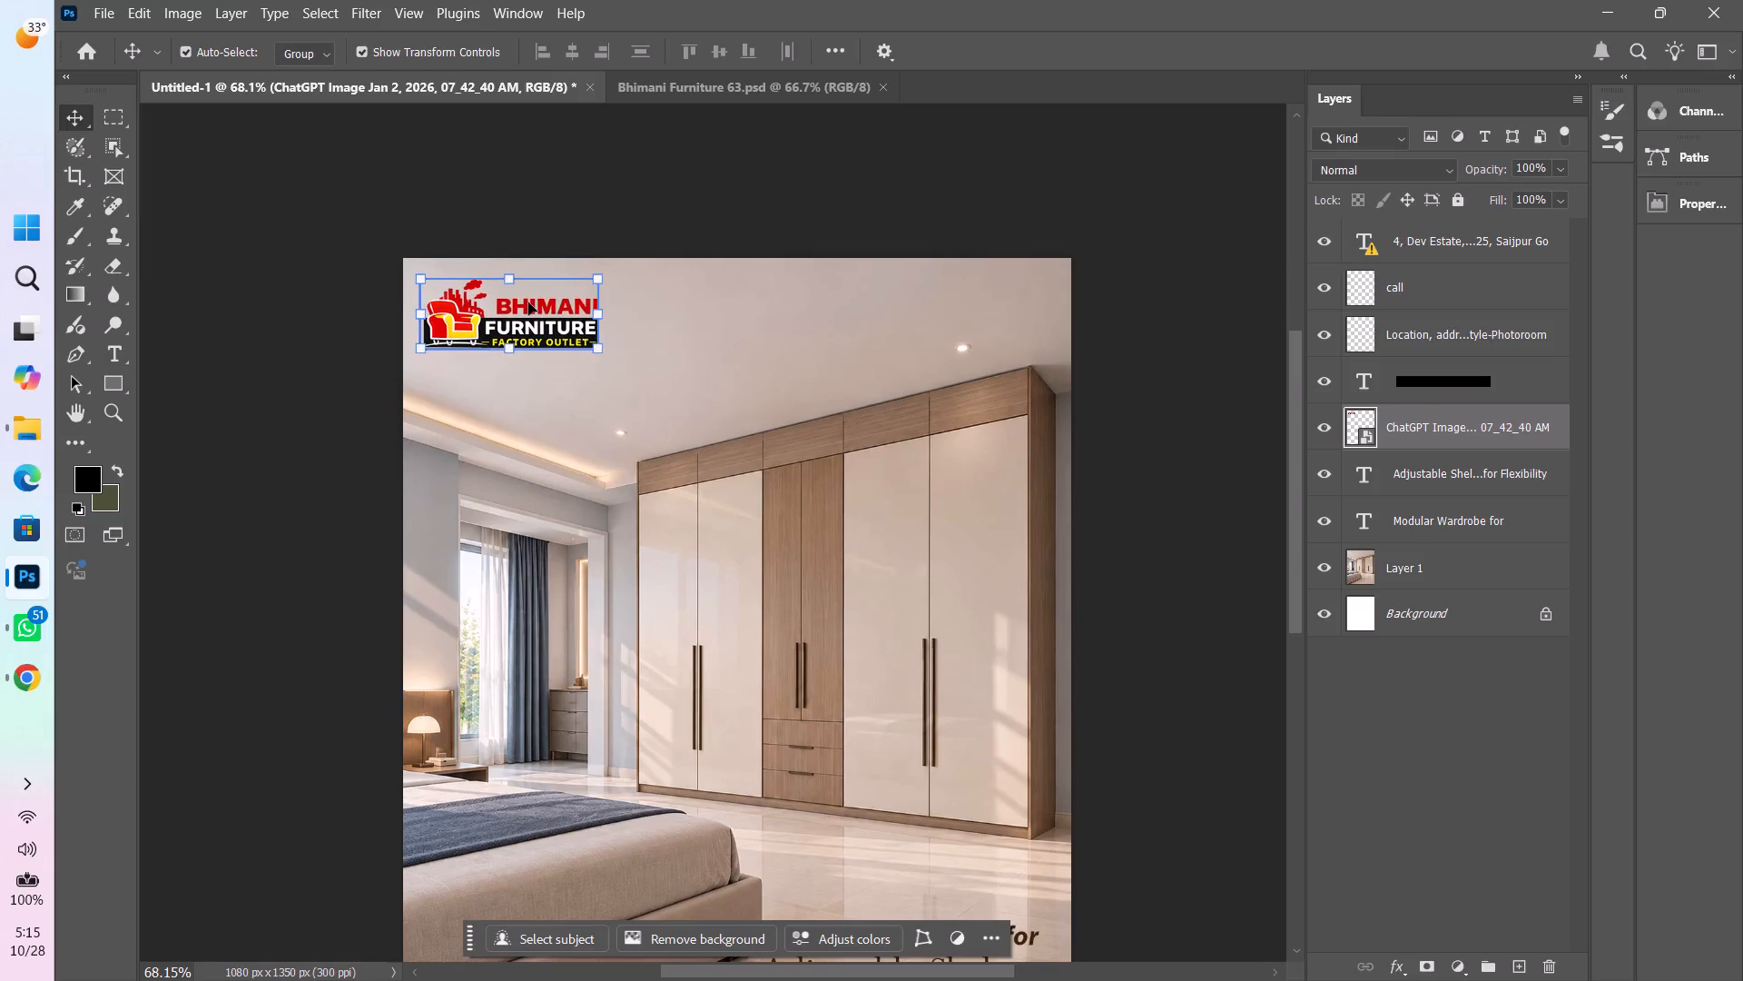
{"action": "key", "text": "Right"}
{"action": "key", "text": "Right"}
{"action": "key", "text": "Right"}
{"action": "key", "text": "Right"}
{"action": "key", "text": "Right"}
{"action": "key", "text": "Right"}
{"action": "key", "text": "Right"}
{"action": "key", "text": "Right"}
{"action": "key", "text": "Right"}
{"action": "key", "text": "Right"}
{"action": "key", "text": "Right"}
{"action": "key", "text": "Right"}
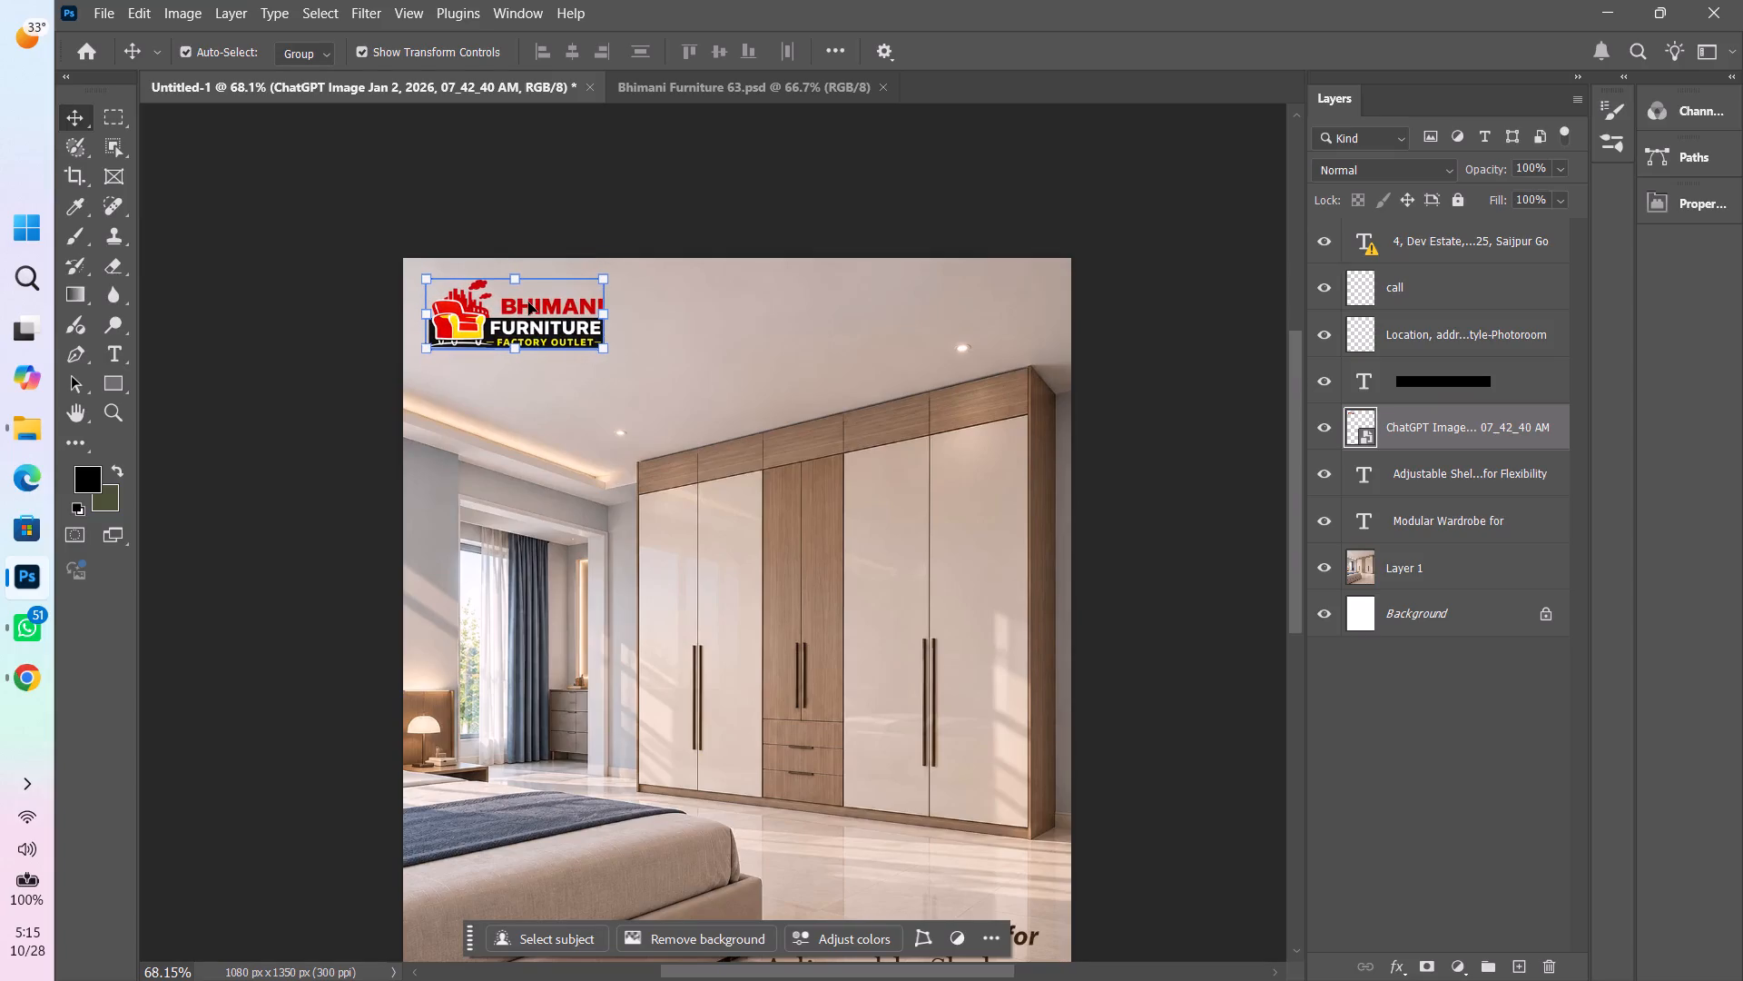
{"action": "key", "text": "Right"}
{"action": "key", "text": "Right"}
{"action": "key", "text": "Right"}
{"action": "key", "text": "Right"}
{"action": "key", "text": "Right"}
{"action": "key", "text": "Right"}
{"action": "key", "text": "Right"}
{"action": "key", "text": "Right"}
{"action": "key", "text": "Right"}
{"action": "key", "text": "Right"}
{"action": "key", "text": "Right"}
{"action": "key", "text": "Right"}
{"action": "key", "text": "Right"}
{"action": "key", "text": "Right"}
{"action": "key", "text": "Right"}
{"action": "key", "text": "Right"}
{"action": "key", "text": "Right"}
{"action": "key", "text": "Right"}
{"action": "key", "text": "Right"}
{"action": "key", "text": "Right"}
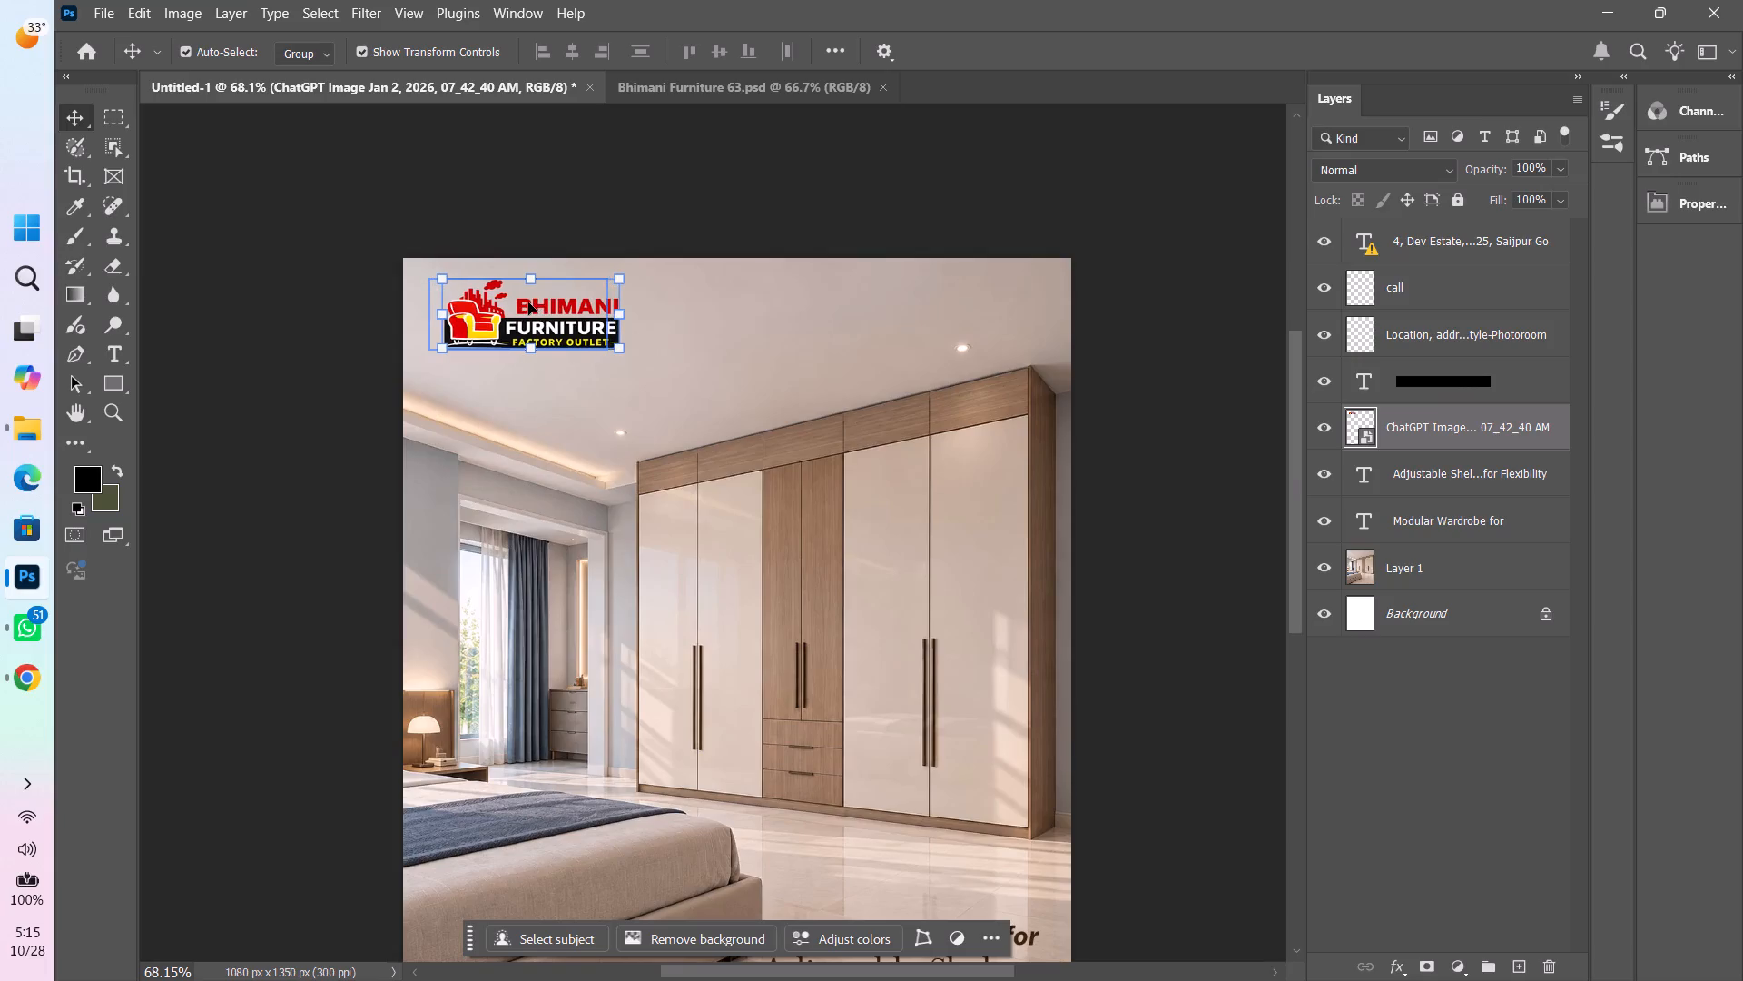
{"action": "left_click", "coordinate": [1169, 329]}
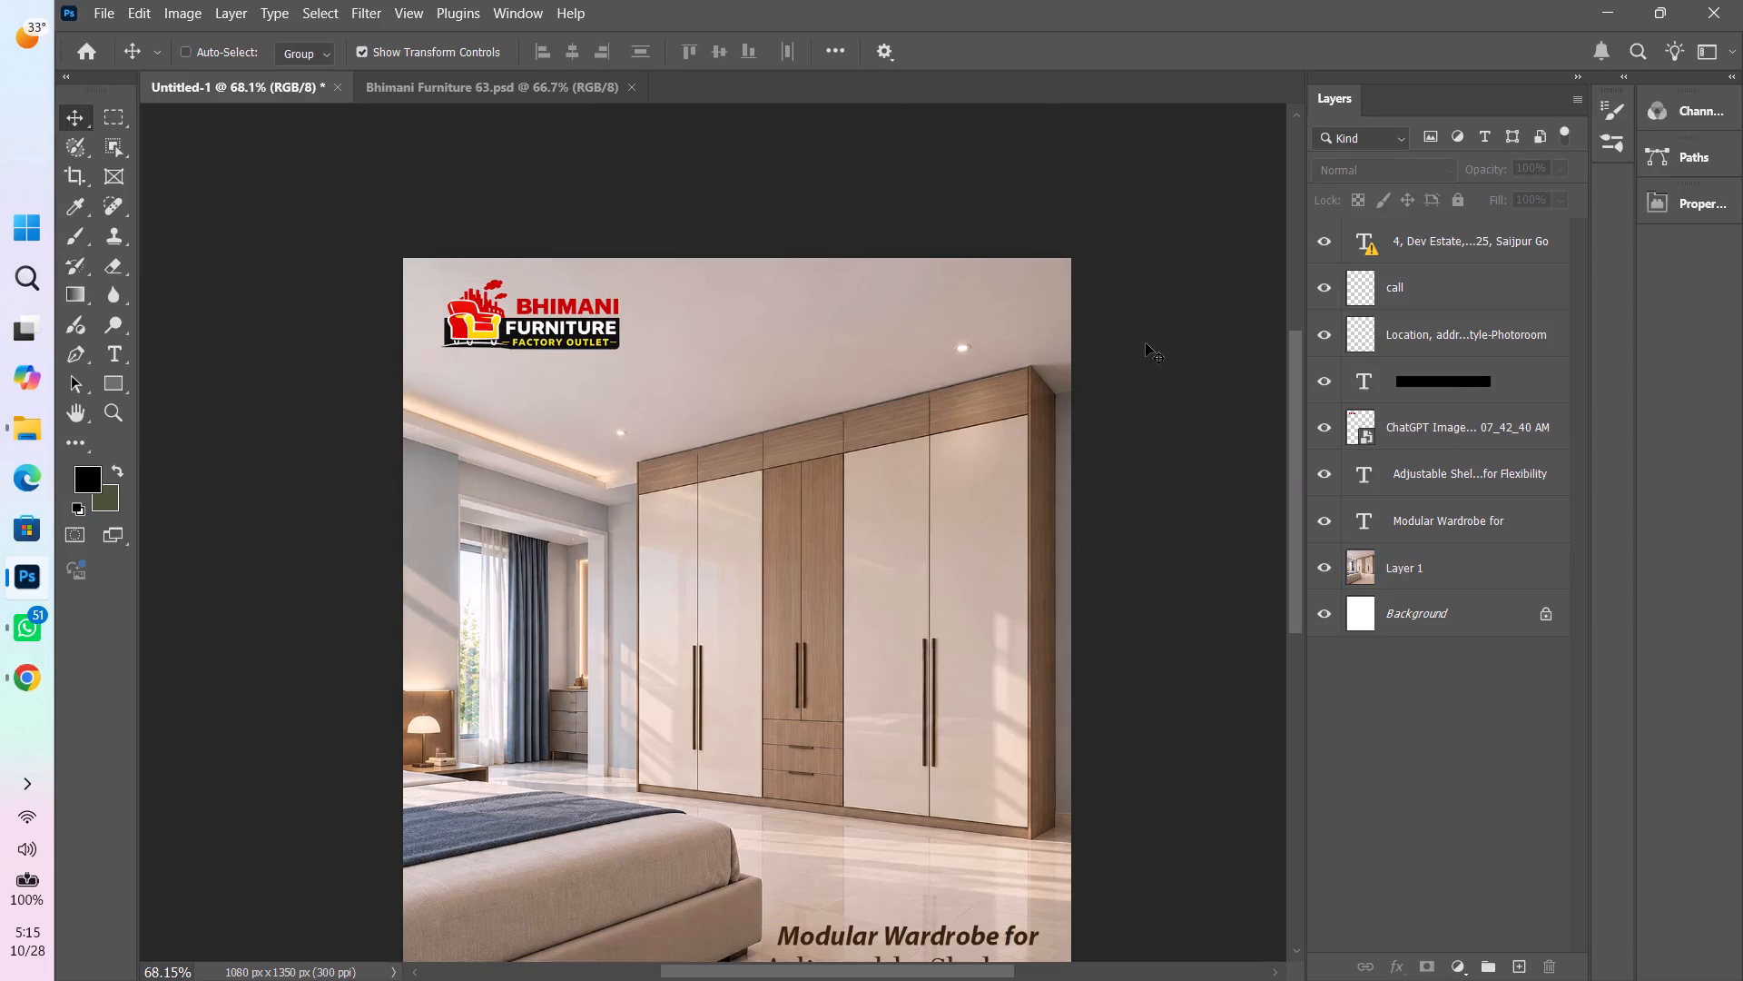
Save the wardrobe post as the PSD Bhimani Furniture 67 in the Downloads > posts > Bhimani Furniture folder.
{"action": "key", "text": "ctrl+0"}
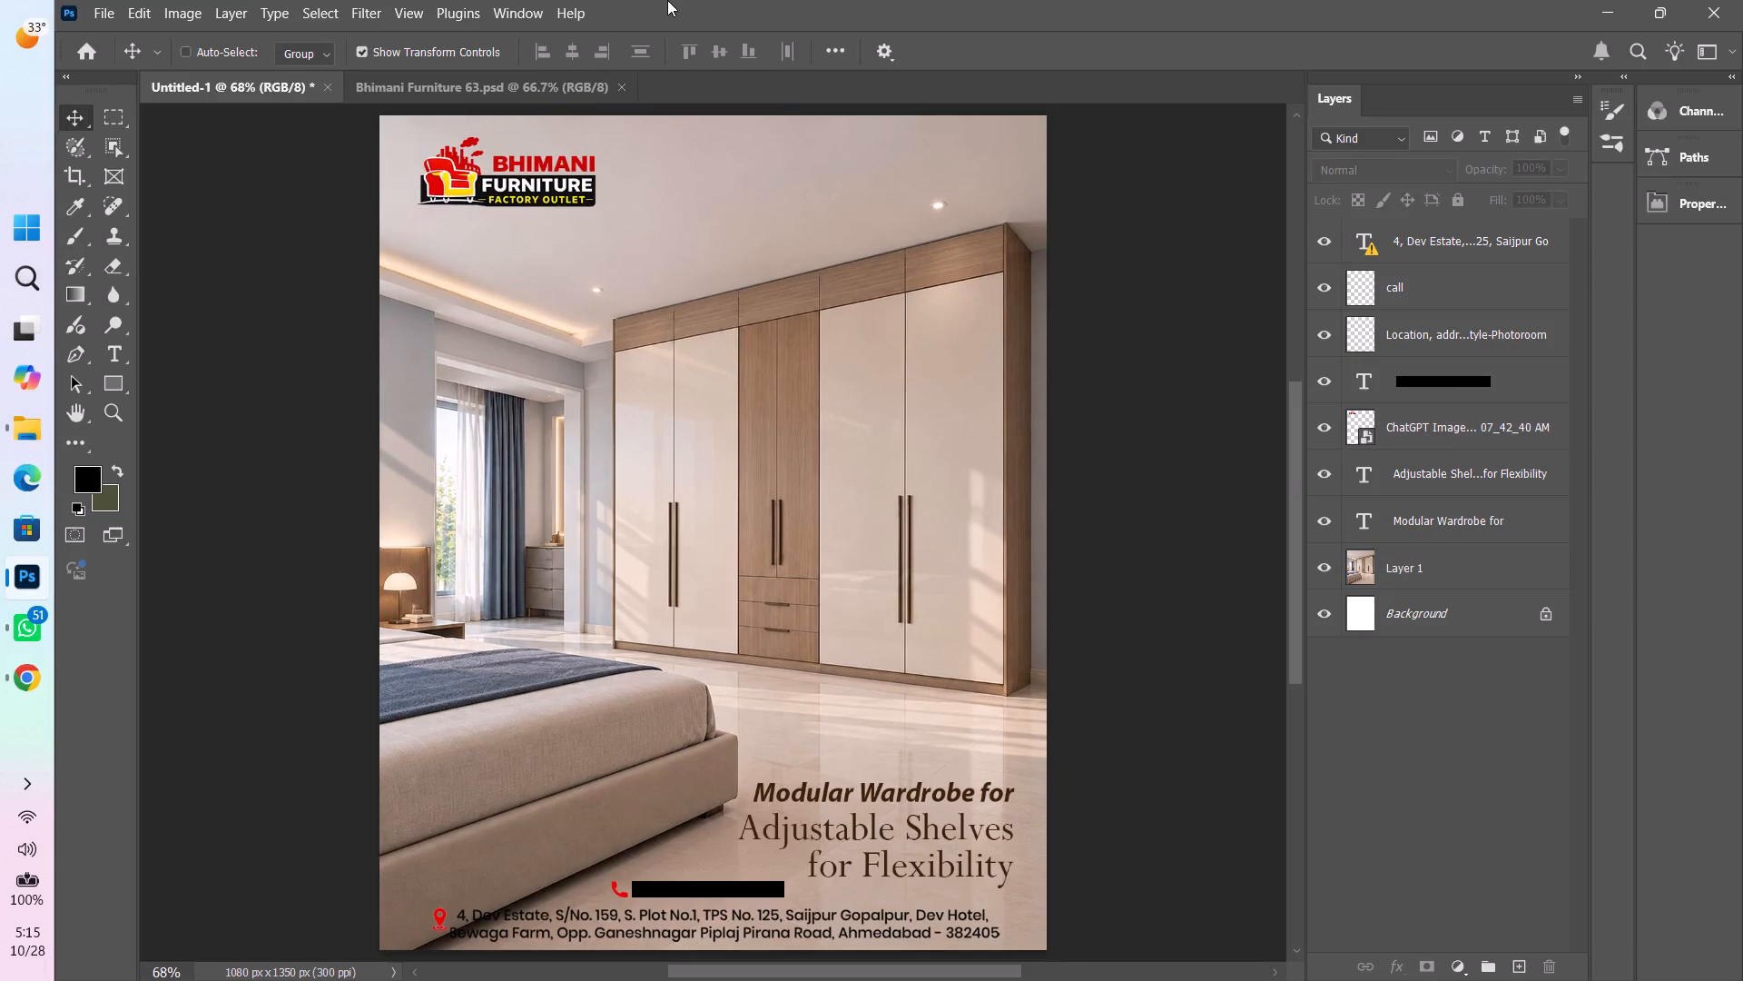
{"action": "key", "text": "ctrl+s"}
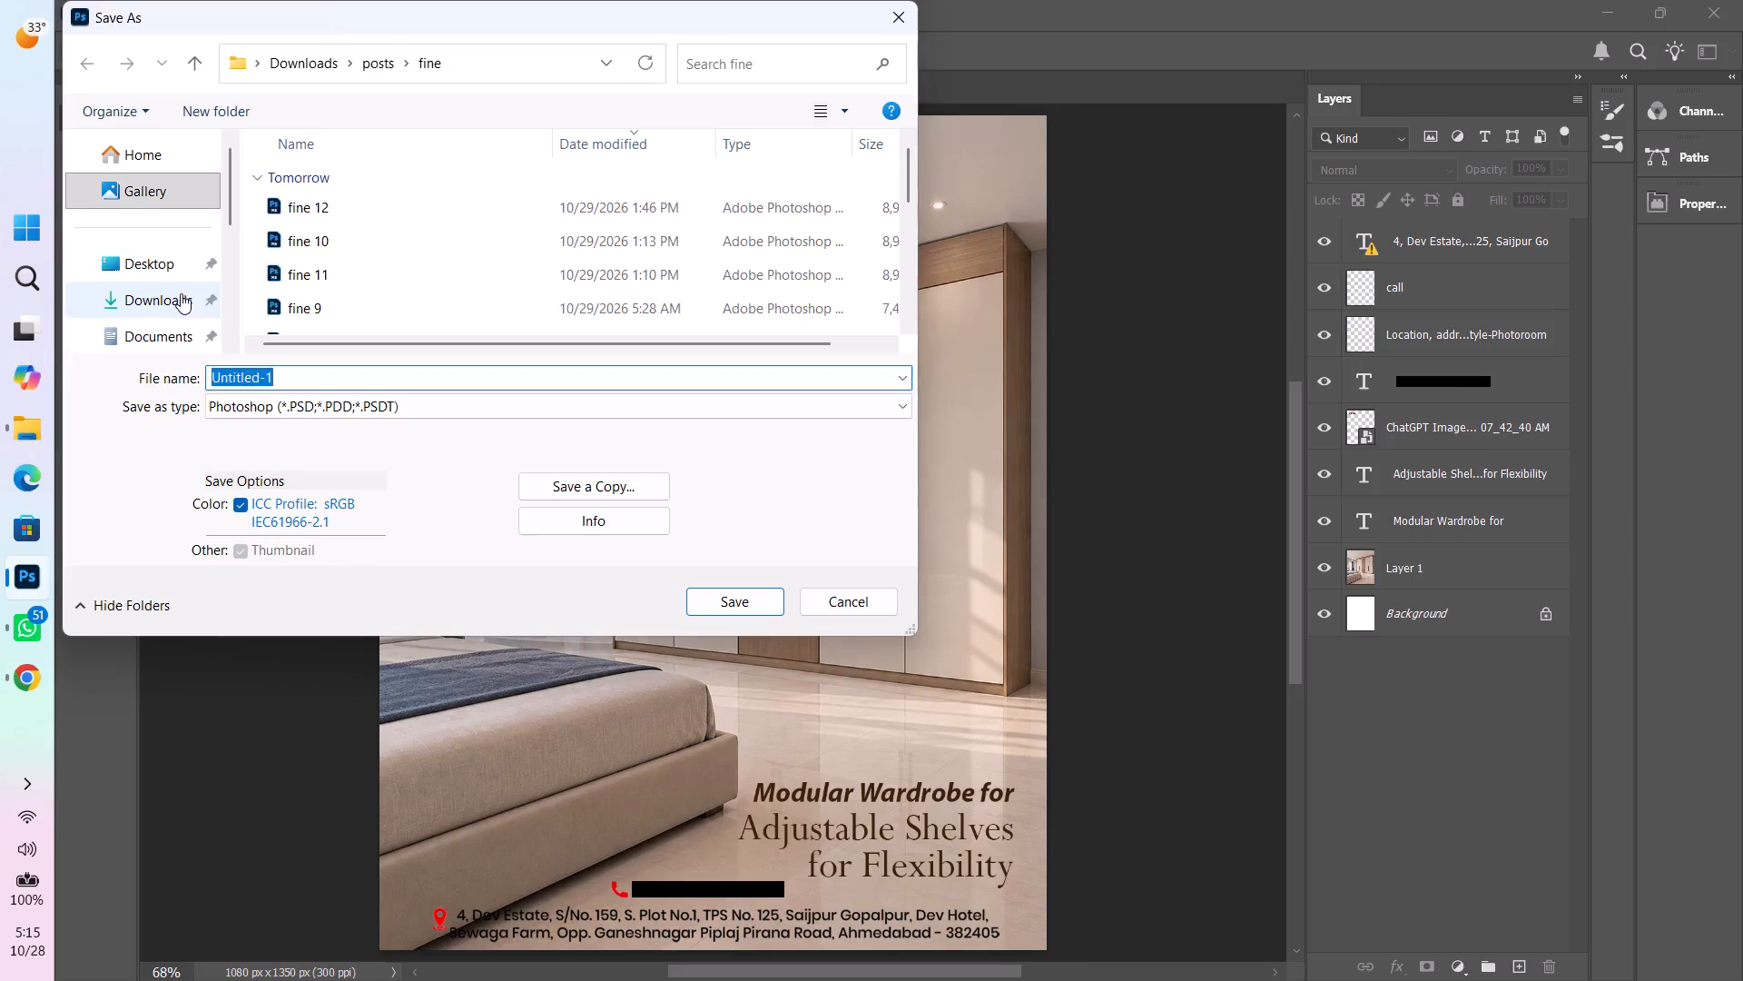
{"action": "left_click", "coordinate": [181, 293]}
{"action": "double_click", "coordinate": [403, 246]}
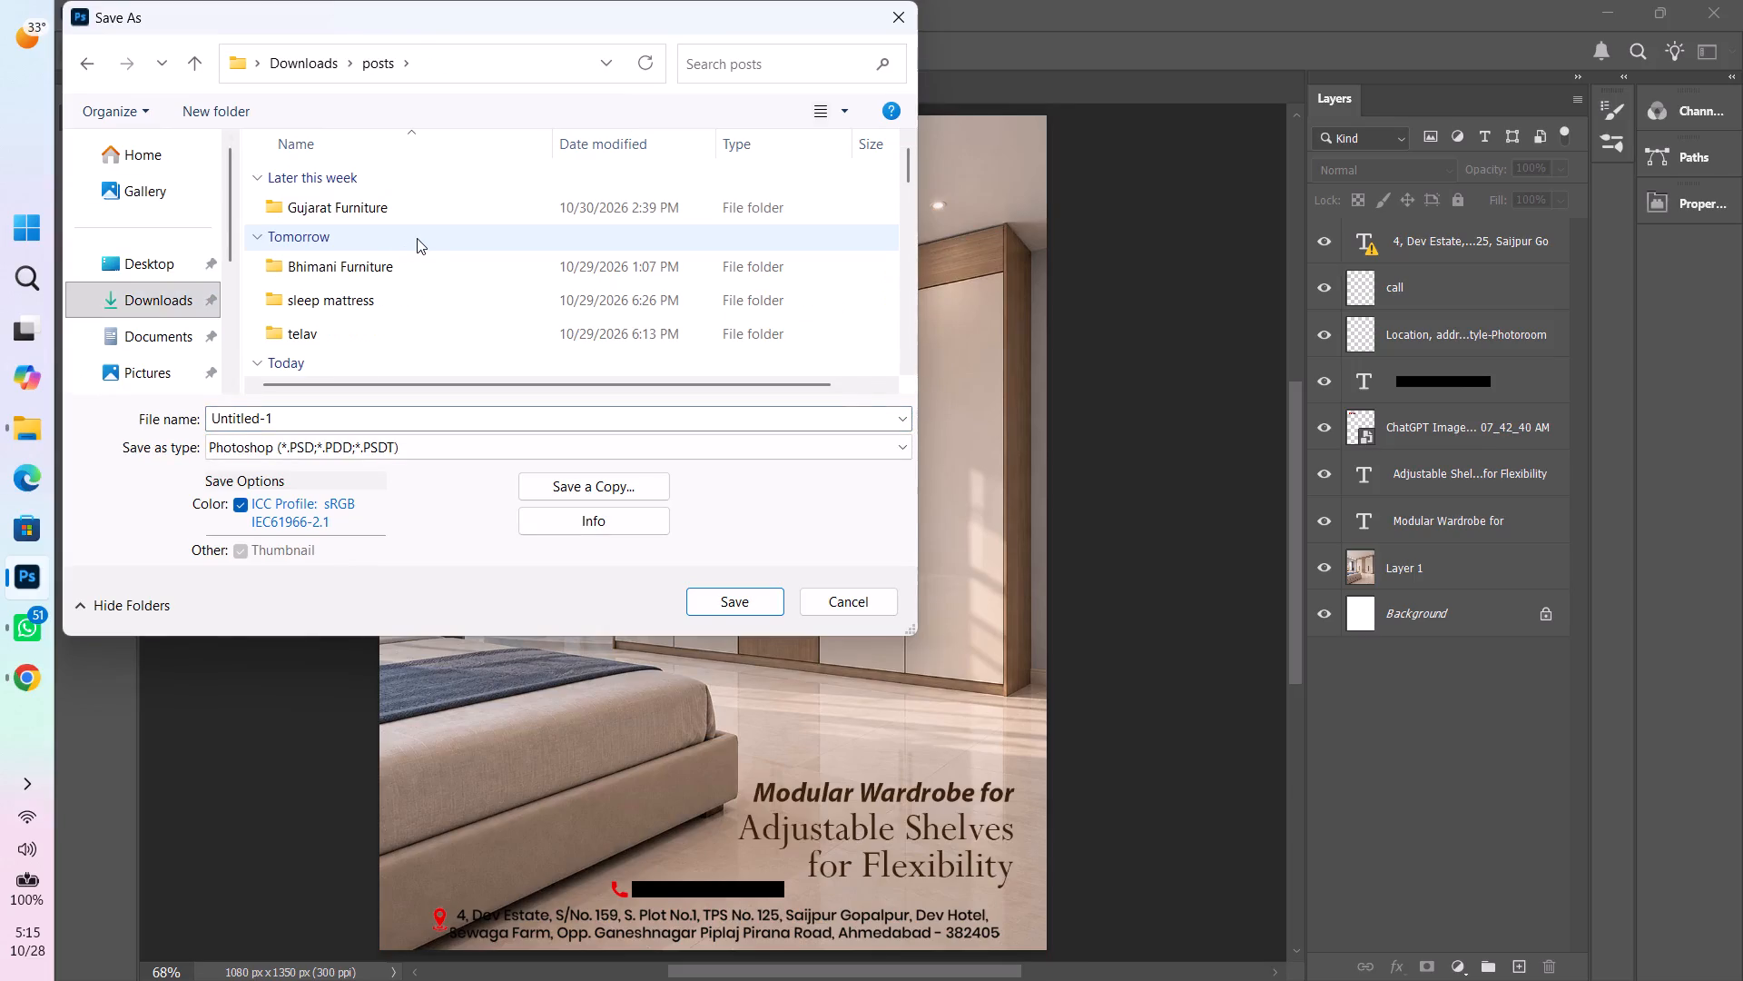
{"action": "key", "text": "b"}
{"action": "double_click", "coordinate": [460, 261]}
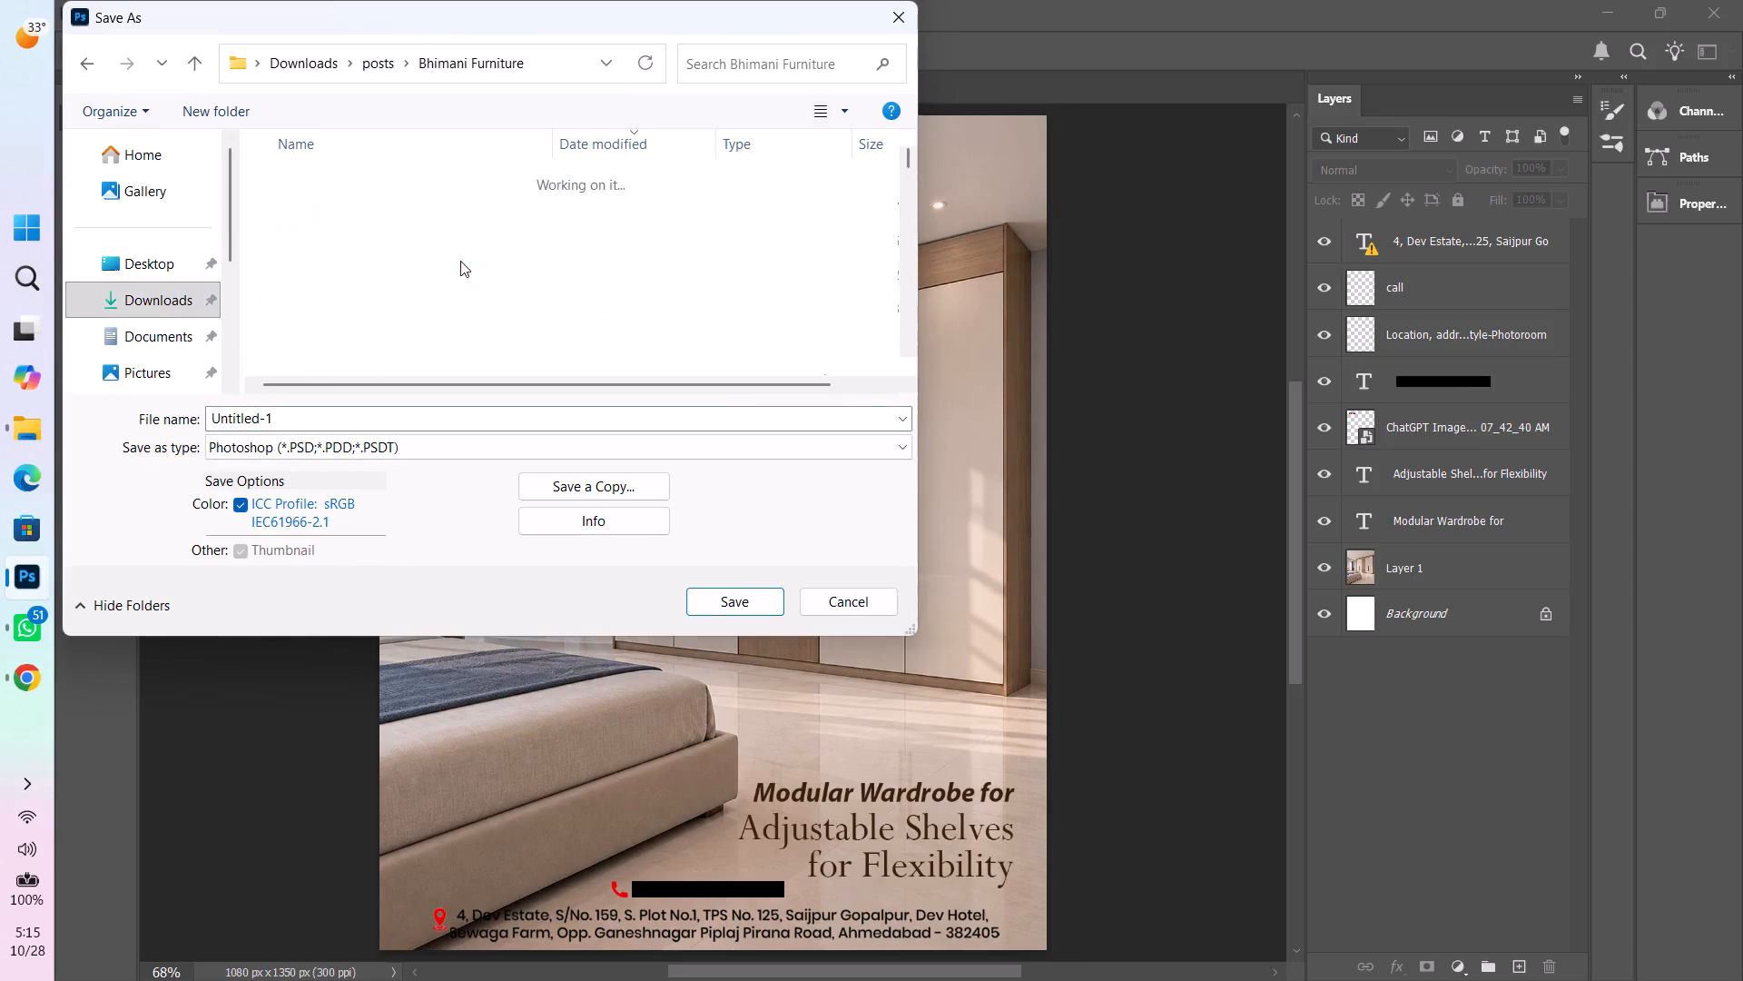
{"action": "left_click", "coordinate": [458, 243]}
{"action": "scroll", "coordinate": [373, 332], "scroll_direction": "down", "scroll_amount": 1}
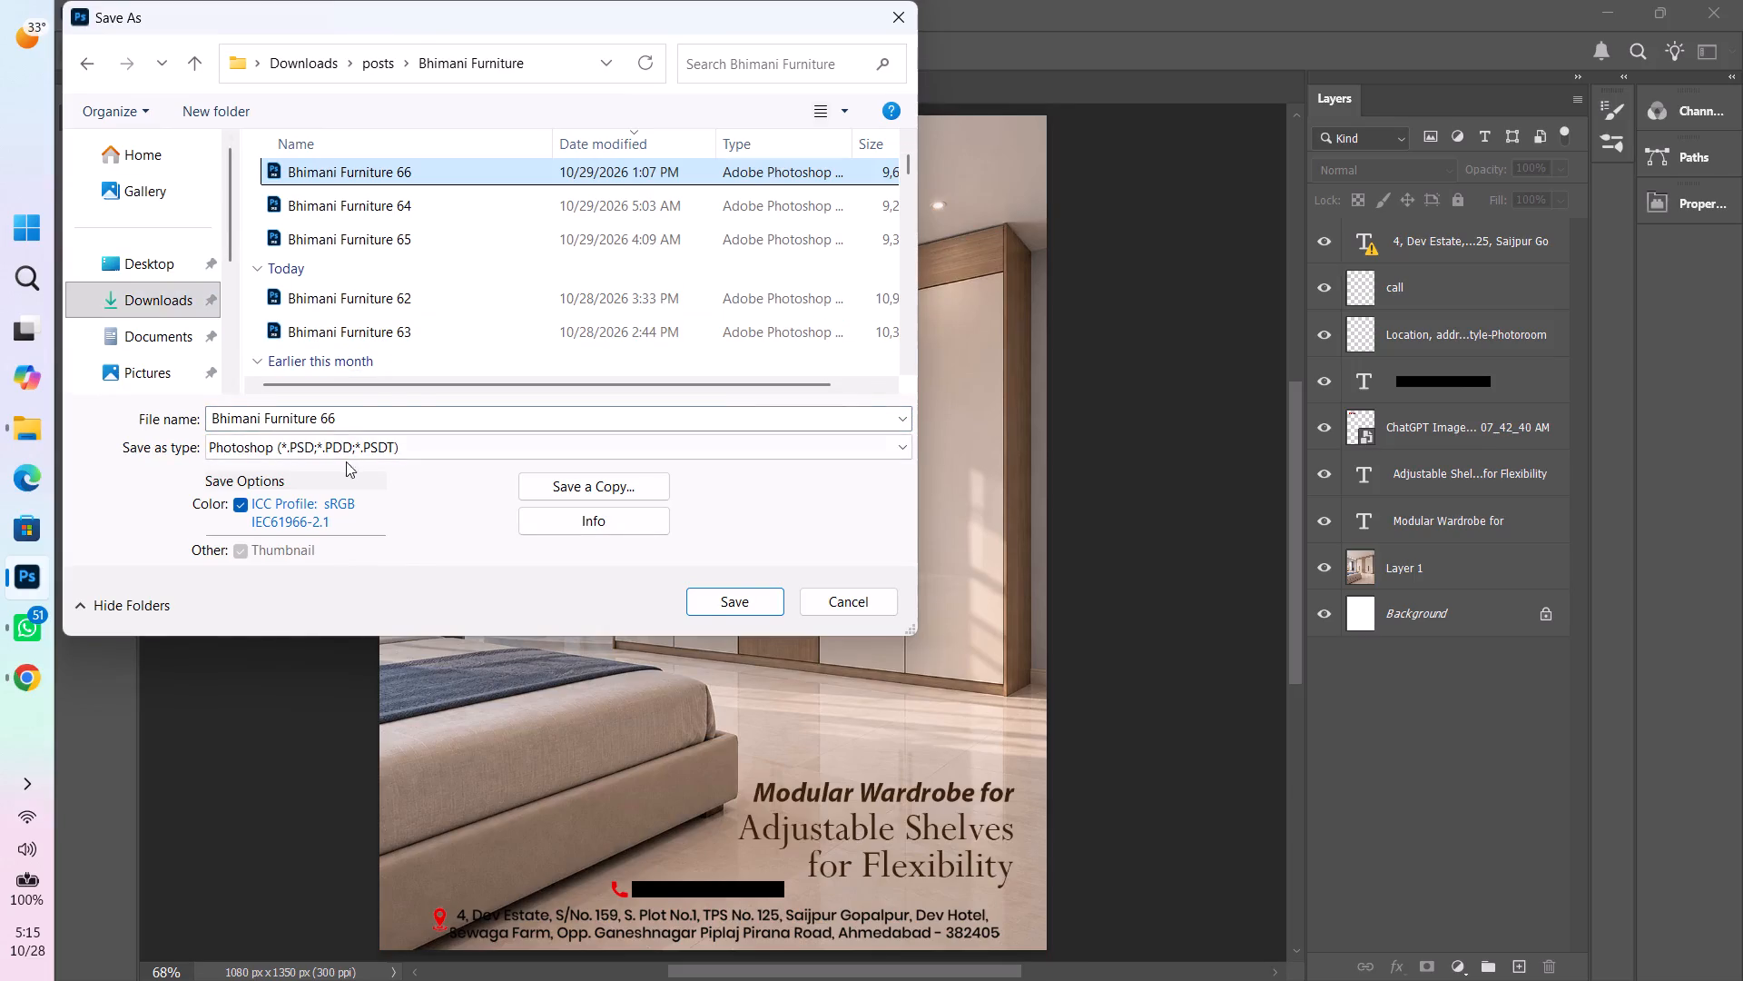
{"action": "triple_click", "coordinate": [383, 423]}
{"action": "left_click", "coordinate": [383, 423]}
{"action": "left_click", "coordinate": [383, 423]}
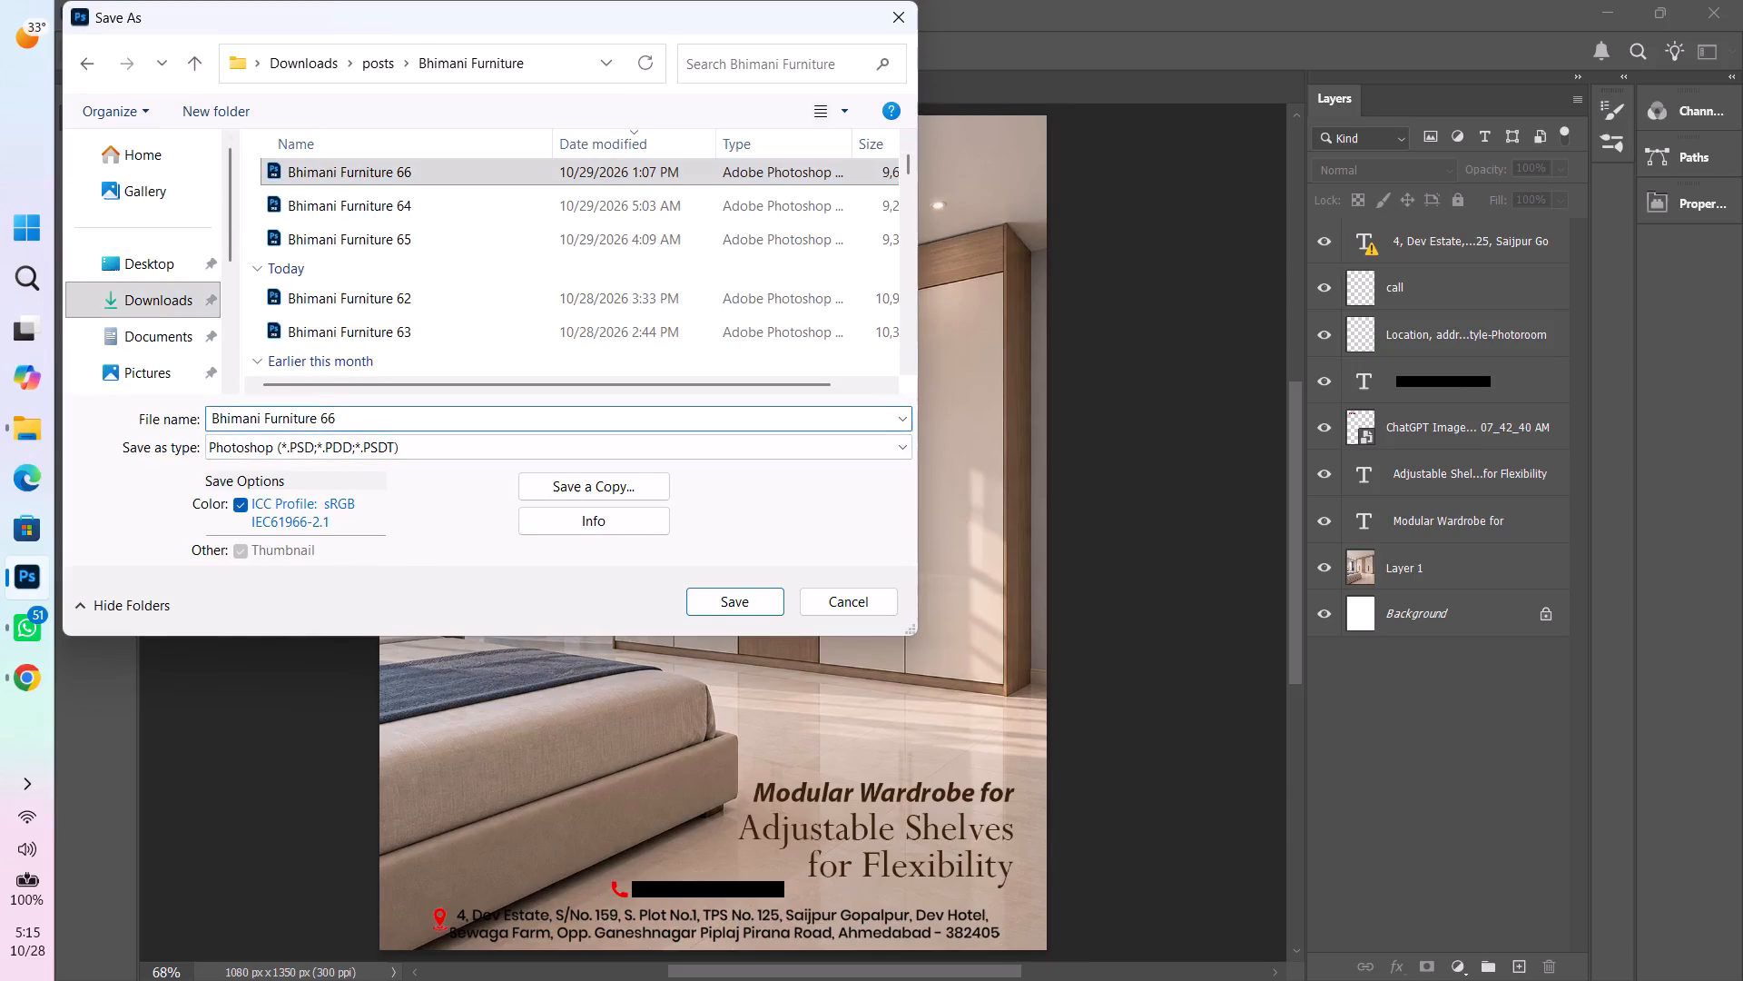
{"action": "key", "text": "BackSpace"}
{"action": "key", "text": "7"}
{"action": "key", "text": "Return"}
{"action": "key", "text": "Return"}
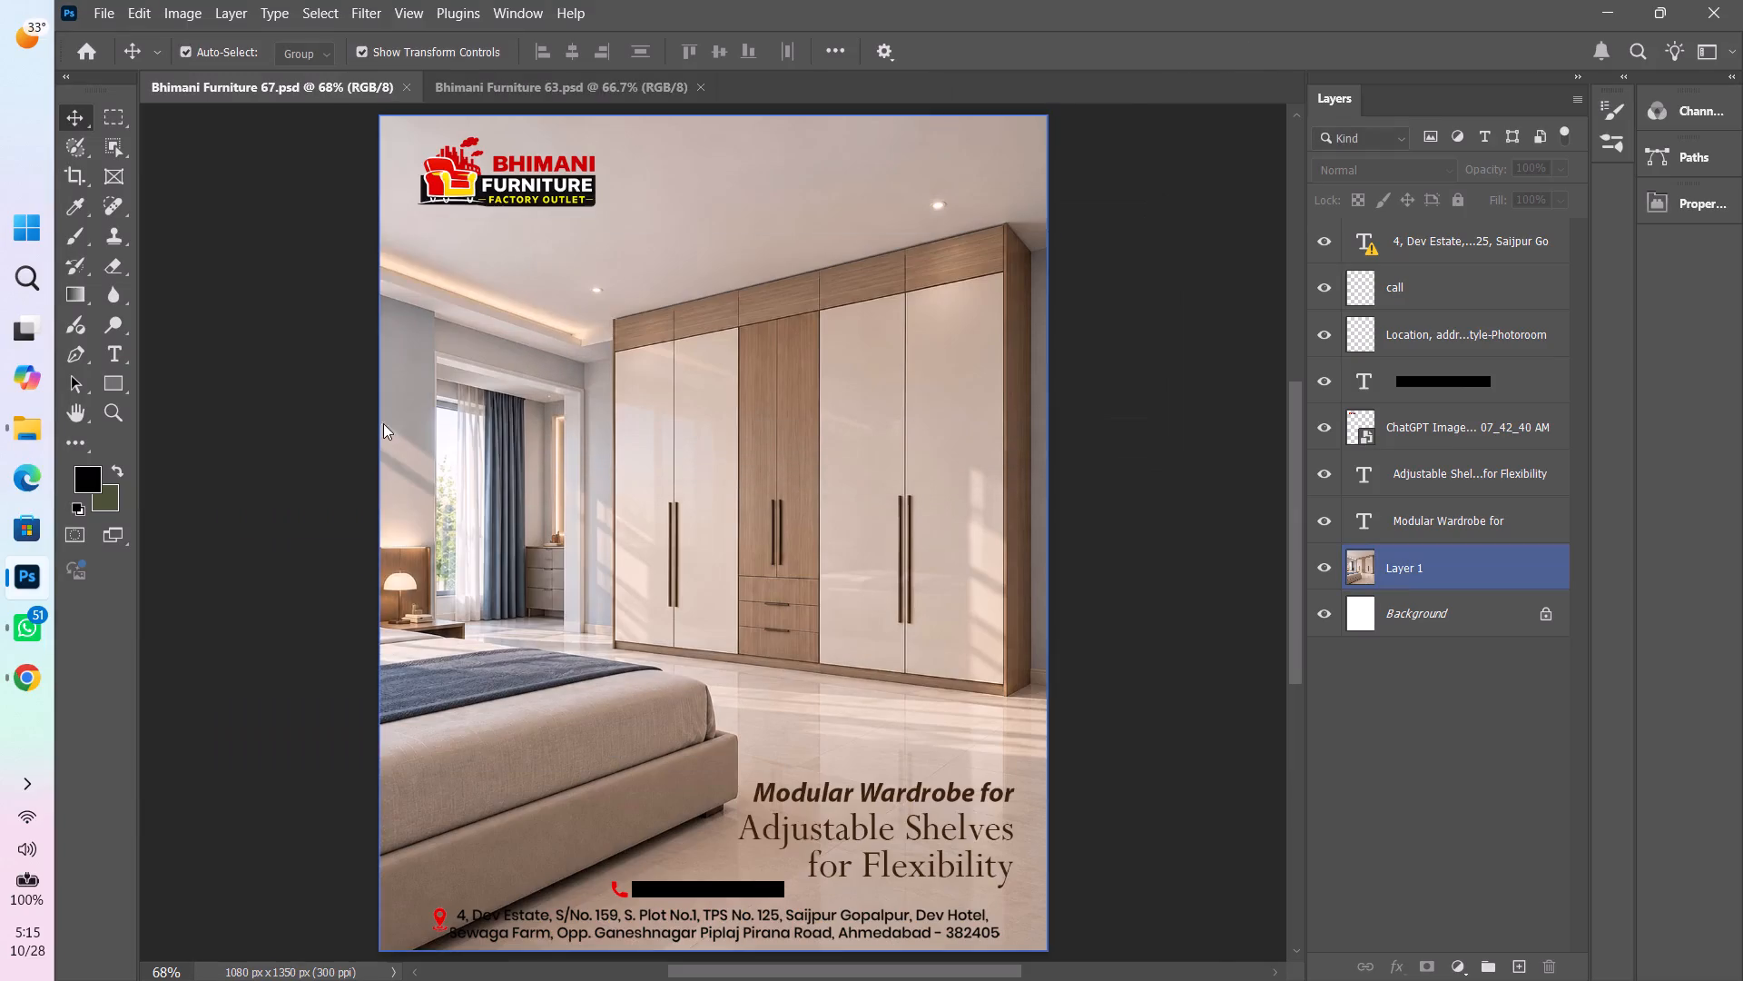
Save a JPEG copy of the post named Bhimani Furniture 67 in the same folder.
{"action": "key", "text": "ctrl+alt+s"}
{"action": "double_click", "coordinate": [417, 383]}
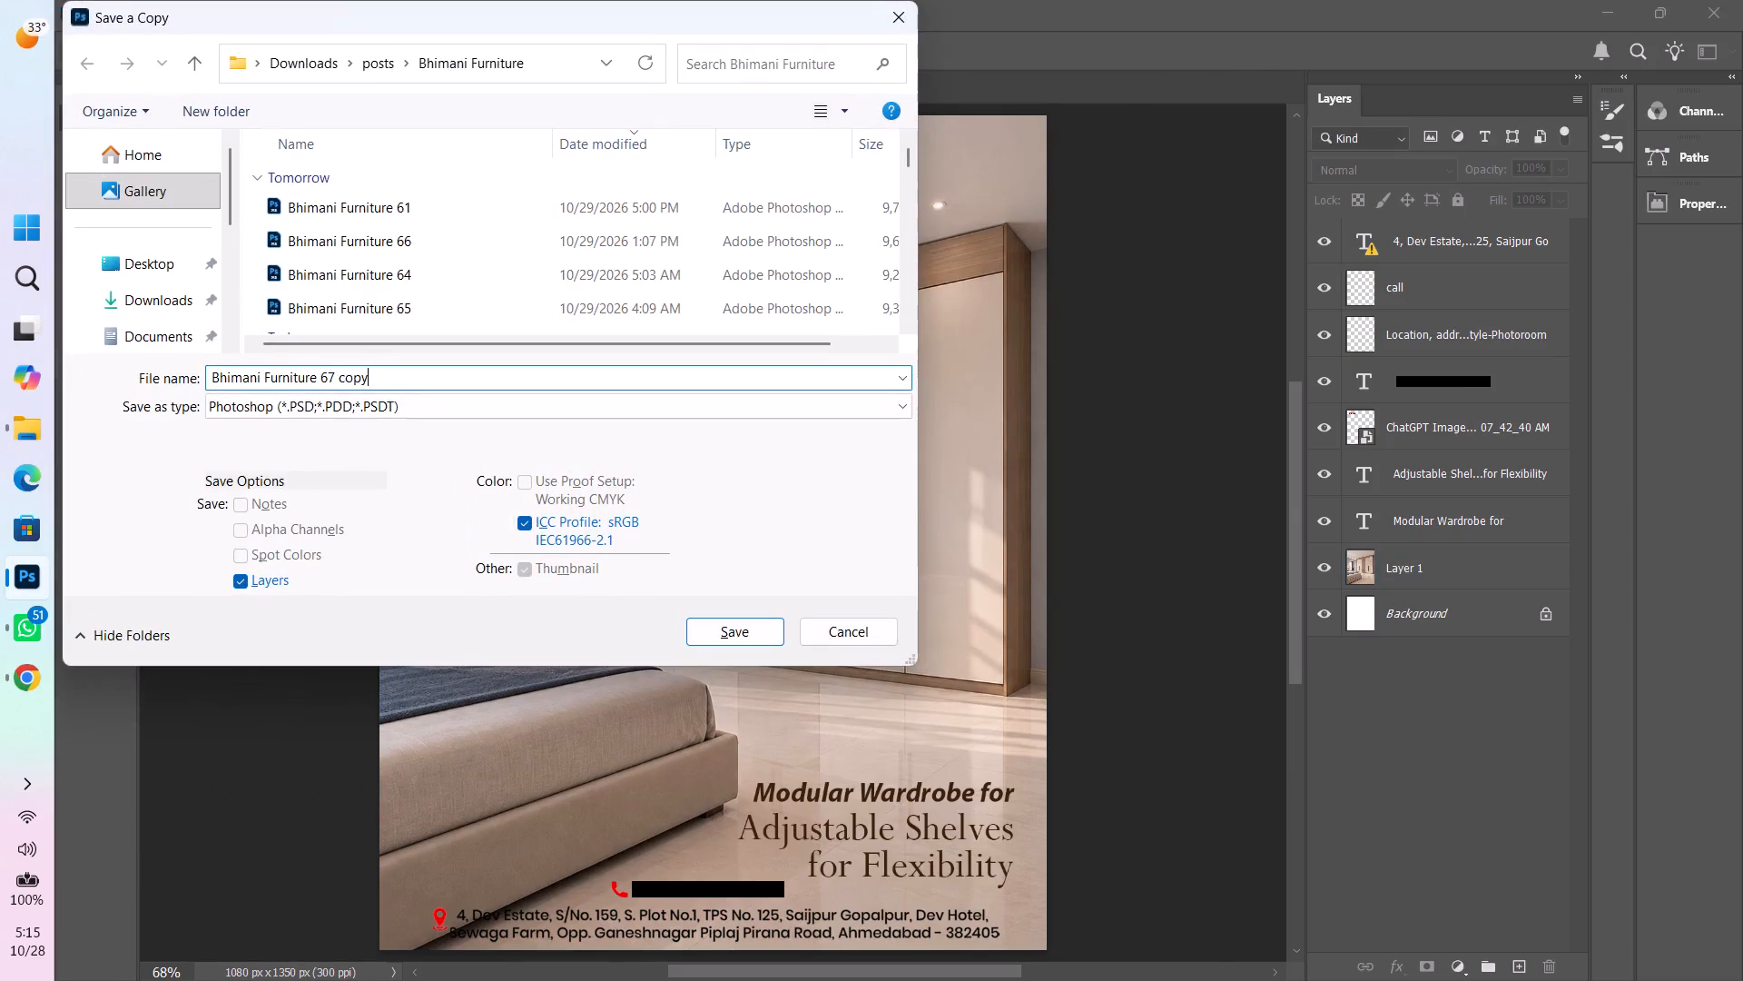
{"action": "key", "text": "BackSpace"}
{"action": "left_click", "coordinate": [420, 405]}
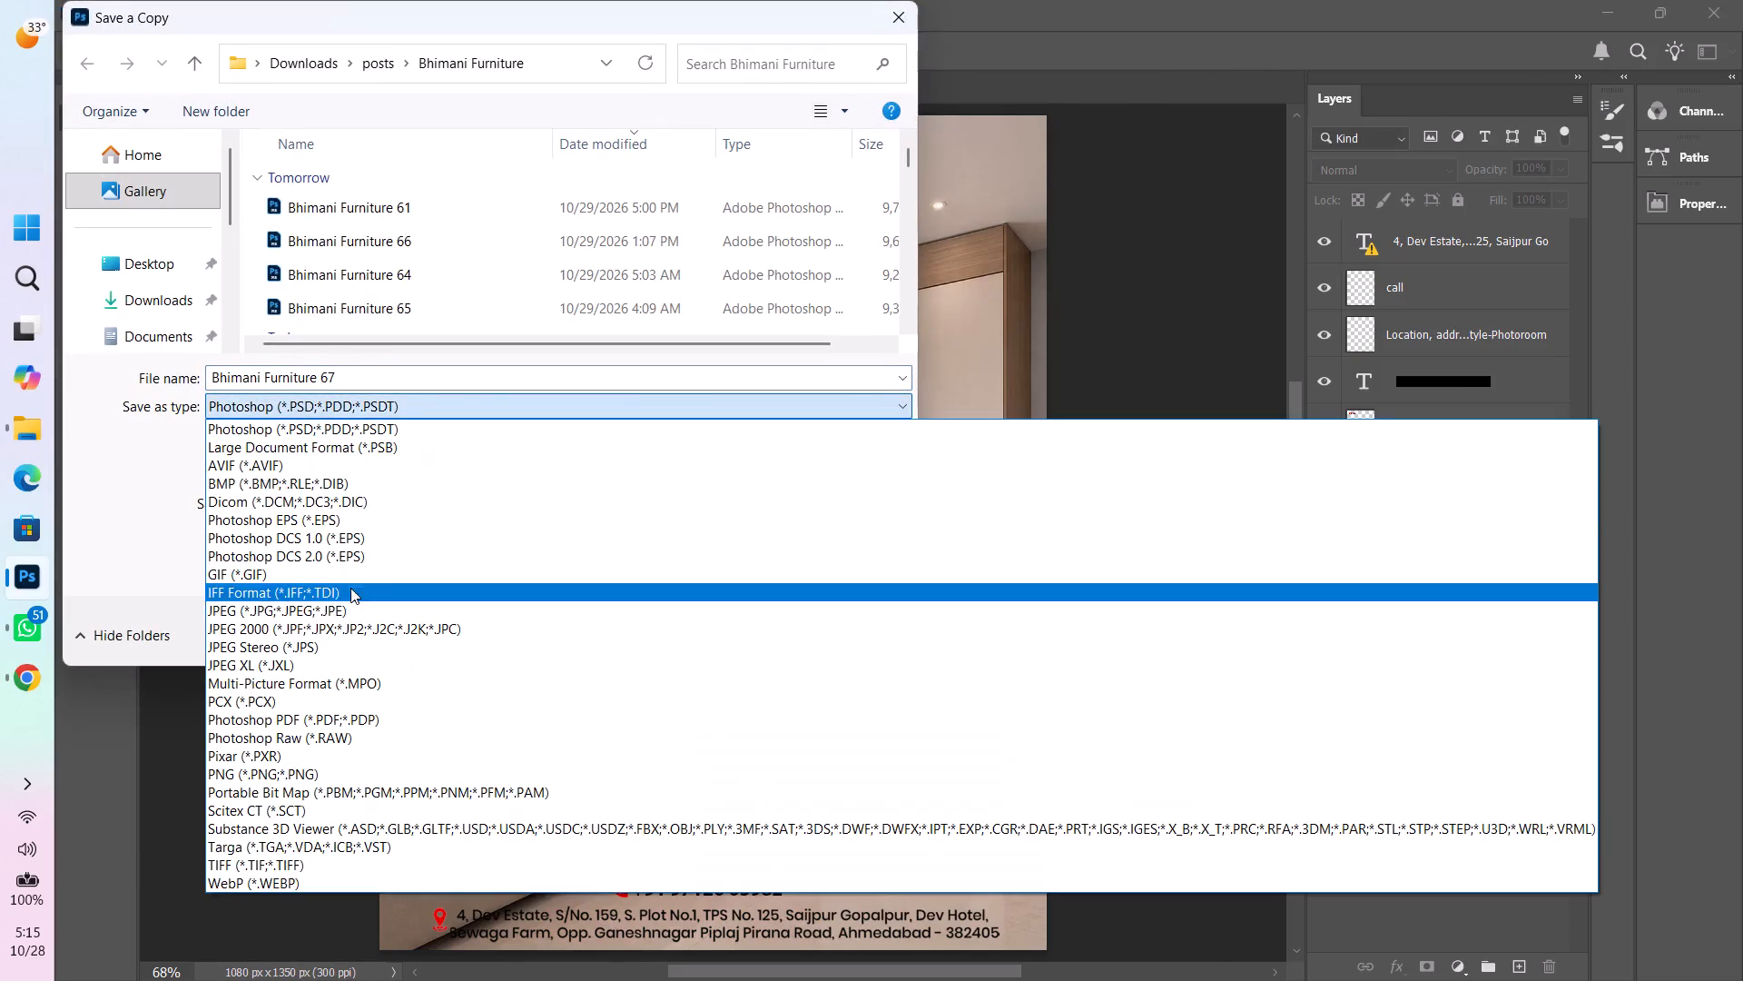
{"action": "left_click", "coordinate": [362, 616]}
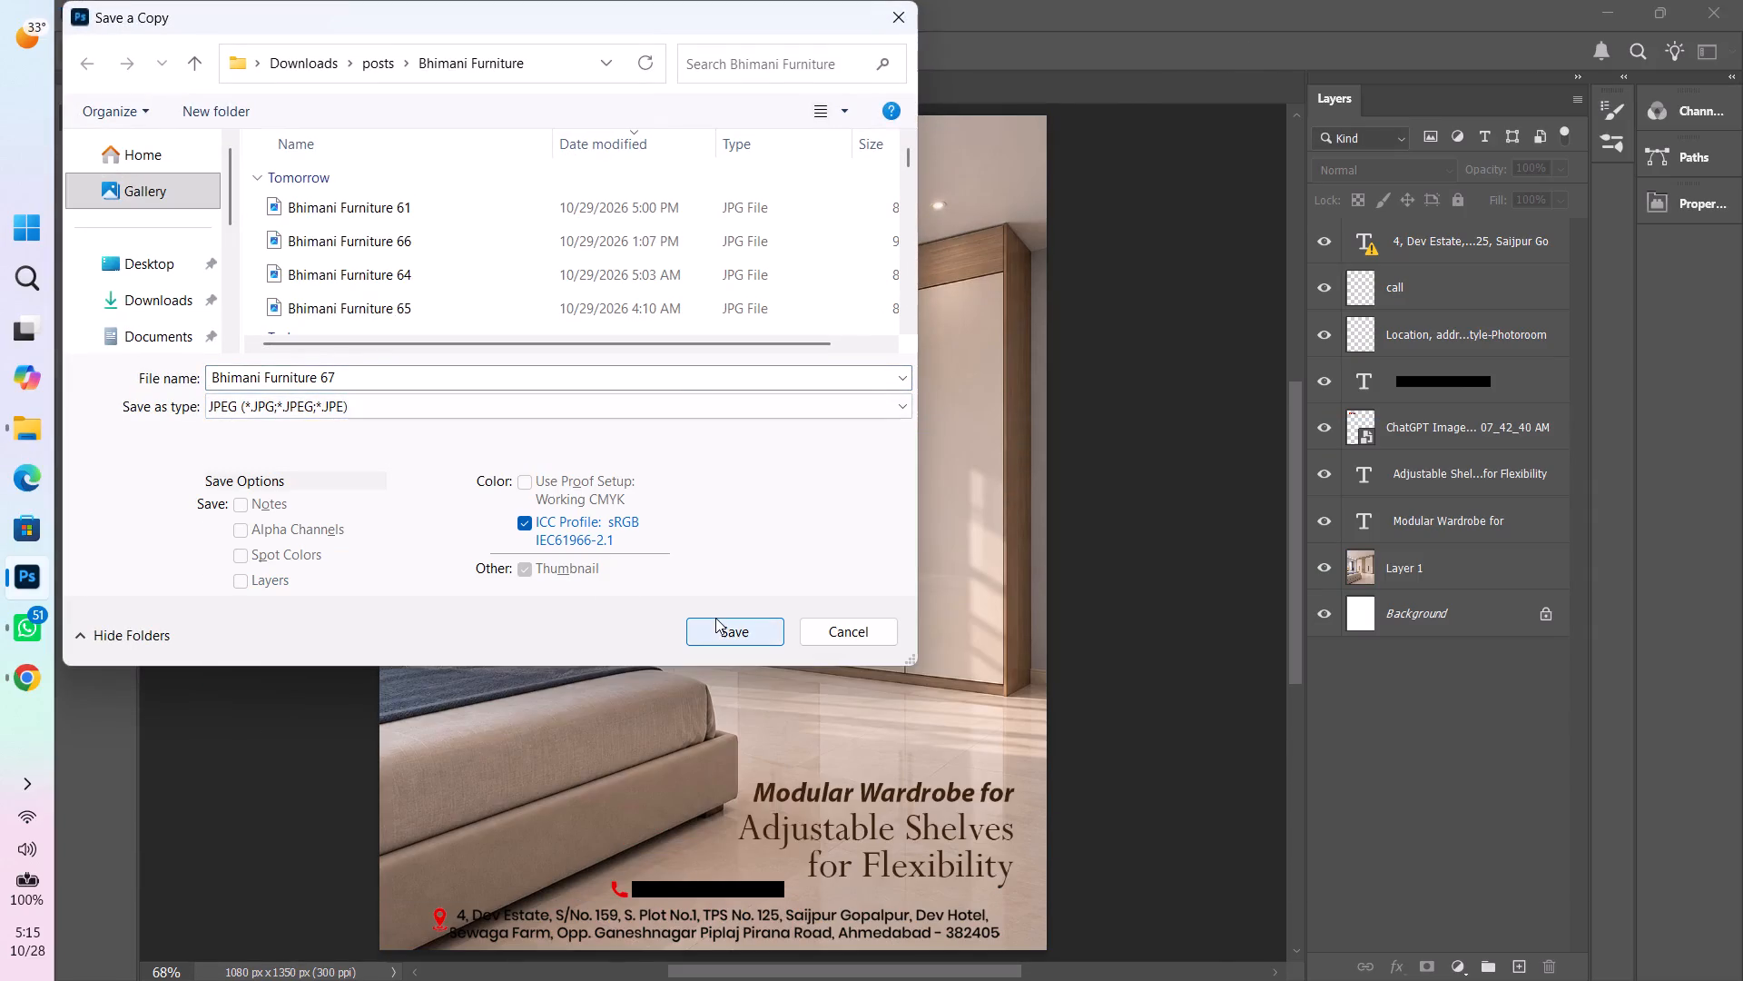
{"action": "left_click", "coordinate": [715, 618]}
{"action": "left_click", "coordinate": [1012, 201]}
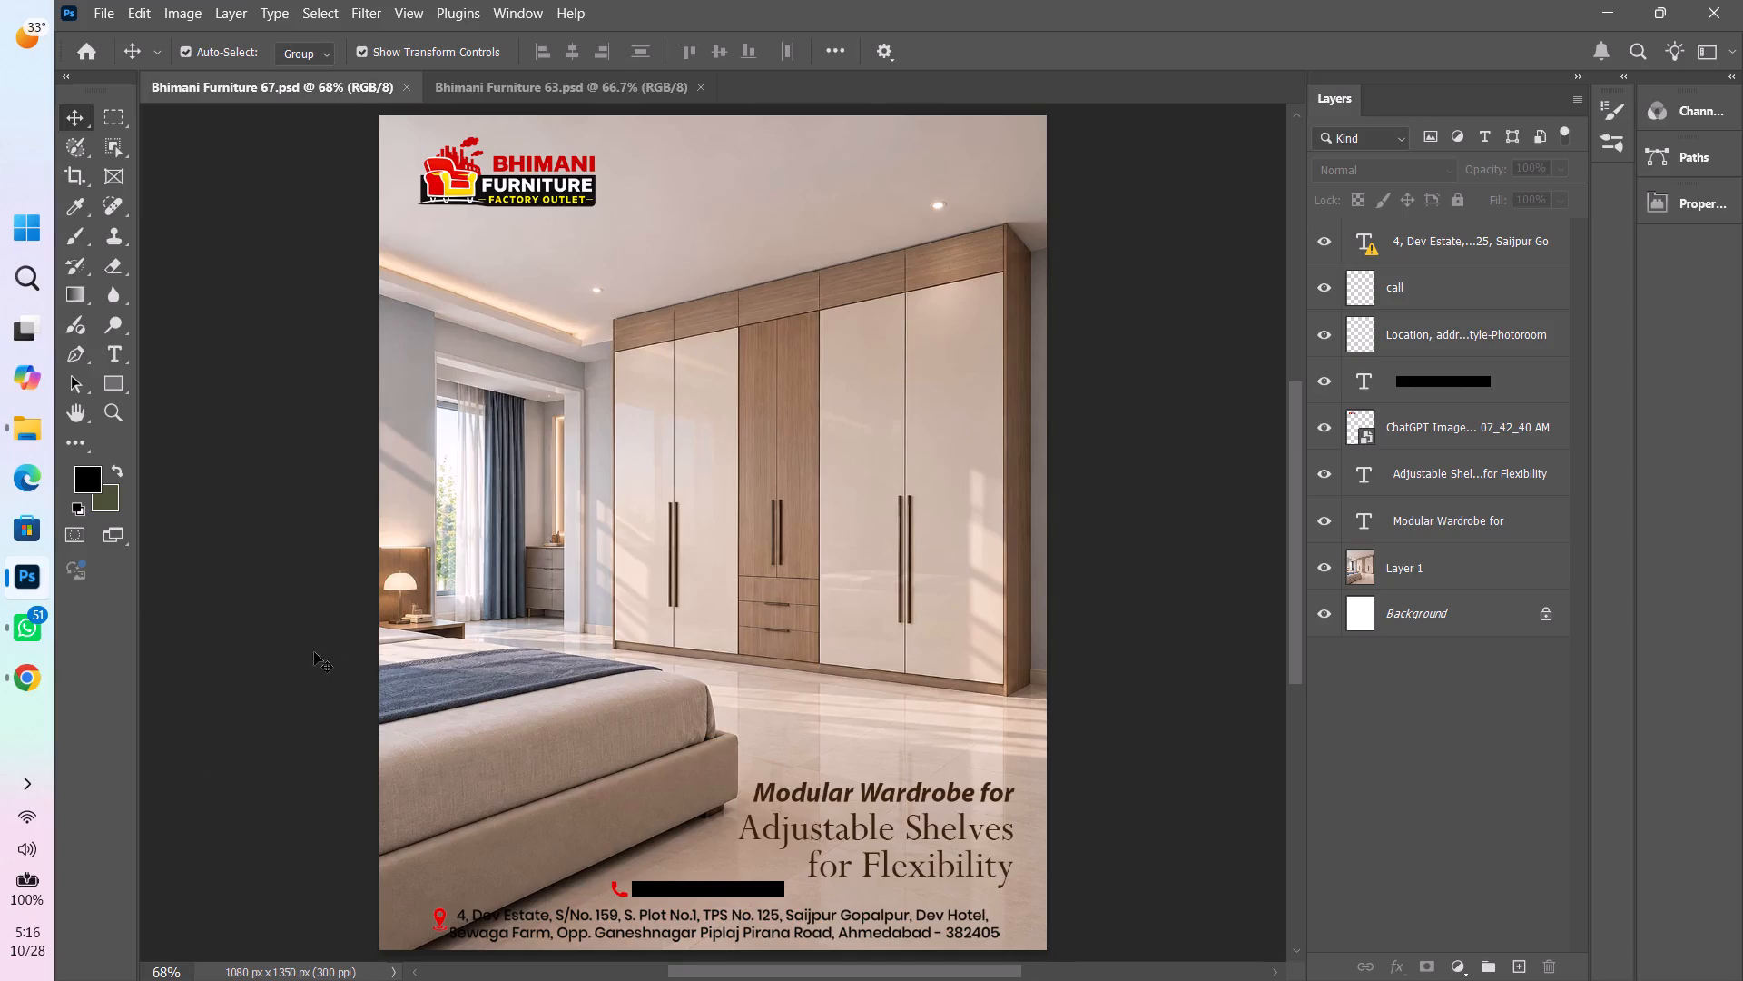
Copy the Bhimani Furniture 67 JPG from the Bhimani Furniture folder in File Explorer.
{"action": "left_click", "coordinate": [21, 440]}
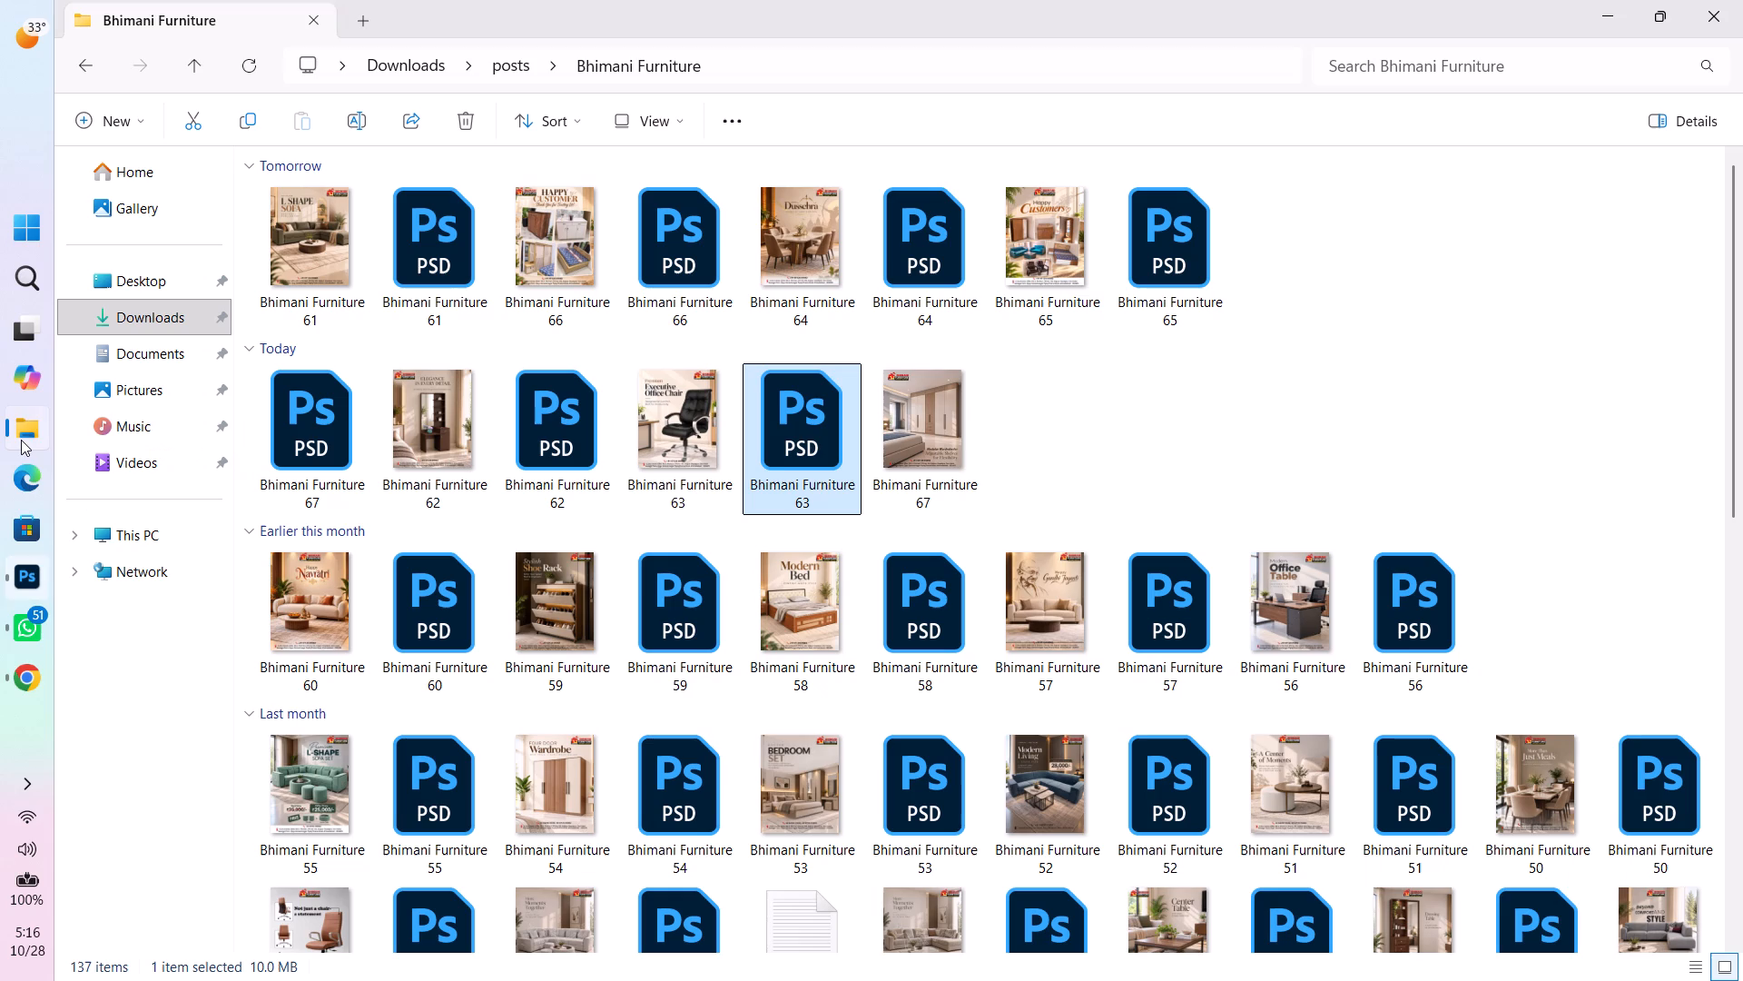
{"action": "left_click", "coordinate": [962, 432]}
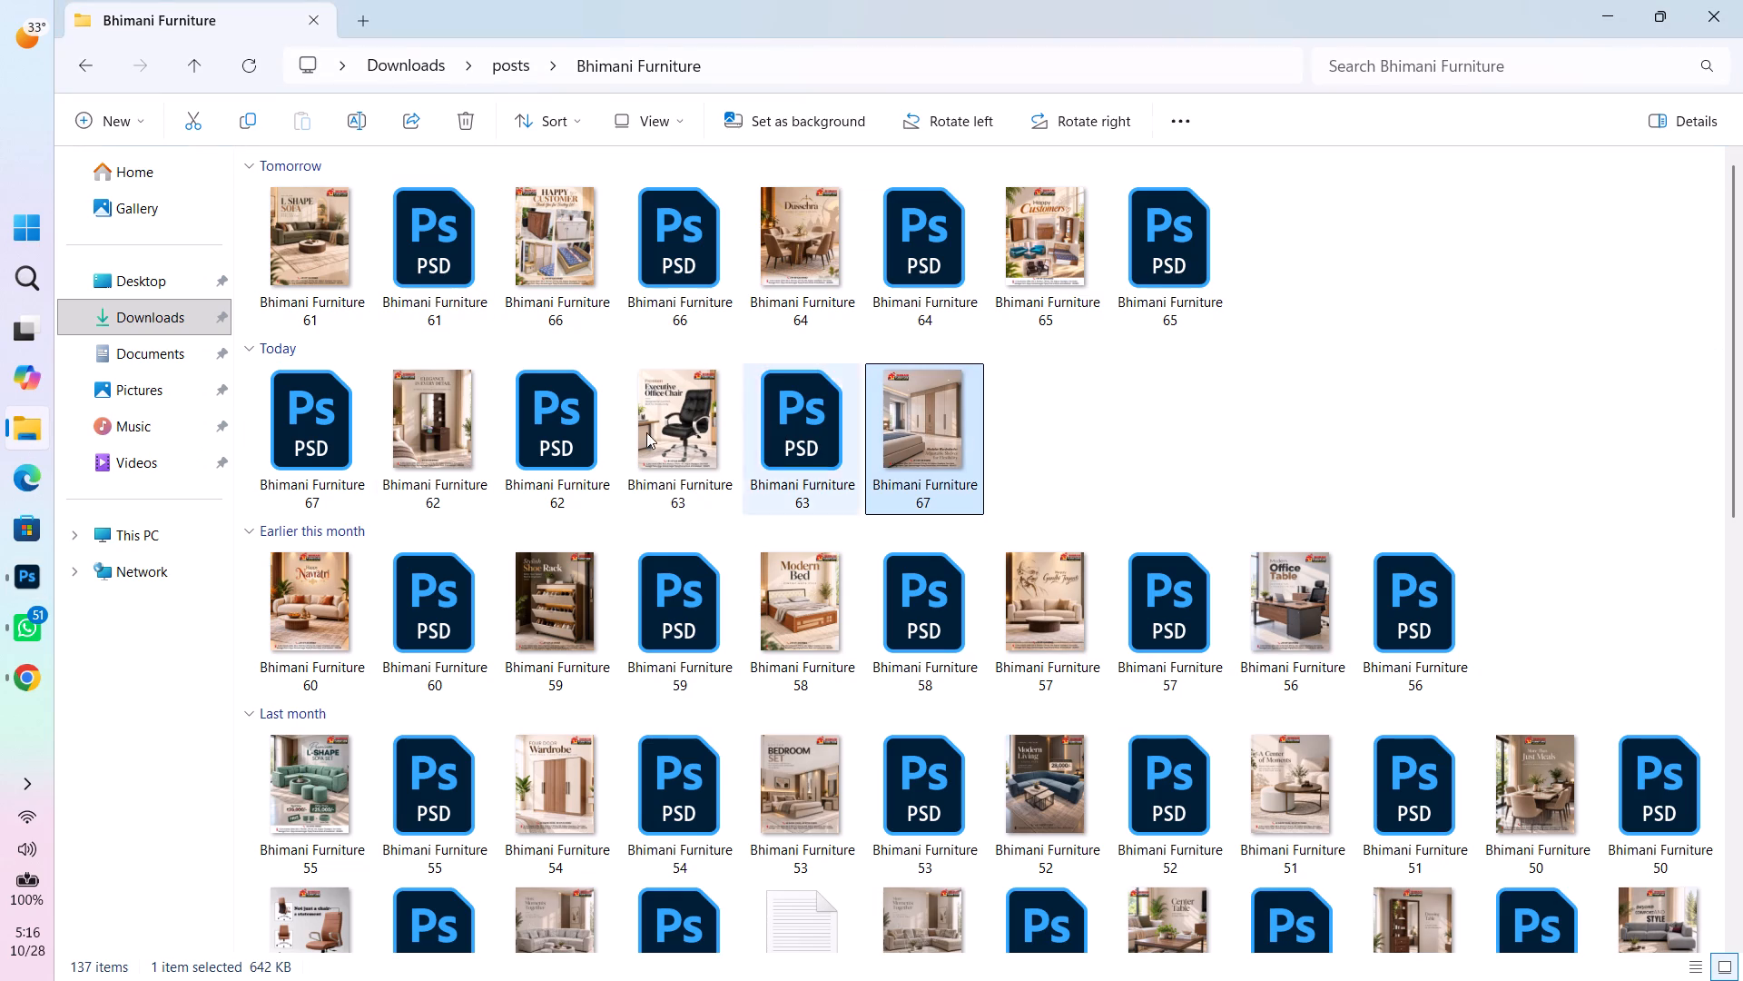
{"action": "key", "text": "ctrl+c"}
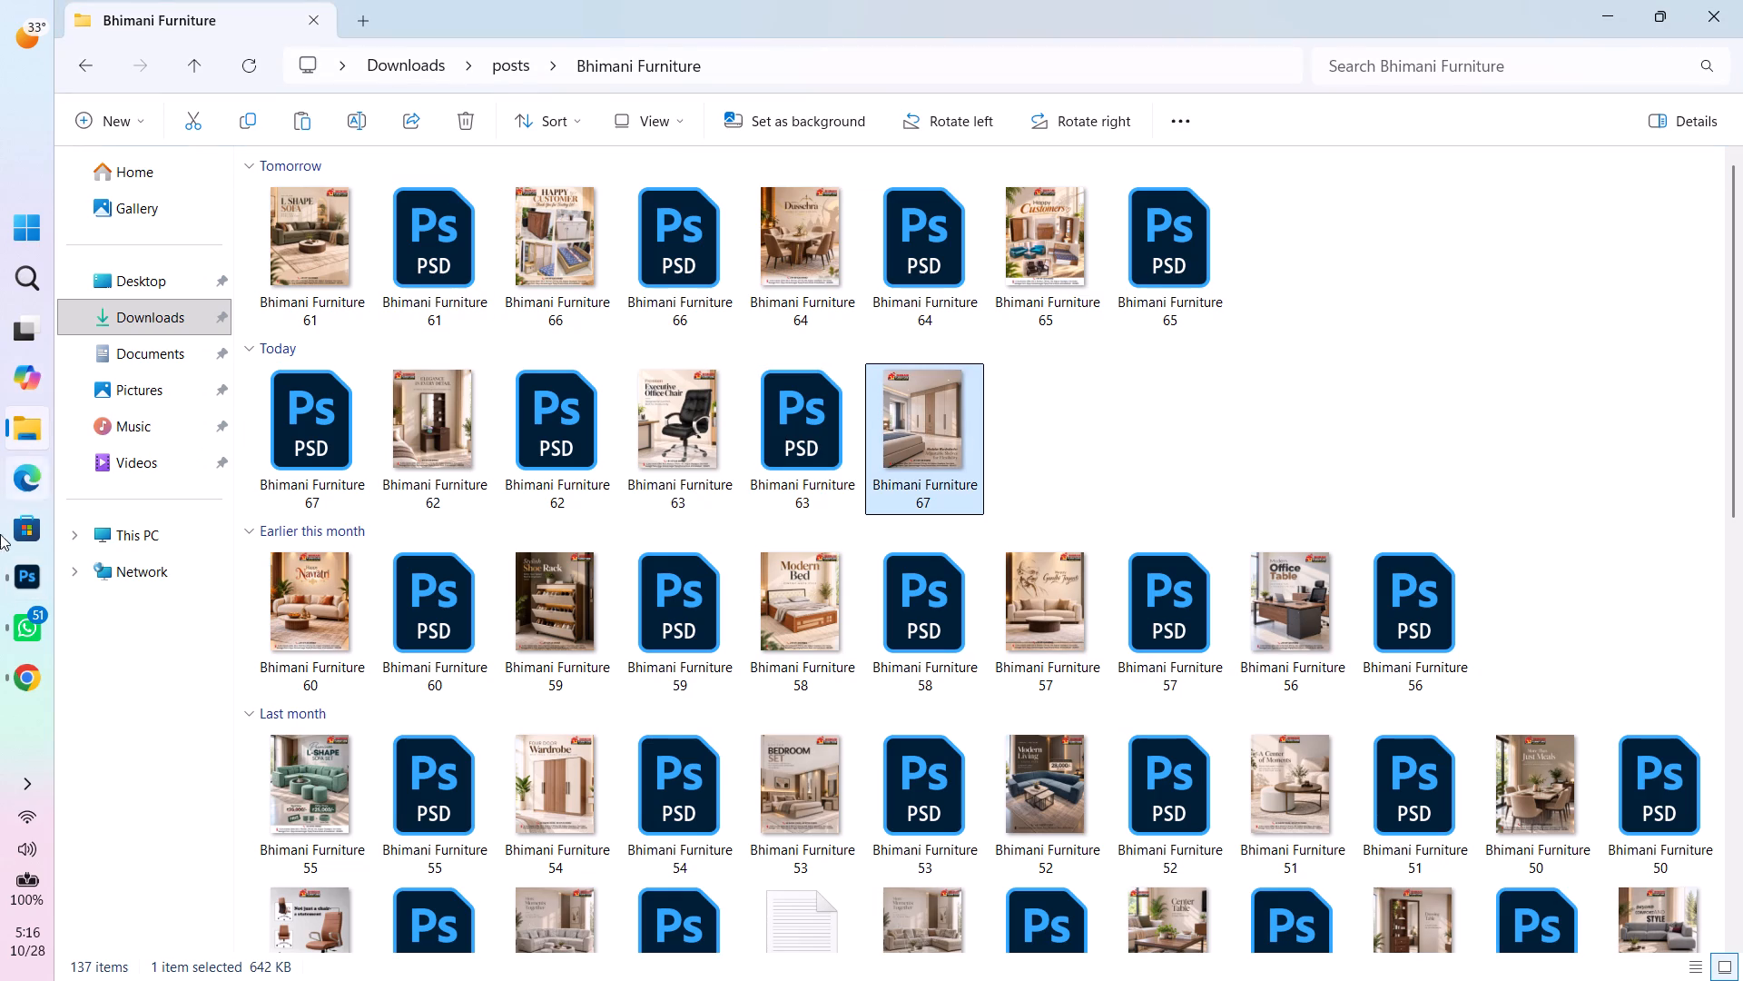